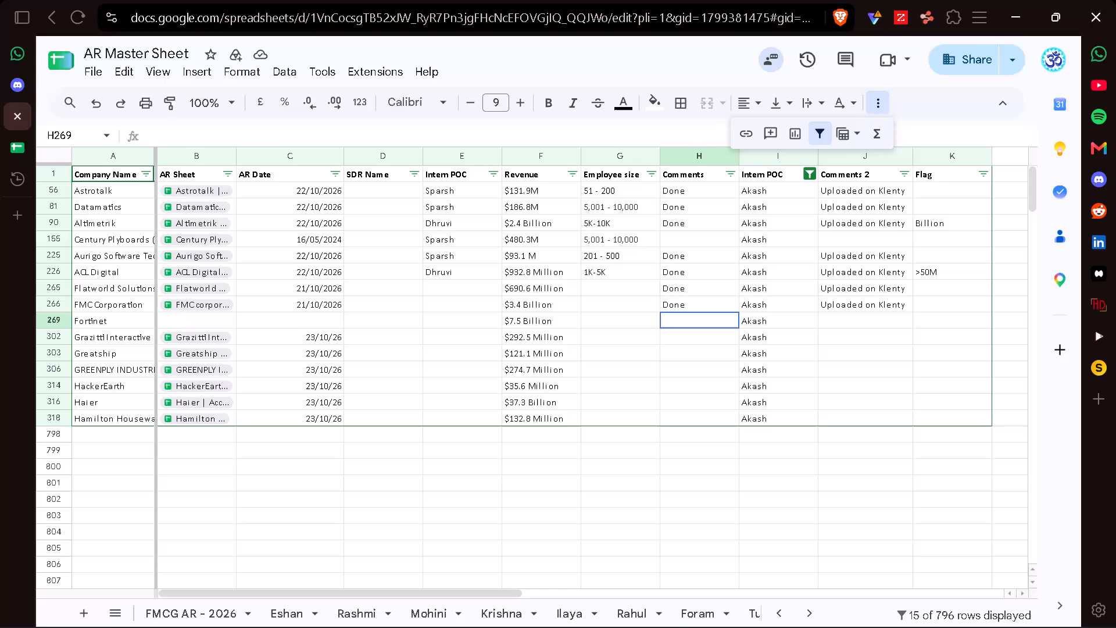
Open the Grazitti Interactive account research file from its AR Master Sheet row and show its Contact Map sheet.
{"action": "key", "text": "Down"}
{"action": "scroll", "coordinate": [511, 322], "scroll_direction": "right", "scroll_amount": 1}
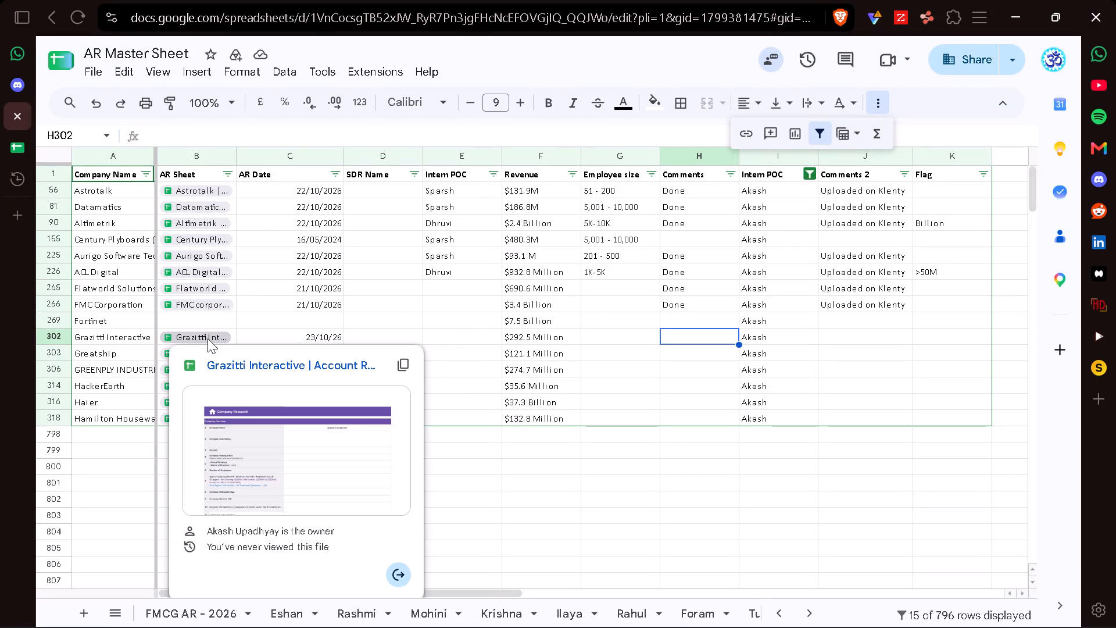
{"action": "left_click", "coordinate": [246, 428]}
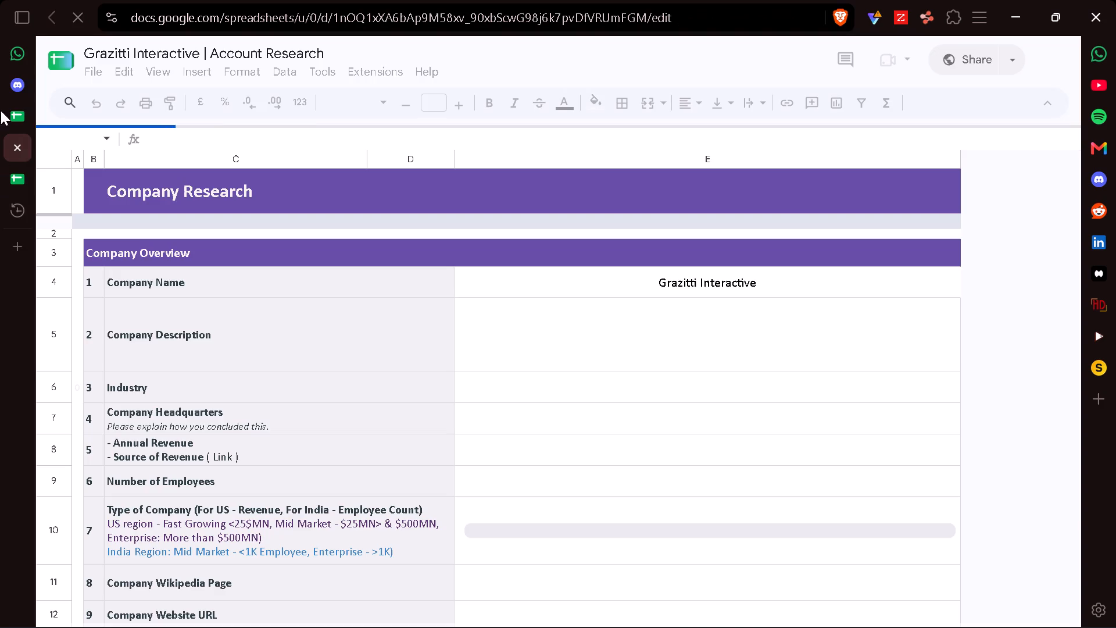
{"action": "left_click", "coordinate": [21, 204]}
{"action": "left_click", "coordinate": [19, 206]}
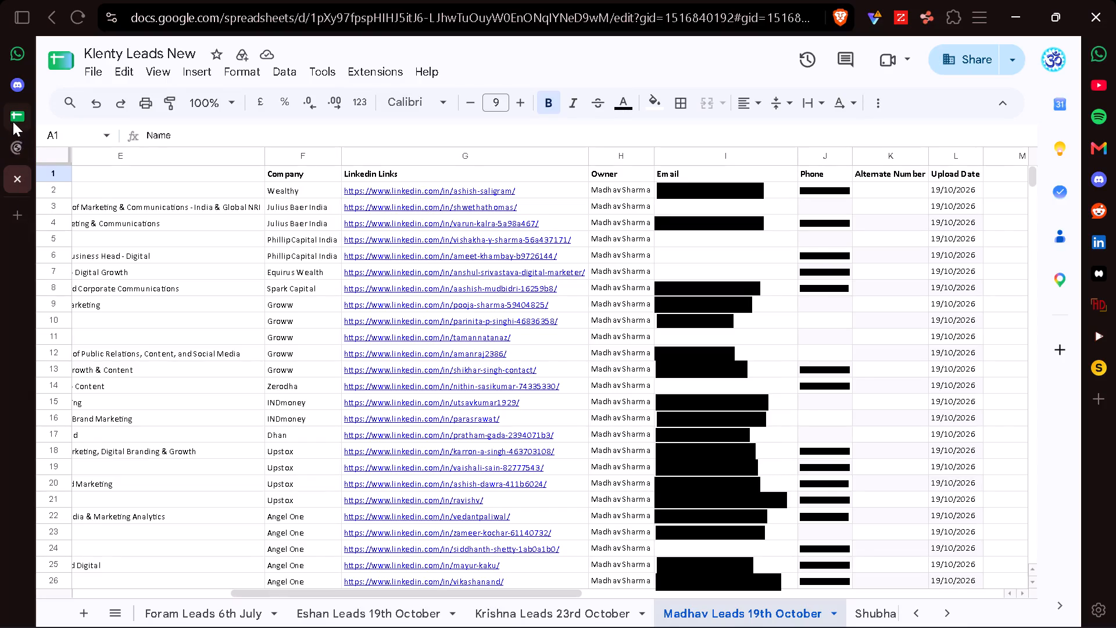
{"action": "left_click_drag", "start_coordinate": [13, 120], "coordinate": [18, 190]}
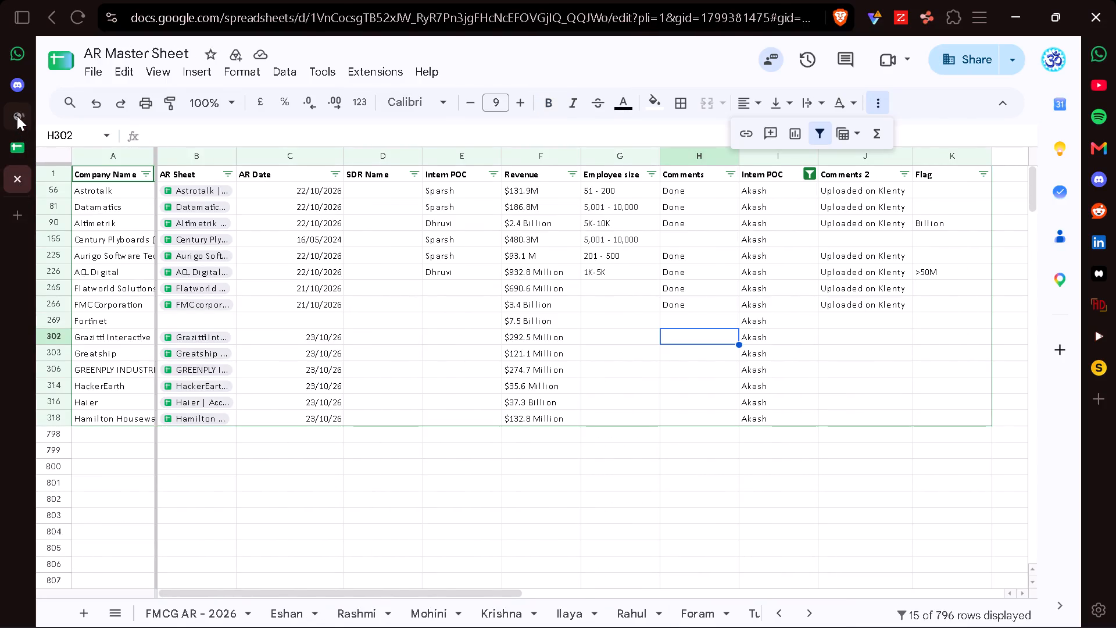
{"action": "left_click_drag", "start_coordinate": [17, 116], "coordinate": [21, 195]}
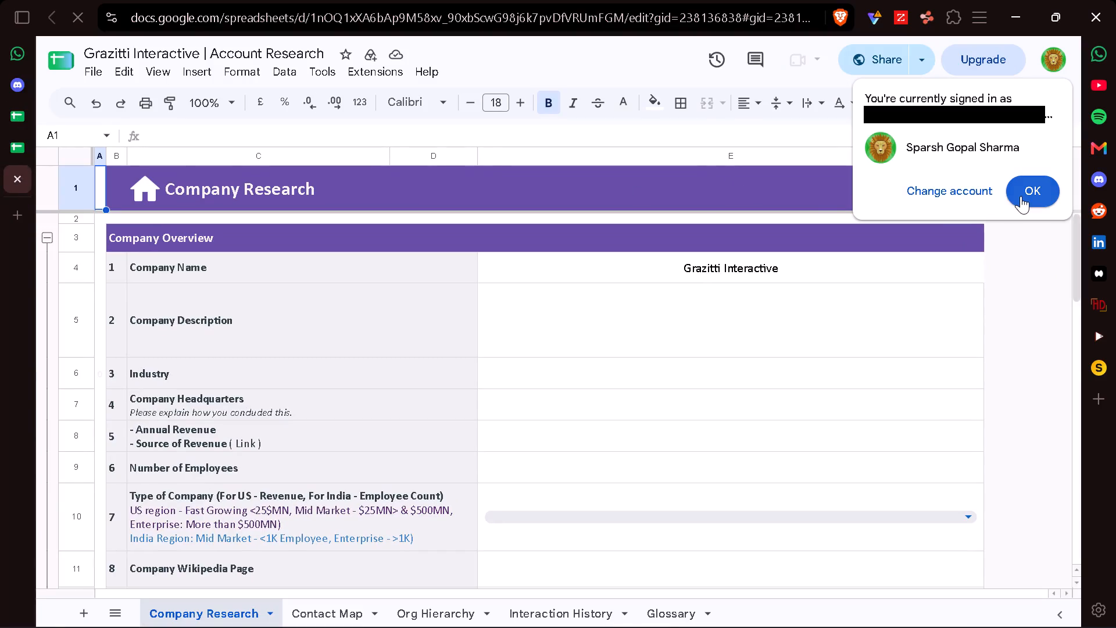
{"action": "left_click", "coordinate": [1021, 196]}
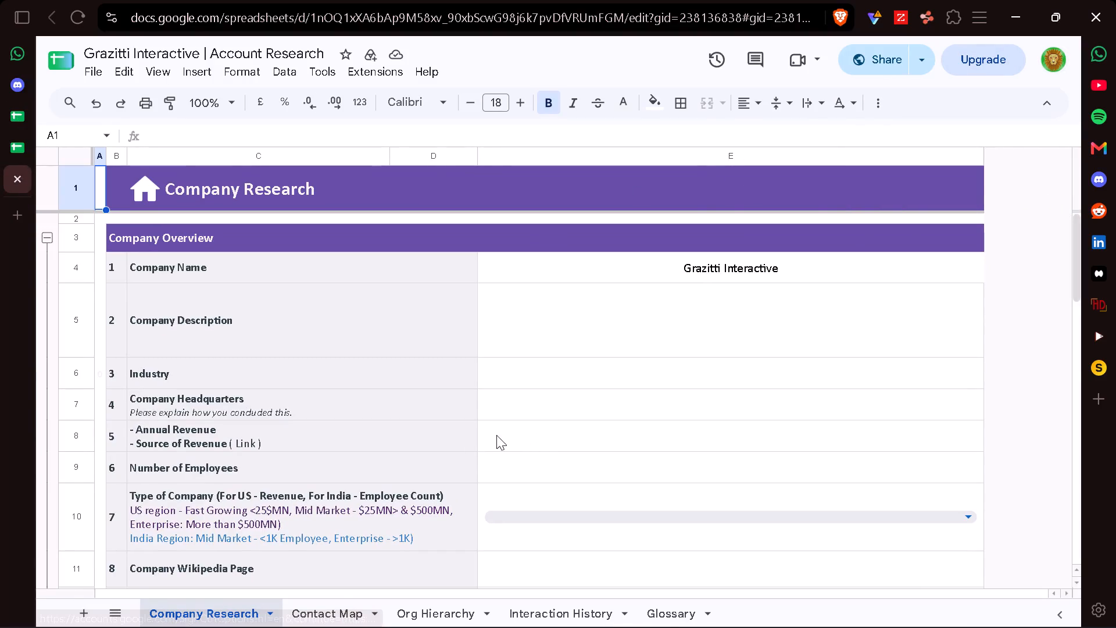
{"action": "left_click", "coordinate": [328, 621]}
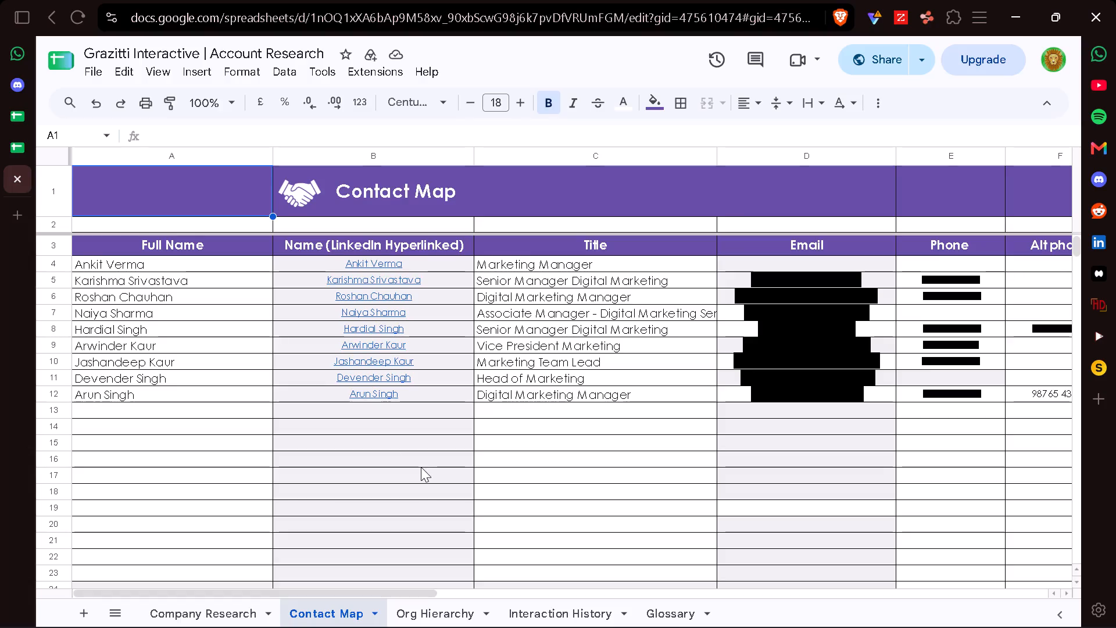
Open the Krishna Leads 23rd October sheet in Klenty Leads New and select the first empty Full Name cell, A99.
{"action": "left_click", "coordinate": [8, 148]}
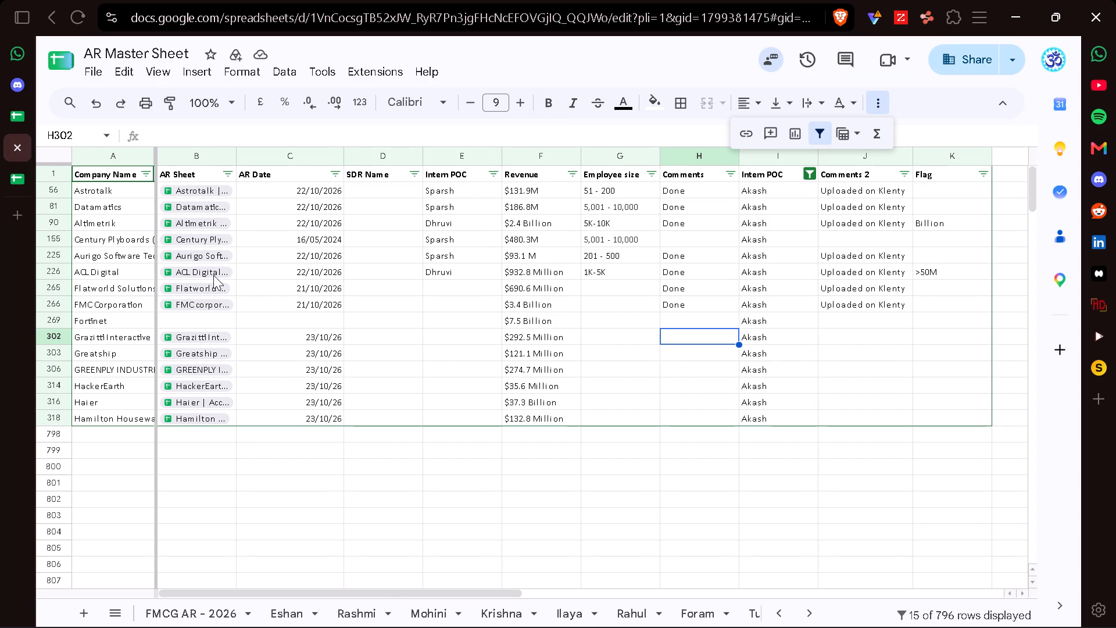
{"action": "left_click", "coordinate": [13, 171]}
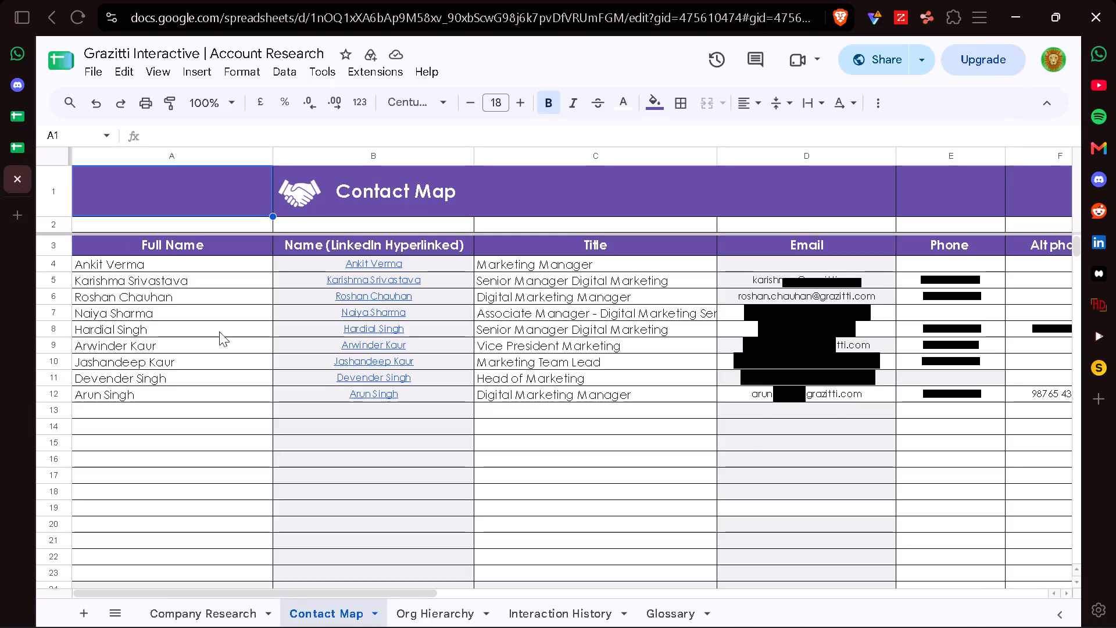
{"action": "left_click", "coordinate": [16, 116]}
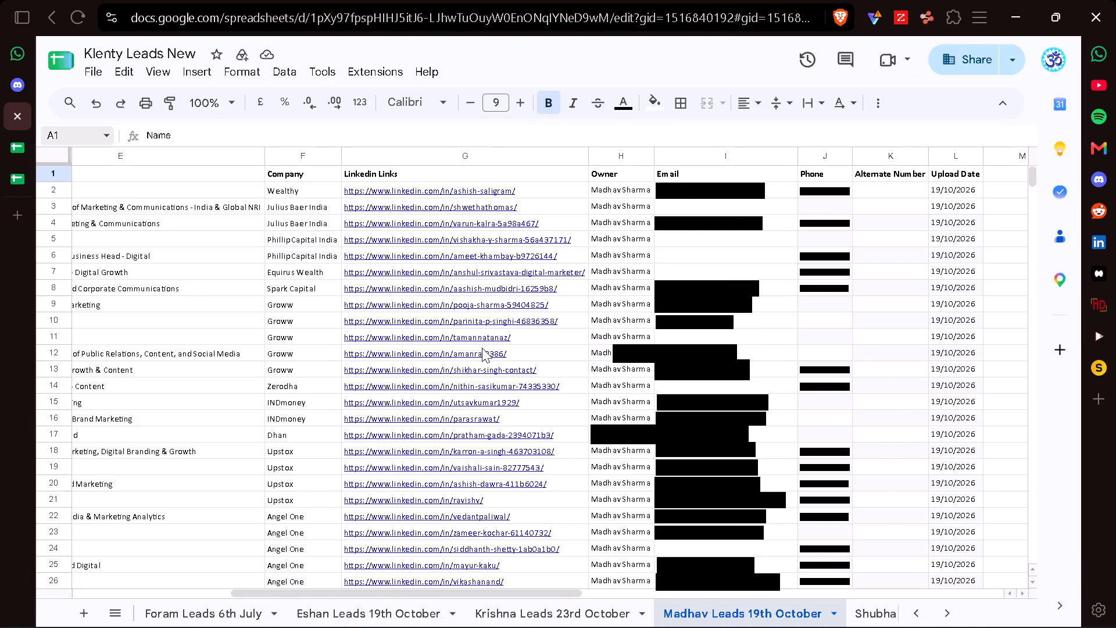
{"action": "scroll", "coordinate": [482, 348], "scroll_direction": "down", "scroll_amount": 1}
{"action": "left_click", "coordinate": [577, 619]}
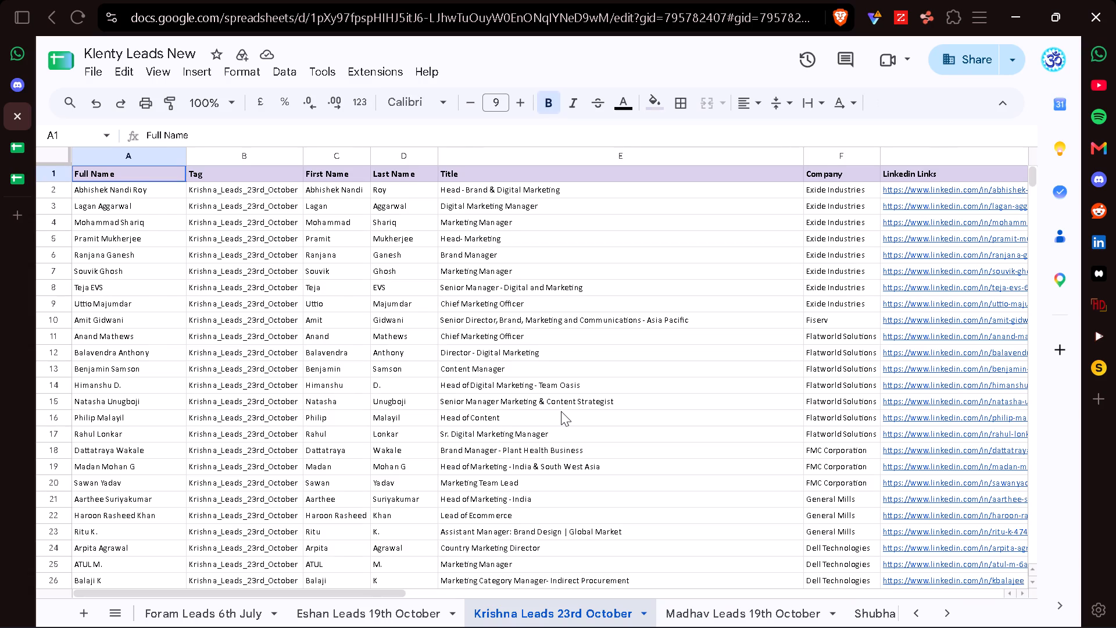
{"action": "scroll", "coordinate": [561, 411], "scroll_direction": "down", "scroll_amount": 6}
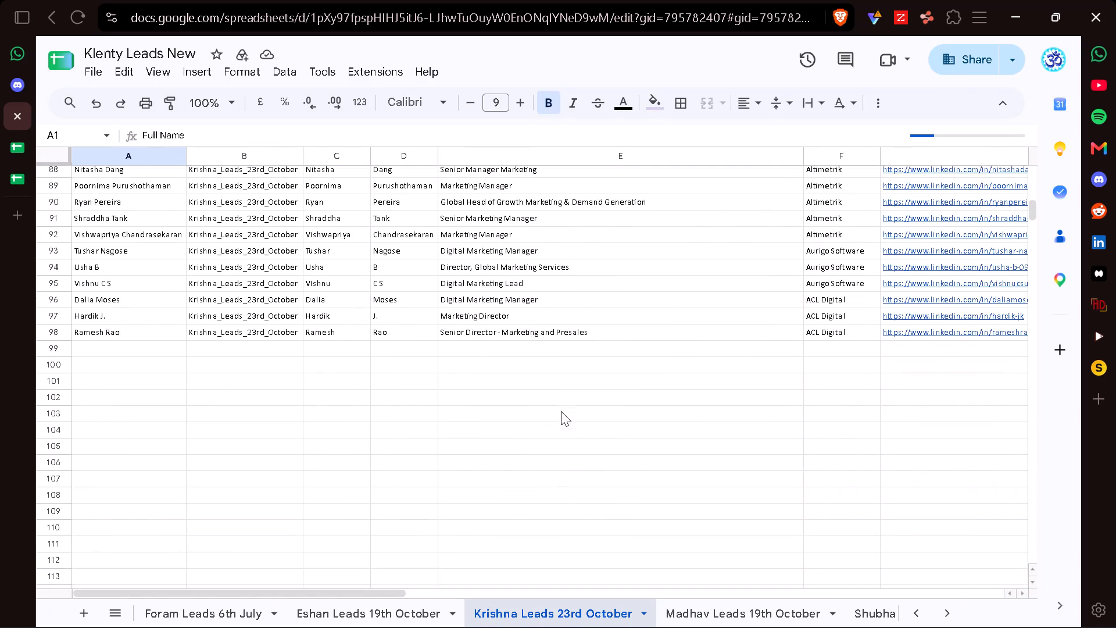
{"action": "scroll", "coordinate": [561, 411], "scroll_direction": "down", "scroll_amount": 3}
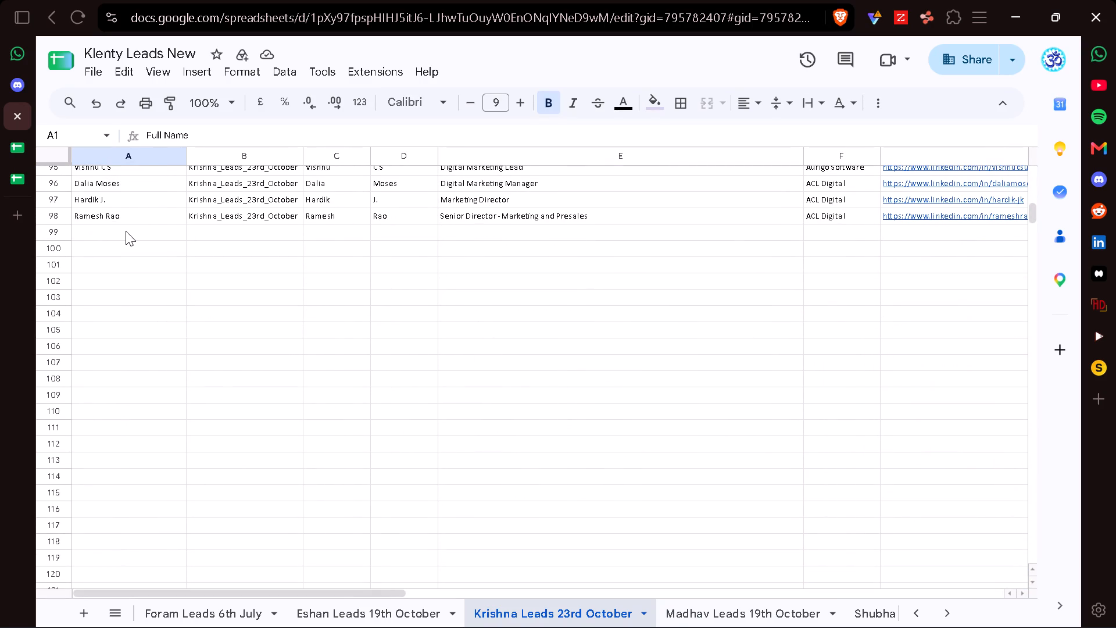
{"action": "left_click", "coordinate": [121, 234]}
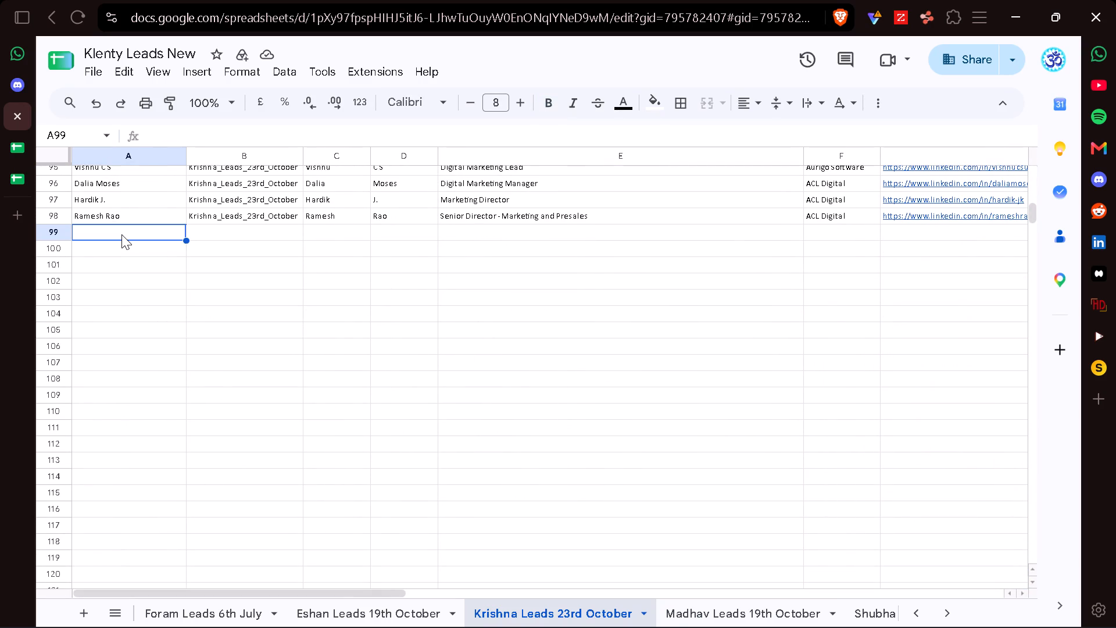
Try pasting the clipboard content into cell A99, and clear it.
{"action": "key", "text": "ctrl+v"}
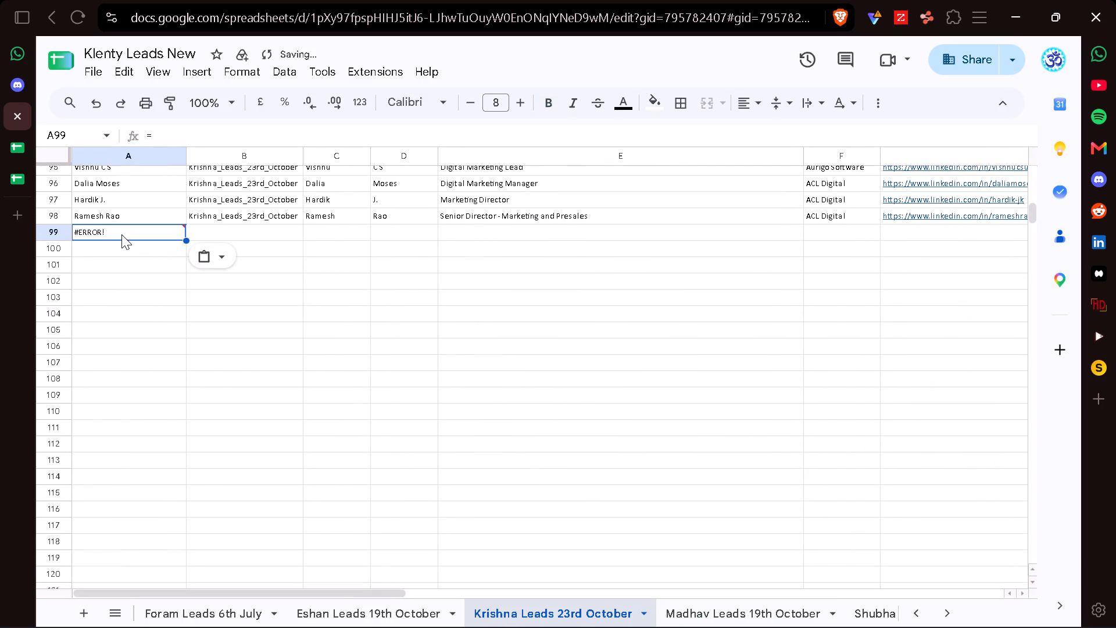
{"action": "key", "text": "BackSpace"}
Copy all full names from the Grazitti Contact Map, A4:A12, and paste them into Krishna Leads 23rd October starting at A99.
{"action": "left_click", "coordinate": [121, 234]}
{"action": "left_click", "coordinate": [20, 145]}
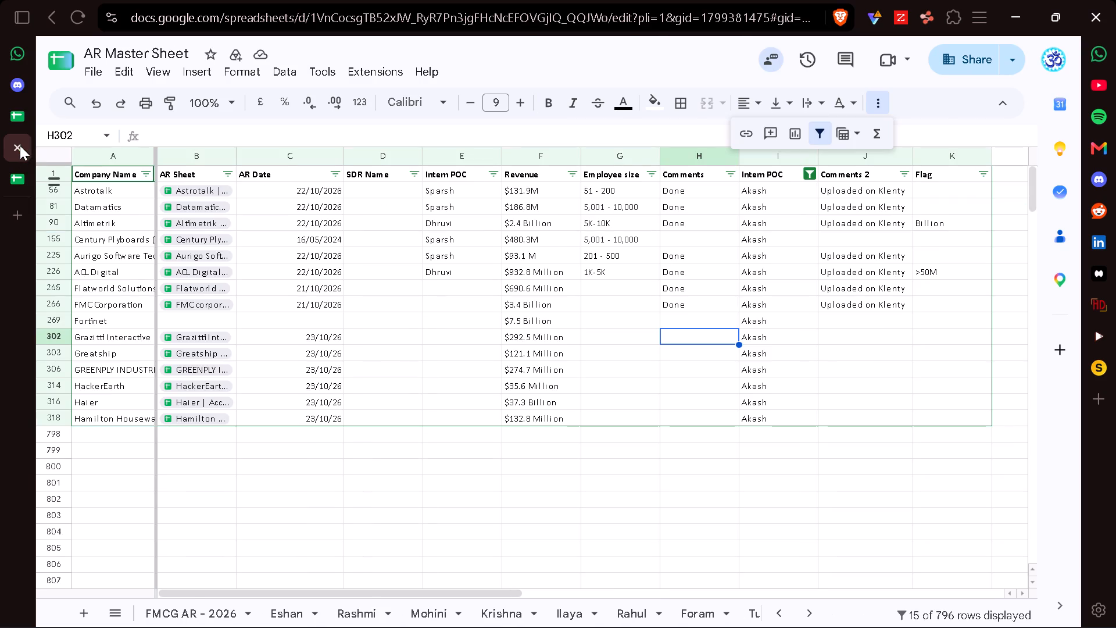
{"action": "left_click_drag", "start_coordinate": [8, 145], "coordinate": [10, 106]}
{"action": "left_click", "coordinate": [20, 142]}
{"action": "left_click_drag", "start_coordinate": [15, 178], "coordinate": [13, 132]}
{"action": "left_click", "coordinate": [18, 177]}
{"action": "left_click_drag", "start_coordinate": [18, 177], "coordinate": [6, 187]}
{"action": "left_click_drag", "start_coordinate": [6, 187], "coordinate": [6, 160]}
{"action": "left_click", "coordinate": [19, 181]}
{"action": "left_click", "coordinate": [124, 258]}
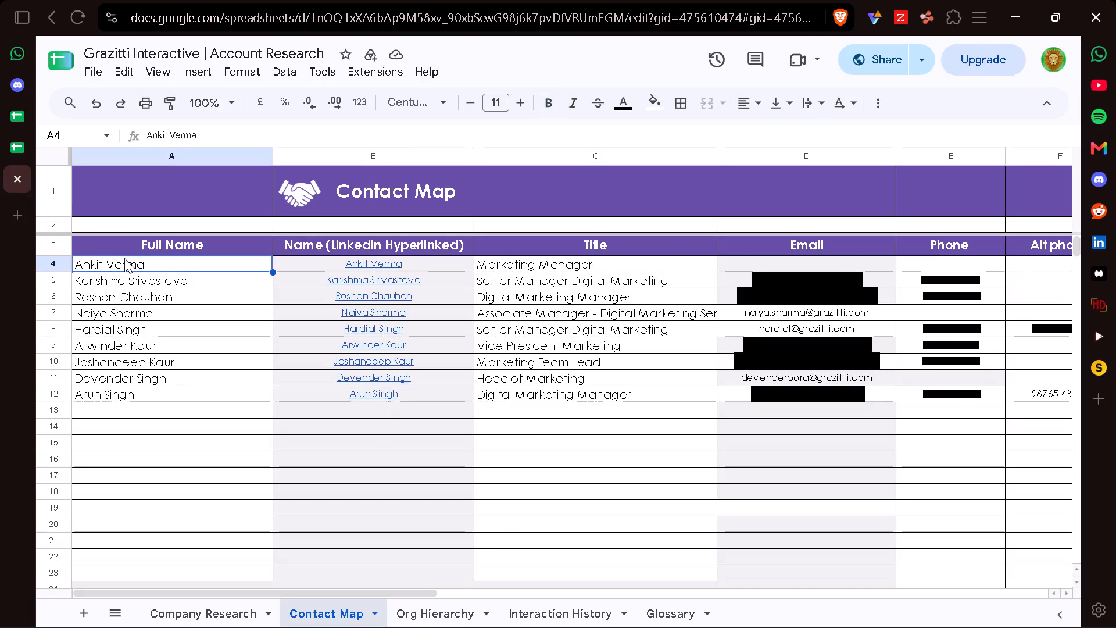
{"action": "key", "text": "ctrl+shift+Down"}
{"action": "key", "text": "ctrl+c"}
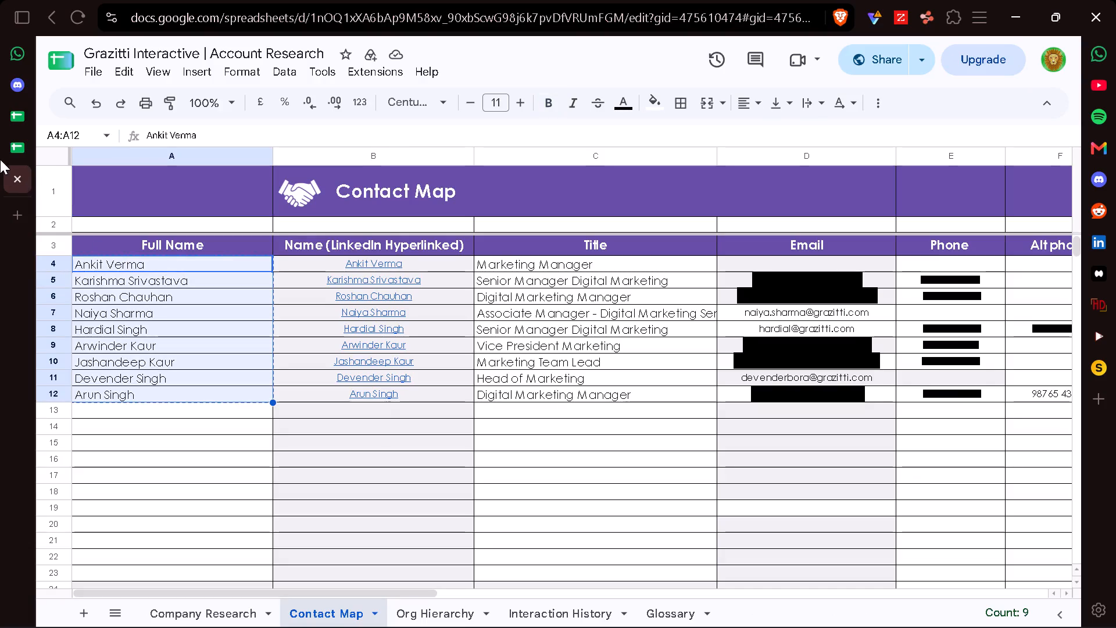
{"action": "left_click", "coordinate": [23, 154]}
{"action": "key", "text": "ctrl+v"}
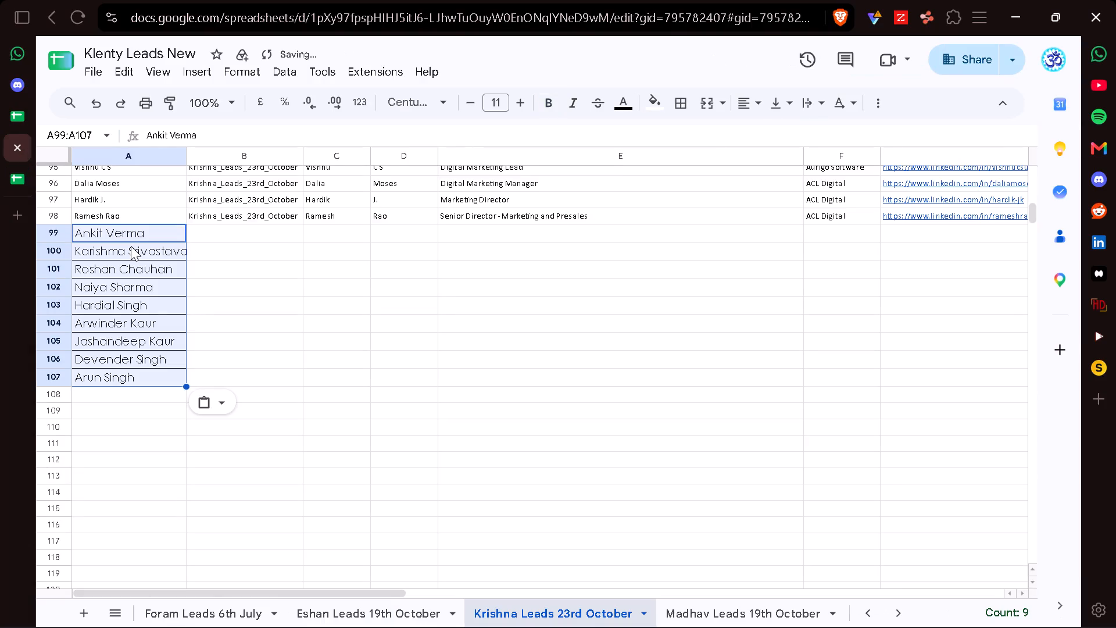
Open LinkedIn in a new browser tab and place it between the AR Master Sheet and Klenty Leads New tabs.
{"action": "left_click", "coordinate": [20, 212]}
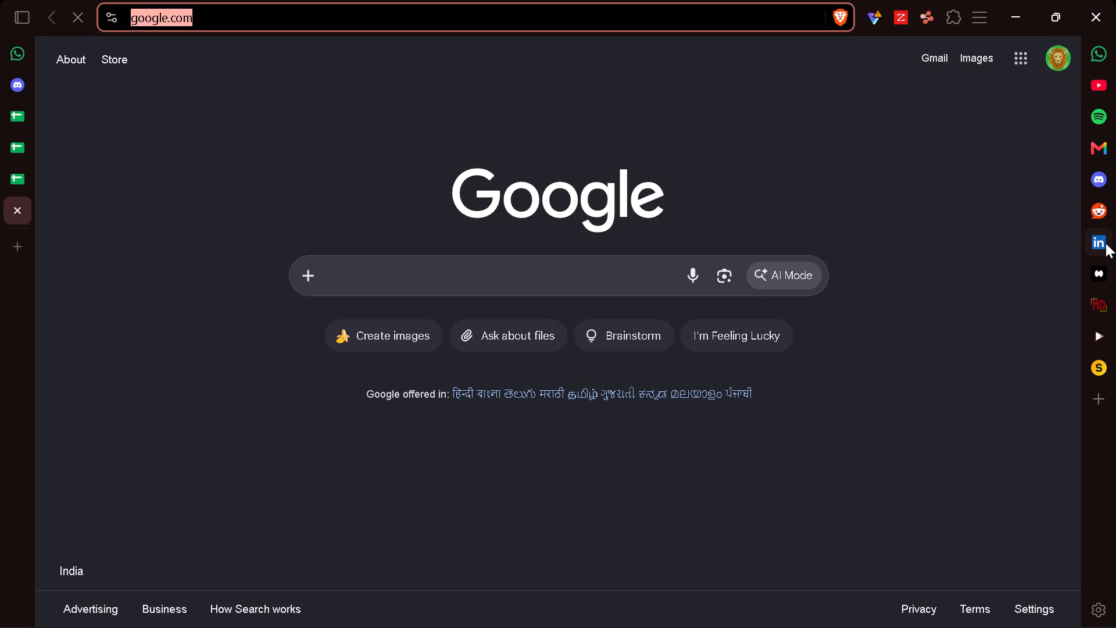
{"action": "left_click", "coordinate": [1106, 243]}
{"action": "left_click_drag", "start_coordinate": [10, 213], "coordinate": [8, 203]}
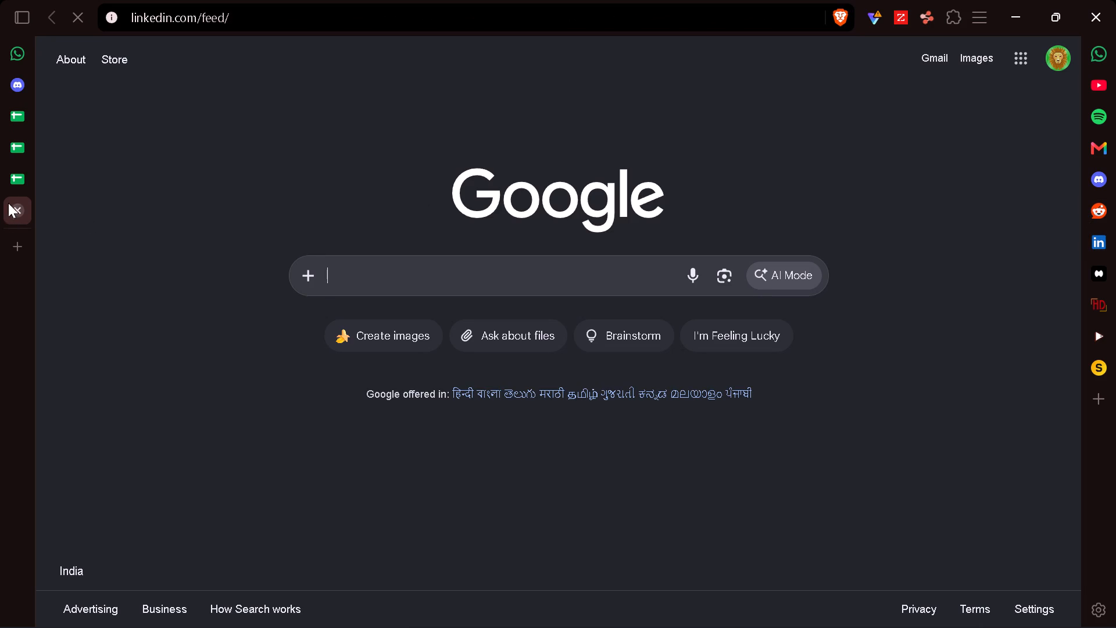
{"action": "left_click_drag", "start_coordinate": [8, 203], "coordinate": [5, 212]}
{"action": "left_click_drag", "start_coordinate": [5, 212], "coordinate": [8, 177]}
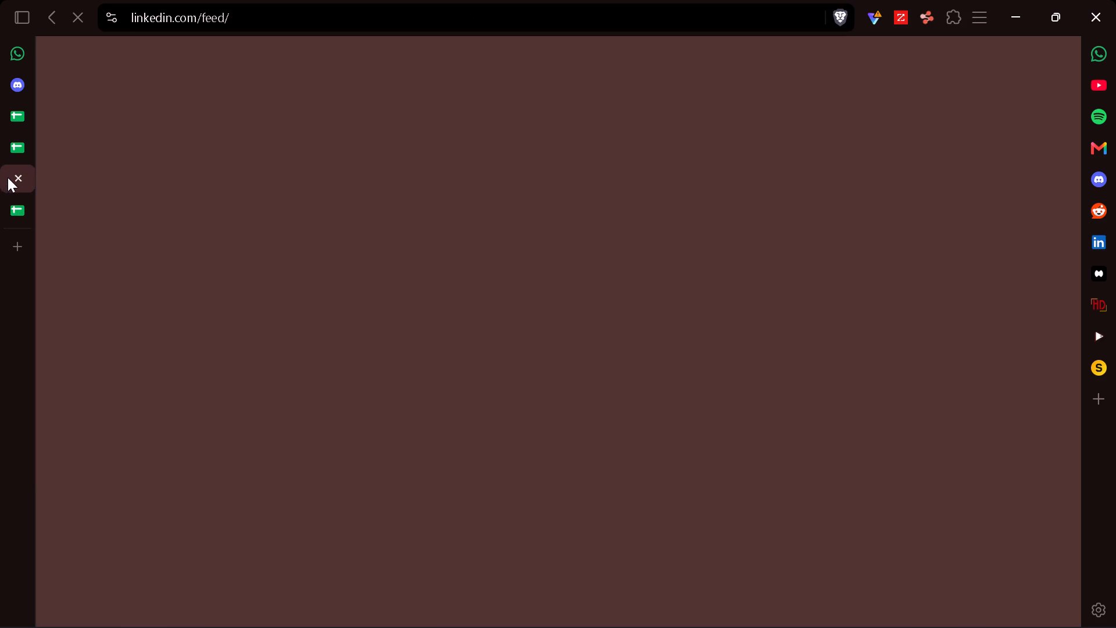
{"action": "left_click_drag", "start_coordinate": [8, 177], "coordinate": [8, 146]}
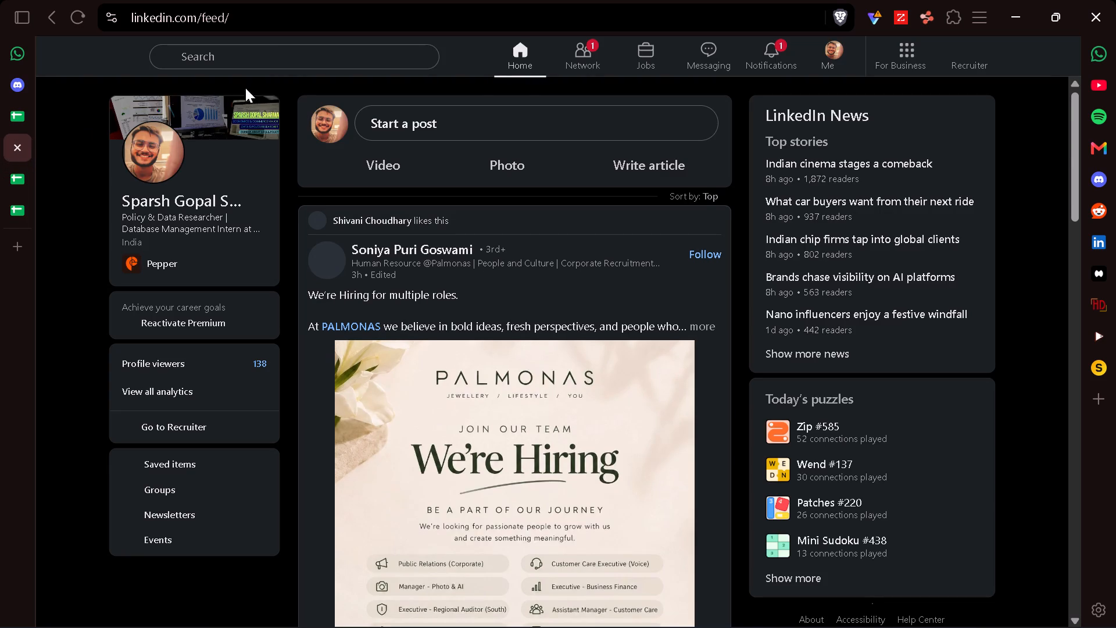
Copy the company name from the Grazitti account research file's title and search LinkedIn for Grazitti Interactive.
{"action": "left_click", "coordinate": [17, 205]}
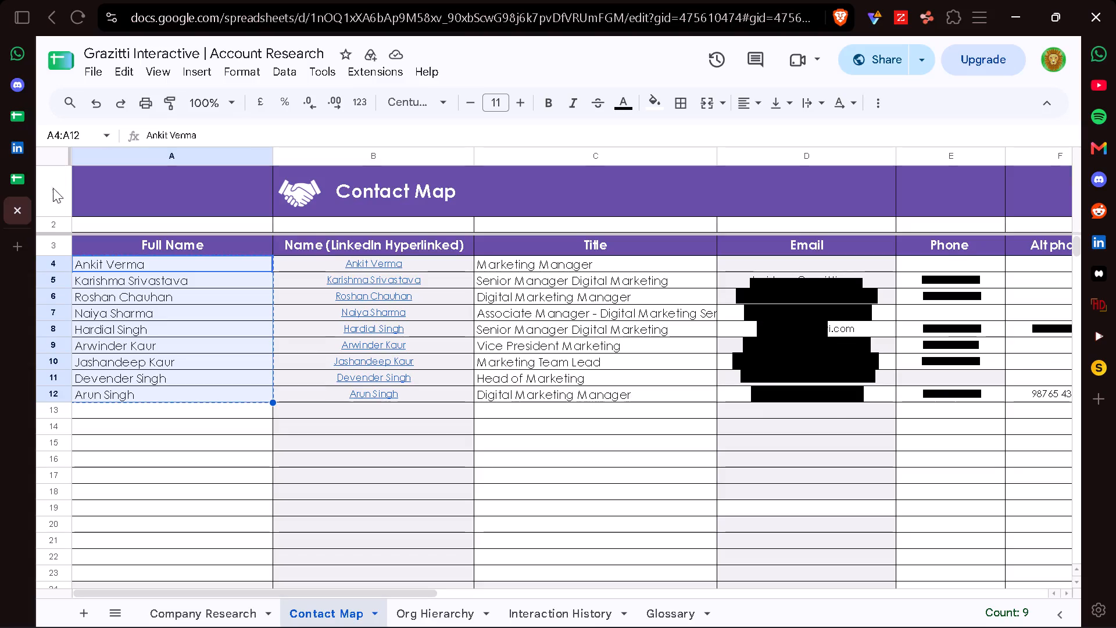
{"action": "left_click", "coordinate": [84, 51]}
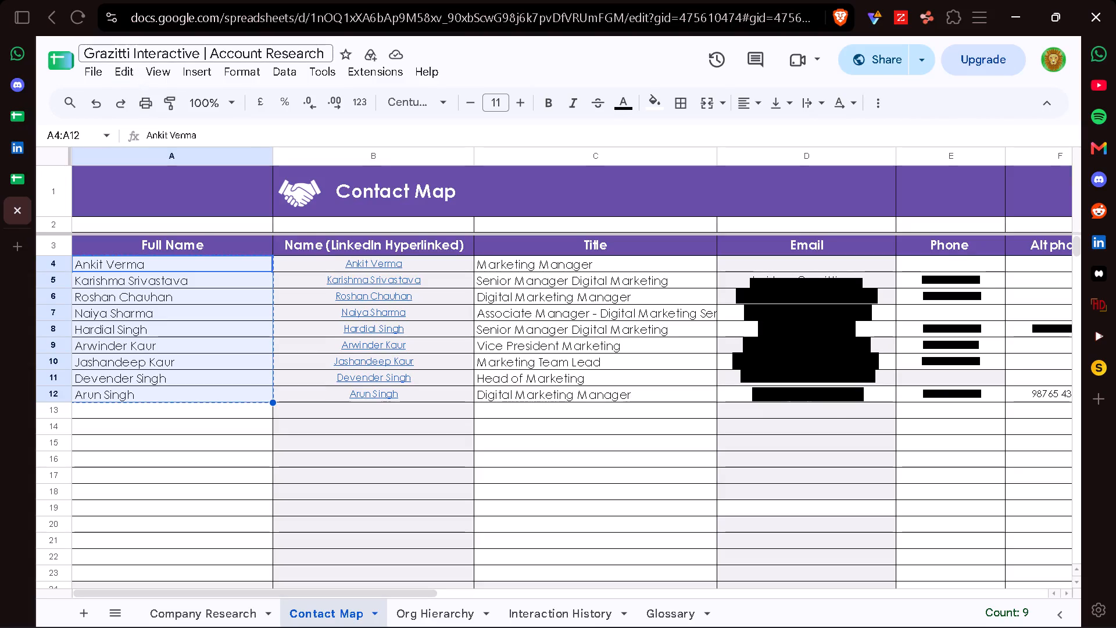
{"action": "left_click_drag", "start_coordinate": [87, 52], "coordinate": [191, 52]}
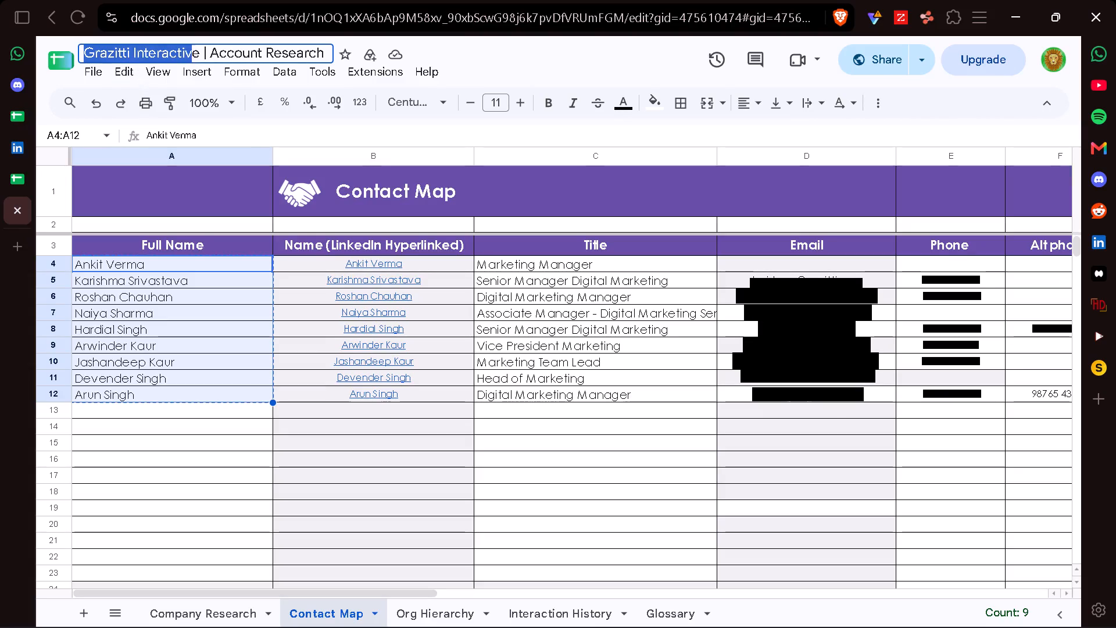
{"action": "left_click_drag", "start_coordinate": [191, 52], "coordinate": [196, 52]}
{"action": "key", "text": "ctrl+c"}
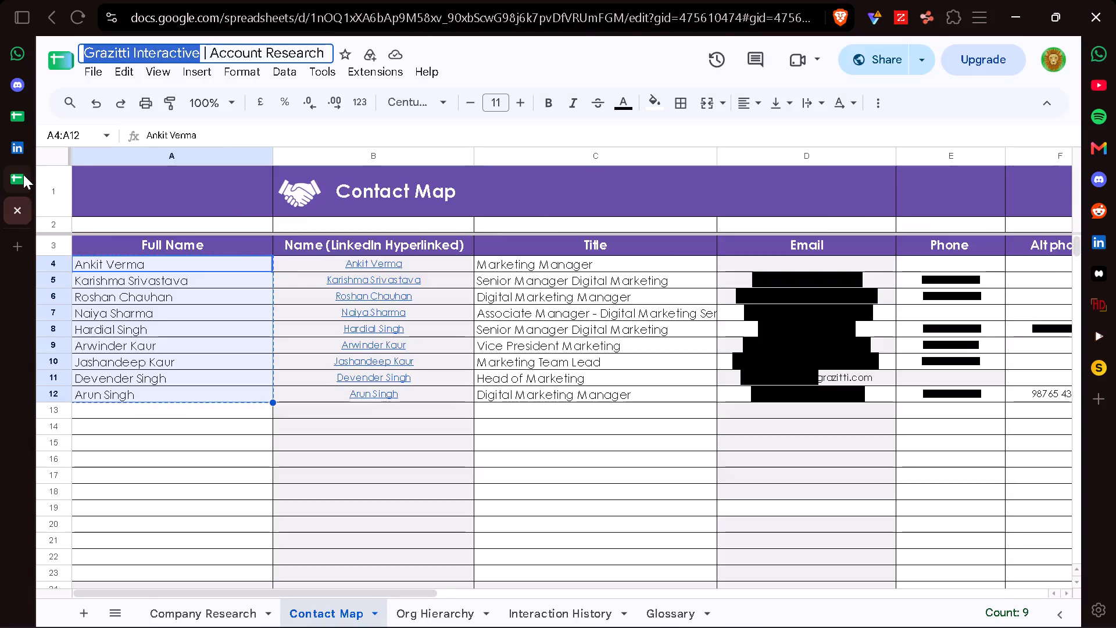
{"action": "left_click", "coordinate": [23, 174]}
{"action": "left_click", "coordinate": [19, 163]}
{"action": "left_click", "coordinate": [16, 152]}
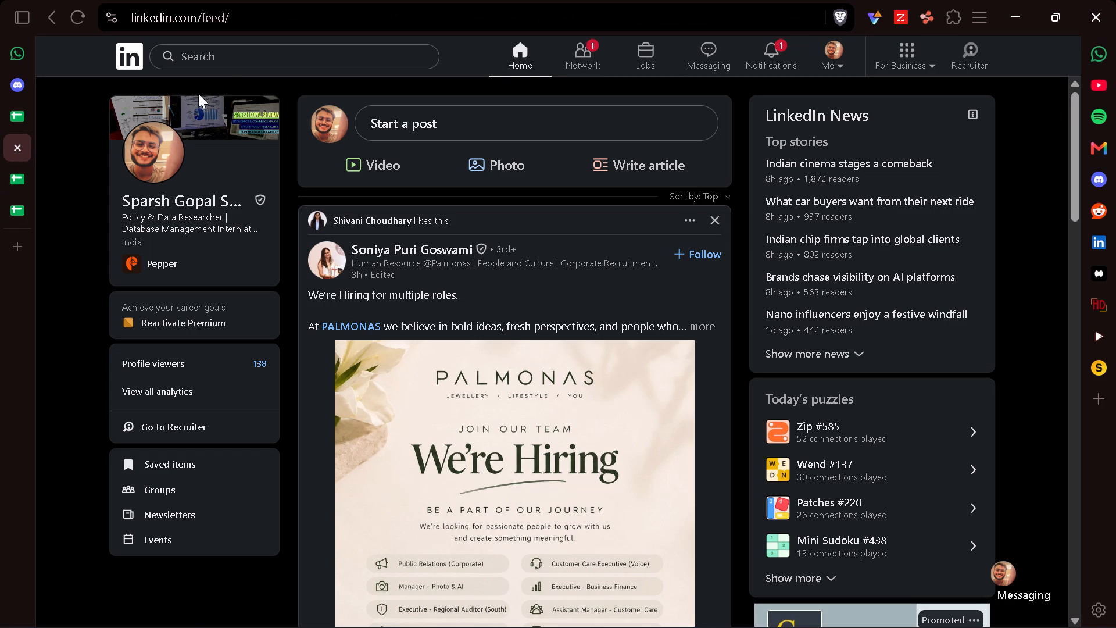
{"action": "left_click", "coordinate": [232, 65]}
{"action": "key", "text": "ctrl+v"}
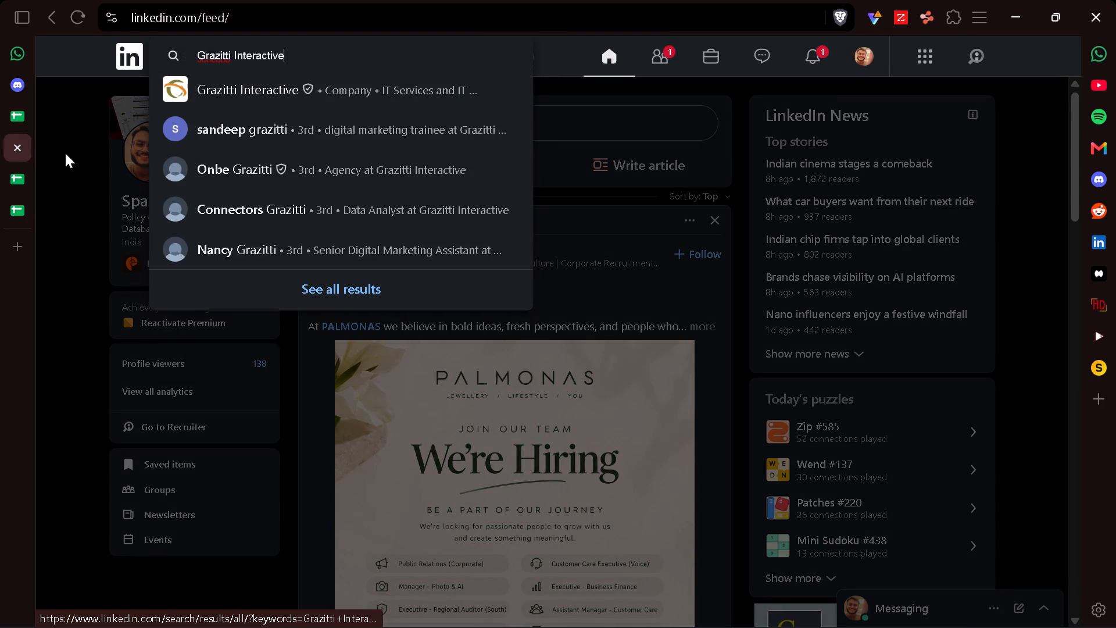
Sort the Grazitti Contact Map range A4:H12 by column A from A to Z, without a header row.
{"action": "left_click", "coordinate": [6, 179]}
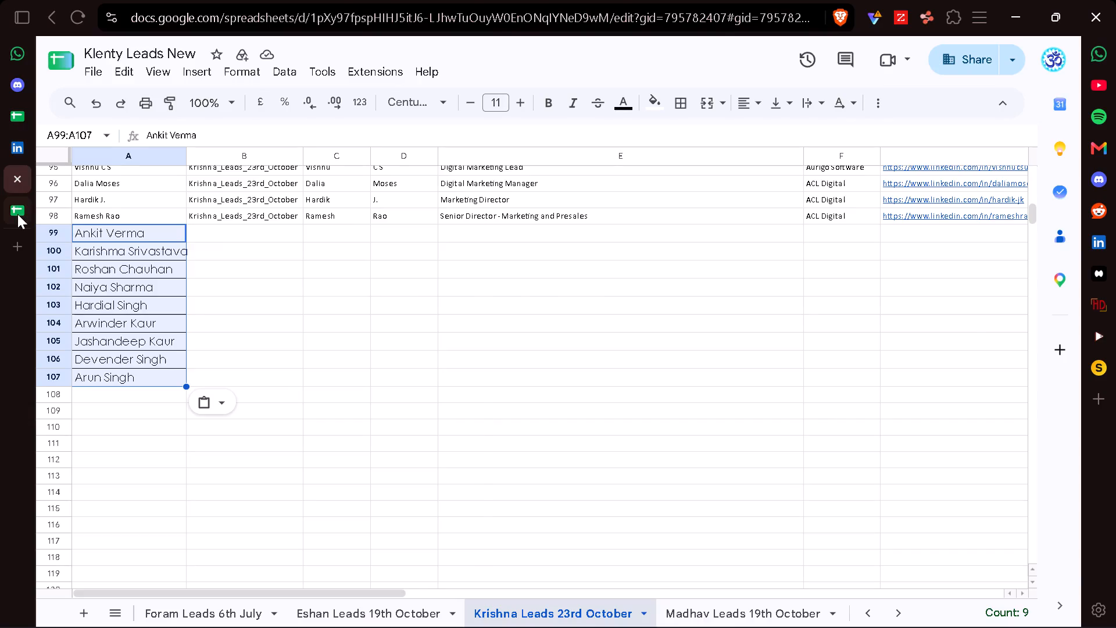
{"action": "left_click", "coordinate": [17, 214]}
{"action": "left_click", "coordinate": [541, 266]}
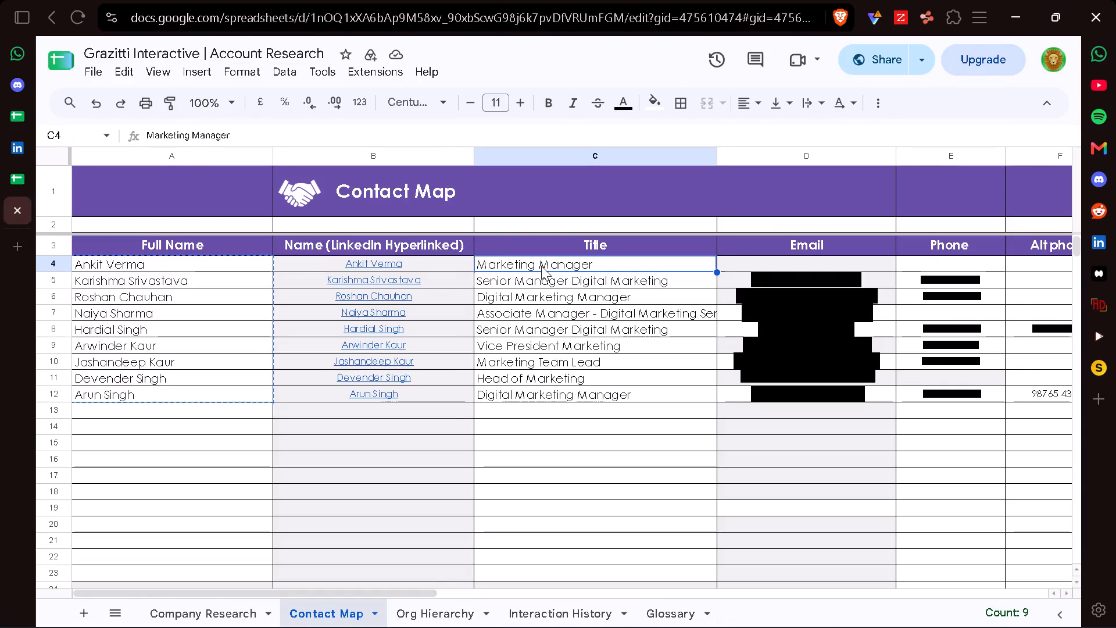
{"action": "left_click", "coordinate": [148, 259]}
{"action": "key", "text": "ctrl+shift+Down"}
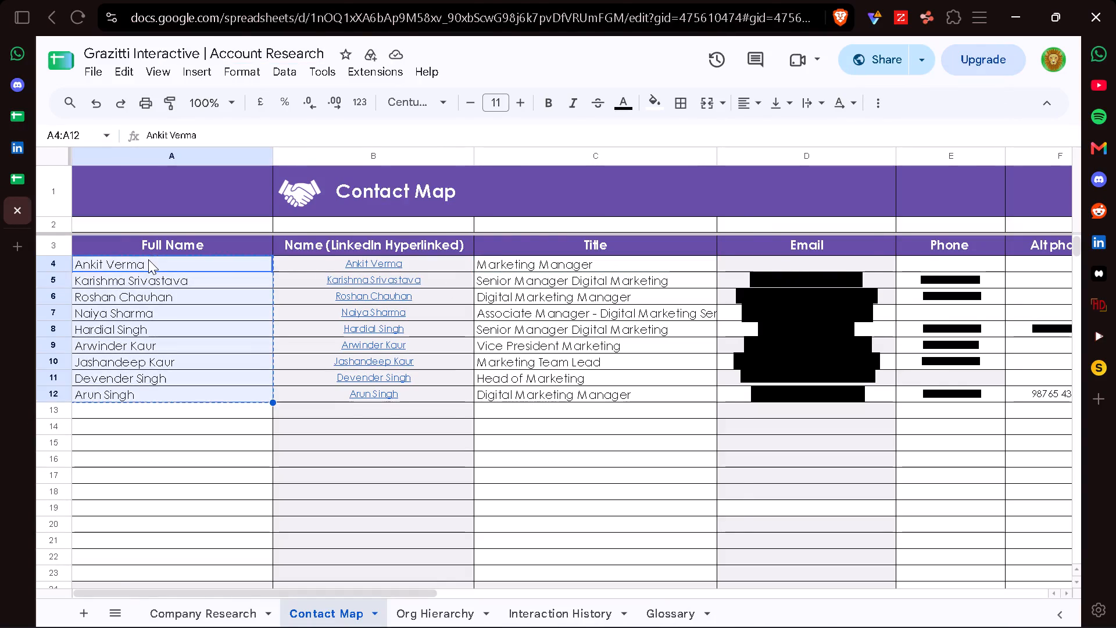
{"action": "key", "text": "ctrl+shift+Right"}
{"action": "key", "text": "ctrl+shift+Right"}
{"action": "key", "text": "ctrl+shift+Right"}
{"action": "key", "text": "ctrl+shift+Right"}
{"action": "key", "text": "ctrl+shift+Left"}
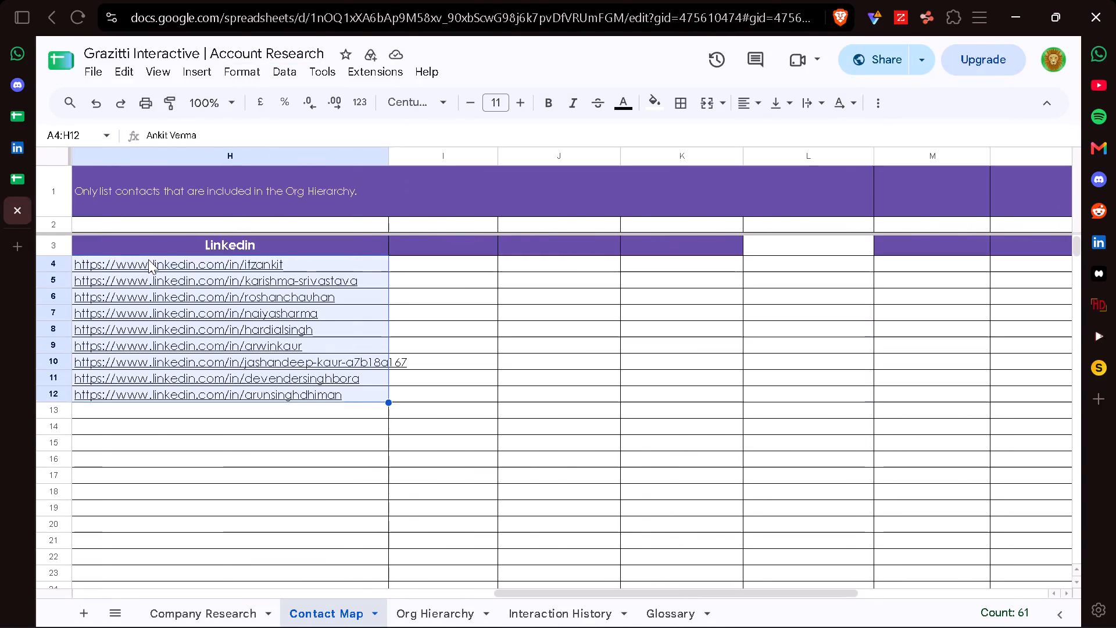
{"action": "scroll", "coordinate": [148, 259], "scroll_direction": "right", "scroll_amount": 9}
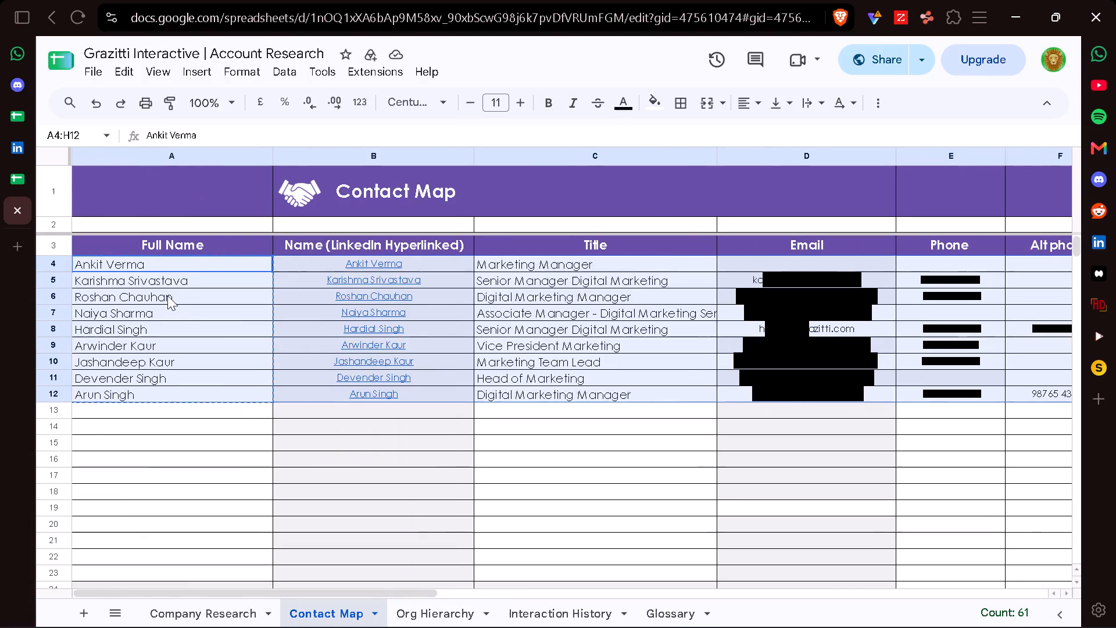
{"action": "right_click", "coordinate": [174, 305]}
{"action": "scroll", "coordinate": [276, 627], "scroll_direction": "down", "scroll_amount": 4}
{"action": "scroll", "coordinate": [249, 499], "scroll_direction": "down", "scroll_amount": 2}
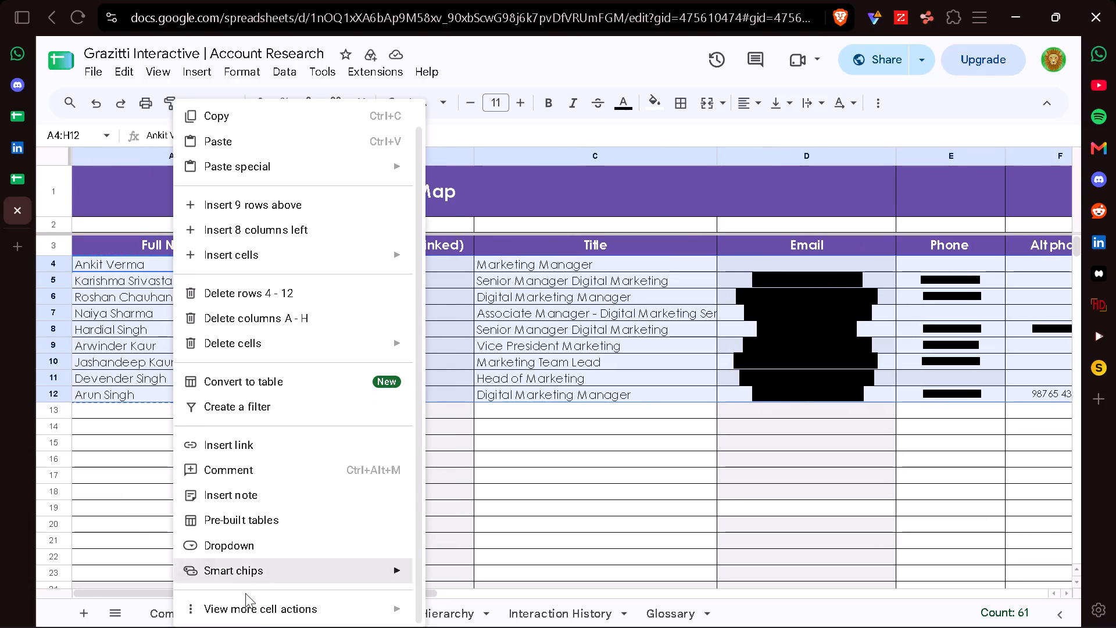
{"action": "left_click", "coordinate": [459, 534]}
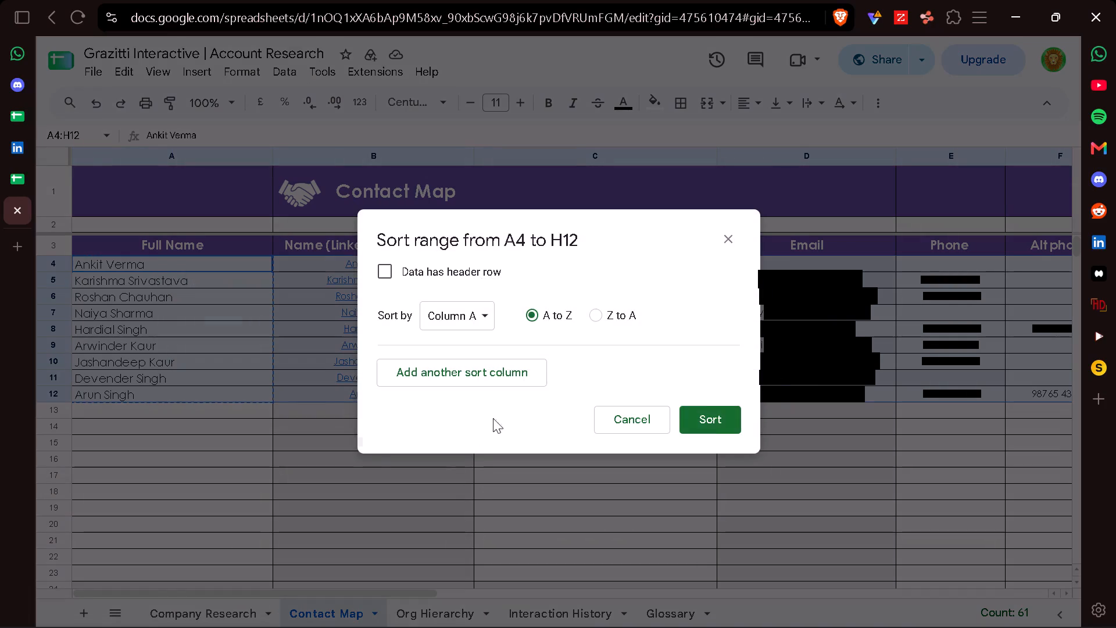
{"action": "left_click", "coordinate": [711, 416]}
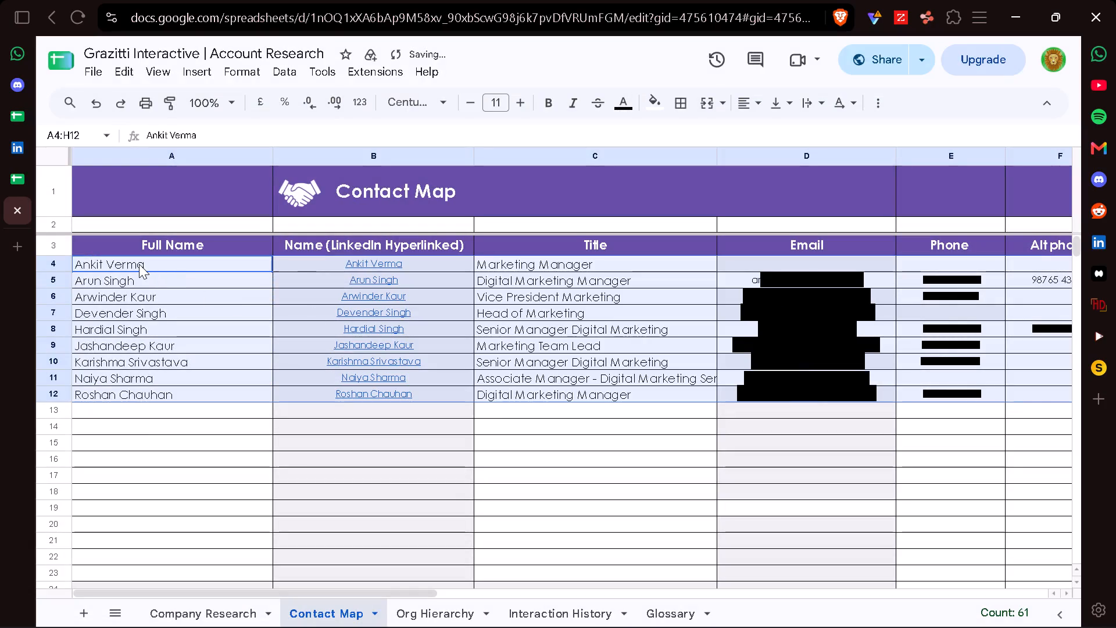
Copy the sorted full names in Contact Map A4:A12 and paste them over A99:A107 in Krishna Leads 23rd October.
{"action": "left_click", "coordinate": [139, 264]}
{"action": "key", "text": "ctrl+shift+Down"}
{"action": "key", "text": "ctrl+c"}
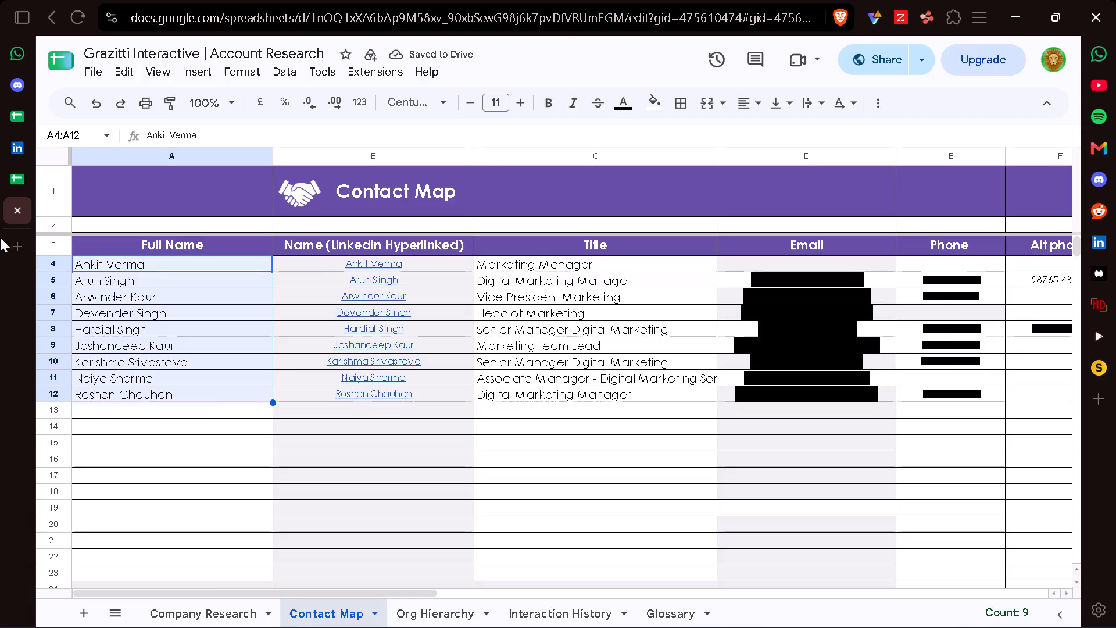
{"action": "left_click", "coordinate": [15, 183]}
{"action": "key", "text": "ctrl+v"}
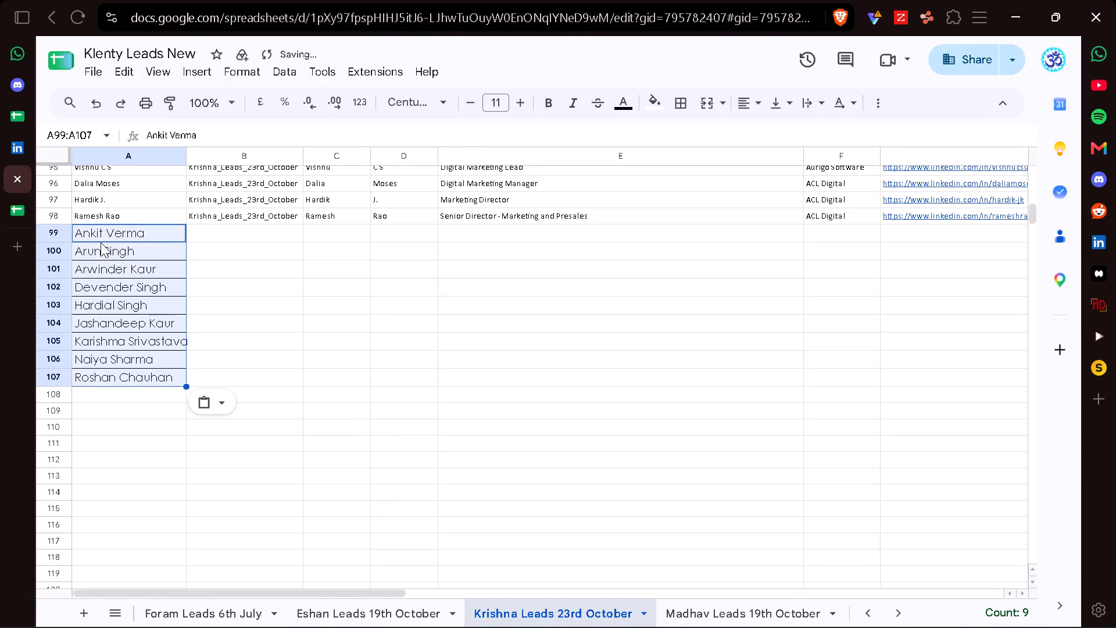
Copy the job titles in Contact Map C4:C12 and paste them into Krishna Leads 23rd October starting at E99.
{"action": "left_click", "coordinate": [443, 234]}
{"action": "left_click", "coordinate": [13, 209]}
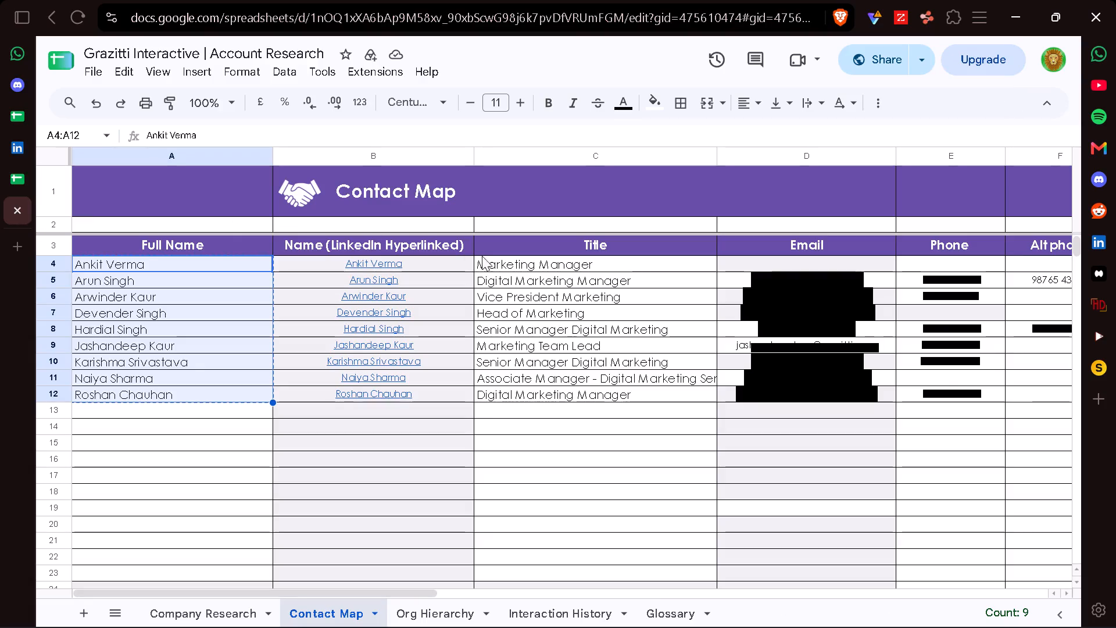
{"action": "left_click", "coordinate": [498, 269]}
{"action": "key", "text": "ctrl+shift+Down"}
{"action": "key", "text": "ctrl+c"}
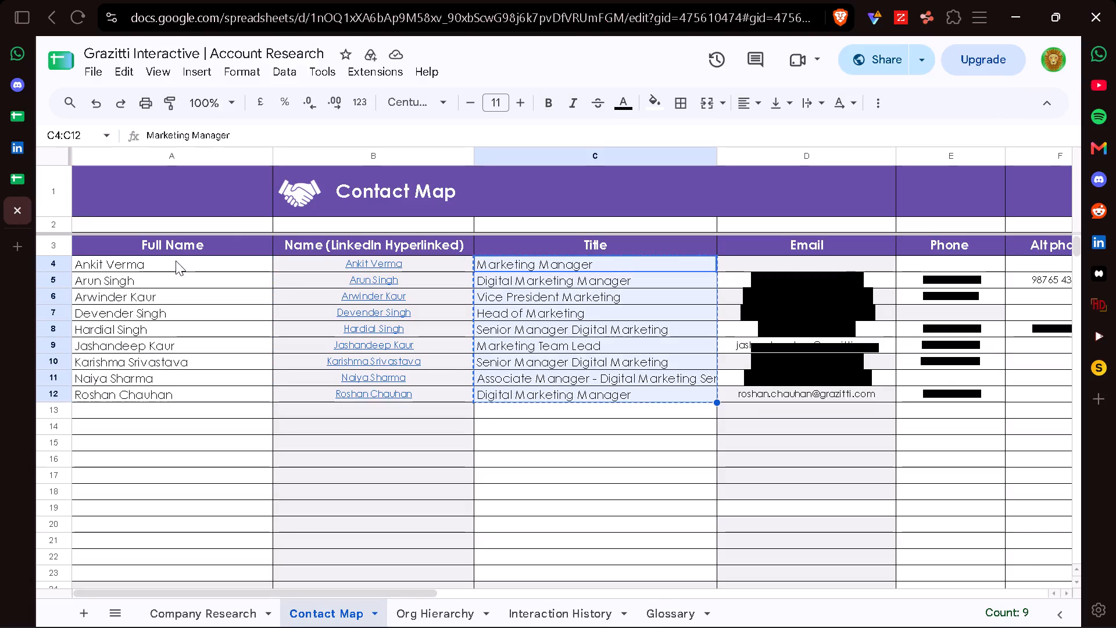
{"action": "left_click", "coordinate": [10, 183]}
{"action": "key", "text": "ctrl+v"}
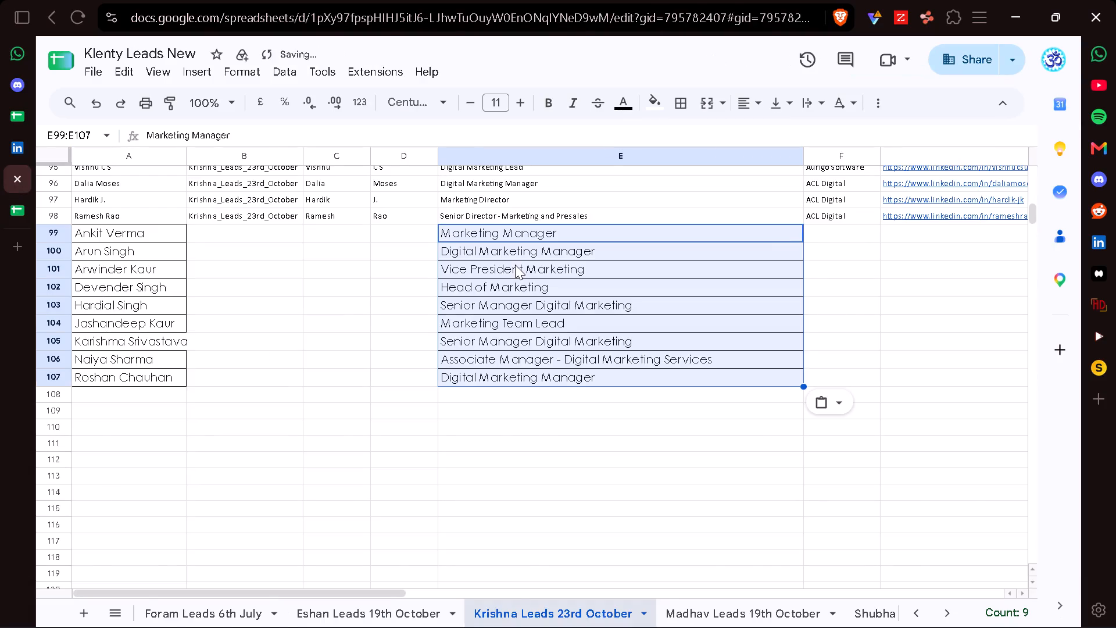
Copy Grazitti Interactive from the LinkedIn search text and paste it into cell F99 of Krishna Leads 23rd October.
{"action": "scroll", "coordinate": [515, 265], "scroll_direction": "left", "scroll_amount": 3}
{"action": "left_click", "coordinate": [581, 233]}
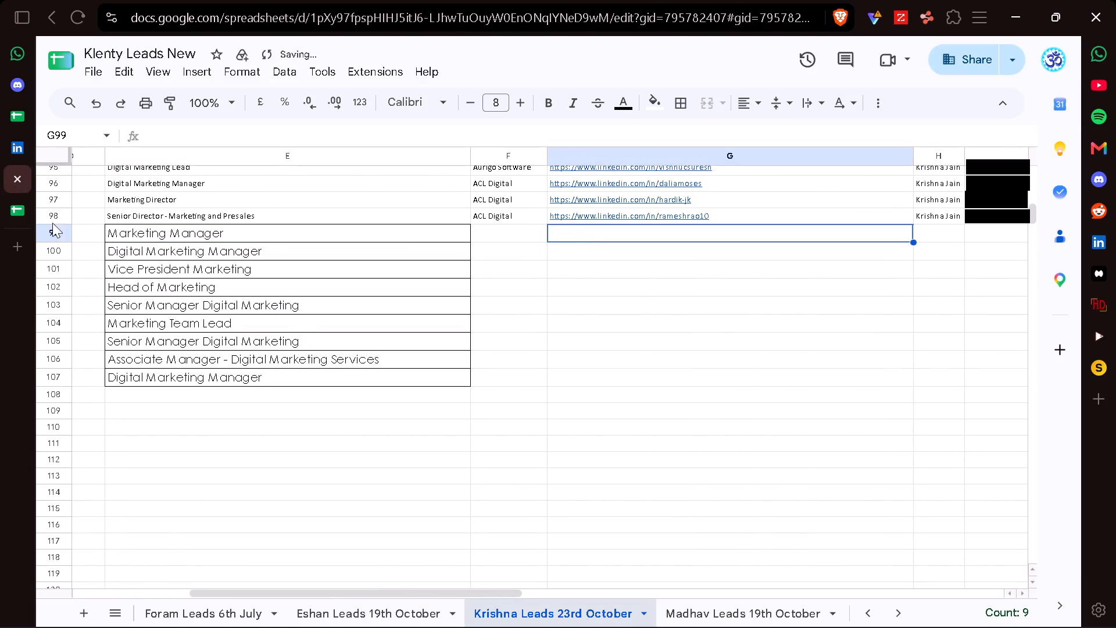
{"action": "left_click", "coordinate": [13, 154]}
{"action": "left_click_drag", "start_coordinate": [280, 50], "coordinate": [238, 54]}
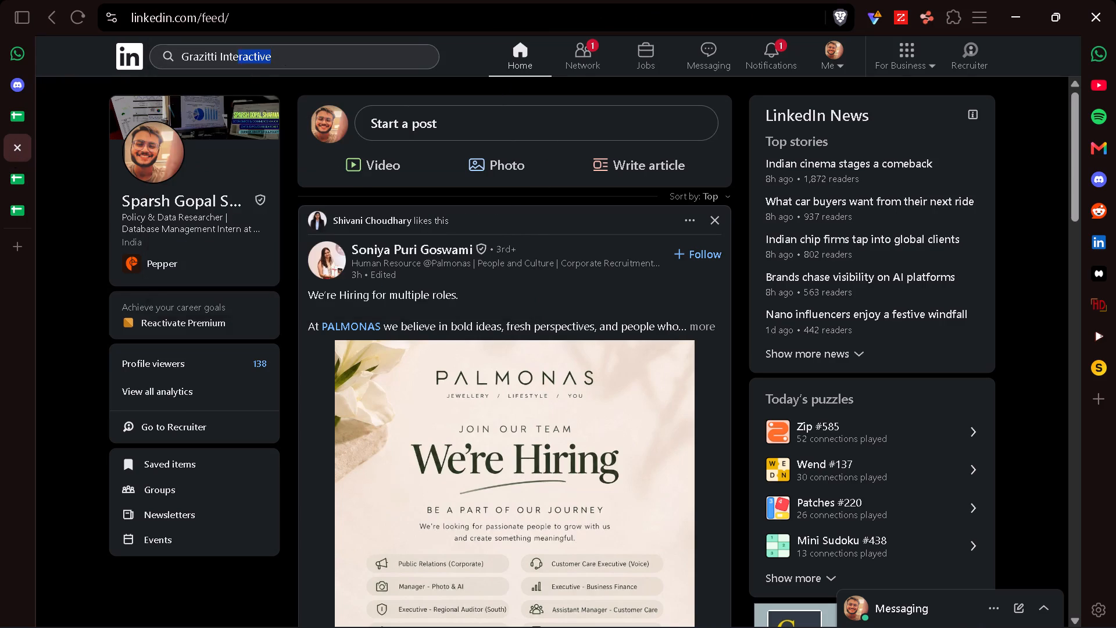
{"action": "left_click_drag", "start_coordinate": [238, 54], "coordinate": [180, 59]}
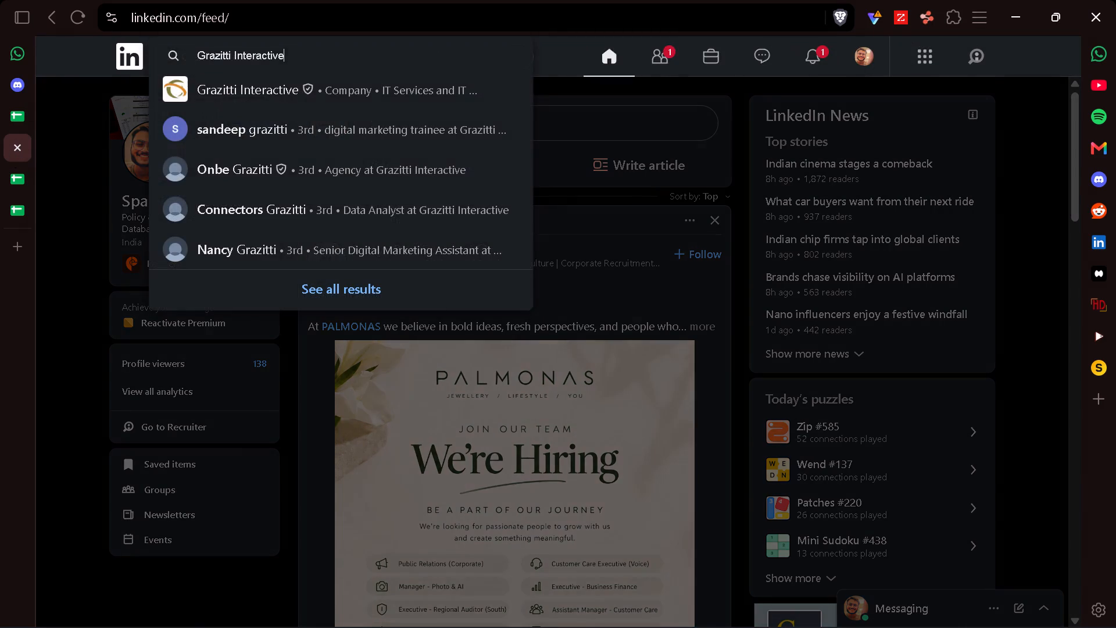
{"action": "key", "text": "ctrl+c"}
{"action": "left_click_drag", "start_coordinate": [196, 54], "coordinate": [203, 54]}
{"action": "left_click_drag", "start_coordinate": [203, 54], "coordinate": [327, 51]}
{"action": "key", "text": "ctrl+c"}
{"action": "left_click", "coordinate": [22, 213]}
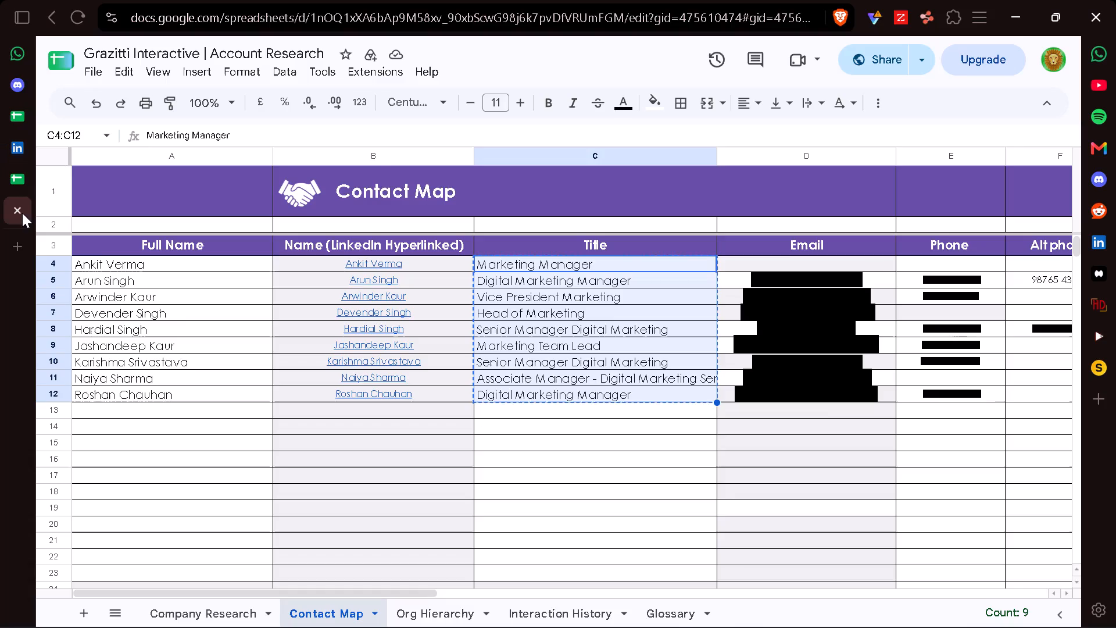
{"action": "left_click", "coordinate": [26, 190]}
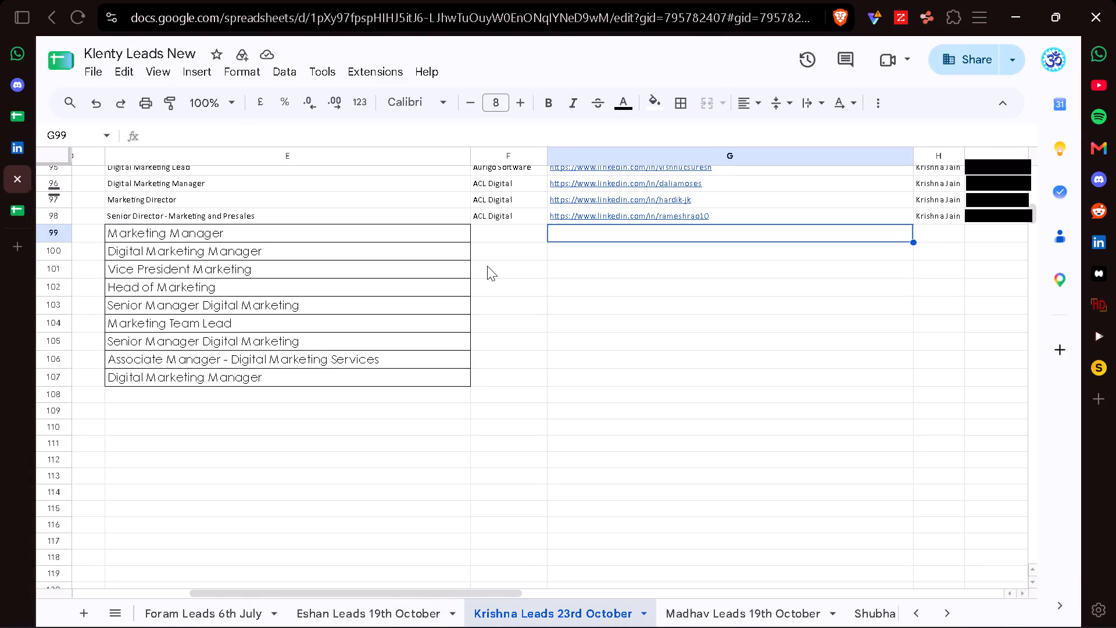
{"action": "key", "text": "Left"}
{"action": "key", "text": "ctrl+v"}
Fill the company name from F99 down through F107.
{"action": "left_click_drag", "start_coordinate": [552, 242], "coordinate": [541, 240]}
{"action": "left_click", "coordinate": [541, 240]}
{"action": "left_click_drag", "start_coordinate": [548, 242], "coordinate": [545, 293]}
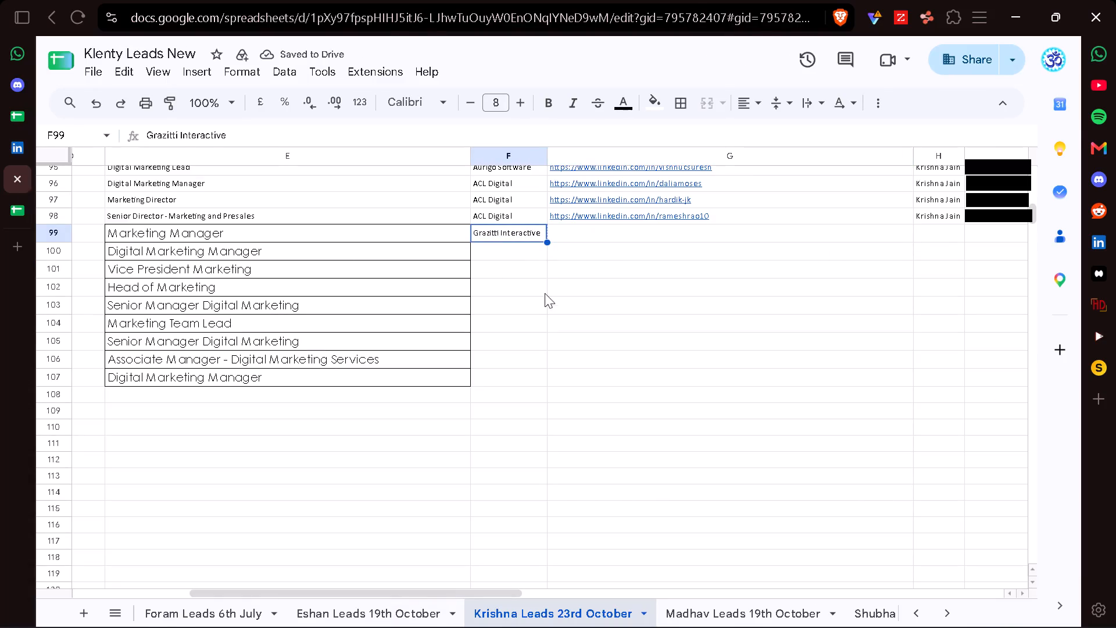
{"action": "left_click_drag", "start_coordinate": [545, 293], "coordinate": [540, 384]}
Copy the LinkedIn profile links in Contact Map H4:H12 and paste them into Krishna Leads 23rd October starting at G99.
{"action": "left_click", "coordinate": [592, 248]}
{"action": "scroll", "coordinate": [592, 248], "scroll_direction": "left", "scroll_amount": 1}
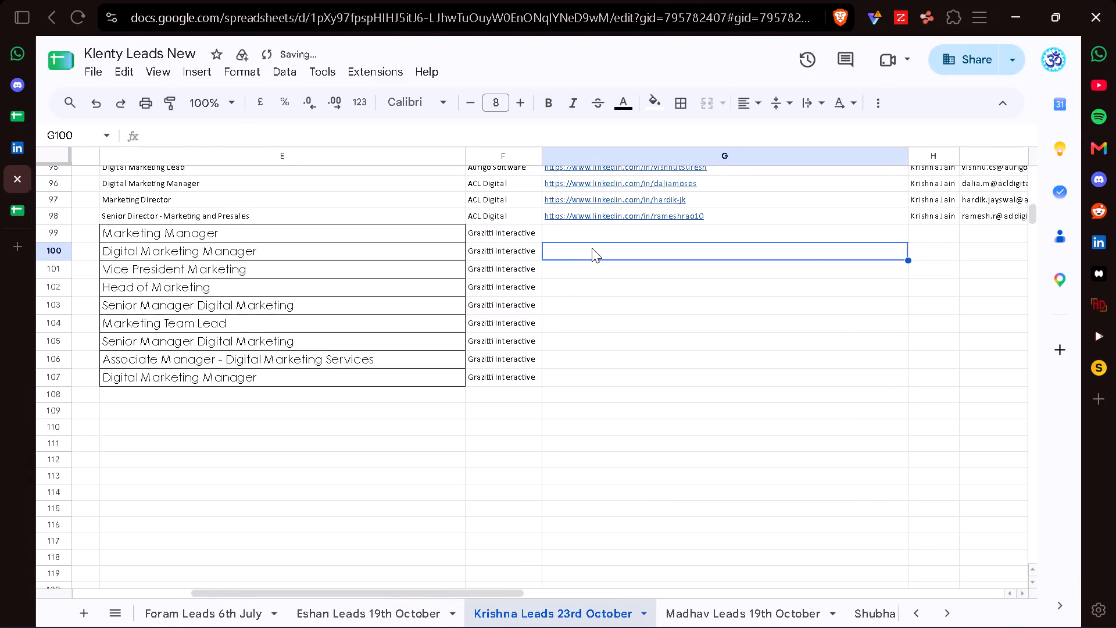
{"action": "scroll", "coordinate": [592, 248], "scroll_direction": "left", "scroll_amount": 2}
{"action": "key", "text": "Up"}
{"action": "left_click", "coordinate": [11, 206]}
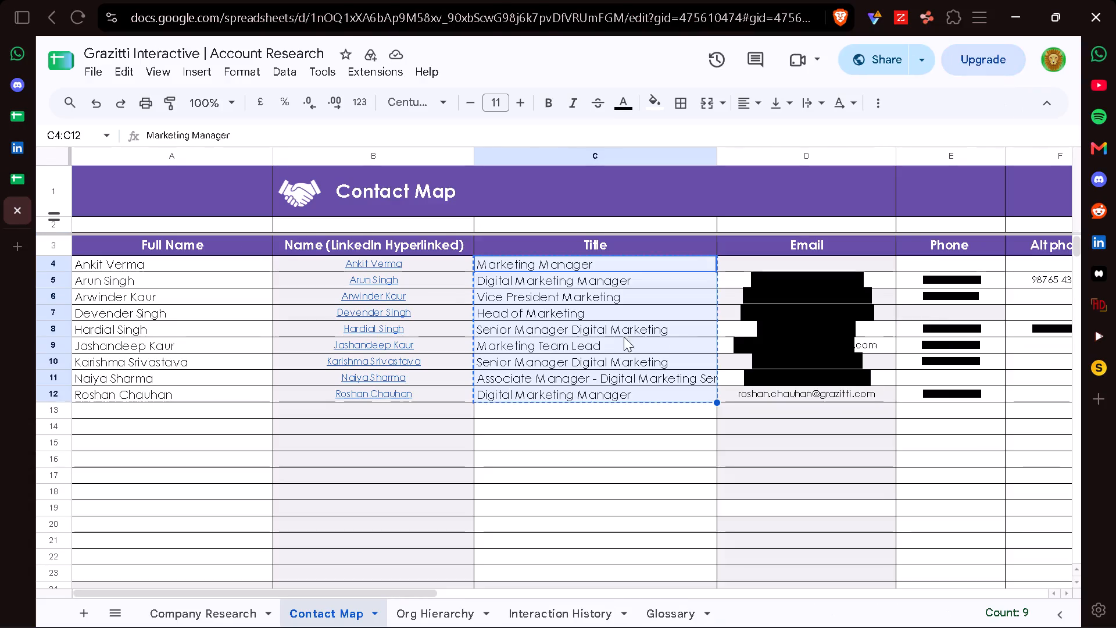
{"action": "scroll", "coordinate": [700, 337], "scroll_direction": "left", "scroll_amount": 2}
{"action": "scroll", "coordinate": [799, 320], "scroll_direction": "left", "scroll_amount": 2}
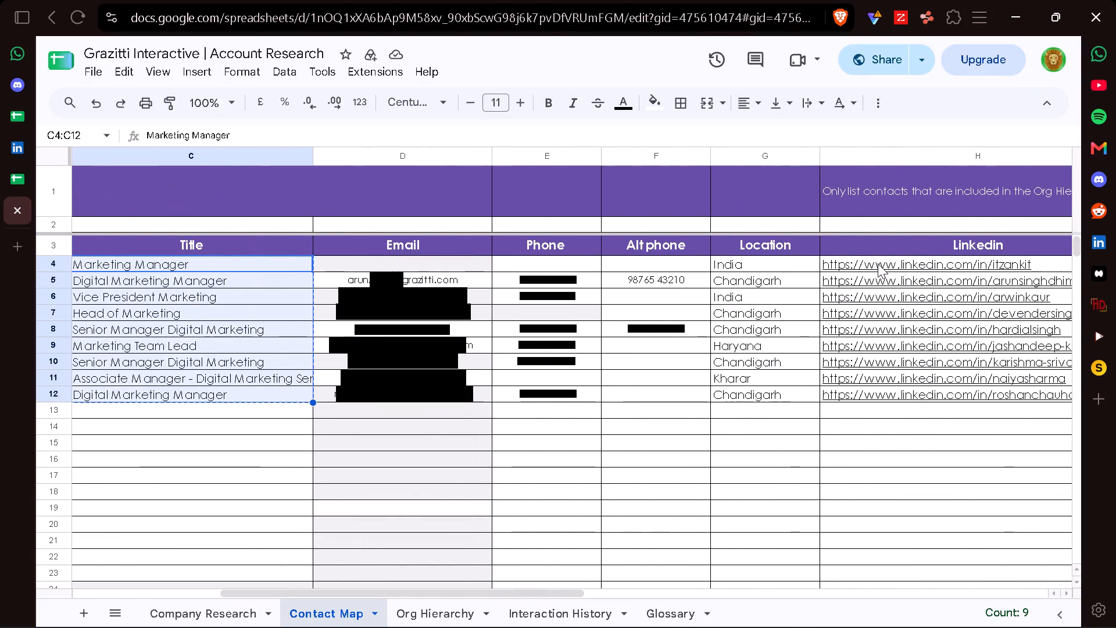
{"action": "left_click", "coordinate": [880, 263]}
{"action": "key", "text": "ctrl+shift+Down"}
{"action": "key", "text": "ctrl+c"}
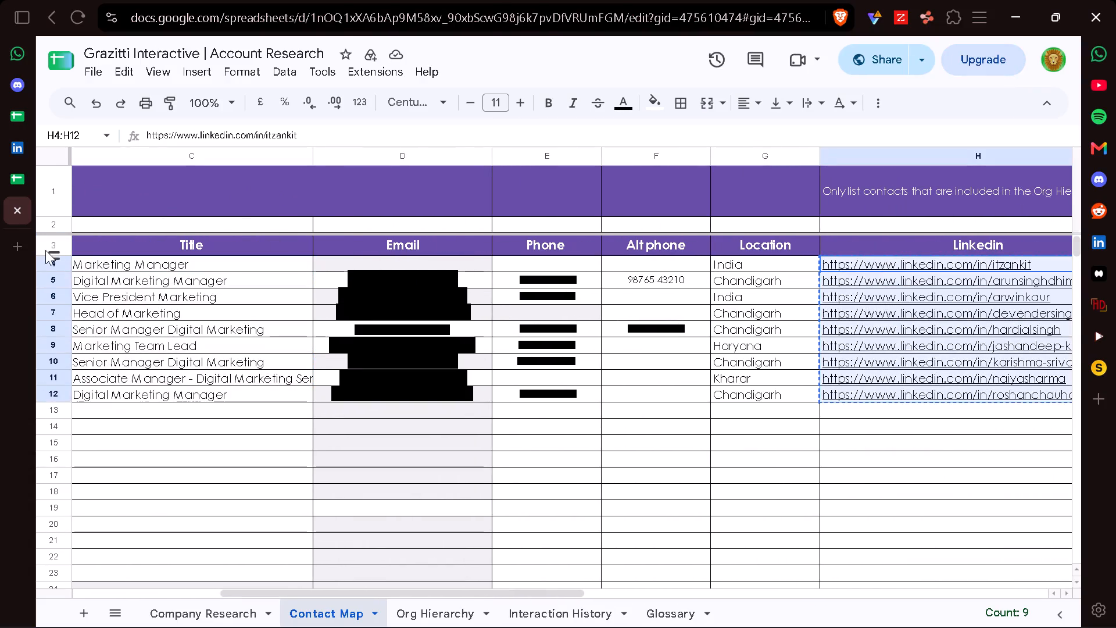
{"action": "left_click", "coordinate": [12, 184]}
{"action": "key", "text": "ctrl+v"}
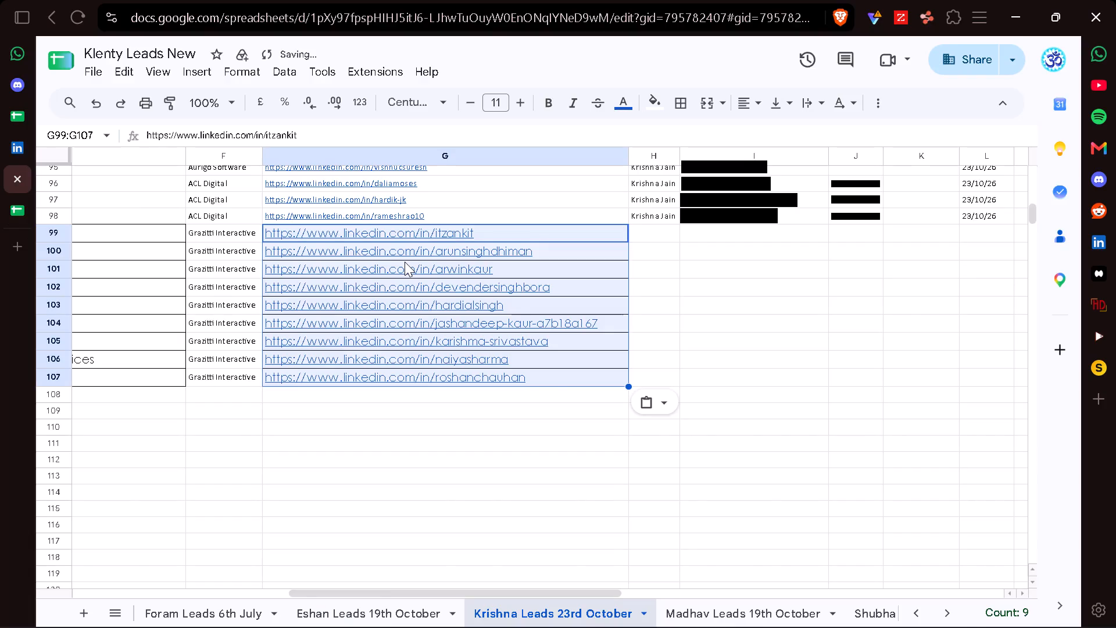
Fill the name in H98 down through H107 for the new Grazitti rows.
{"action": "scroll", "coordinate": [405, 262], "scroll_direction": "left", "scroll_amount": 2}
{"action": "left_click", "coordinate": [431, 214]}
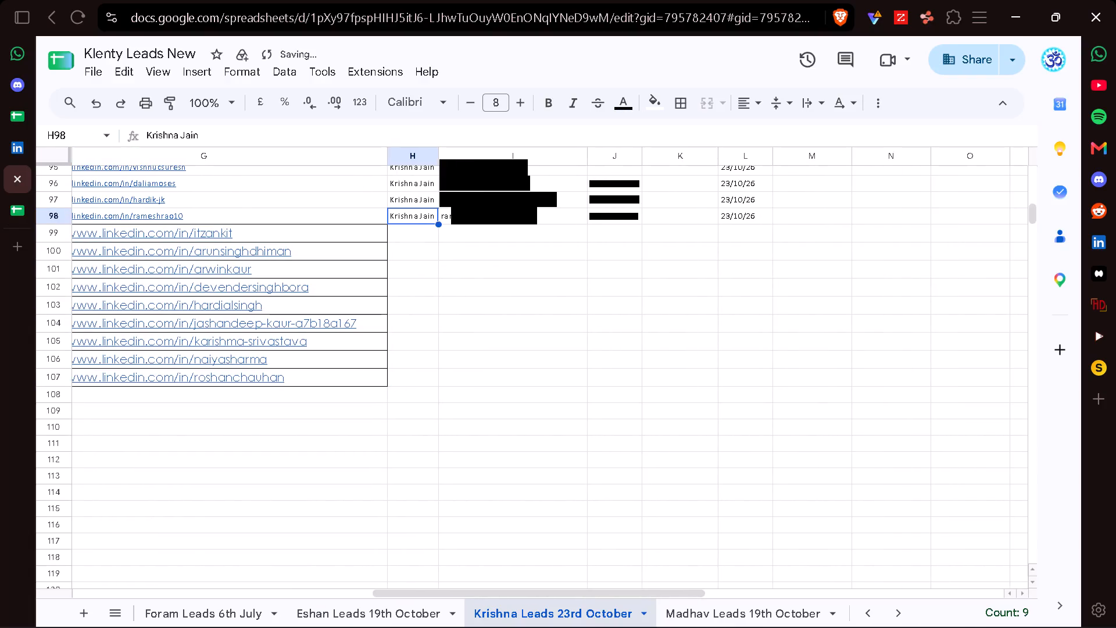
{"action": "left_click_drag", "start_coordinate": [438, 222], "coordinate": [399, 381]}
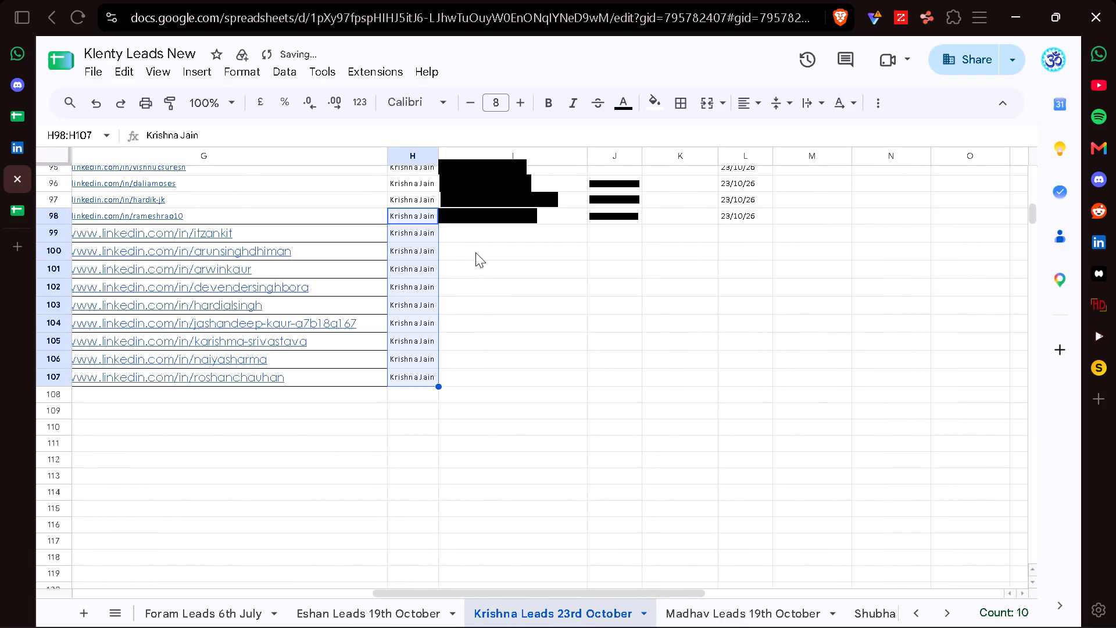
Copy the email, phone and alternate phone cells in Contact Map D4:F12 and paste them into Krishna Leads 23rd October starting at I99.
{"action": "left_click", "coordinate": [496, 241]}
{"action": "scroll", "coordinate": [496, 241], "scroll_direction": "left", "scroll_amount": 1}
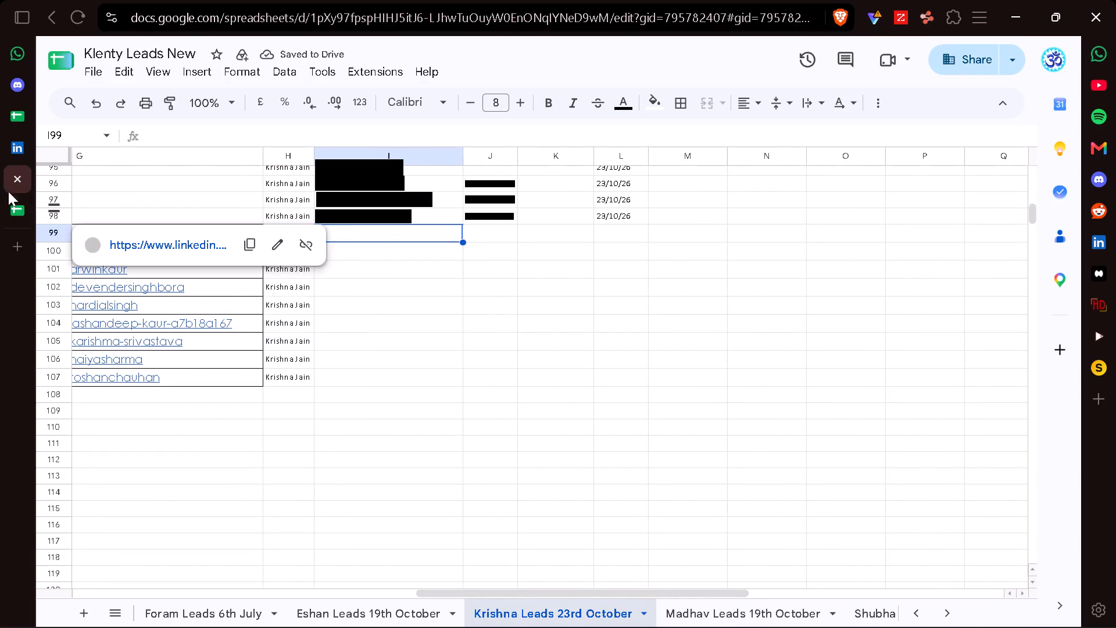
{"action": "left_click", "coordinate": [15, 204]}
{"action": "left_click", "coordinate": [360, 263]}
{"action": "key", "text": "shift+Right"}
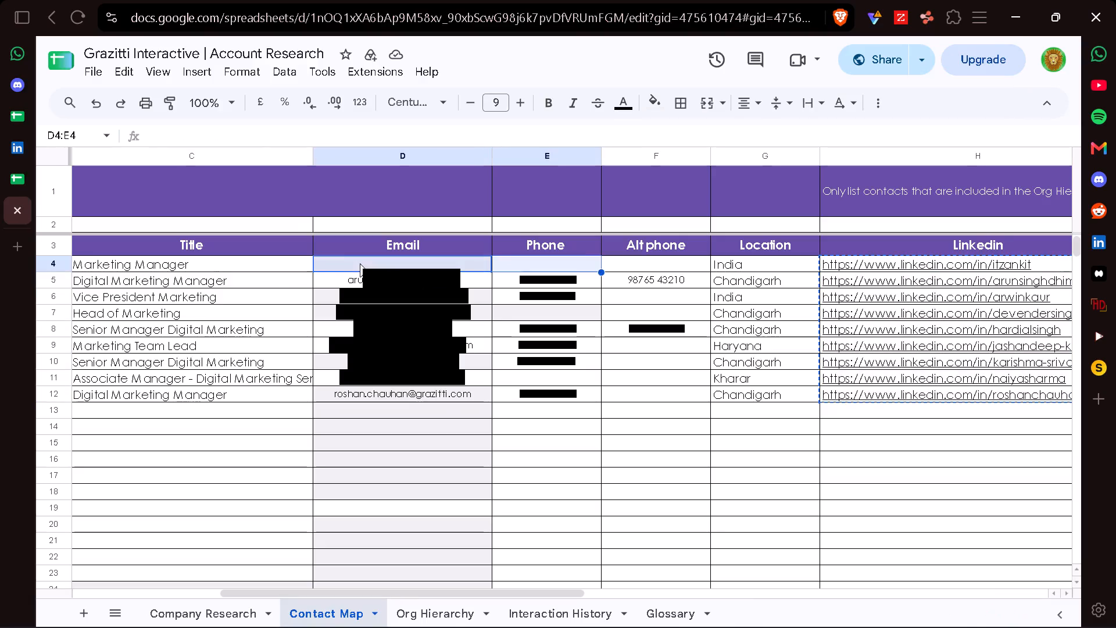
{"action": "key", "text": "shift+Right"}
{"action": "key", "text": "ctrl+shift+Down"}
{"action": "key", "text": "ctrl+shift+Down"}
{"action": "key", "text": "ctrl+shift+Down"}
{"action": "key", "text": "ctrl+shift+Down"}
{"action": "key", "text": "ctrl+shift+Up"}
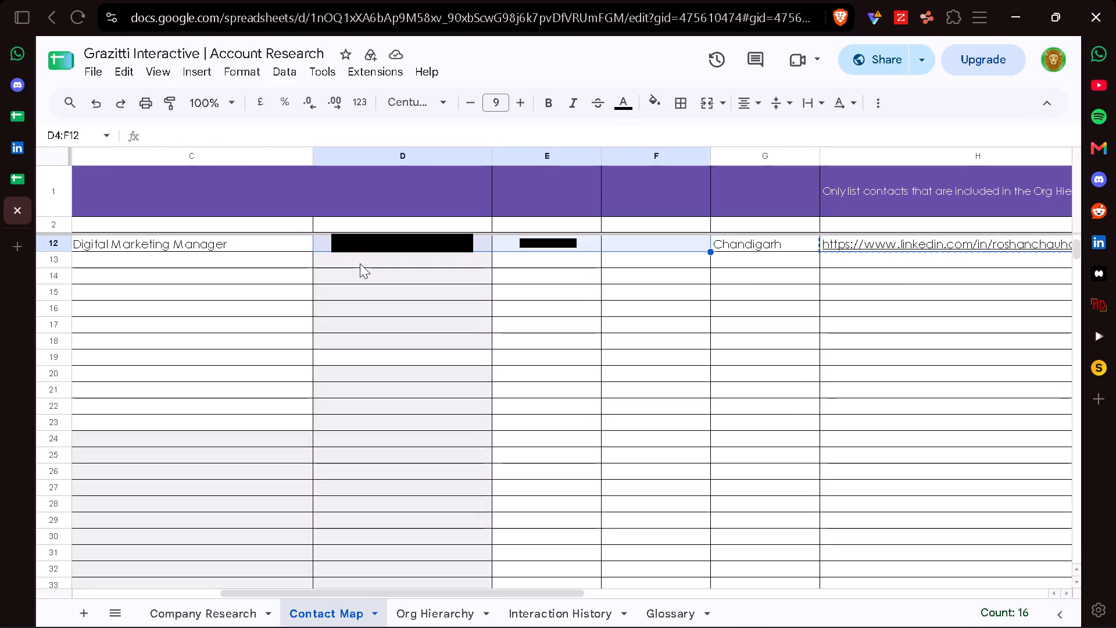
{"action": "scroll", "coordinate": [362, 272], "scroll_direction": "up", "scroll_amount": 4}
{"action": "key", "text": "ctrl+c"}
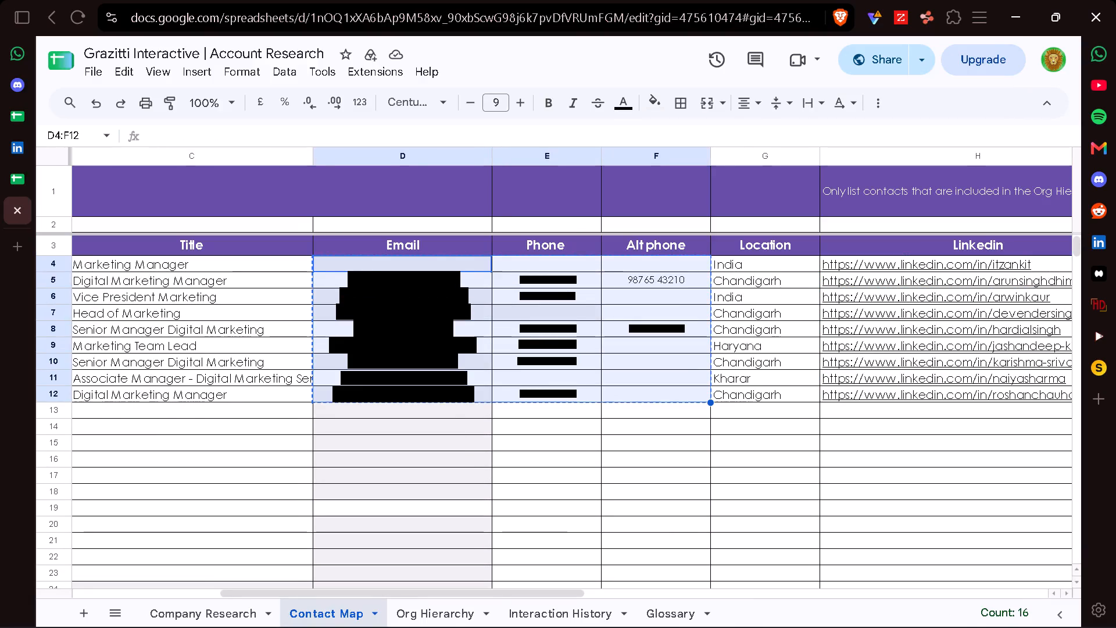
{"action": "left_click", "coordinate": [13, 188]}
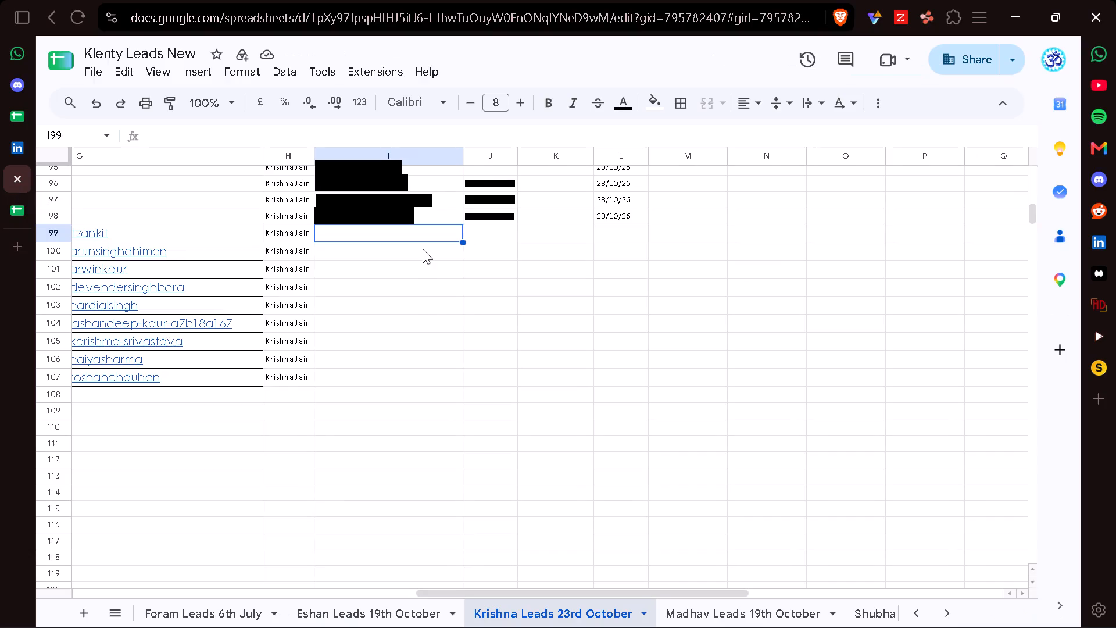
{"action": "key", "text": "ctrl+v"}
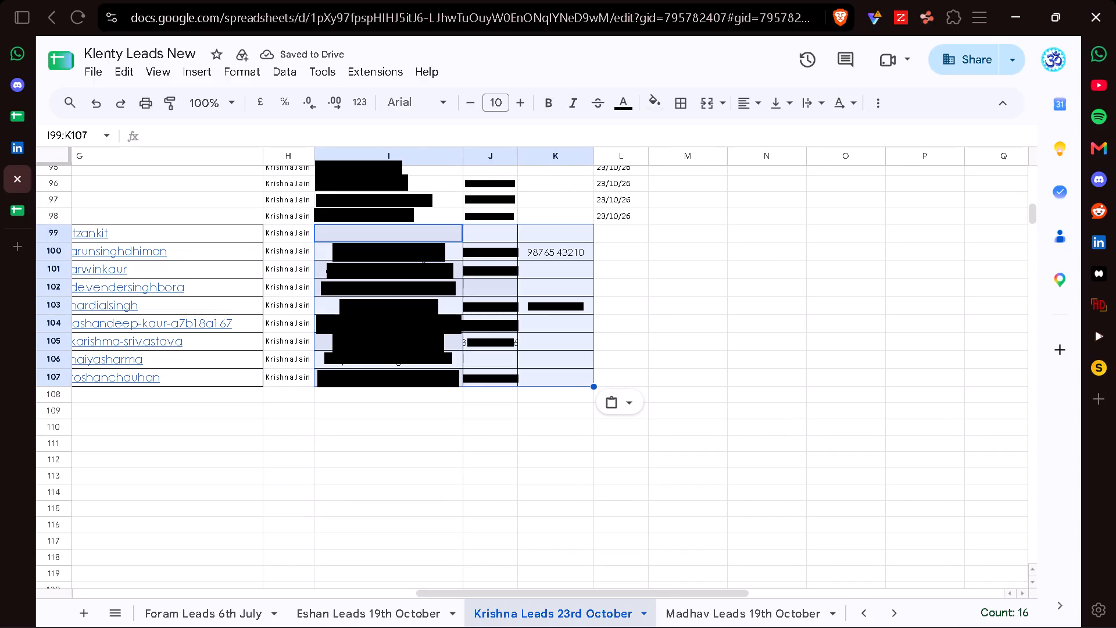
Select cell A108 below the new Grazitti contacts, and close the Grazitti Interactive account research file.
{"action": "scroll", "coordinate": [438, 339], "scroll_direction": "right", "scroll_amount": 7}
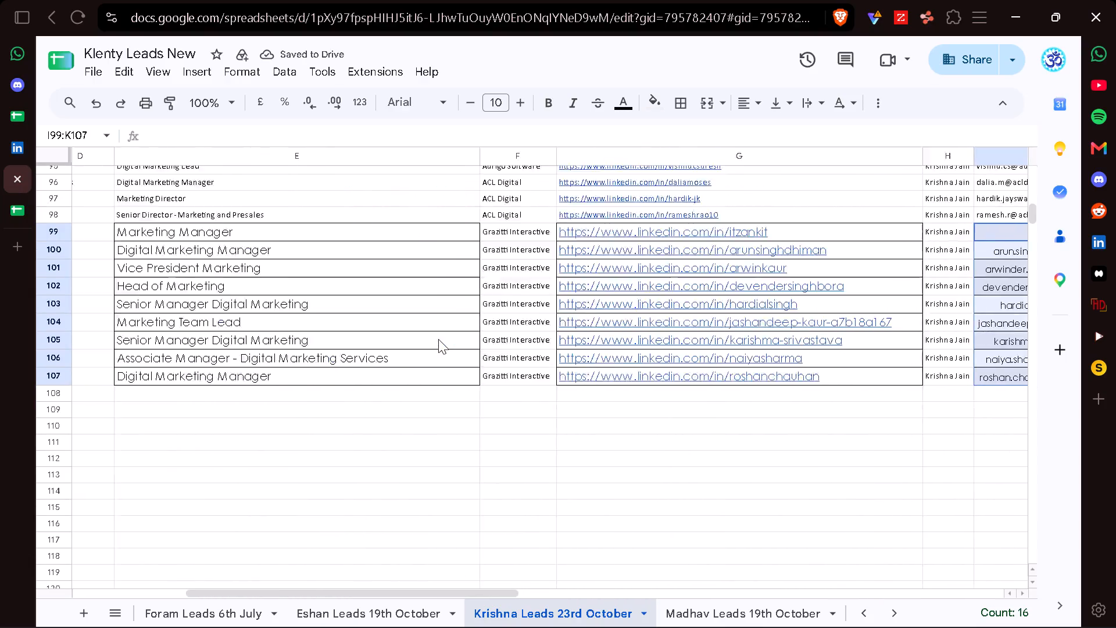
{"action": "scroll", "coordinate": [438, 339], "scroll_direction": "right", "scroll_amount": 2}
{"action": "left_click", "coordinate": [117, 404]}
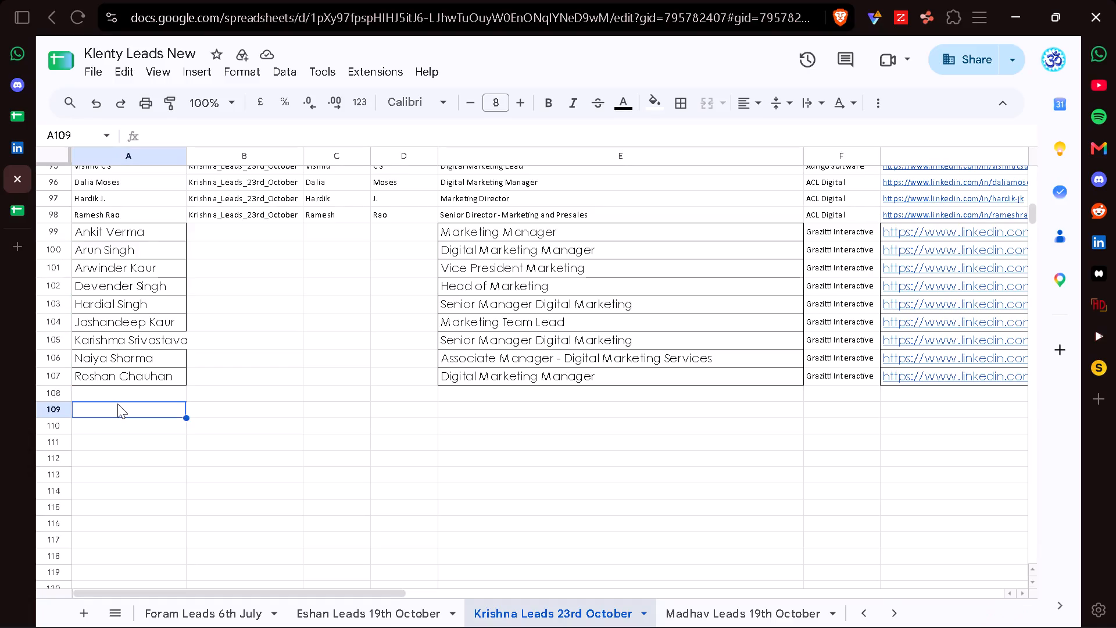
{"action": "key", "text": "Up"}
{"action": "scroll", "coordinate": [117, 404], "scroll_direction": "down", "scroll_amount": 1}
{"action": "left_click", "coordinate": [18, 206]}
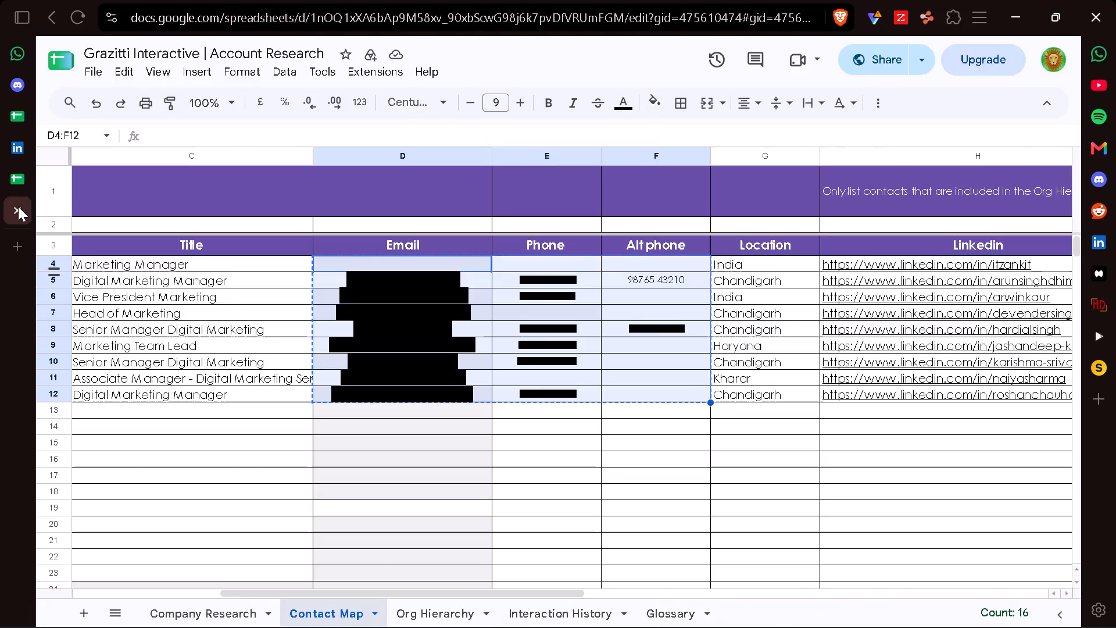
{"action": "left_click", "coordinate": [19, 208]}
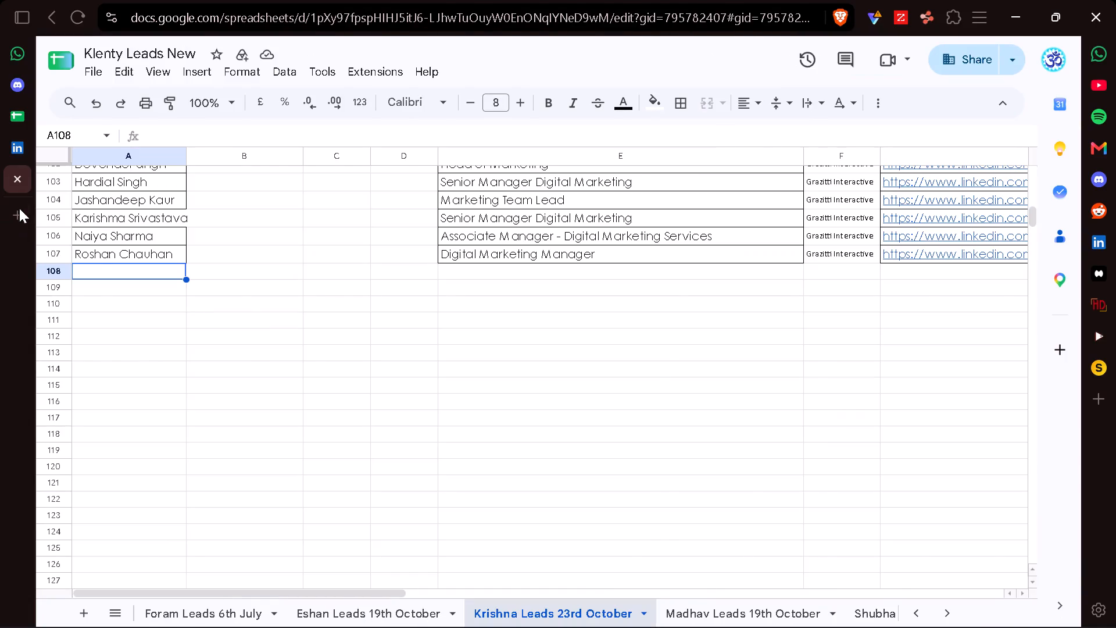
In the AR Master Sheet, set Grazitti Interactive's AR Date in C302 to 23/10/2026.
{"action": "left_click", "coordinate": [16, 115]}
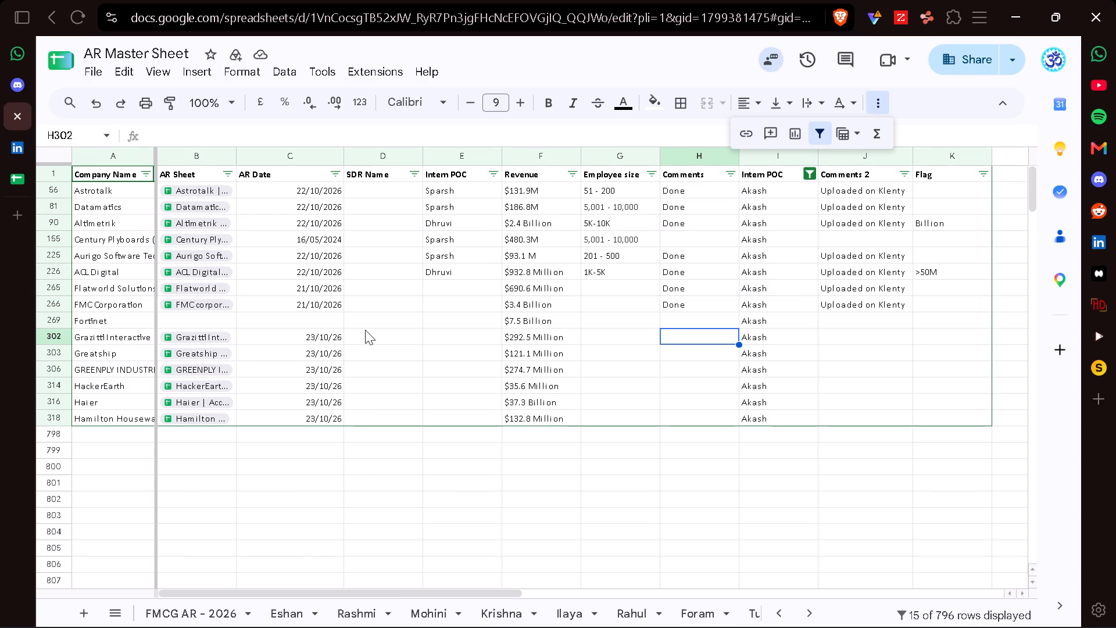
{"action": "left_click", "coordinate": [331, 340]}
{"action": "left_click", "coordinate": [173, 130]}
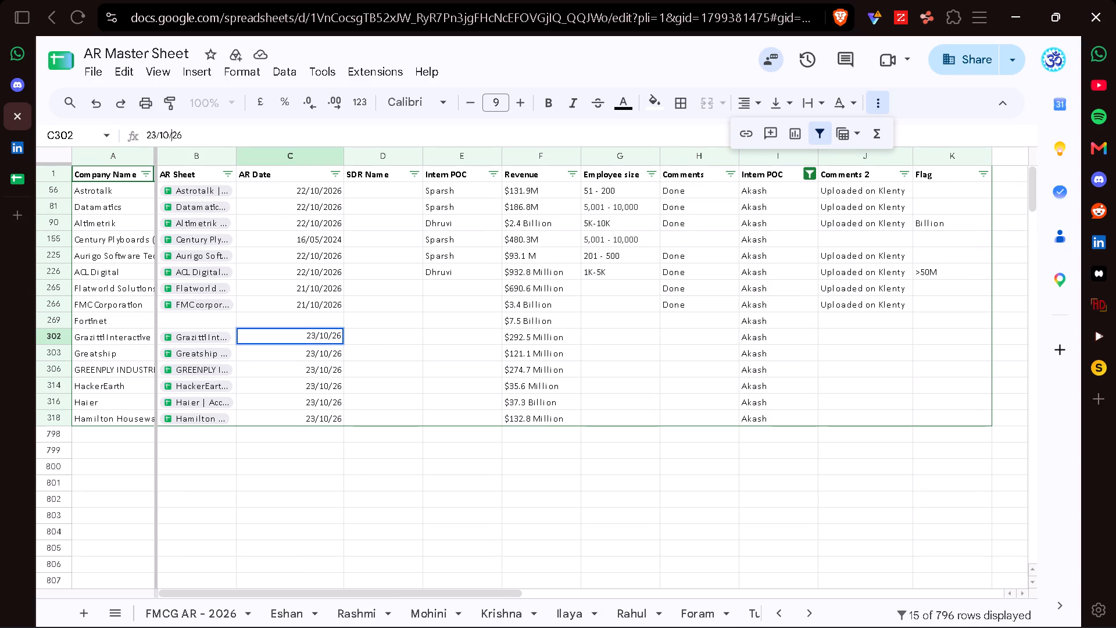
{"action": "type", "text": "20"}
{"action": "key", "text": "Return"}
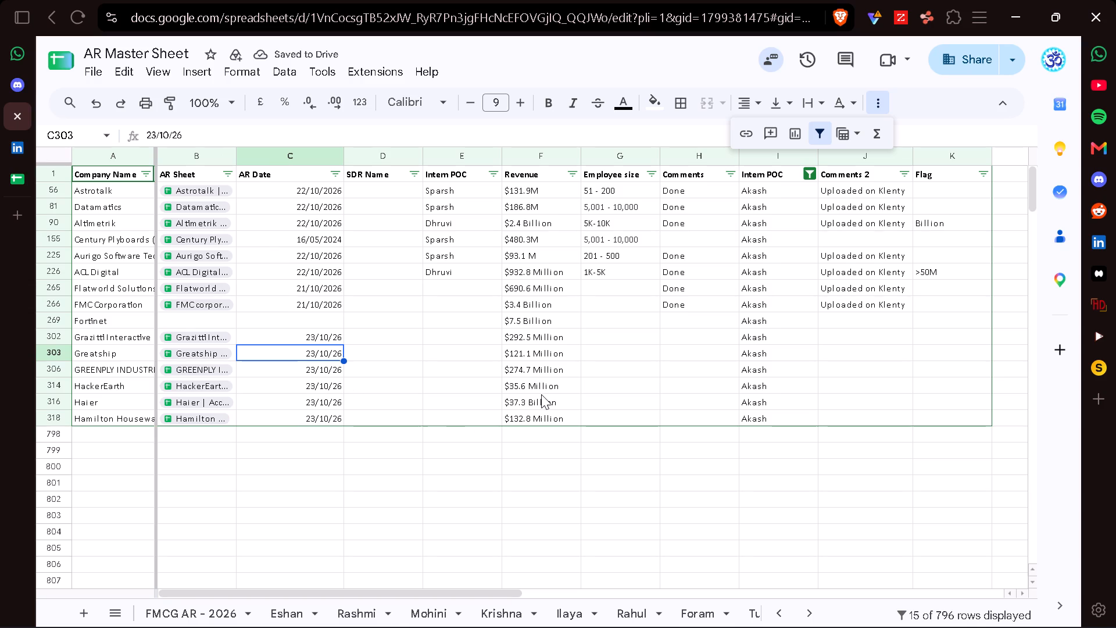
Enter Done in Grazitti Interactive's Comments cell, H302.
{"action": "left_click", "coordinate": [689, 336]}
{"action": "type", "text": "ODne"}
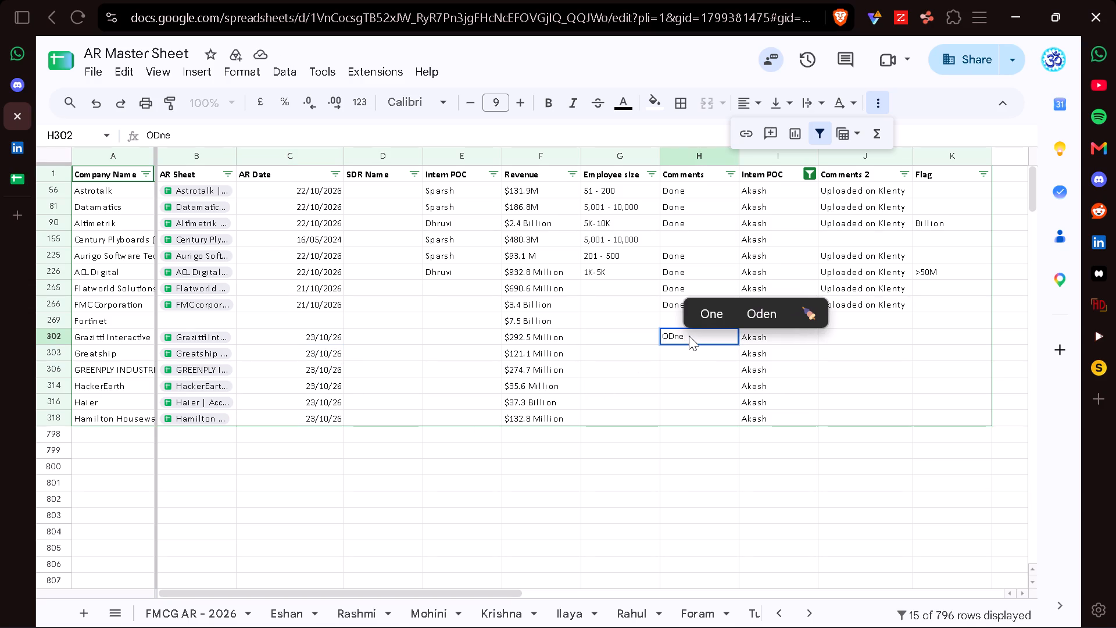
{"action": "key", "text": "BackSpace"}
{"action": "left_click", "coordinate": [689, 336]}
{"action": "key", "text": "BackSpace"}
{"action": "key", "text": "BackSpace"}
{"action": "key", "text": "BackSpace"}
{"action": "key", "text": "BackSpace"}
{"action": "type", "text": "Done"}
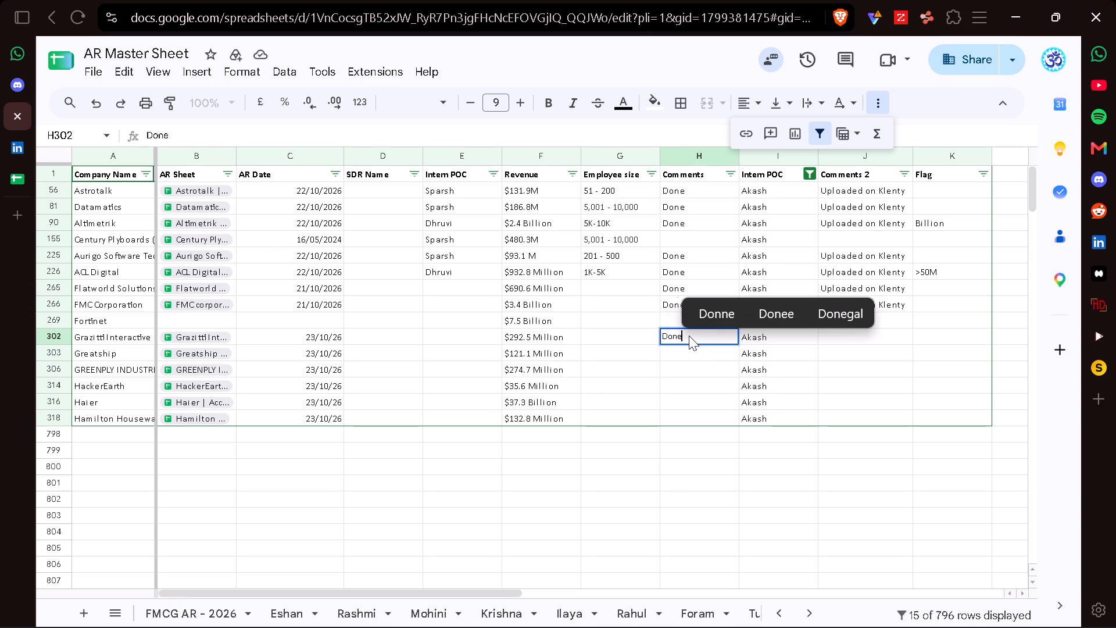
Copy "Uploaded on Klenty" from J266 into Grazitti Interactive's Comments 2 cell, J302.
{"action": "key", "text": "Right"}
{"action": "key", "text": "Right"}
{"action": "left_click", "coordinate": [834, 341]}
{"action": "left_click", "coordinate": [893, 332]}
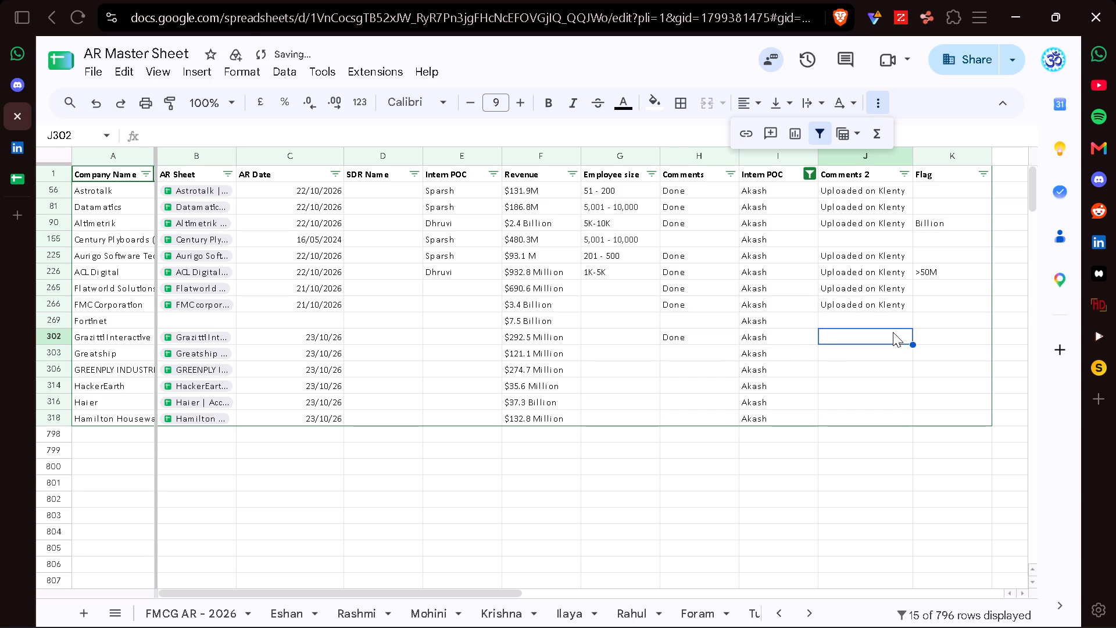
{"action": "key", "text": "Up"}
{"action": "key", "text": "Up"}
{"action": "key", "text": "ctrl+c"}
{"action": "key", "text": "Down"}
{"action": "key", "text": "Down"}
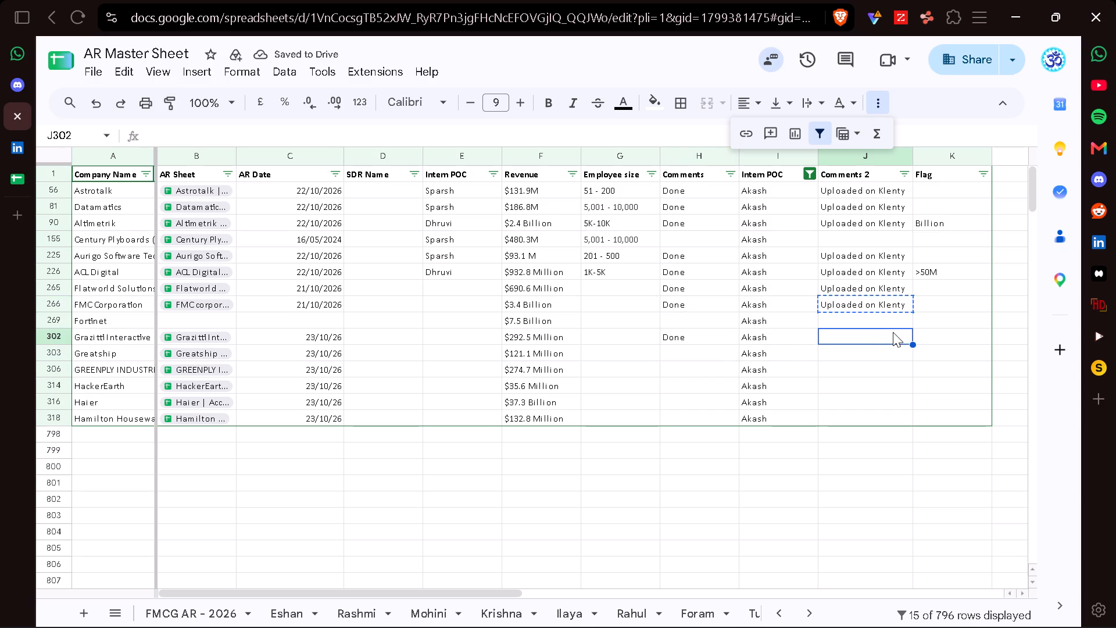
{"action": "key", "text": "ctrl+v"}
{"action": "key", "text": "Down"}
{"action": "key", "text": "Left"}
{"action": "key", "text": "Left"}
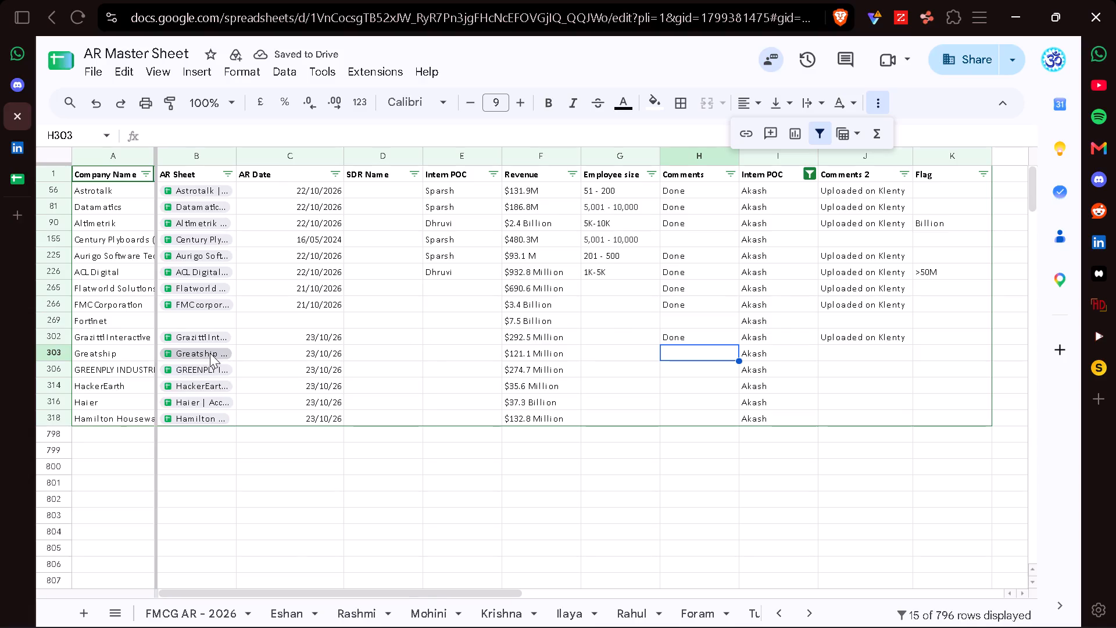
{"action": "left_click", "coordinate": [255, 382]}
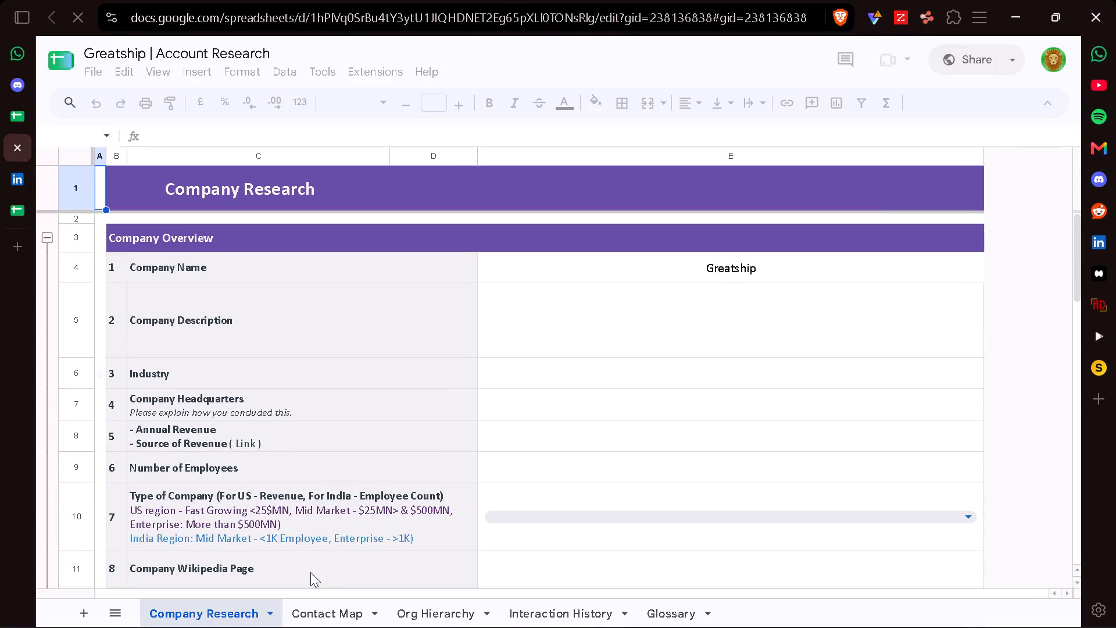
{"action": "left_click", "coordinate": [330, 608]}
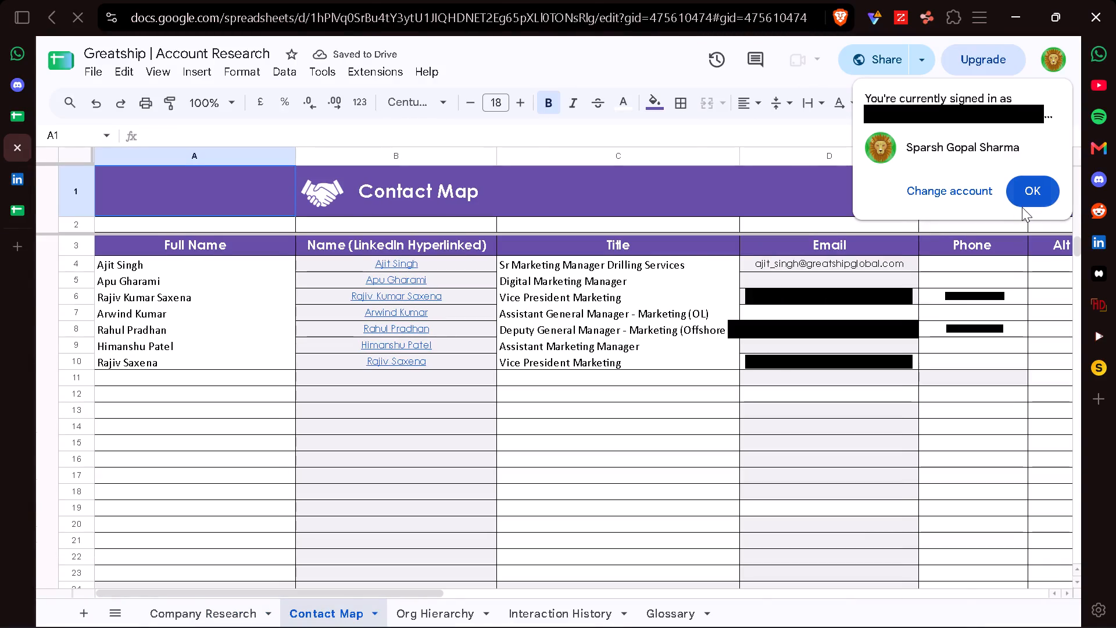
{"action": "left_click", "coordinate": [1026, 201]}
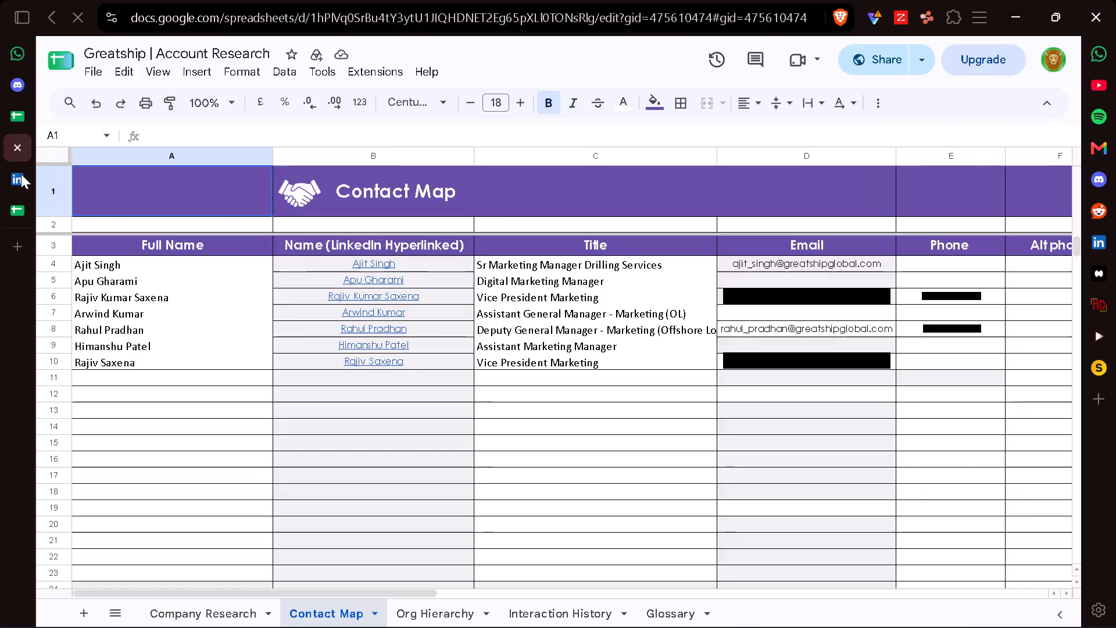
Search LinkedIn for Greatship and open its company page.
{"action": "left_click", "coordinate": [21, 174]}
{"action": "left_click", "coordinate": [271, 54]}
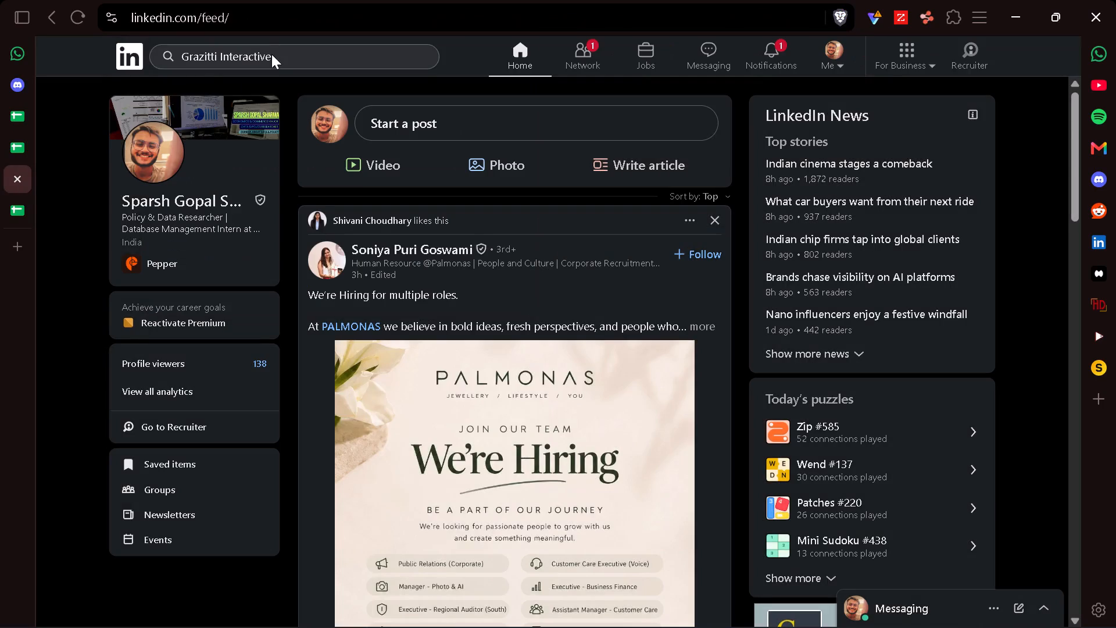
{"action": "key", "text": "BackSpace"}
{"action": "key", "text": "BackSpace"}
{"action": "key", "text": "BackSpace"}
{"action": "key", "text": "BackSpace"}
{"action": "key", "text": "BackSpace"}
{"action": "key", "text": "BackSpace"}
{"action": "key", "text": "BackSpace"}
{"action": "key", "text": "BackSpace"}
{"action": "key", "text": "BackSpace"}
{"action": "key", "text": "BackSpace"}
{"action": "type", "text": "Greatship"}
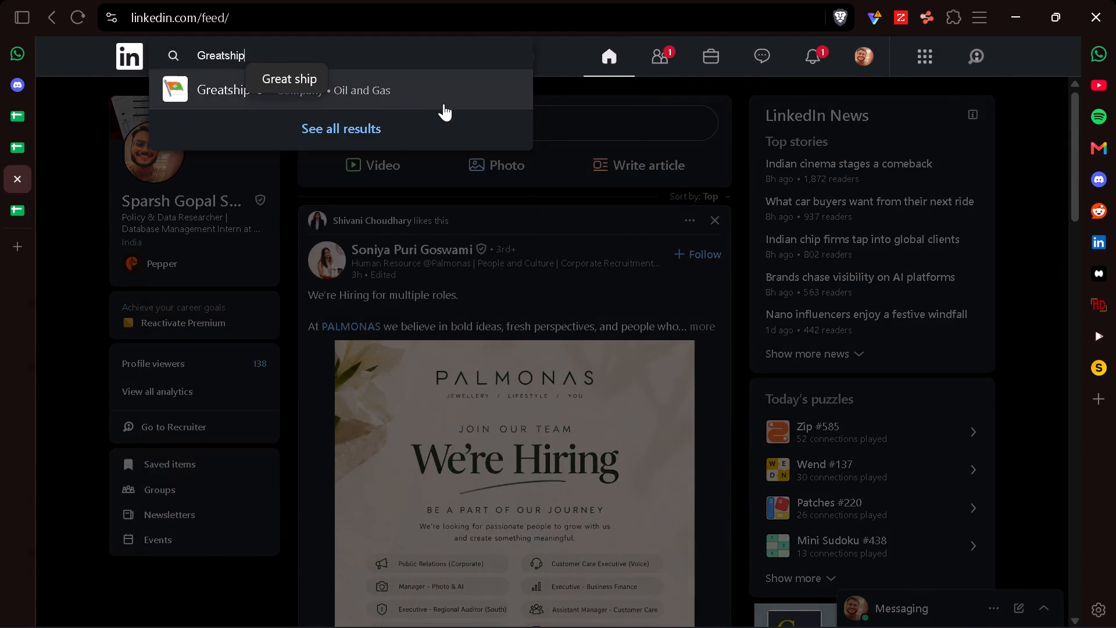
{"action": "left_click", "coordinate": [443, 104]}
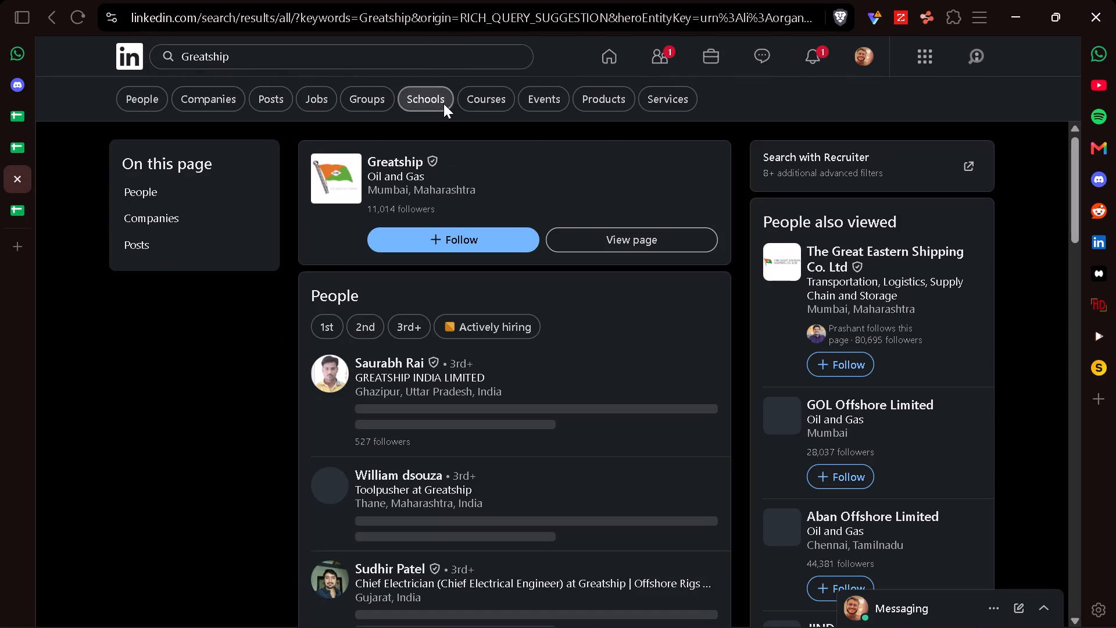
{"action": "left_click", "coordinate": [625, 251]}
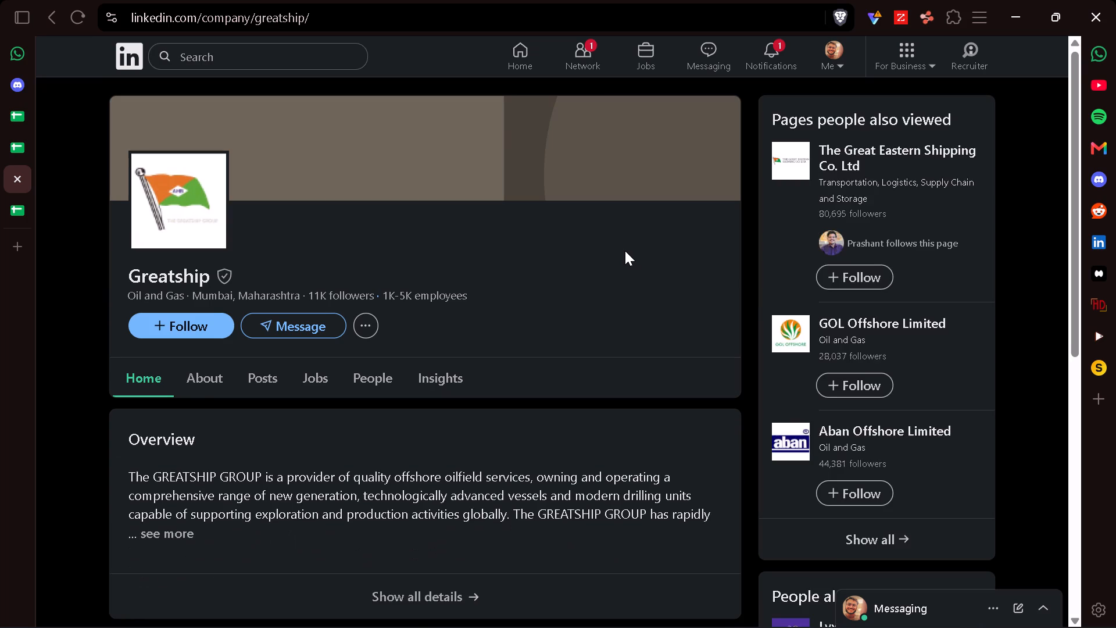
Close the Greatship account research file, keeping the LinkedIn company page open.
{"action": "left_click", "coordinate": [22, 183]}
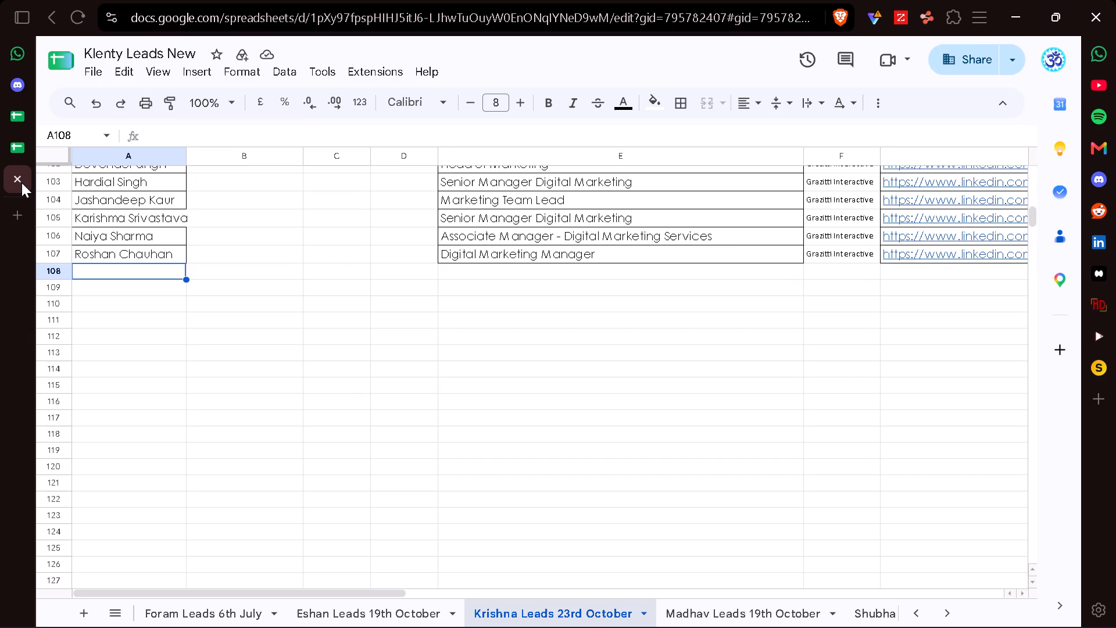
{"action": "key", "text": "ctrl+shift+t"}
{"action": "left_click", "coordinate": [13, 155]}
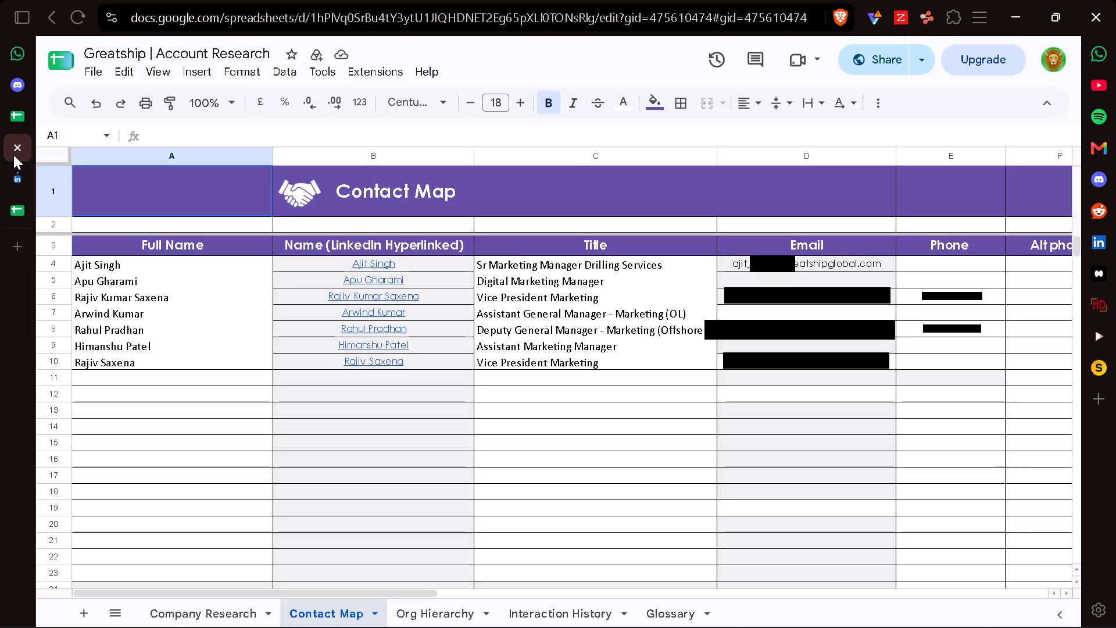
{"action": "left_click", "coordinate": [18, 205]}
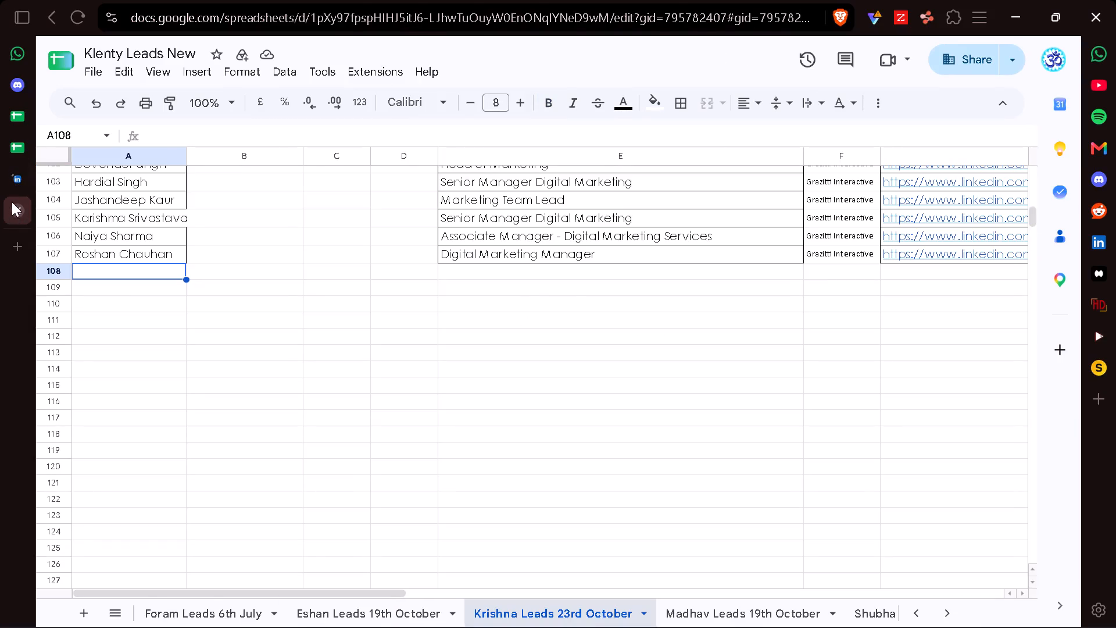
{"action": "left_click", "coordinate": [18, 142]}
{"action": "left_click", "coordinate": [16, 144]}
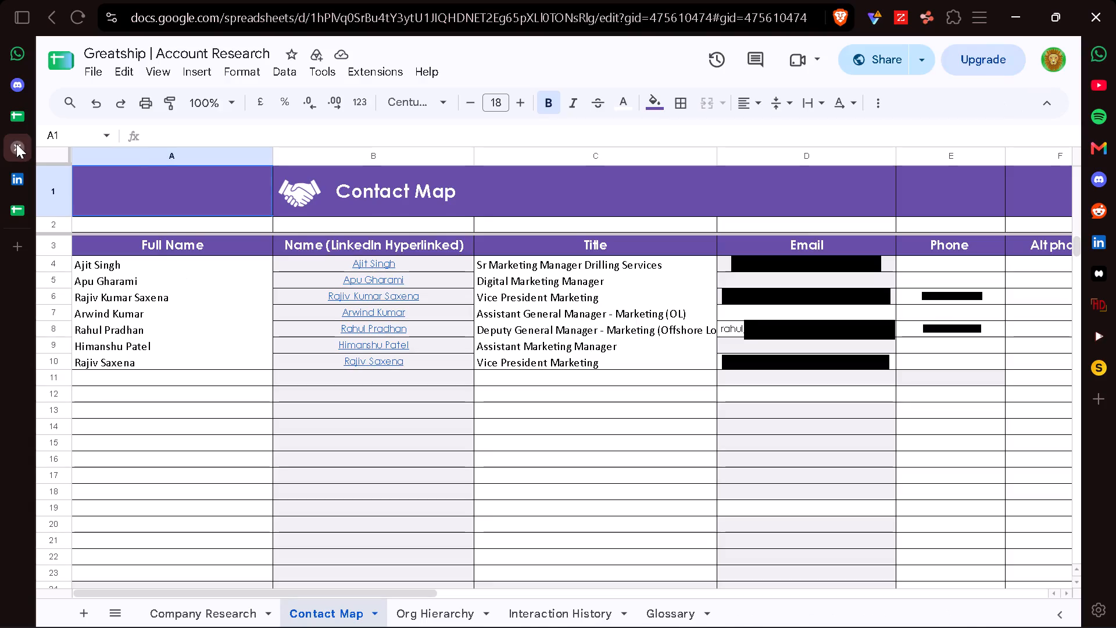
Open GREENPLY INDUSTRIES LIMITED's account research file from the AR Master Sheet, place it last among the open files, and show its Contact Map.
{"action": "left_click", "coordinate": [11, 112]}
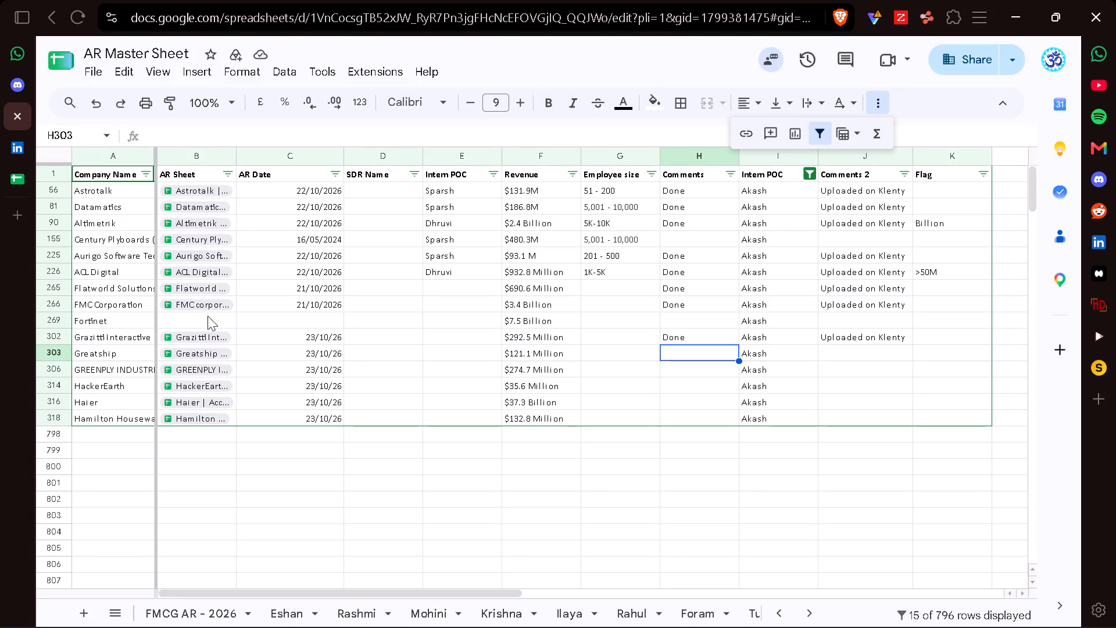
{"action": "left_click", "coordinate": [270, 401]}
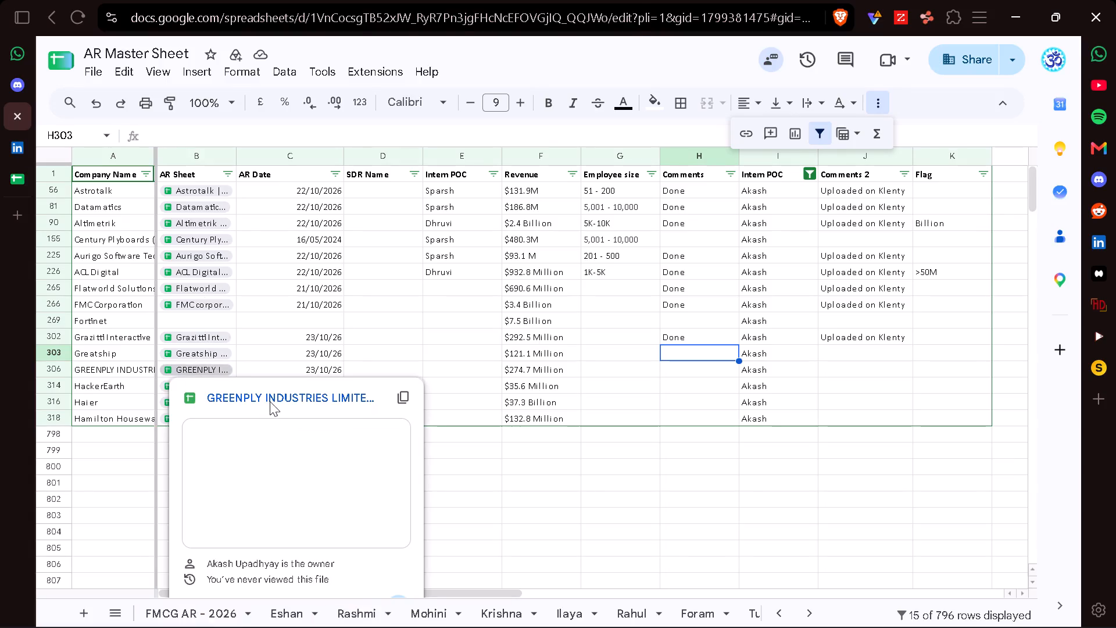
{"action": "left_click_drag", "start_coordinate": [8, 149], "coordinate": [8, 156]}
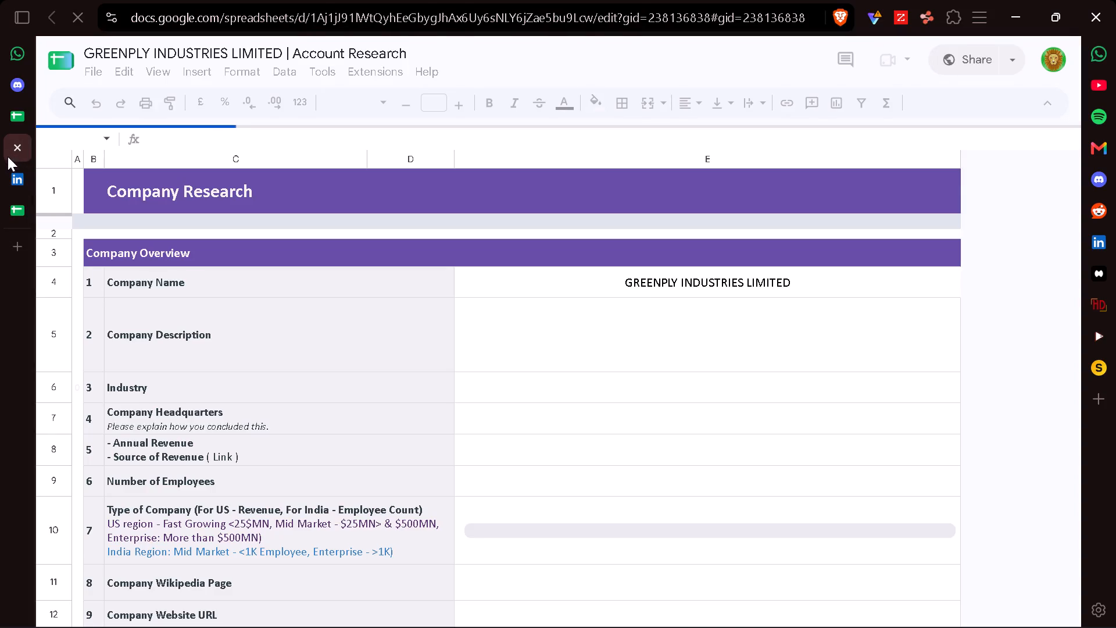
{"action": "left_click_drag", "start_coordinate": [8, 156], "coordinate": [0, 203]}
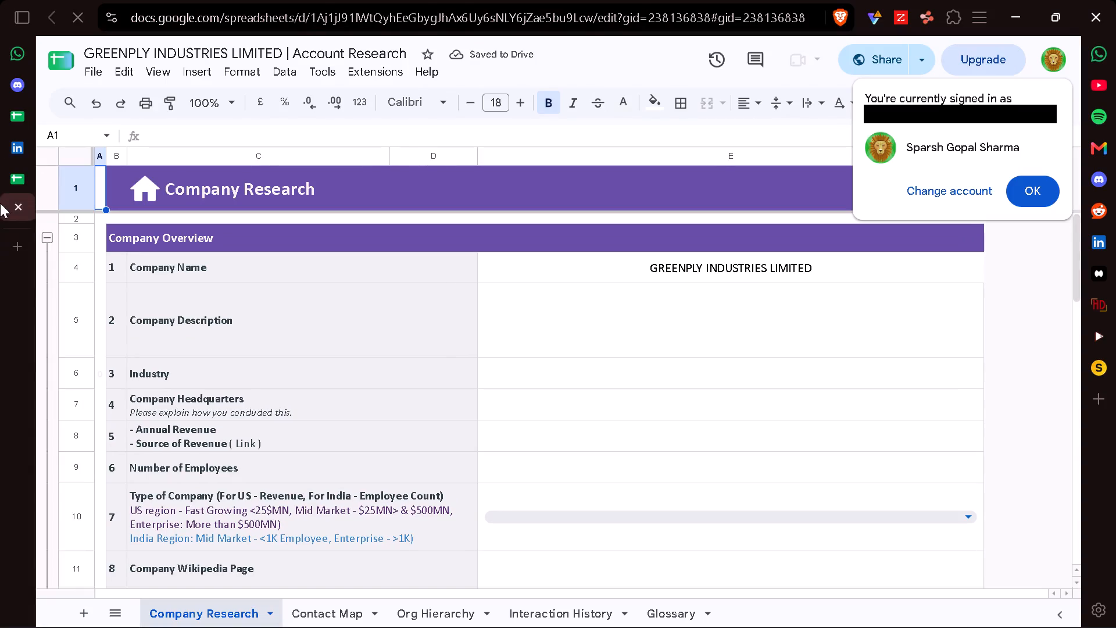
{"action": "left_click_drag", "start_coordinate": [0, 203], "coordinate": [0, 202]}
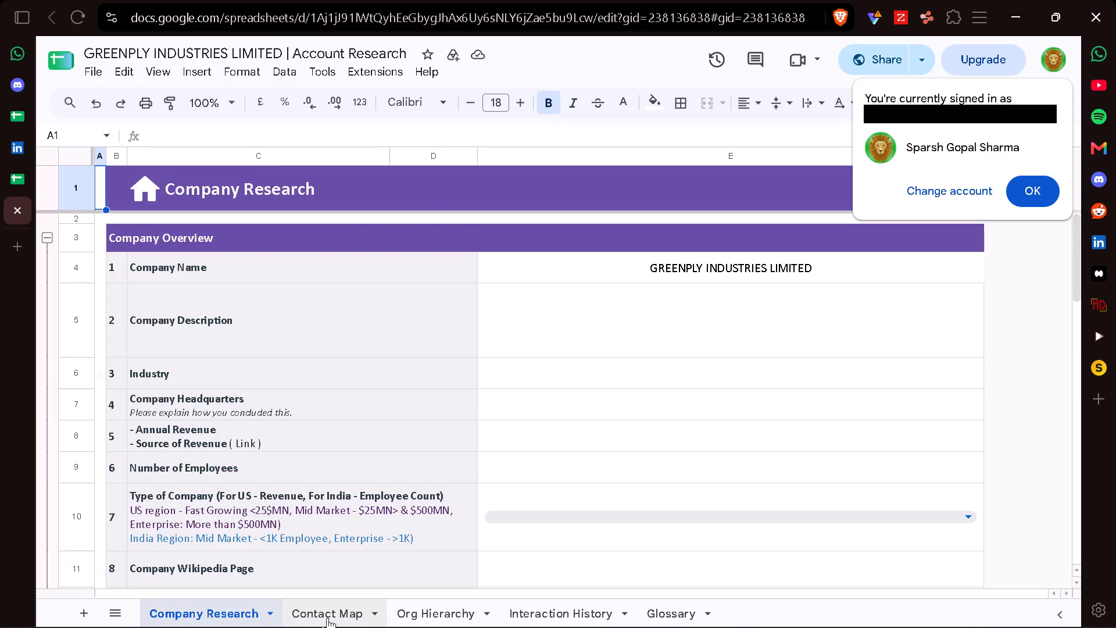
{"action": "left_click", "coordinate": [327, 618]}
{"action": "left_click", "coordinate": [1035, 183]}
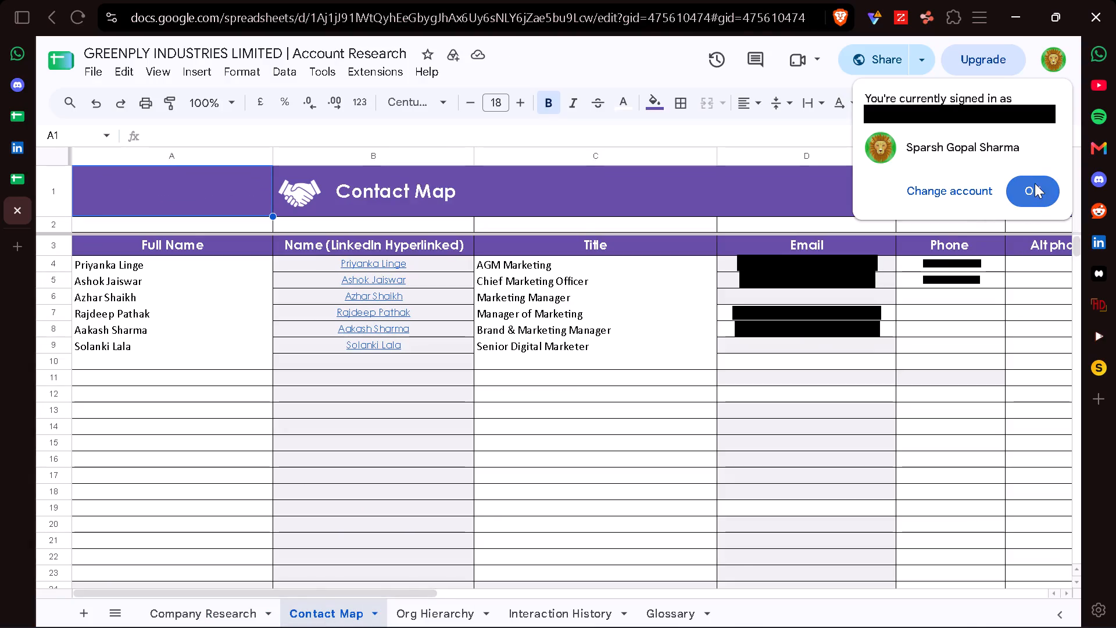
Search LinkedIn for greenply industries limited.
{"action": "left_click", "coordinate": [15, 151]}
{"action": "left_click", "coordinate": [183, 61]}
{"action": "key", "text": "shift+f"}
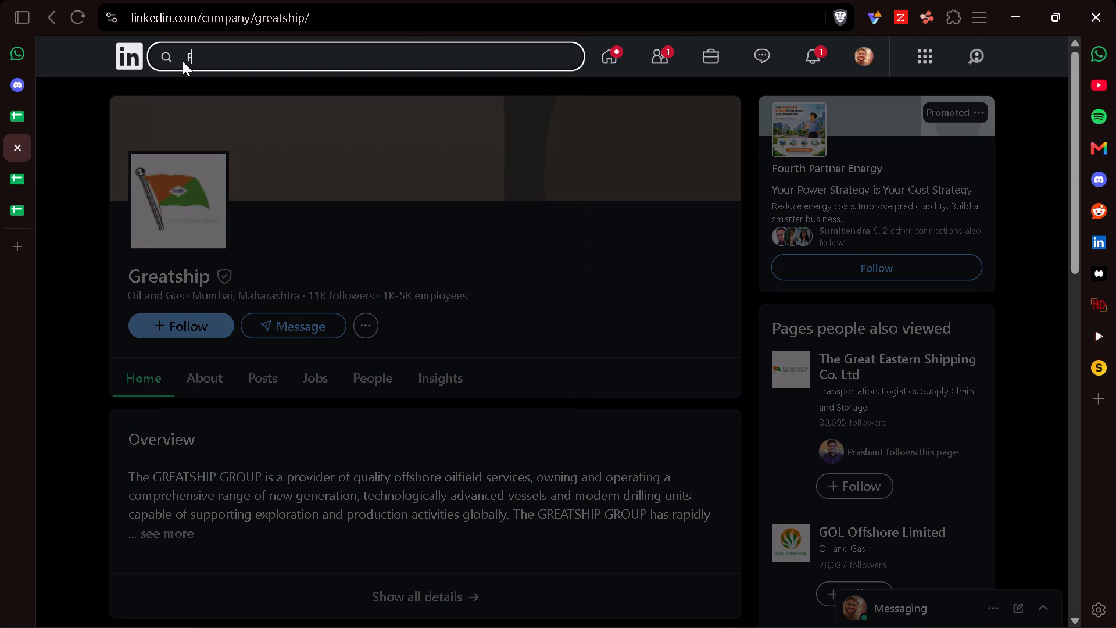
{"action": "key", "text": "BackSpace"}
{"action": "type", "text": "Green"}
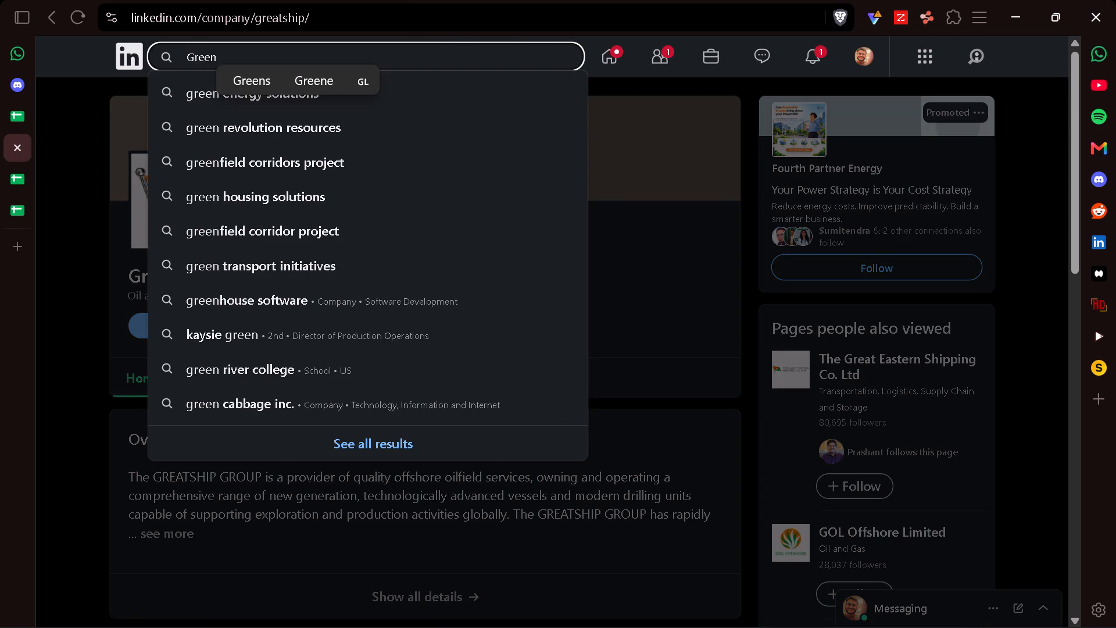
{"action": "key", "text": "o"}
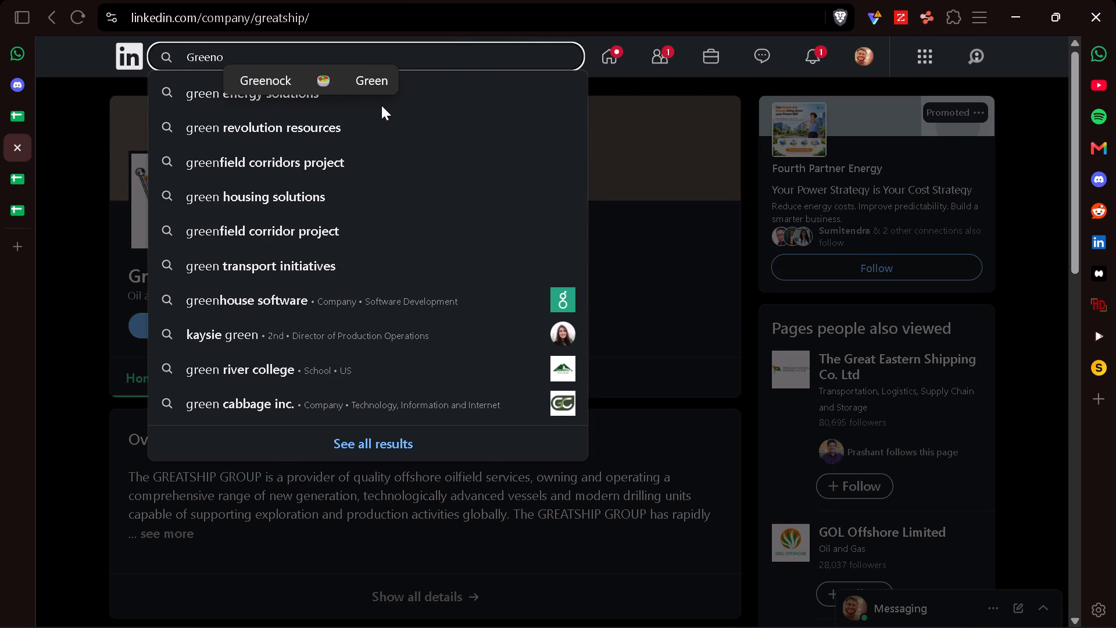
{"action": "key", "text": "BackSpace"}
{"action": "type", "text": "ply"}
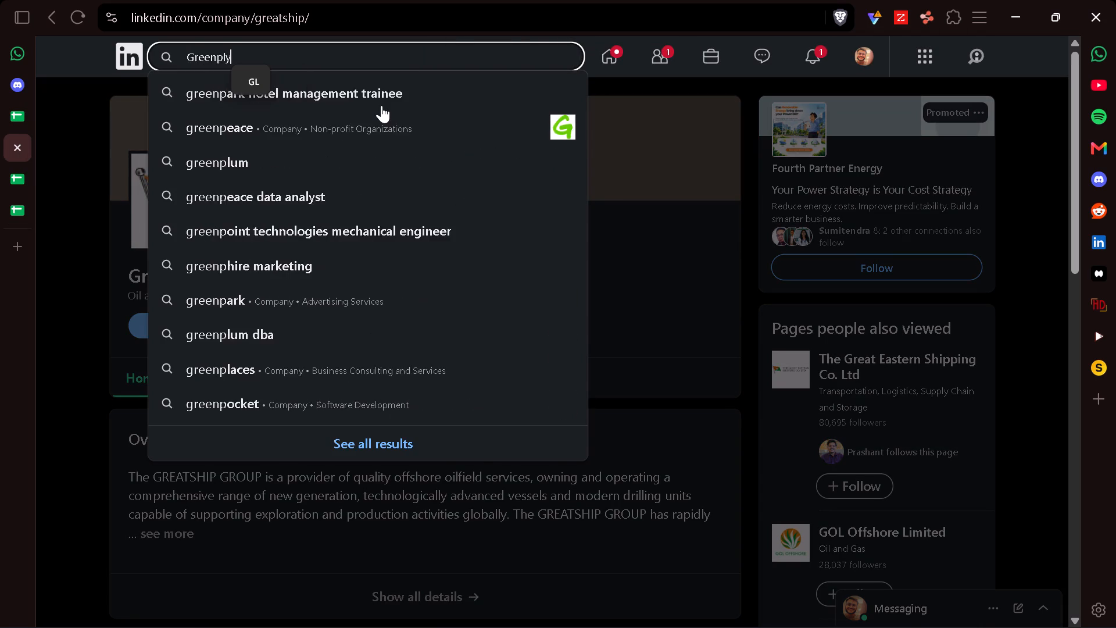
{"action": "left_click", "coordinate": [403, 104]}
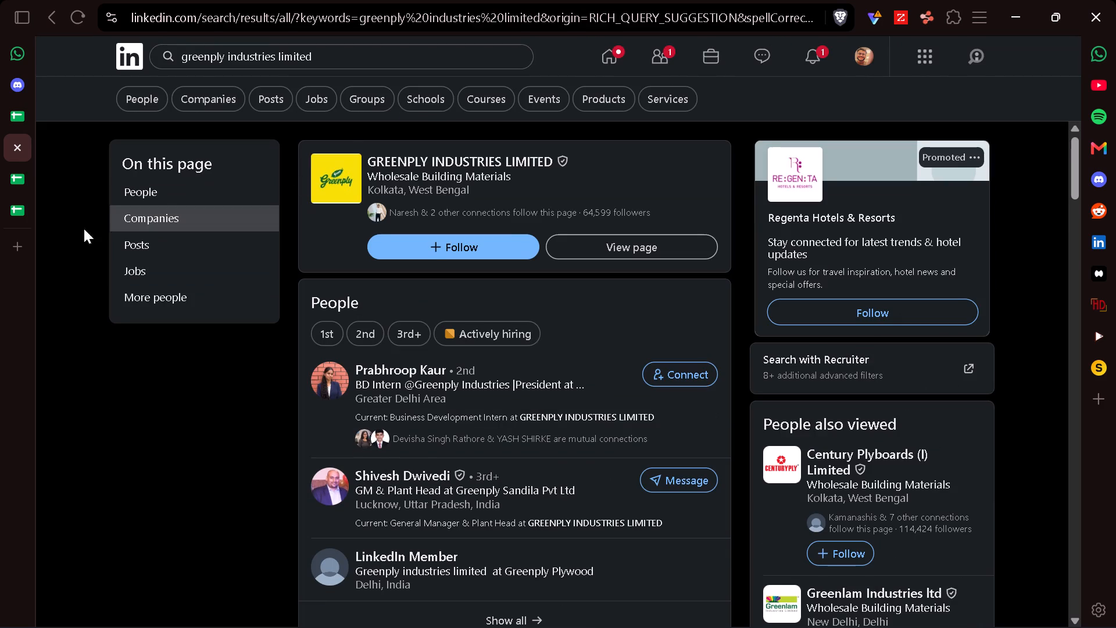
Sort the Greenply Contact Map's contact rows, A4:H9, alphabetically by full name.
{"action": "left_click", "coordinate": [12, 203]}
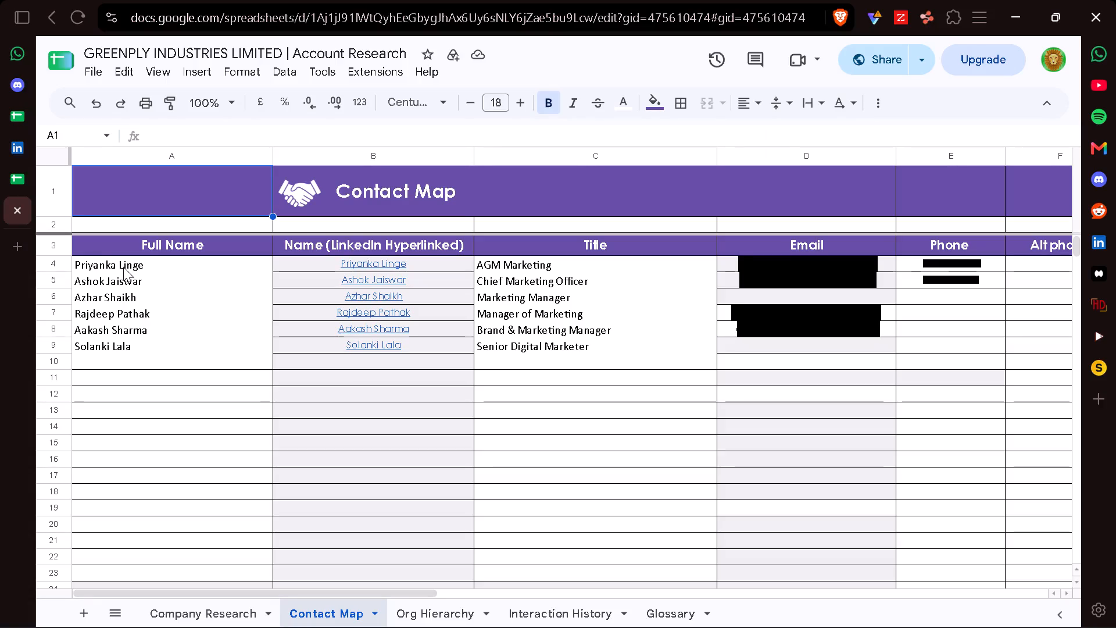
{"action": "left_click", "coordinate": [144, 263]}
{"action": "key", "text": "ctrl+shift+Down"}
{"action": "key", "text": "ctrl+shift+Right"}
{"action": "key", "text": "ctrl+shift+Right"}
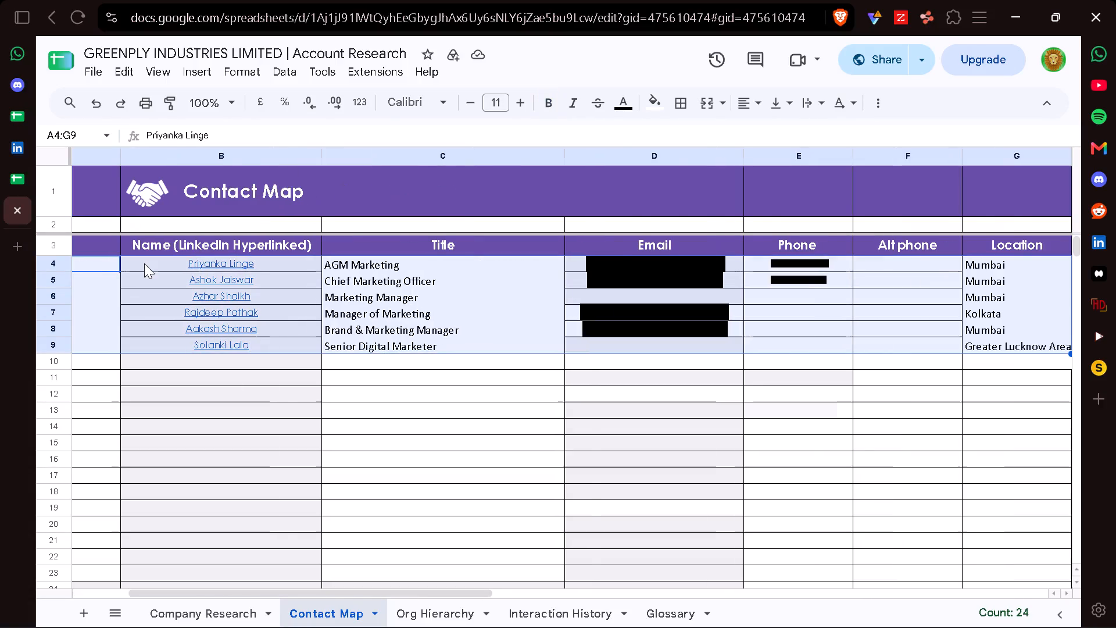
{"action": "key", "text": "ctrl+shift+Right"}
{"action": "key", "text": "ctrl+shift+Right"}
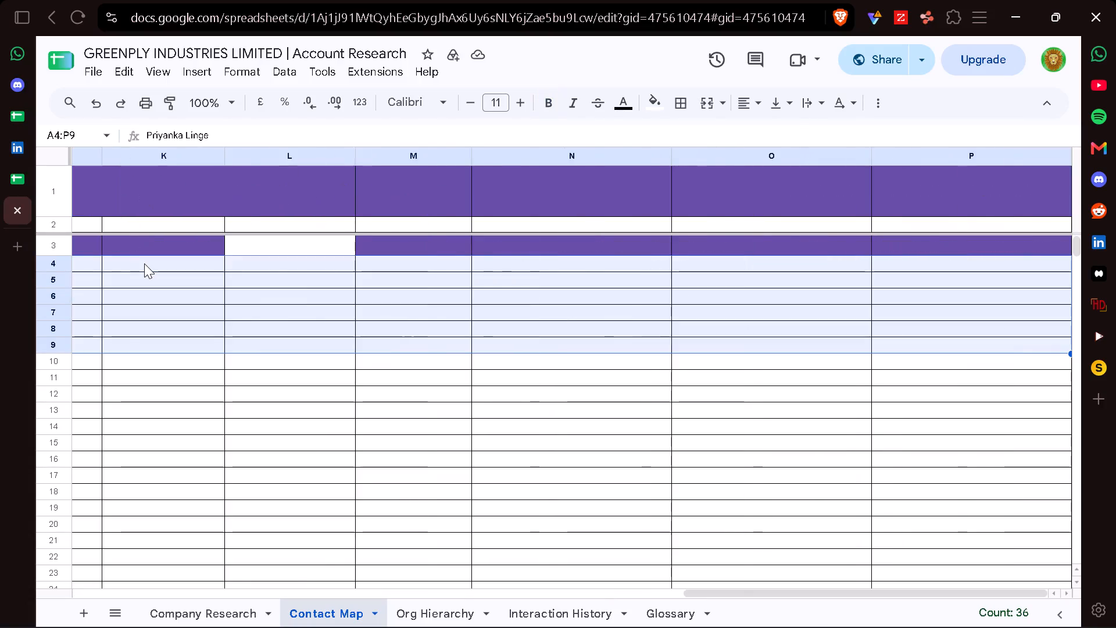
{"action": "key", "text": "ctrl+shift+Left"}
{"action": "scroll", "coordinate": [144, 263], "scroll_direction": "right", "scroll_amount": 8}
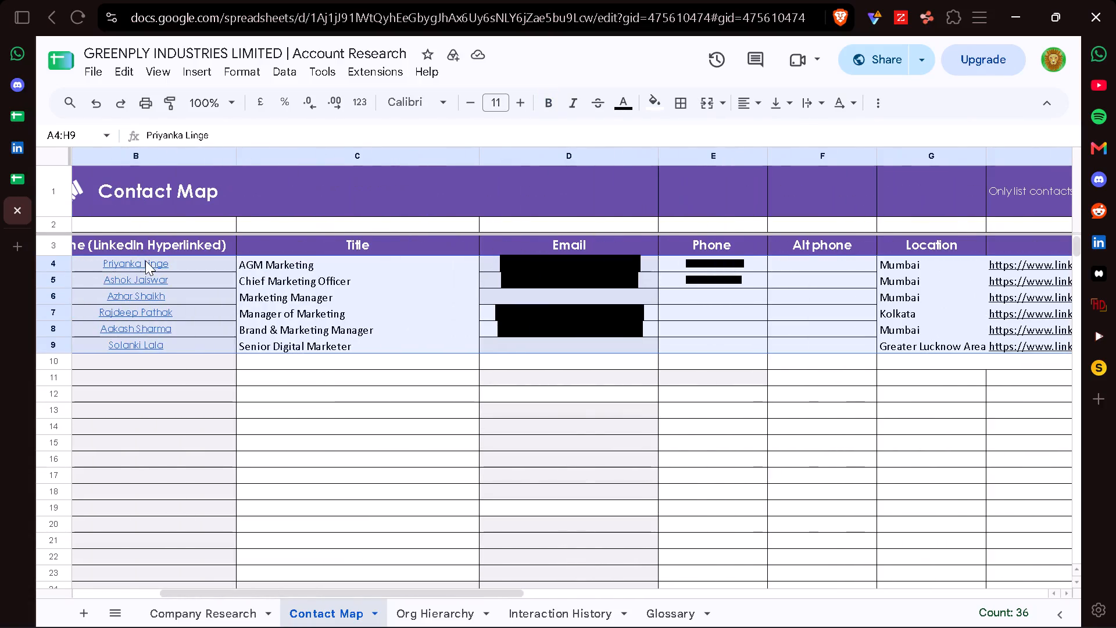
{"action": "right_click", "coordinate": [363, 292]}
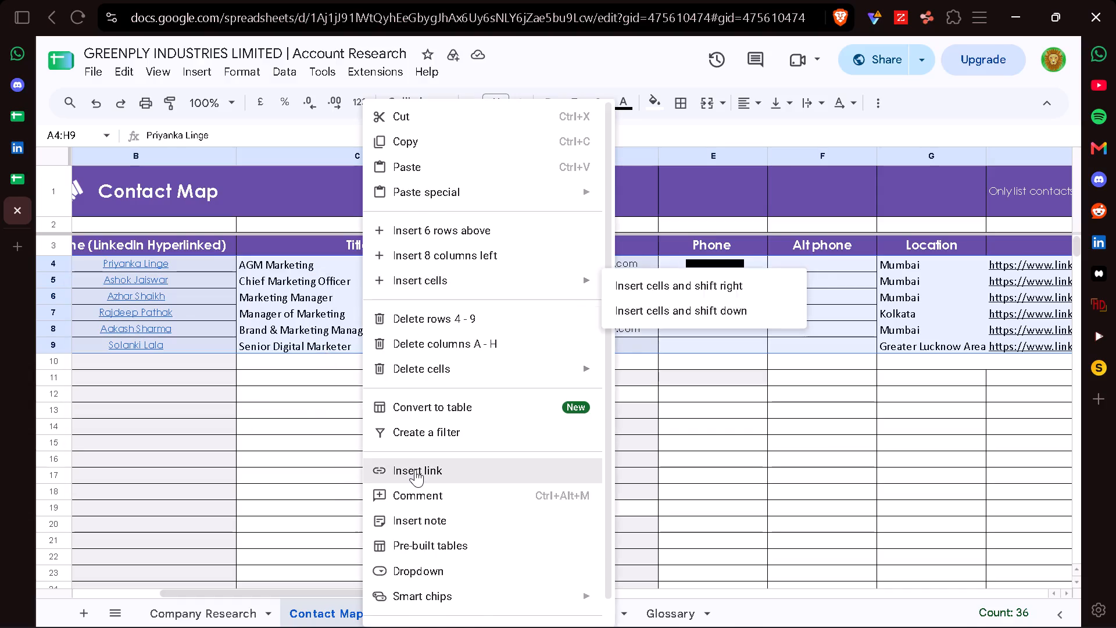
{"action": "scroll", "coordinate": [415, 469], "scroll_direction": "down", "scroll_amount": 3}
{"action": "left_click", "coordinate": [650, 519]}
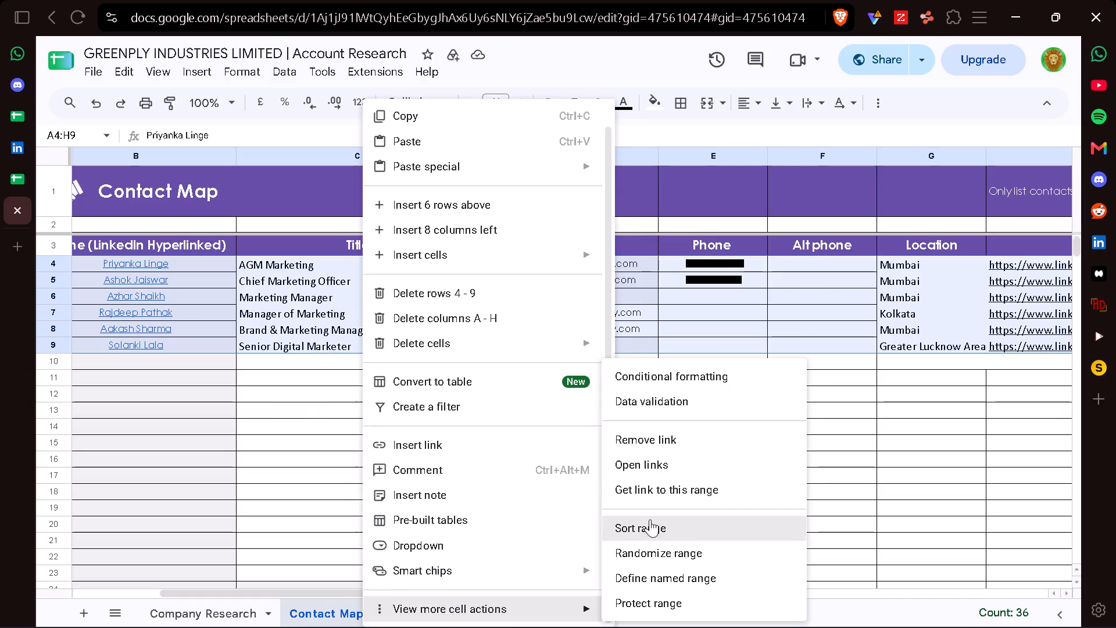
{"action": "left_click", "coordinate": [720, 413]}
{"action": "scroll", "coordinate": [166, 326], "scroll_direction": "right", "scroll_amount": 5}
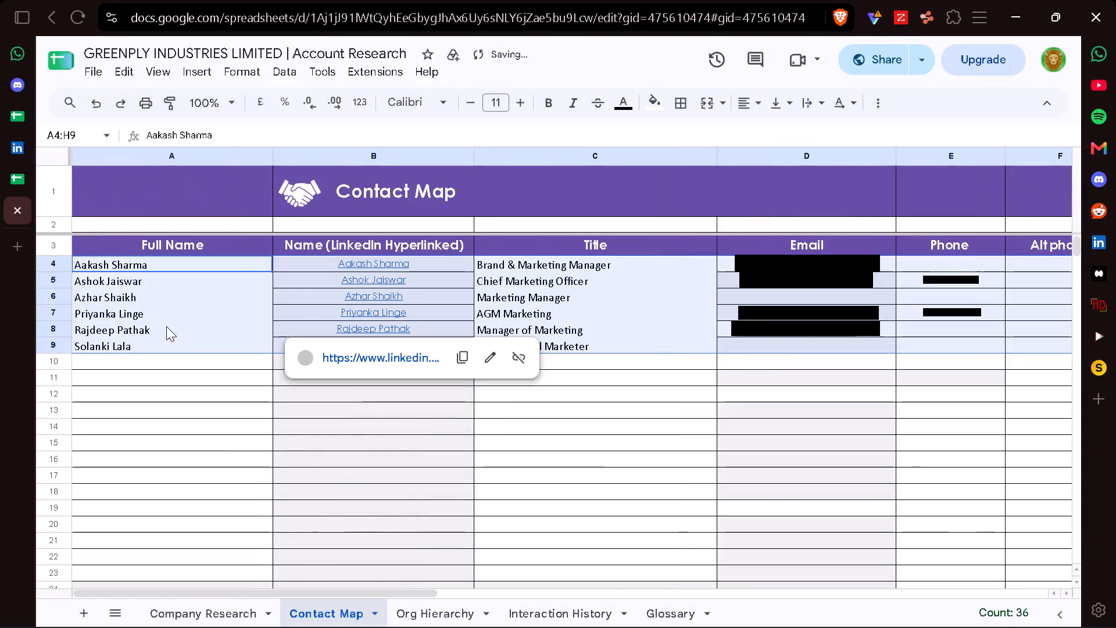
Copy the sorted Greenply full names into Krishna Leads 23rd October, starting at A108.
{"action": "left_click", "coordinate": [109, 265]}
{"action": "key", "text": "ctrl+shift+Down"}
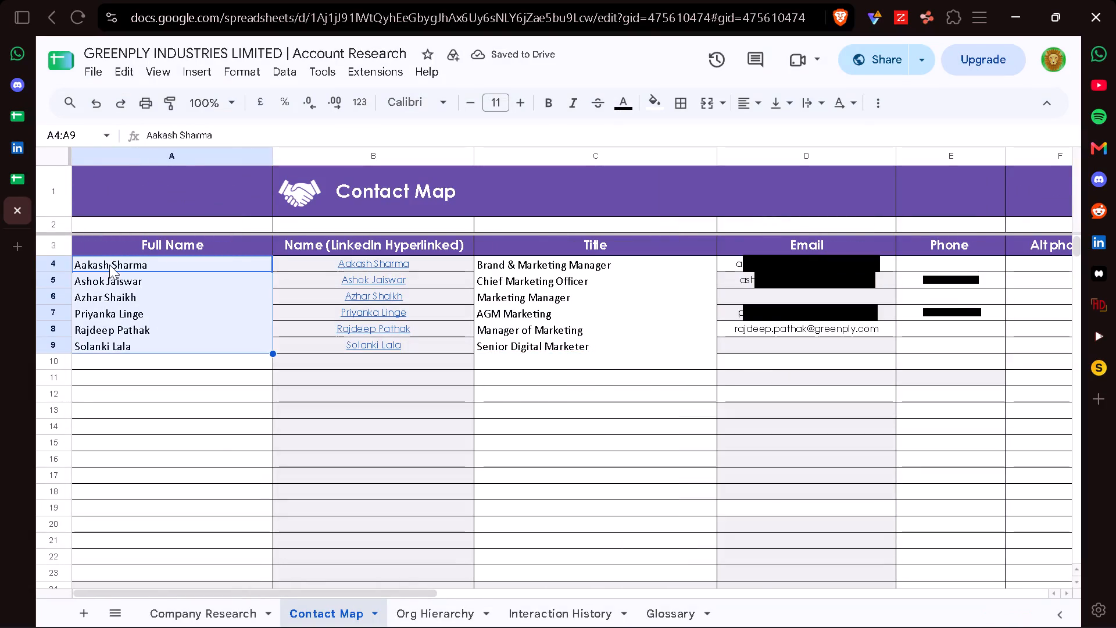
{"action": "key", "text": "ctrl+c"}
{"action": "left_click", "coordinate": [9, 179]}
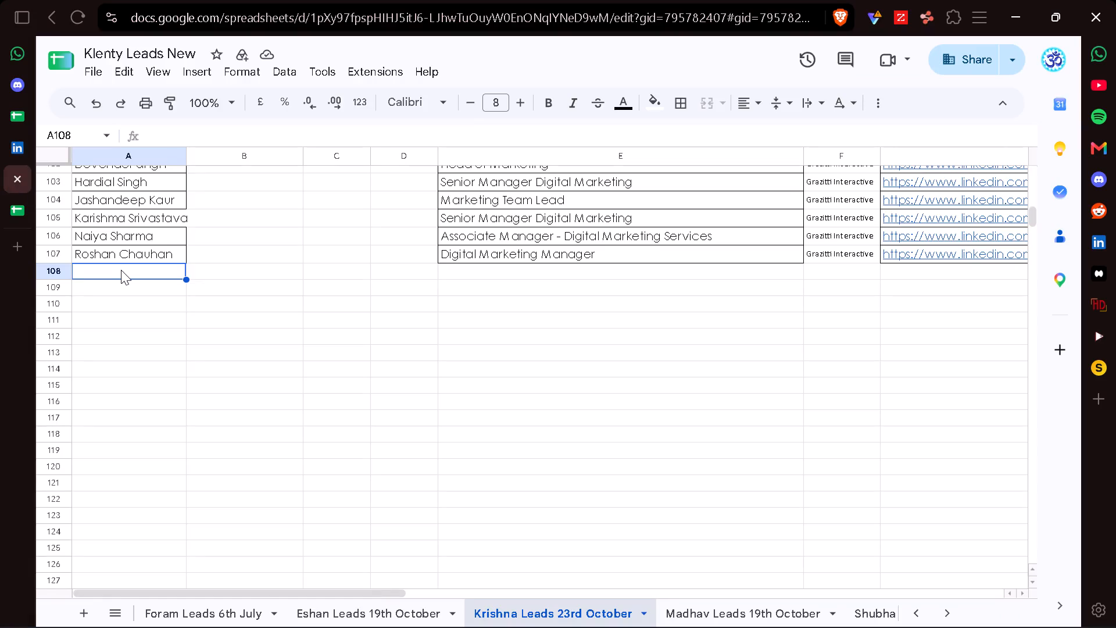
{"action": "key", "text": "ctrl+v"}
Copy the Greenply contacts' titles from C4:C9 into column E of Krishna Leads 23rd October, starting at E108.
{"action": "key", "text": "Right"}
{"action": "key", "text": "Right"}
{"action": "key", "text": "Right"}
{"action": "key", "text": "Right"}
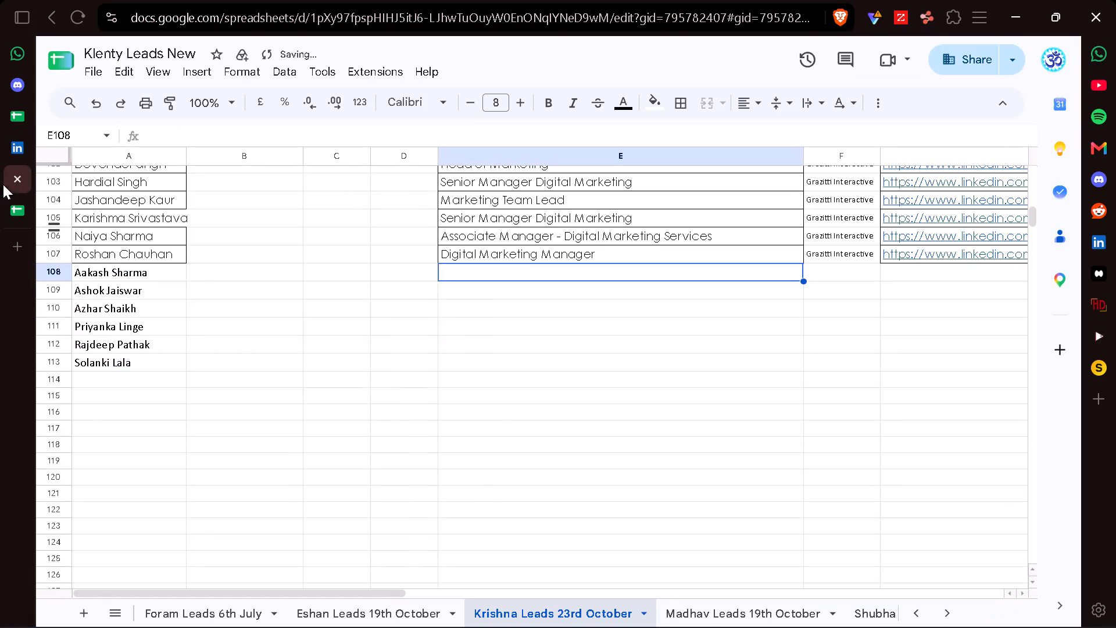
{"action": "left_click", "coordinate": [22, 204]}
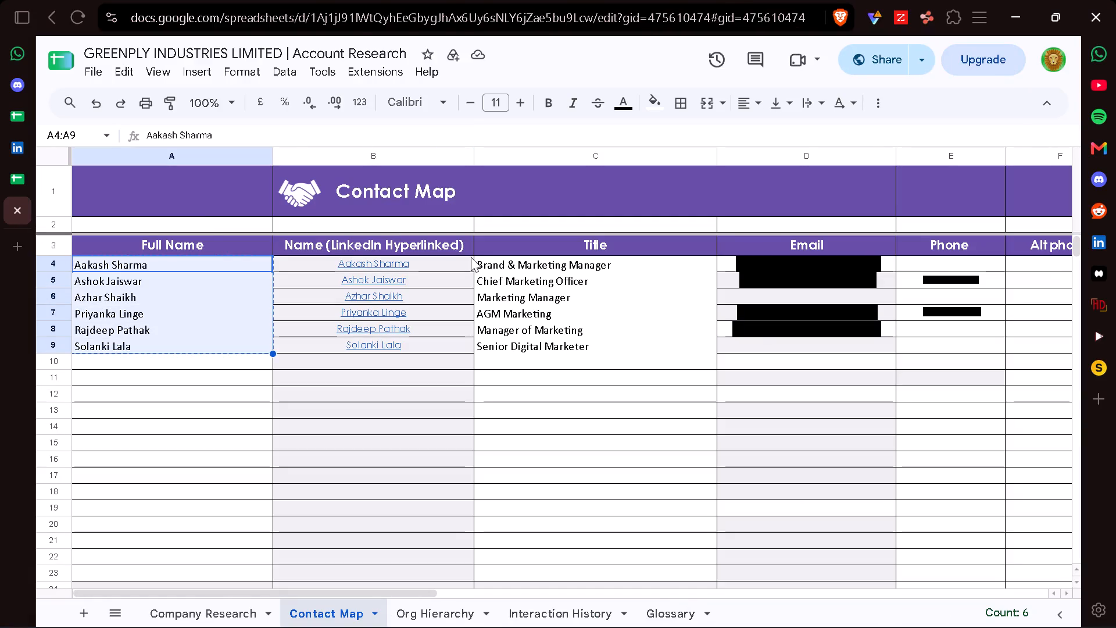
{"action": "left_click", "coordinate": [487, 263]}
{"action": "key", "text": "ctrl+shift+Down"}
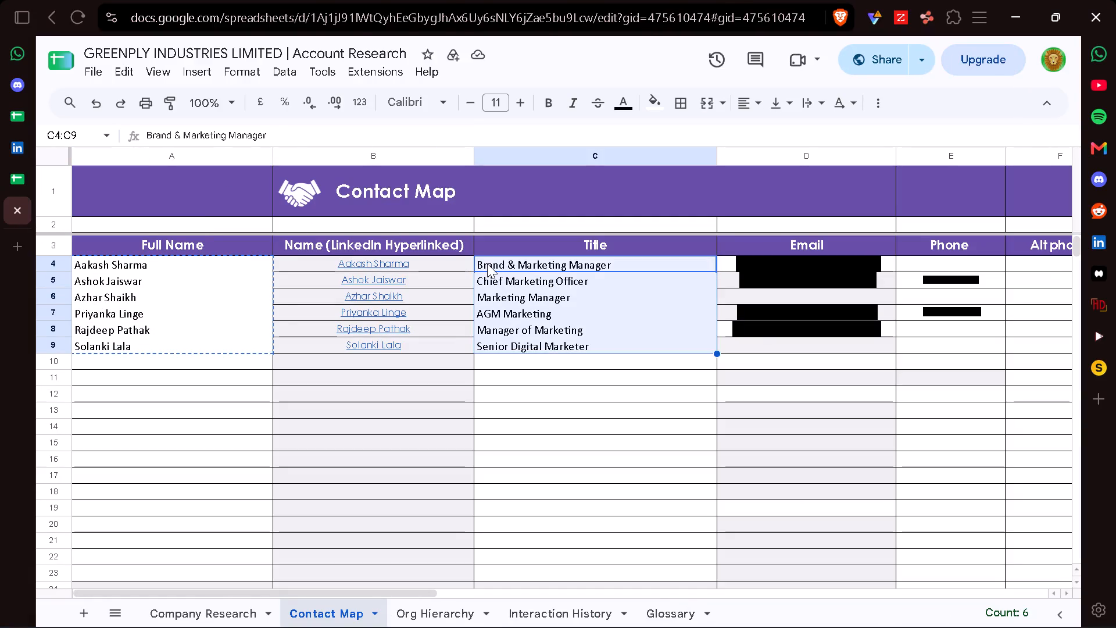
{"action": "key", "text": "ctrl+c"}
{"action": "left_click", "coordinate": [17, 184]}
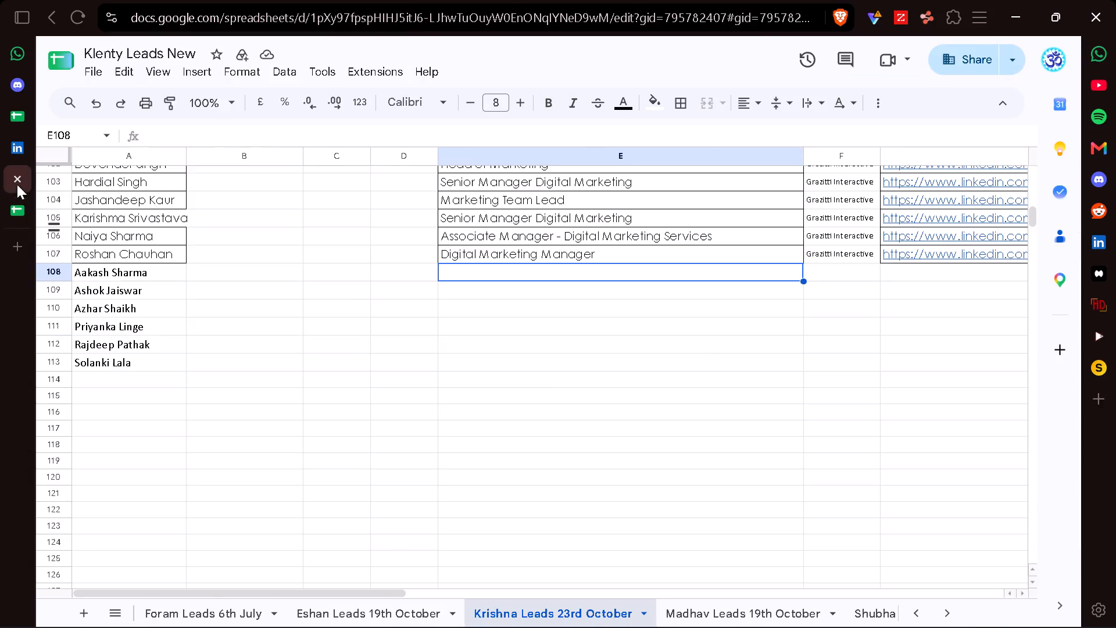
{"action": "key", "text": "ctrl+v"}
Copy GREENPLY INDUSTRIES LIMITED from the research file's title into F108 of Krishna Leads 23rd October and fill it down to F113.
{"action": "scroll", "coordinate": [538, 379], "scroll_direction": "left", "scroll_amount": 2}
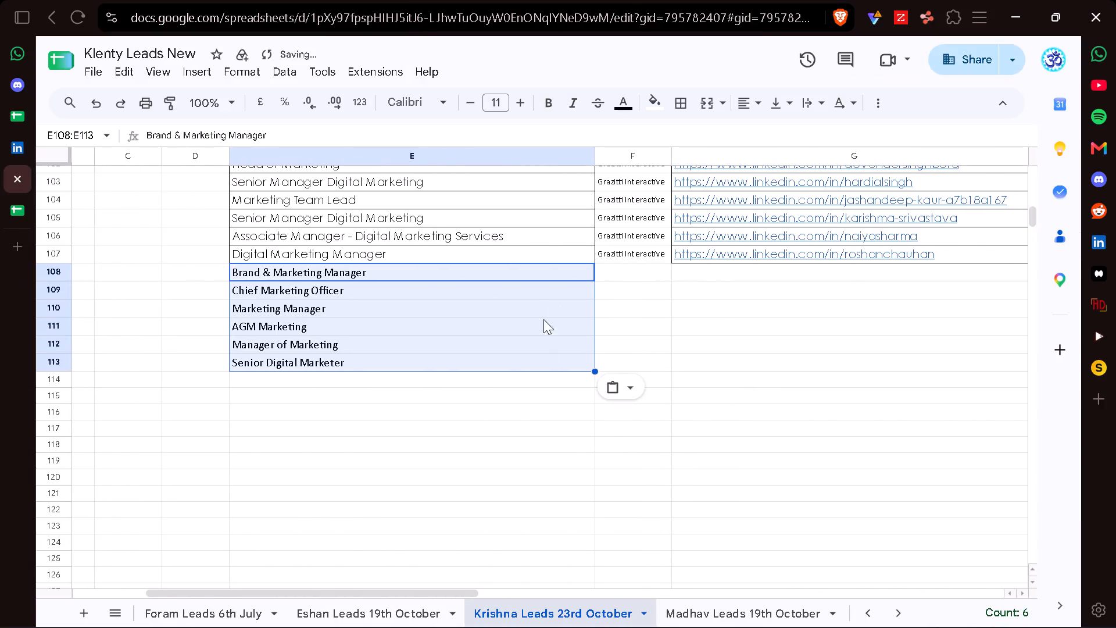
{"action": "left_click", "coordinate": [616, 277]}
{"action": "left_click", "coordinate": [23, 201]}
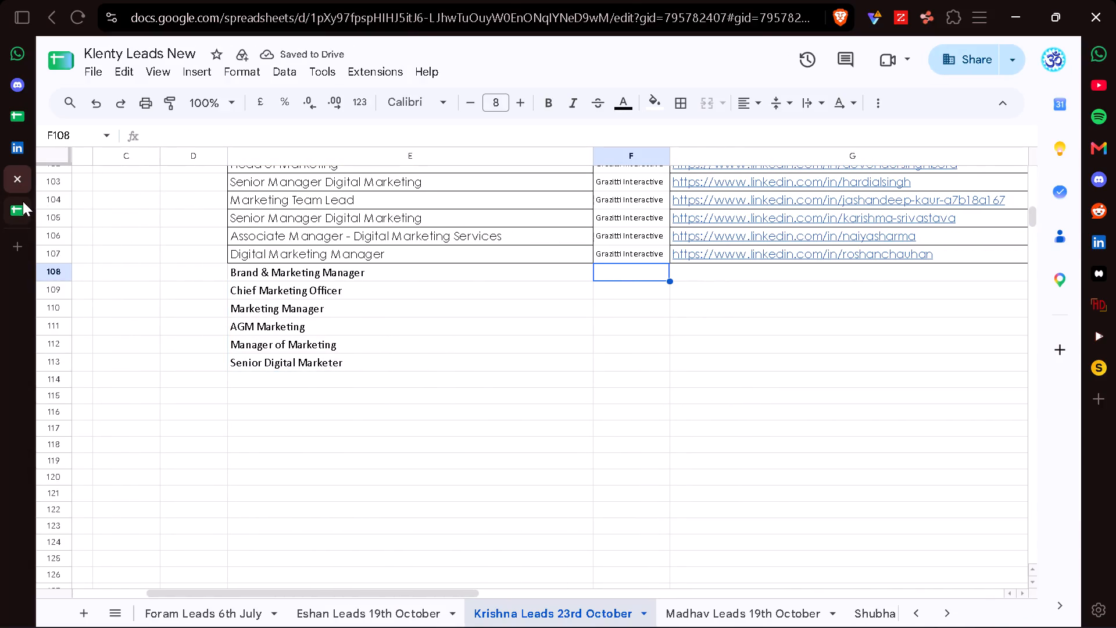
{"action": "left_click_drag", "start_coordinate": [87, 52], "coordinate": [269, 52]}
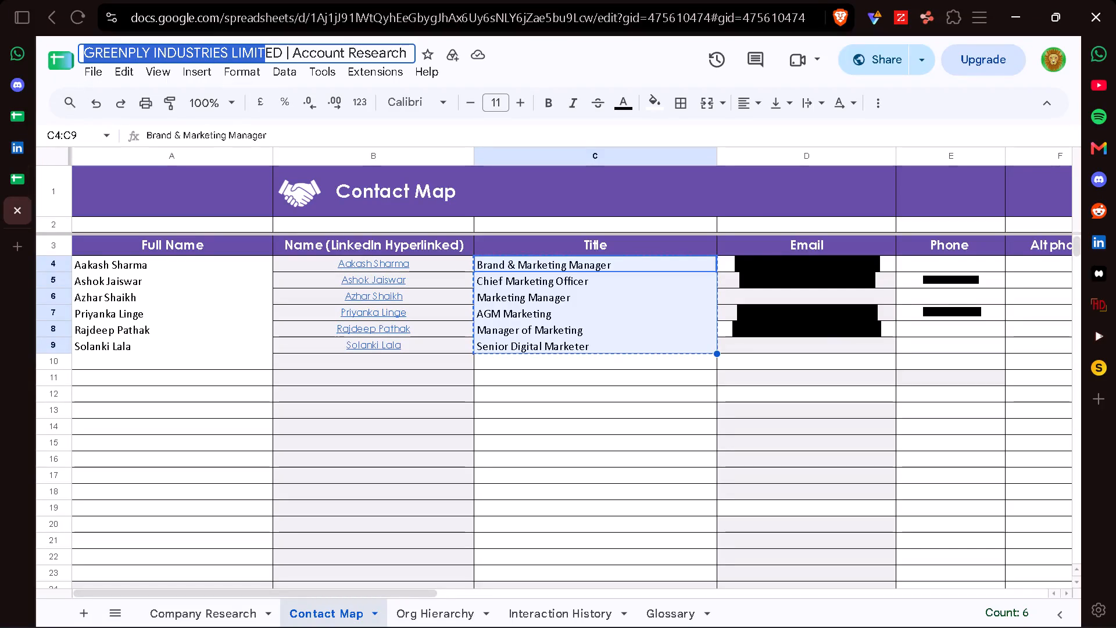
{"action": "left_click_drag", "start_coordinate": [269, 52], "coordinate": [281, 52]}
{"action": "key", "text": "ctrl+c"}
{"action": "left_click", "coordinate": [18, 178]}
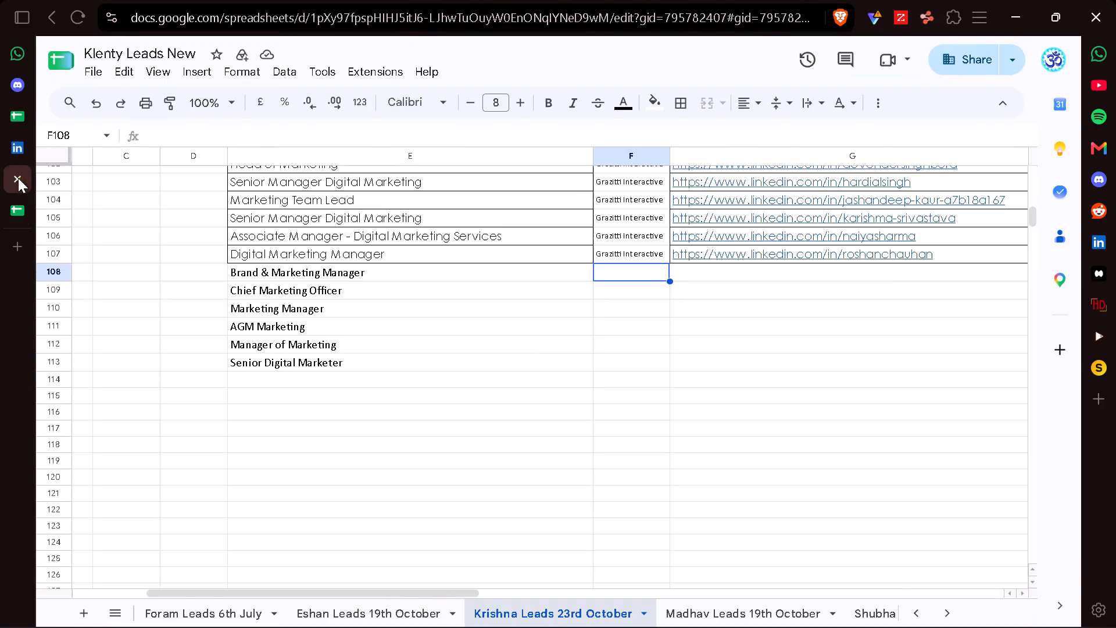
{"action": "key", "text": "ctrl+v"}
{"action": "left_click_drag", "start_coordinate": [531, 333], "coordinate": [656, 294]}
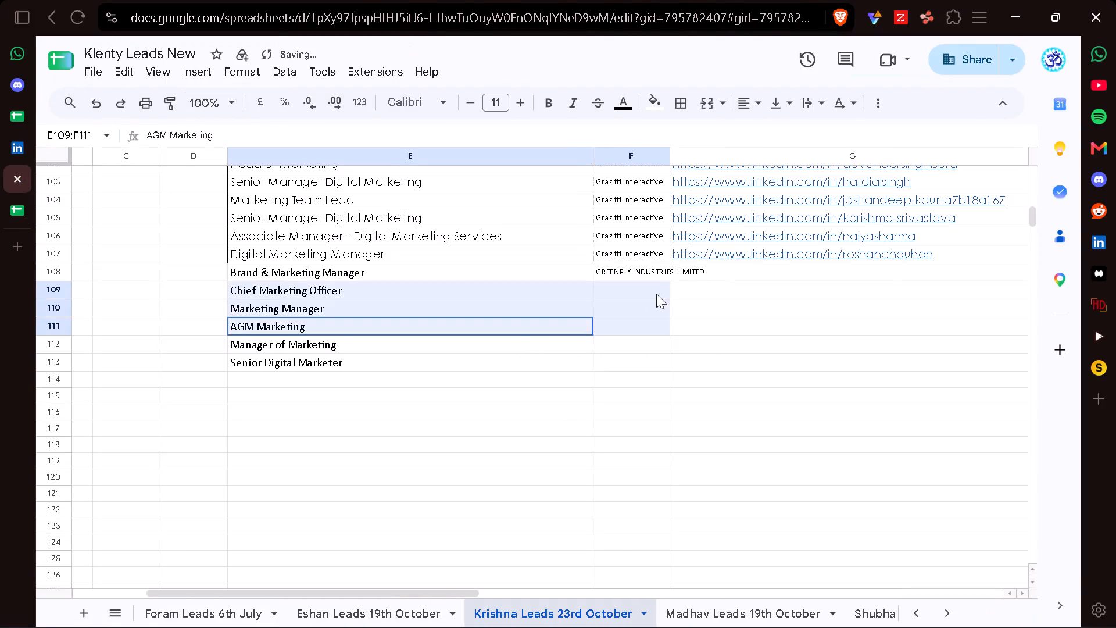
{"action": "left_click_drag", "start_coordinate": [656, 294], "coordinate": [661, 288]}
{"action": "left_click", "coordinate": [661, 288]}
{"action": "left_click", "coordinate": [667, 277]}
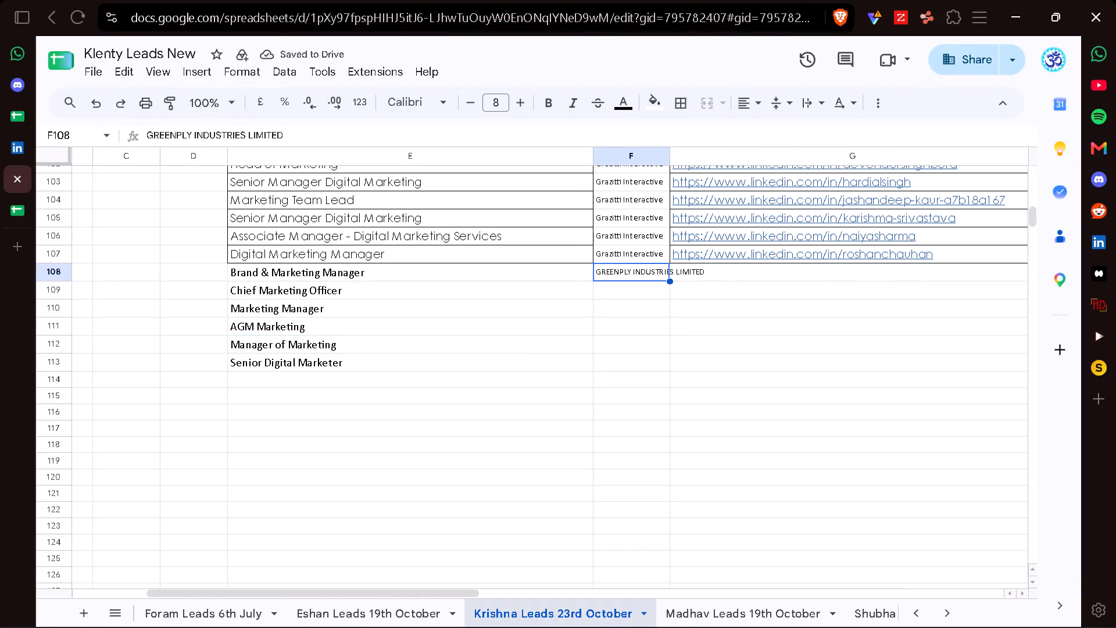
{"action": "left_click_drag", "start_coordinate": [669, 280], "coordinate": [661, 364]}
Copy the Greenply contacts' LinkedIn URLs from H4:H9 into column G of Krishna Leads 23rd October, starting at G108.
{"action": "scroll", "coordinate": [661, 364], "scroll_direction": "left", "scroll_amount": 3}
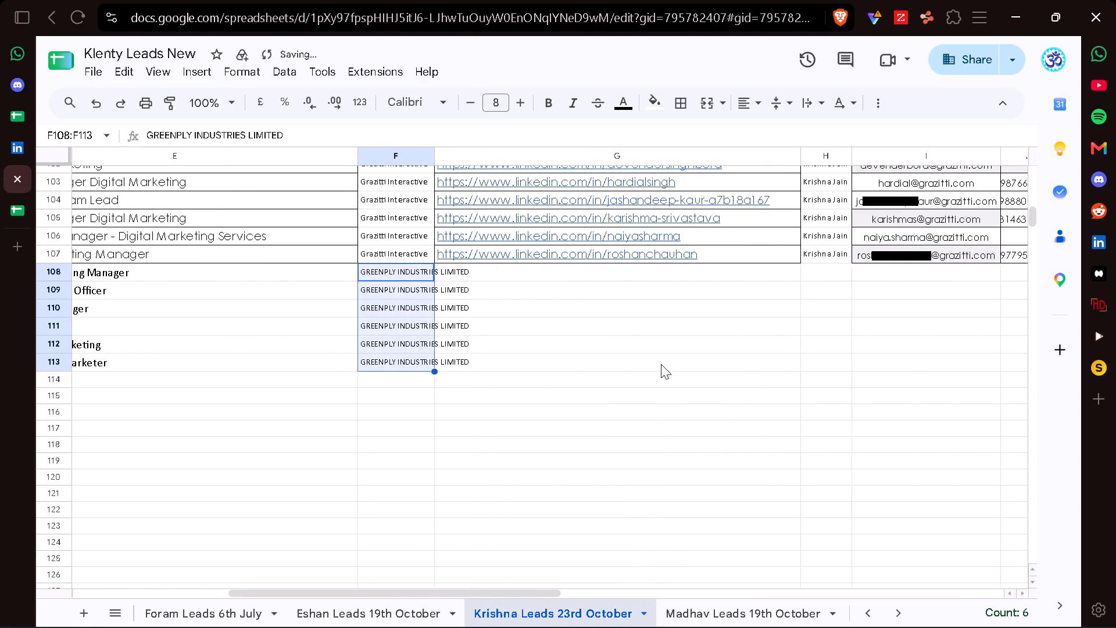
{"action": "left_click", "coordinate": [496, 270]}
{"action": "scroll", "coordinate": [496, 270], "scroll_direction": "left", "scroll_amount": 1}
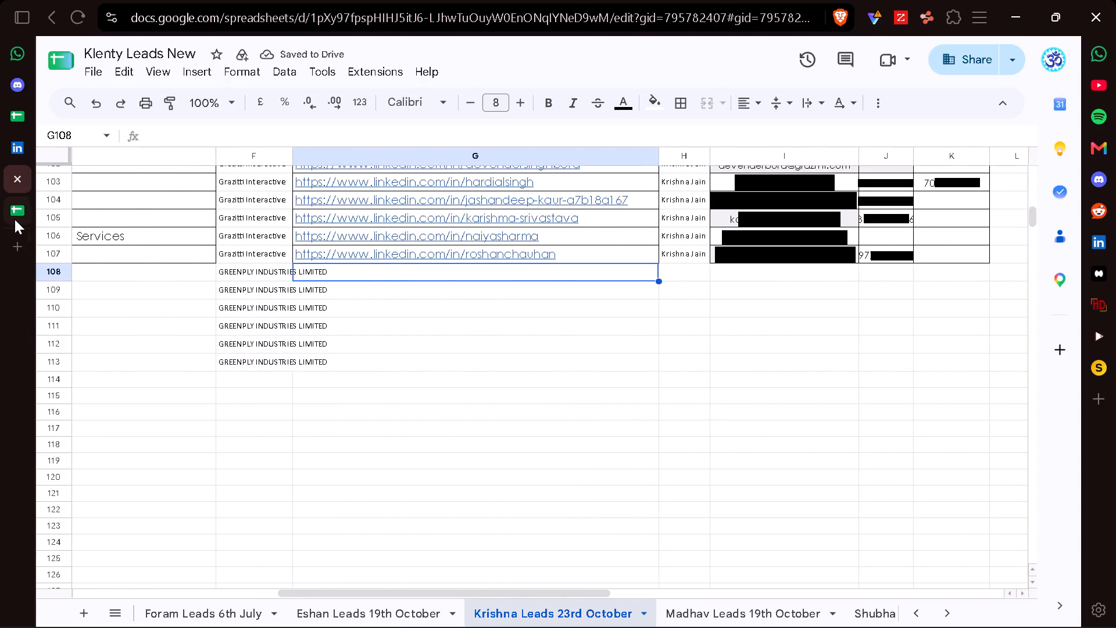
{"action": "left_click", "coordinate": [15, 219]}
{"action": "left_click", "coordinate": [747, 261]}
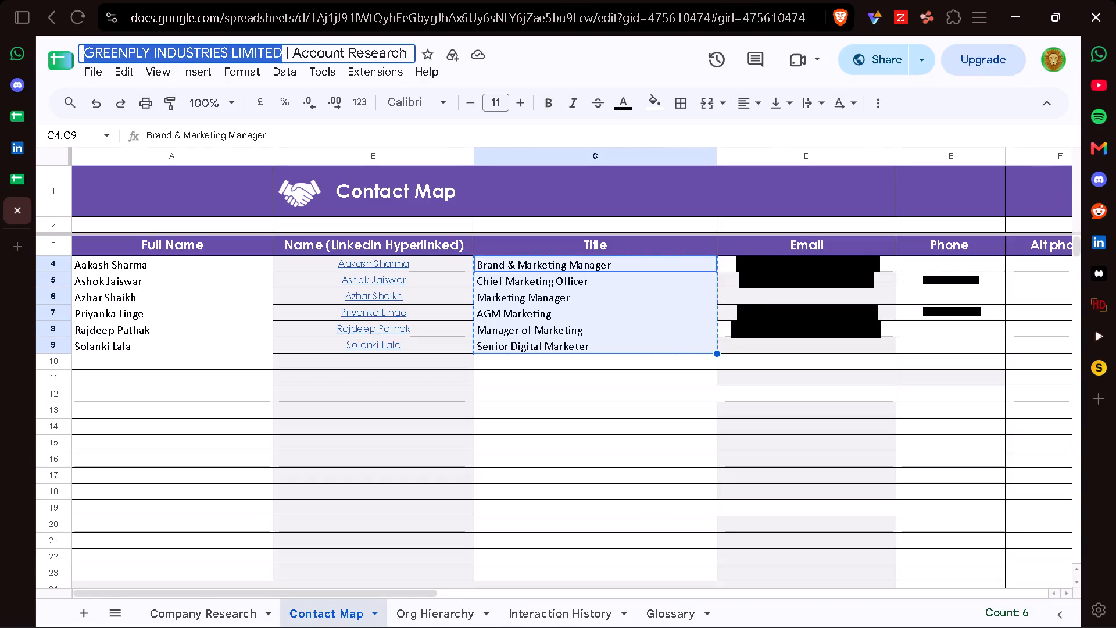
{"action": "scroll", "coordinate": [747, 261], "scroll_direction": "left", "scroll_amount": 4}
{"action": "left_click", "coordinate": [819, 266]}
{"action": "key", "text": "ctrl+shift+Down"}
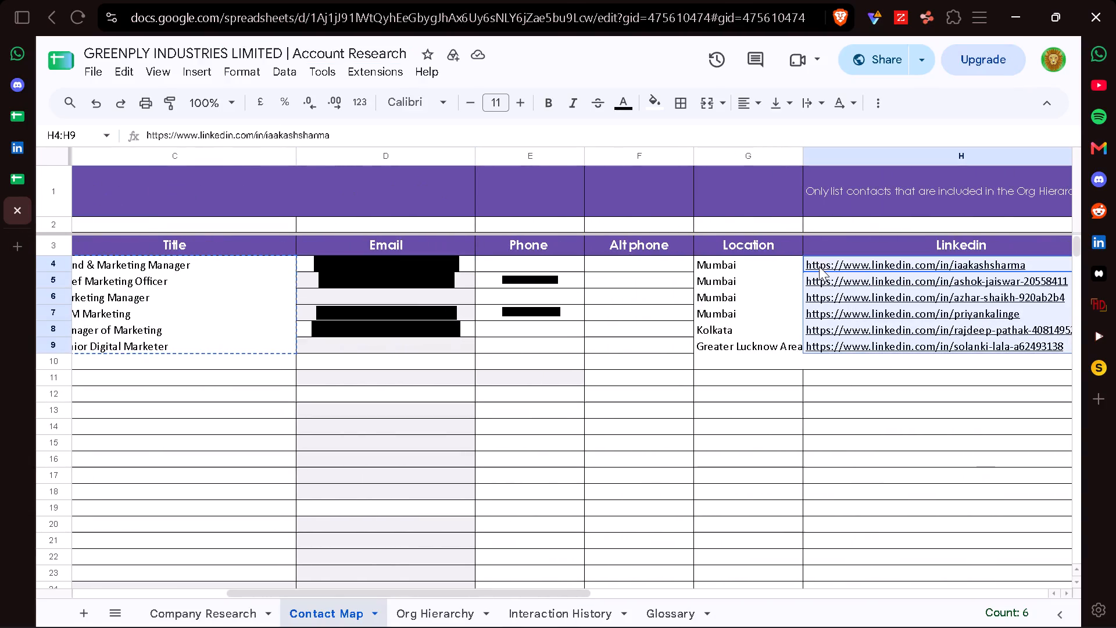
{"action": "key", "text": "ctrl+c"}
{"action": "left_click", "coordinate": [13, 166]}
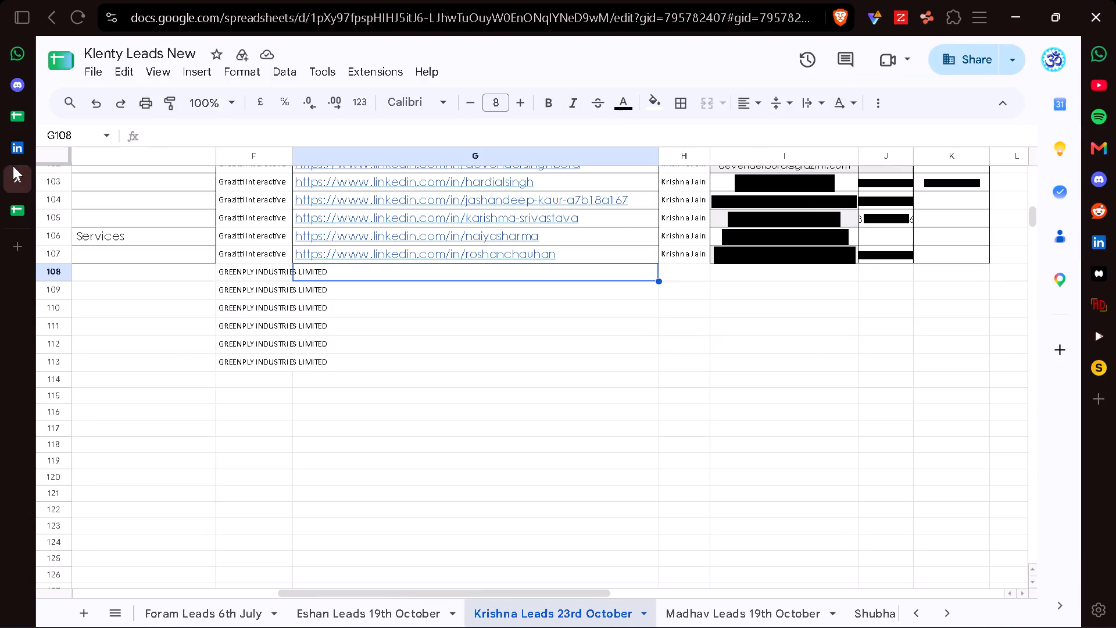
{"action": "key", "text": "ctrl+v"}
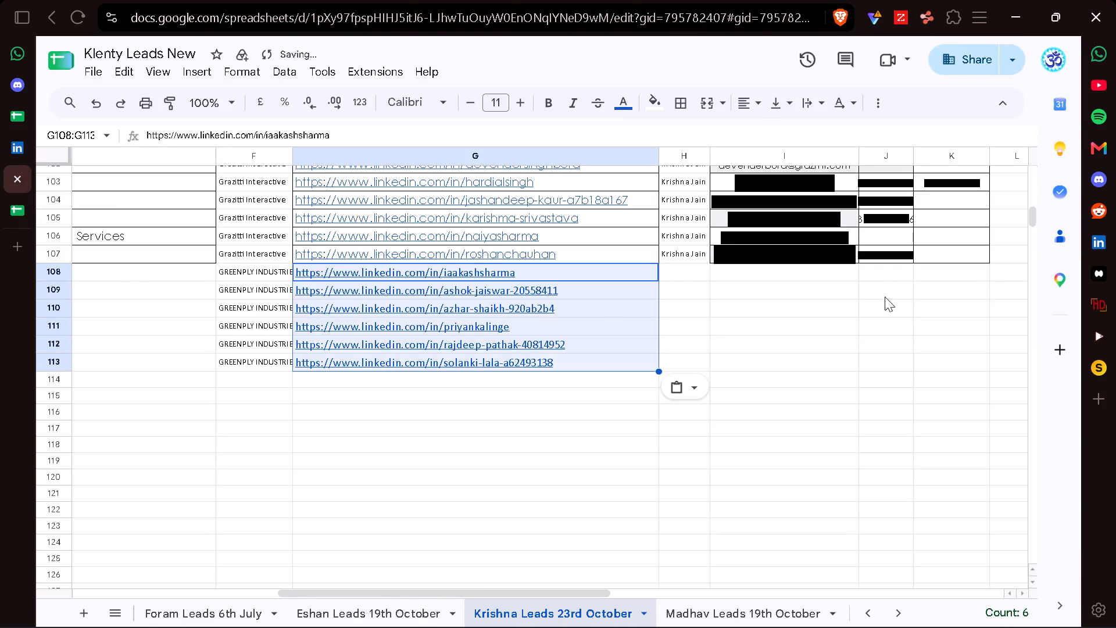
Copy the Greenply contacts' emails and phones from D4:E9 into Krishna Leads 23rd October, starting at I108.
{"action": "left_click", "coordinate": [768, 284]}
{"action": "key", "text": "Up"}
{"action": "scroll", "coordinate": [768, 284], "scroll_direction": "left", "scroll_amount": 1}
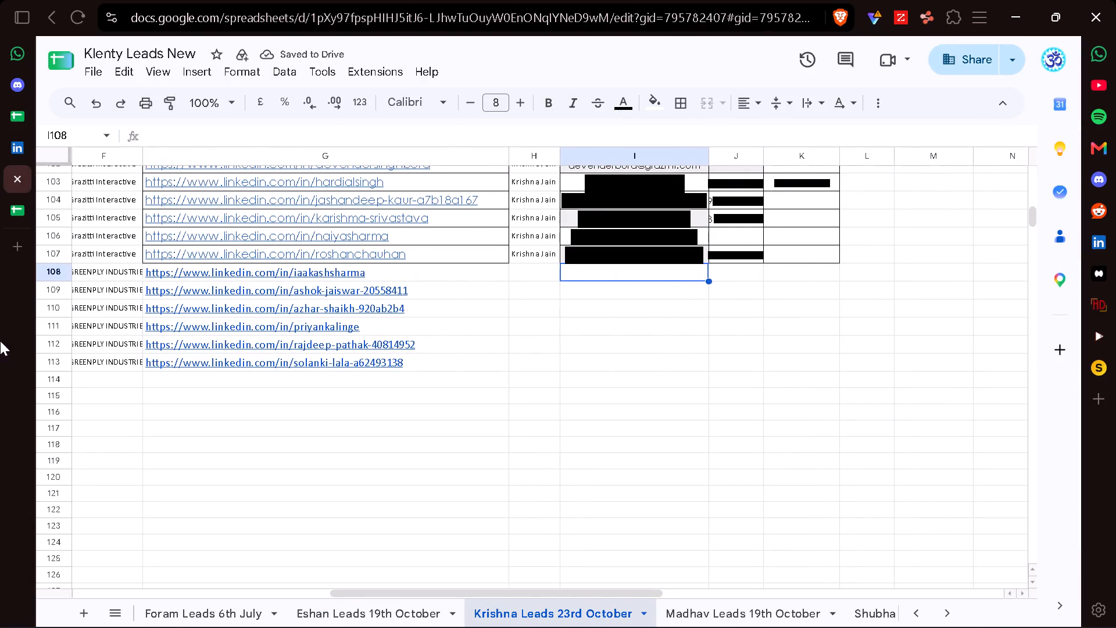
{"action": "left_click", "coordinate": [11, 210]}
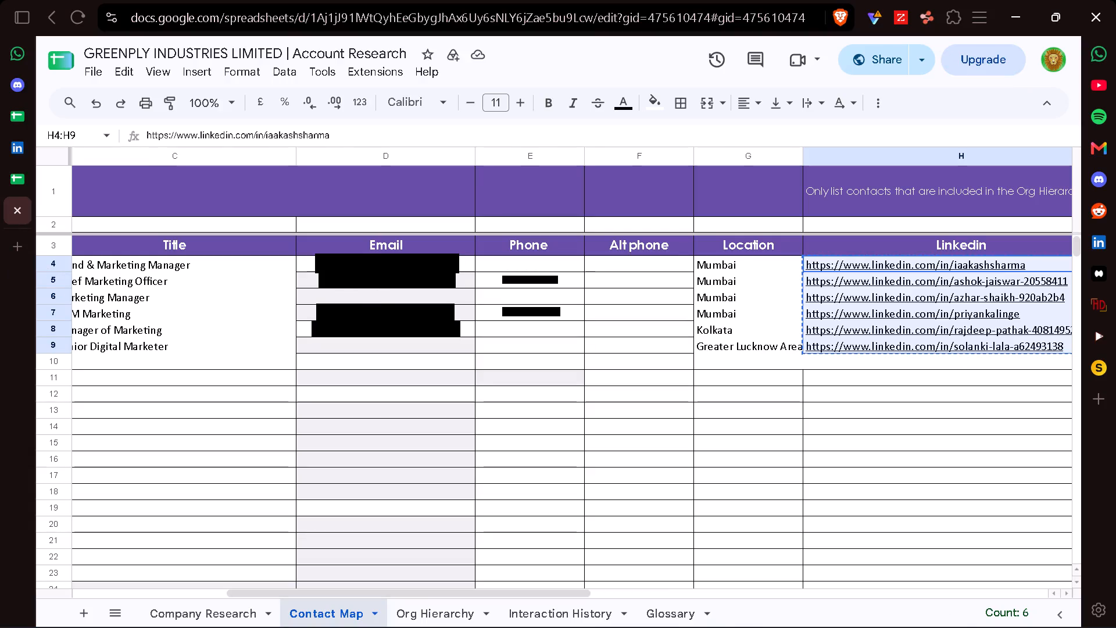
{"action": "left_click", "coordinate": [381, 262]}
{"action": "key", "text": "shift+Right"}
{"action": "key", "text": "ctrl+shift+Down"}
{"action": "key", "text": "ctrl+shift+Down"}
{"action": "key", "text": "ctrl+shift+Down"}
{"action": "key", "text": "ctrl+shift+Down"}
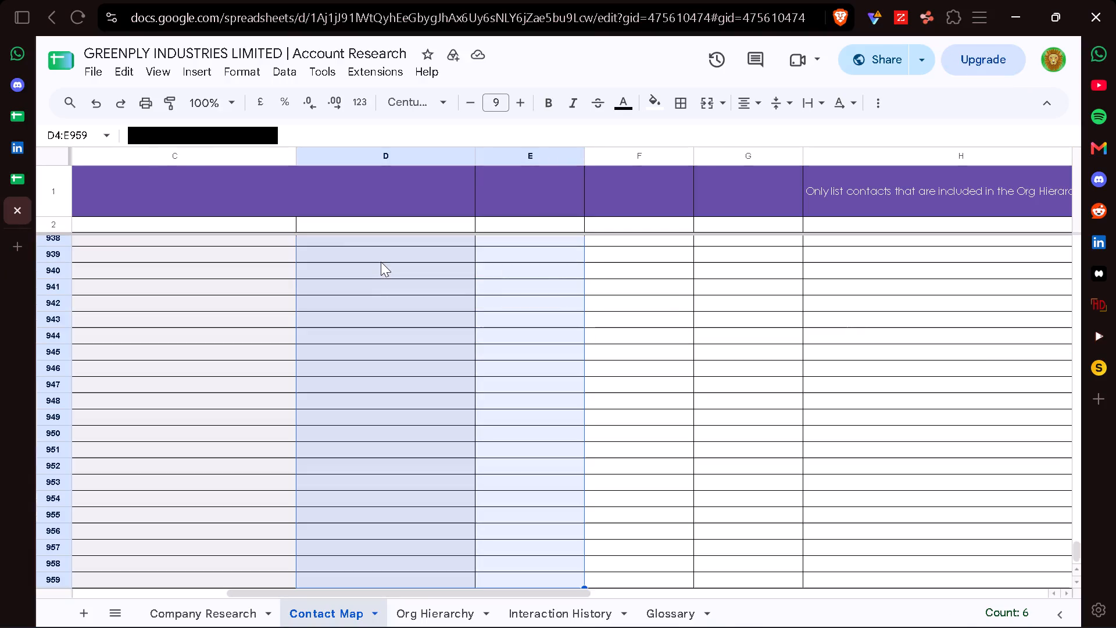
{"action": "key", "text": "ctrl+shift+Up"}
{"action": "key", "text": "shift+Down"}
{"action": "key", "text": "ctrl+BackSpace"}
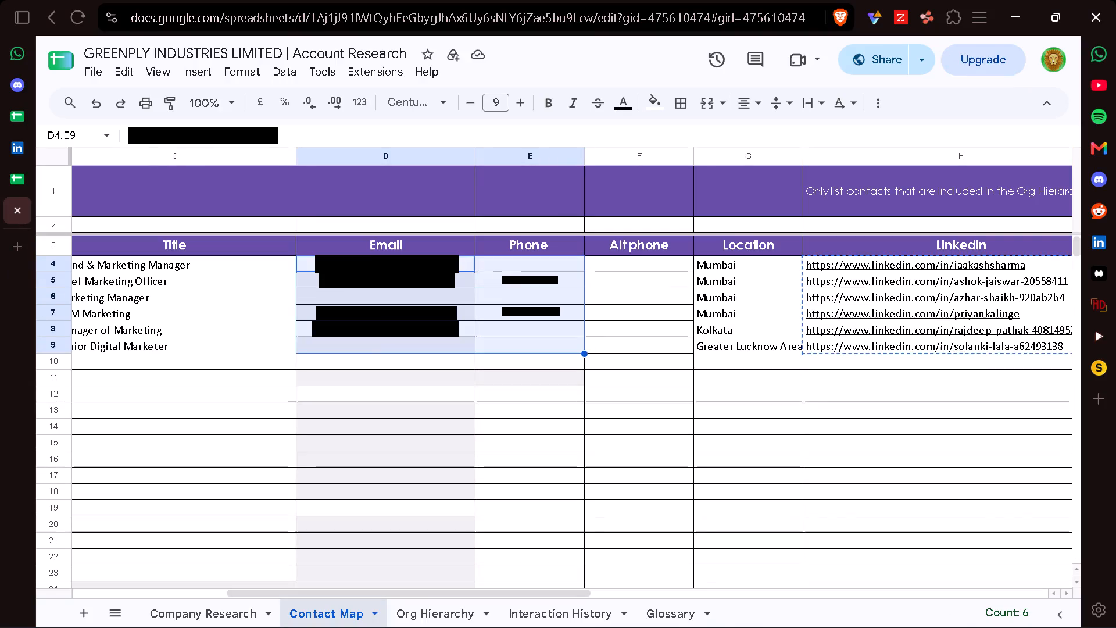
{"action": "key", "text": "ctrl+c"}
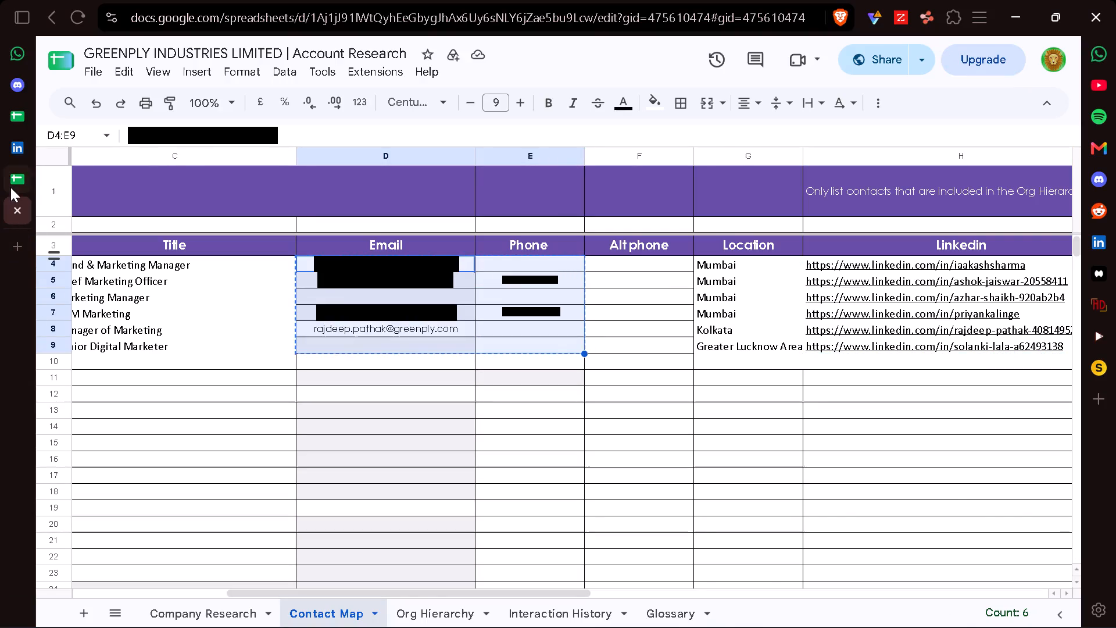
{"action": "left_click", "coordinate": [10, 187]}
{"action": "key", "text": "ctrl+v"}
Select the first empty name cell, A114, in Krishna Leads 23rd October and close the Greenply account research file.
{"action": "scroll", "coordinate": [380, 329], "scroll_direction": "right", "scroll_amount": 6}
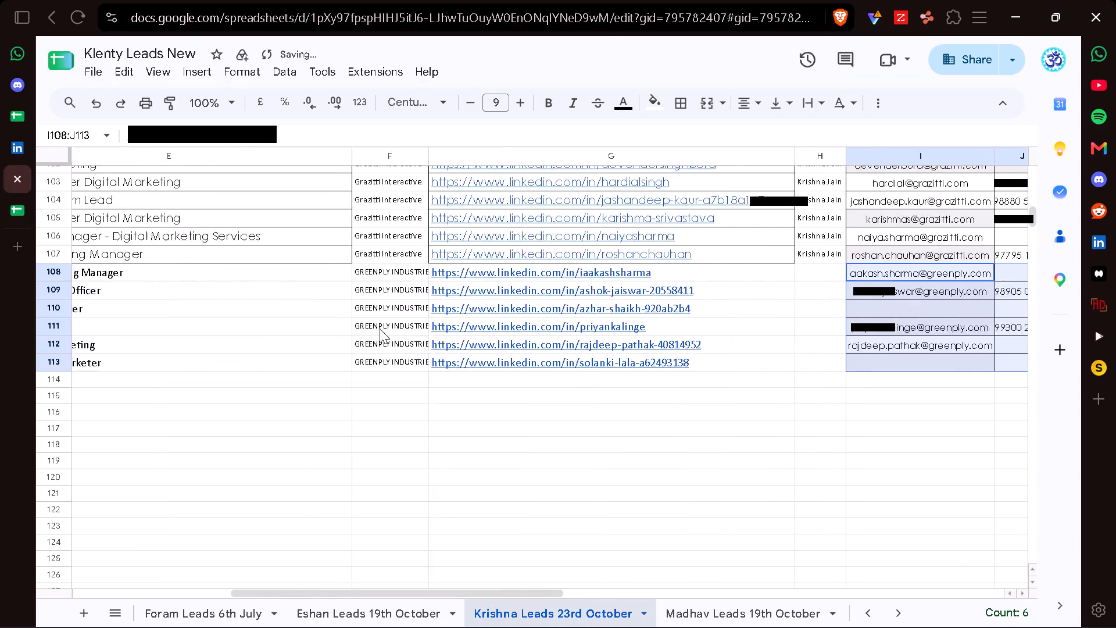
{"action": "scroll", "coordinate": [380, 329], "scroll_direction": "right", "scroll_amount": 4}
{"action": "left_click", "coordinate": [109, 379]}
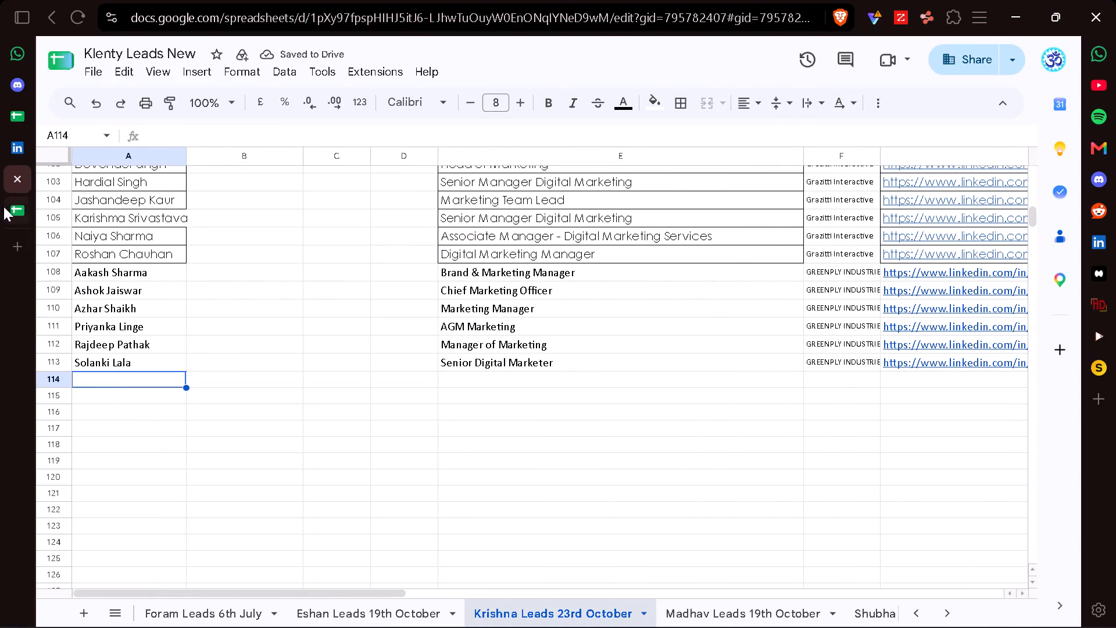
{"action": "left_click", "coordinate": [9, 207]}
{"action": "left_click", "coordinate": [20, 208]}
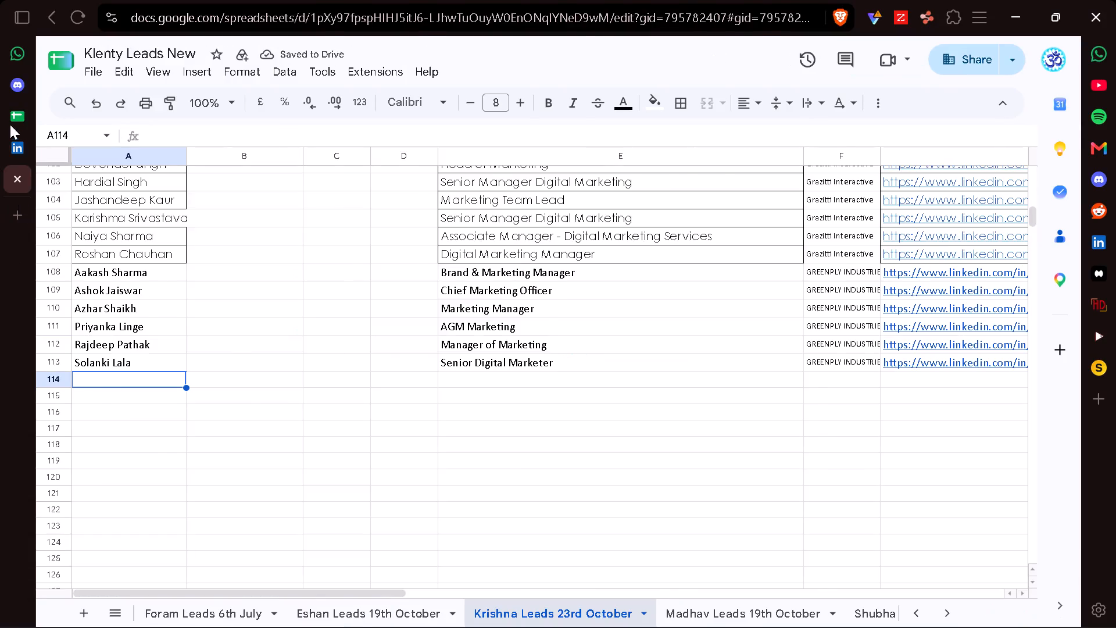
In the AR Master Sheet, enter Done in Comments for the GREENPLY INDUSTRIES row and copy Uploaded on Klenty into its Comments 2.
{"action": "left_click", "coordinate": [14, 112]}
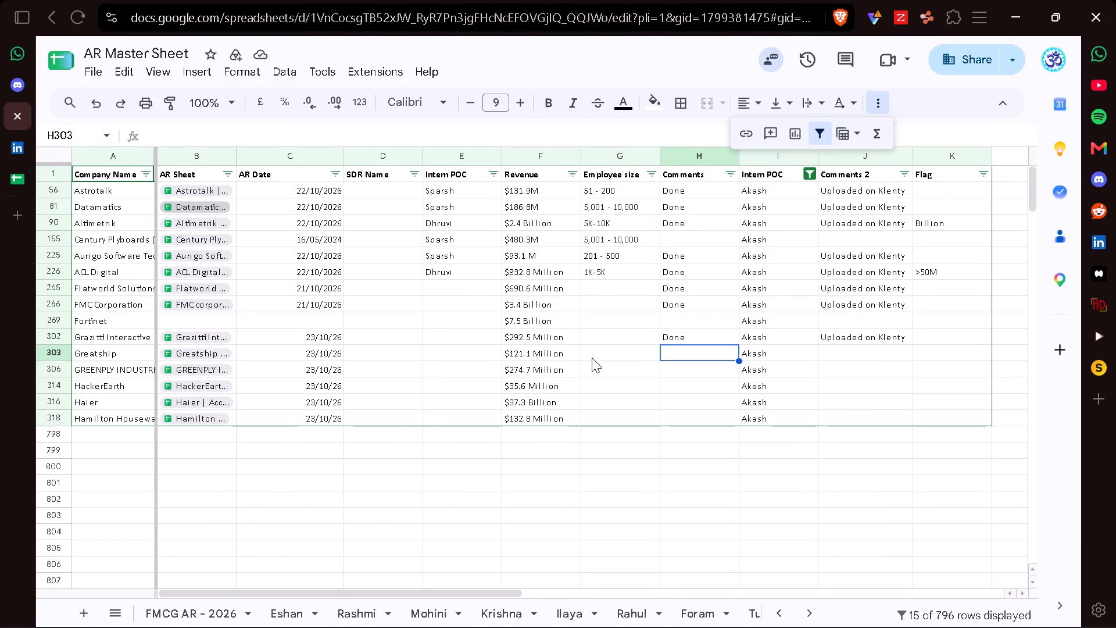
{"action": "key", "text": "Down"}
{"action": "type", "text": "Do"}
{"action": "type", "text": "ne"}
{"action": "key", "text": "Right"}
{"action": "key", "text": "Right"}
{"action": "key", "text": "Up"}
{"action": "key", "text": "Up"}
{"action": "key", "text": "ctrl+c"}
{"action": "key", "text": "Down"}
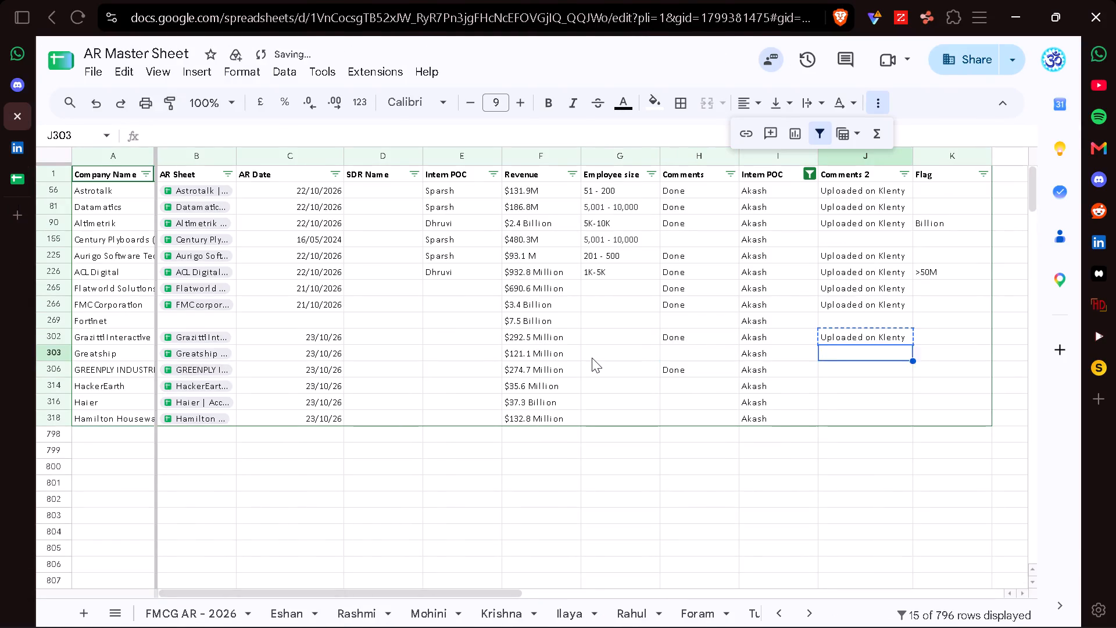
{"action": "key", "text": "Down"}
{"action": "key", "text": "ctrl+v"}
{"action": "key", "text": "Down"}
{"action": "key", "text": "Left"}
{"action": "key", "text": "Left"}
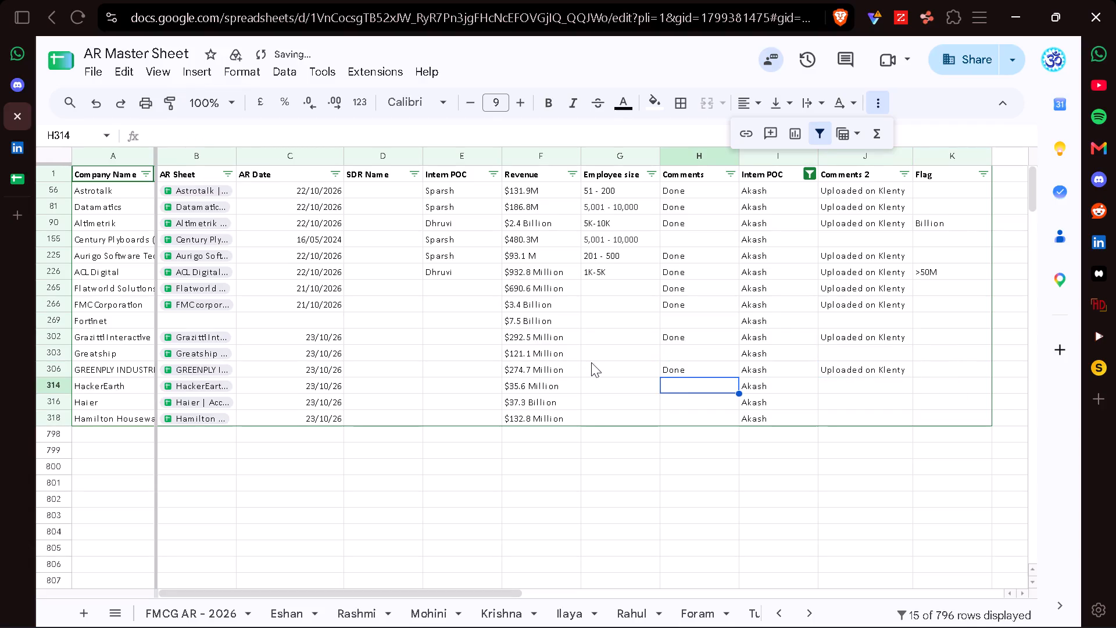
Open HackerEarth's account research file from the AR Master Sheet and show its Contact Map sheet, dismissing the account notice.
{"action": "left_click", "coordinate": [253, 418]}
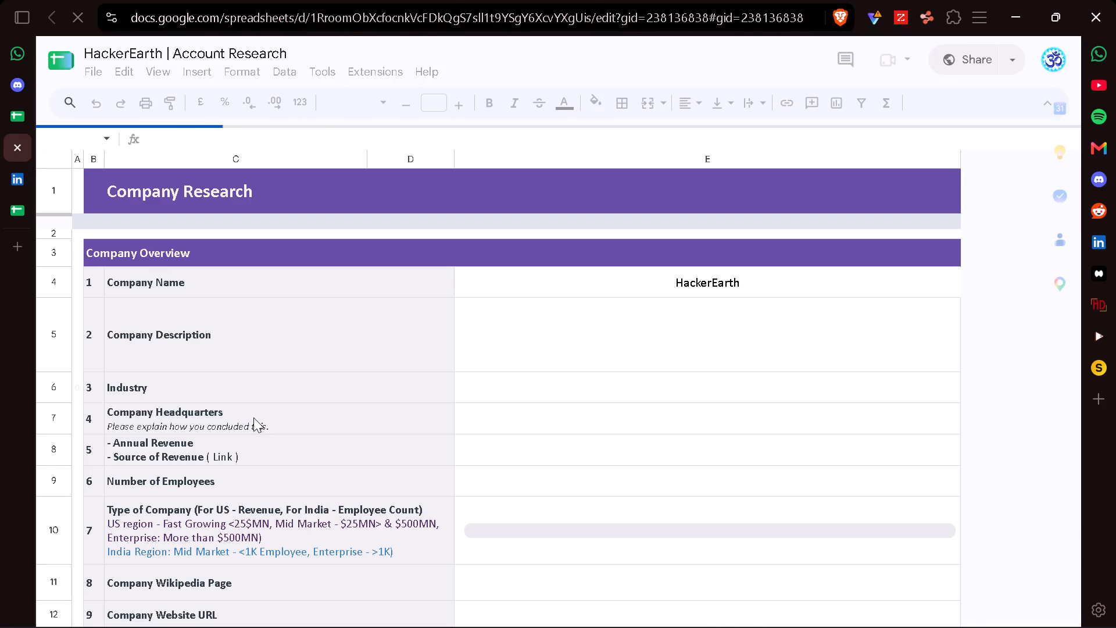
{"action": "left_click", "coordinate": [344, 613]}
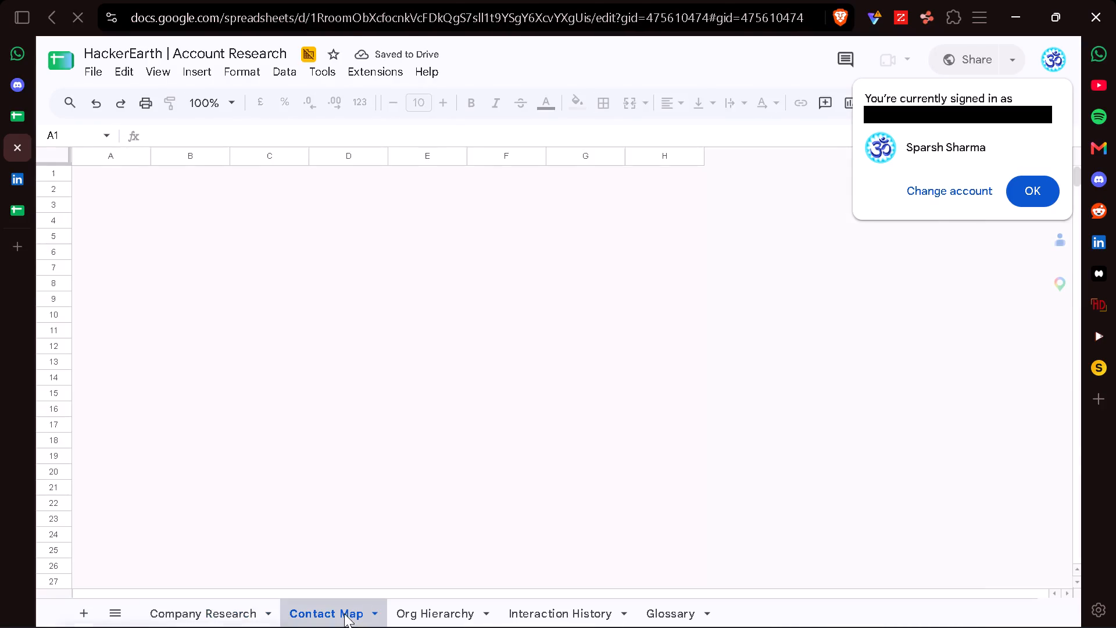
{"action": "left_click", "coordinate": [1039, 204]}
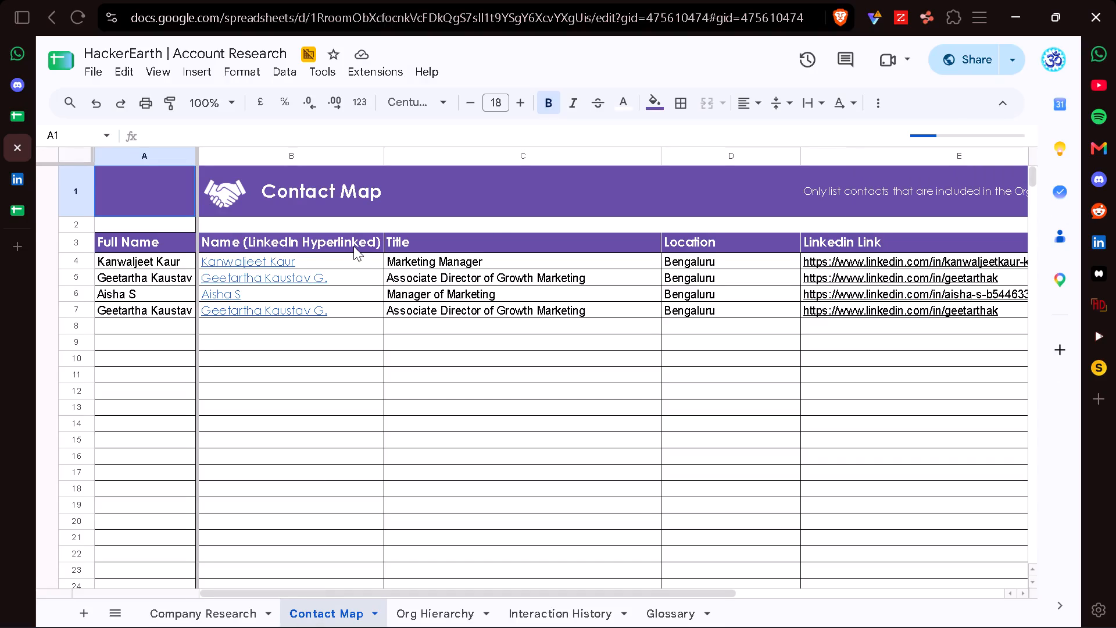
{"action": "scroll", "coordinate": [314, 383], "scroll_direction": "right", "scroll_amount": 2}
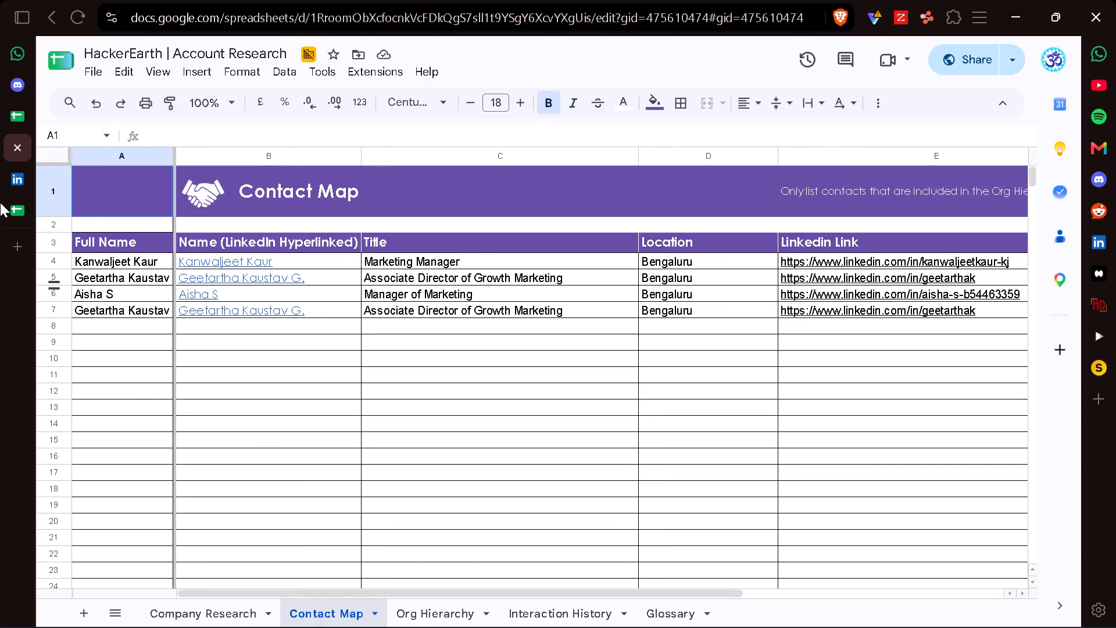
Look up Hacker Earth in LinkedIn's search suggestions, replacing the Greenply query.
{"action": "left_click", "coordinate": [15, 169]}
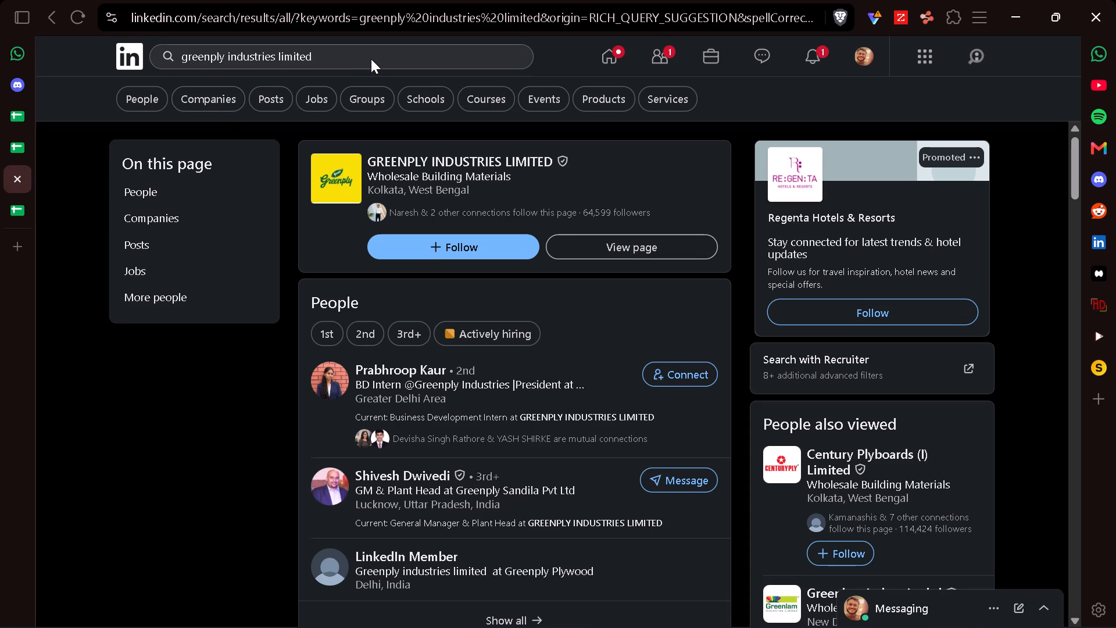
{"action": "left_click", "coordinate": [371, 59]}
{"action": "key", "text": "BackSpace"}
{"action": "key", "text": "BackSpace"}
{"action": "key", "text": "BackSpace"}
{"action": "key", "text": "BackSpace"}
{"action": "key", "text": "BackSpace"}
{"action": "key", "text": "BackSpace"}
{"action": "key", "text": "BackSpace"}
{"action": "key", "text": "BackSpace"}
{"action": "key", "text": "BackSpace"}
{"action": "key", "text": "BackSpace"}
{"action": "key", "text": "BackSpace"}
{"action": "key", "text": "BackSpace"}
{"action": "key", "text": "BackSpace"}
{"action": "key", "text": "BackSpace"}
{"action": "key", "text": "BackSpace"}
{"action": "key", "text": "BackSpace"}
{"action": "key", "text": "BackSpace"}
{"action": "key", "text": "BackSpace"}
{"action": "key", "text": "BackSpace"}
{"action": "key", "text": "BackSpace"}
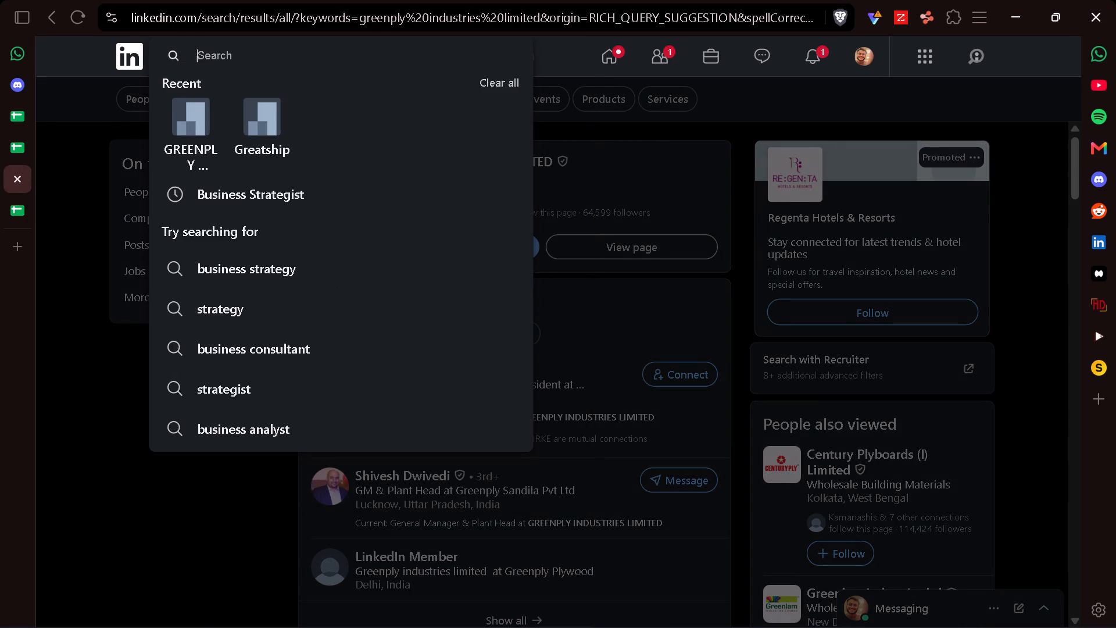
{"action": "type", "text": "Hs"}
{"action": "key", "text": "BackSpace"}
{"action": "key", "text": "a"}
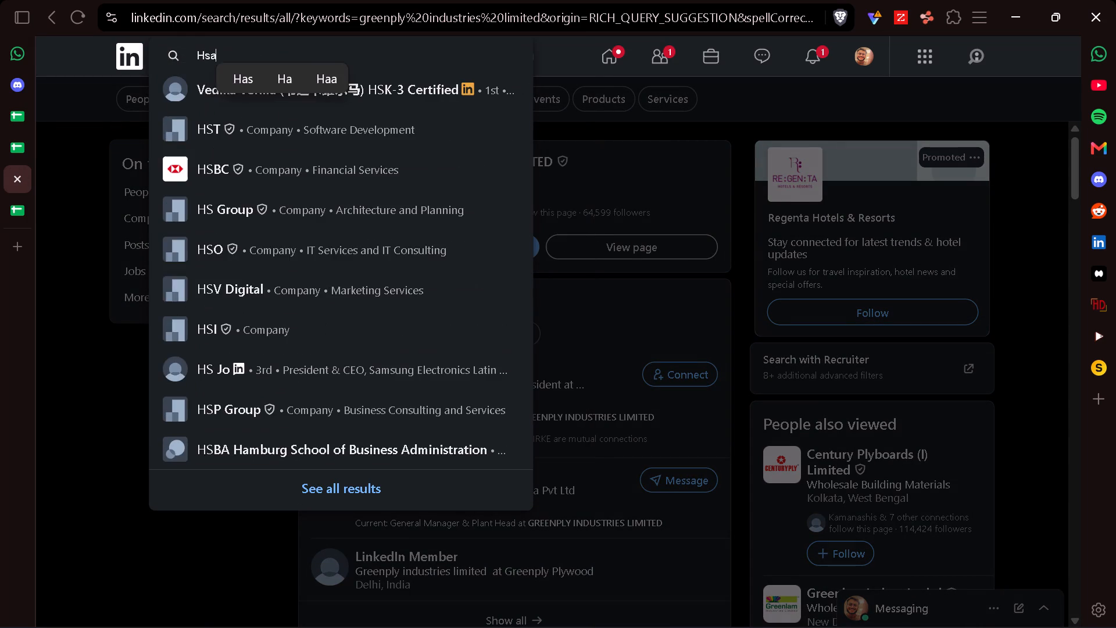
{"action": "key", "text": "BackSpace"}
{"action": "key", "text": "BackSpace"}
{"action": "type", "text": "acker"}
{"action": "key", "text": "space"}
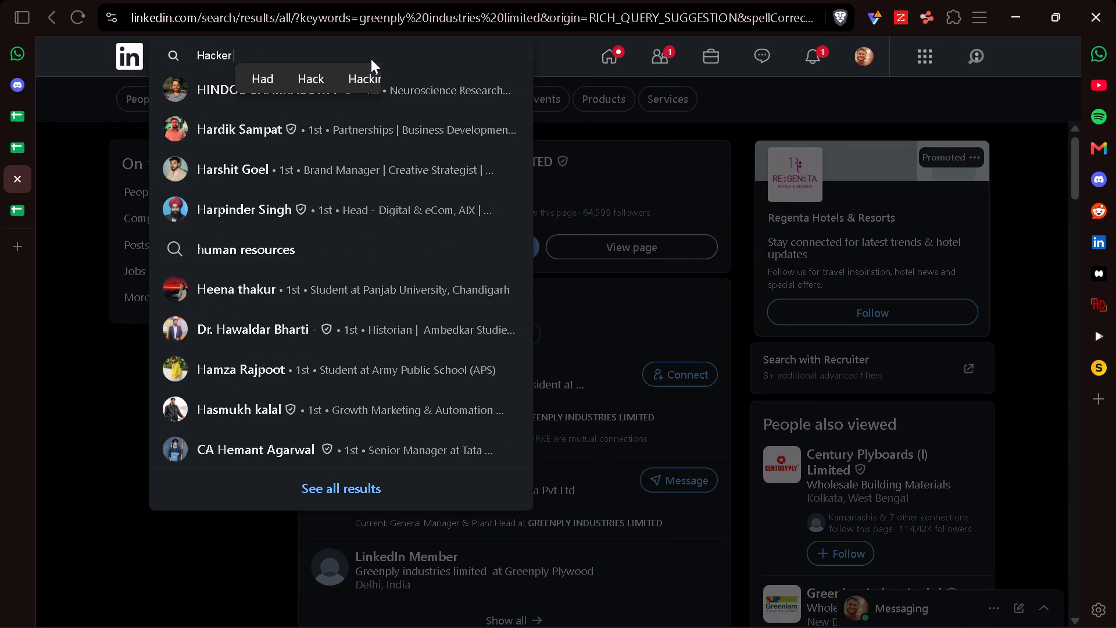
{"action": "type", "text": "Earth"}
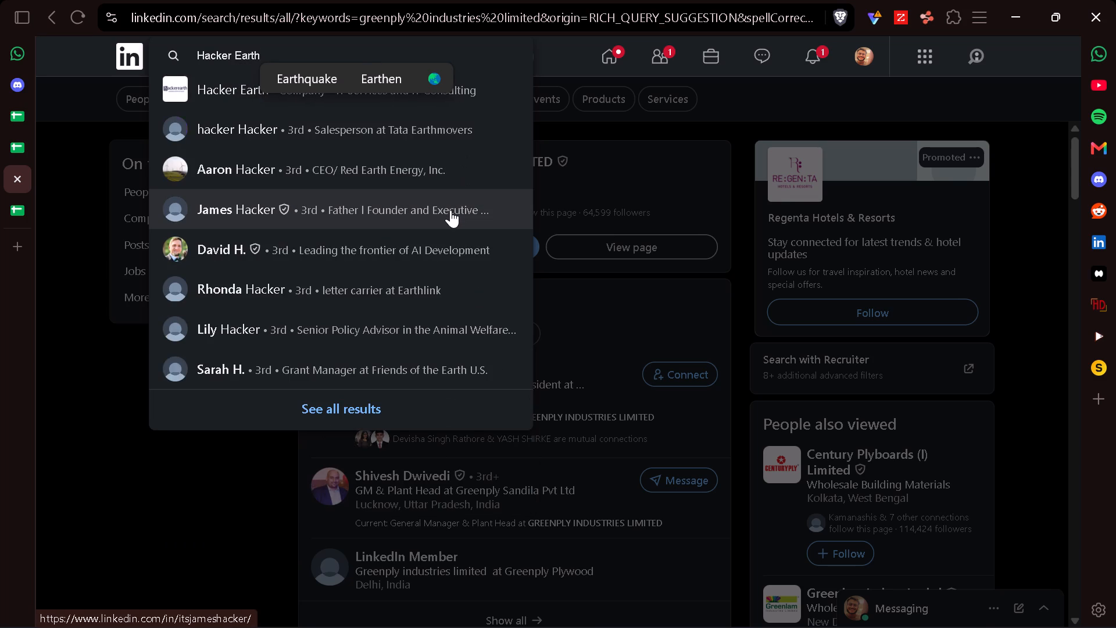
{"action": "left_click", "coordinate": [99, 409]}
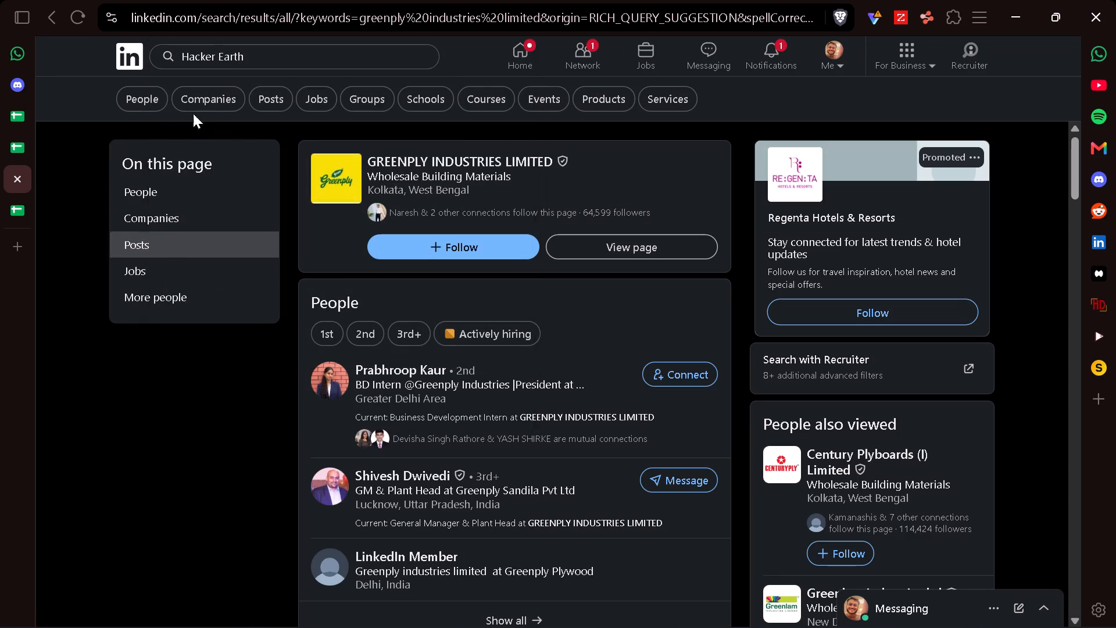
{"action": "left_click", "coordinate": [248, 49]}
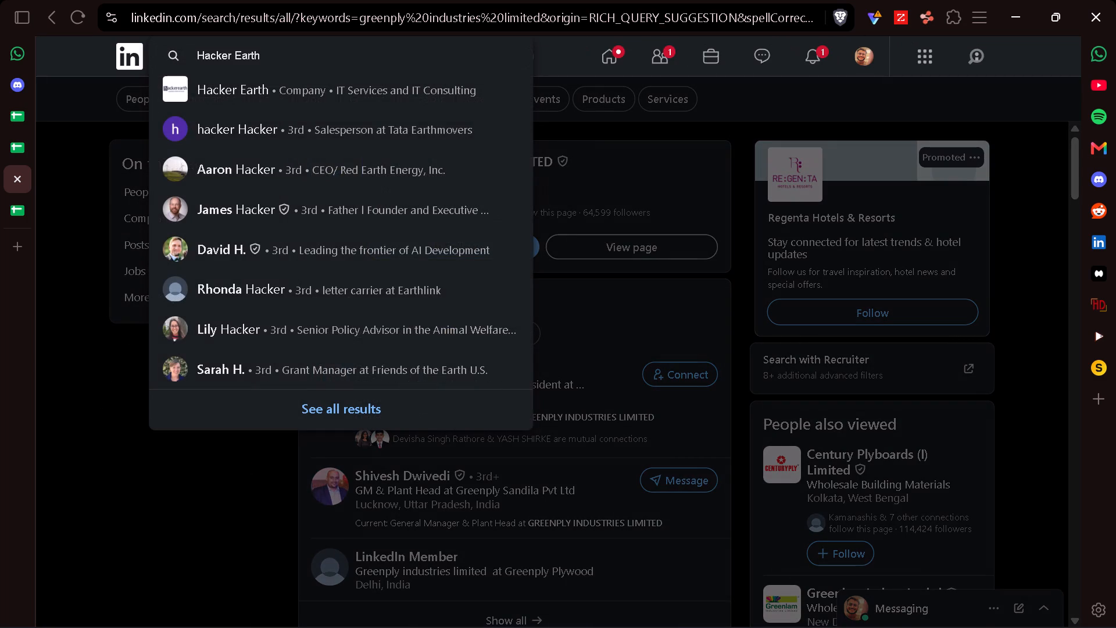
Copy the HackerEarth contacts' full names from A4:A7 into column A of Krishna Leads 23rd October, starting at A114.
{"action": "left_click", "coordinate": [14, 215]}
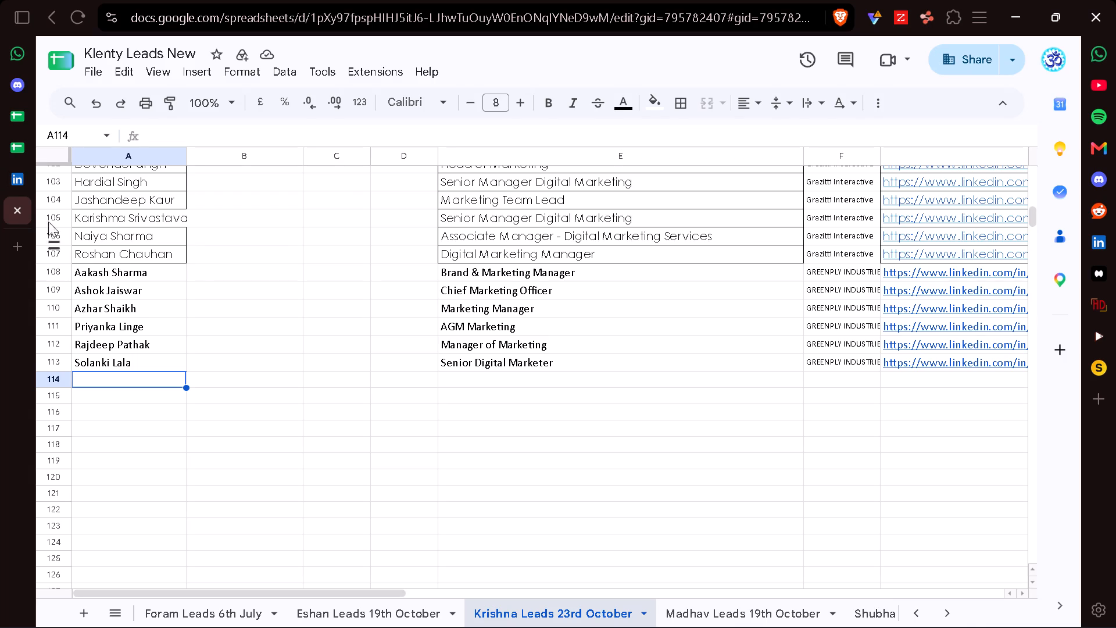
{"action": "left_click", "coordinate": [17, 153]}
{"action": "left_click", "coordinate": [119, 262]}
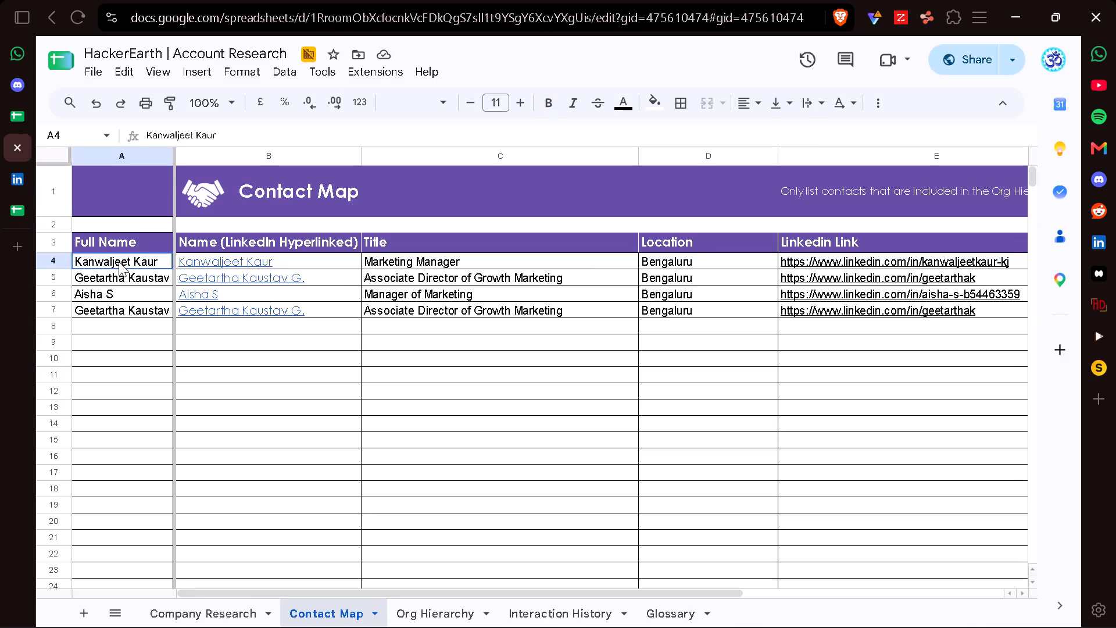
{"action": "key", "text": "ctrl+shift+Down"}
{"action": "key", "text": "ctrl+c"}
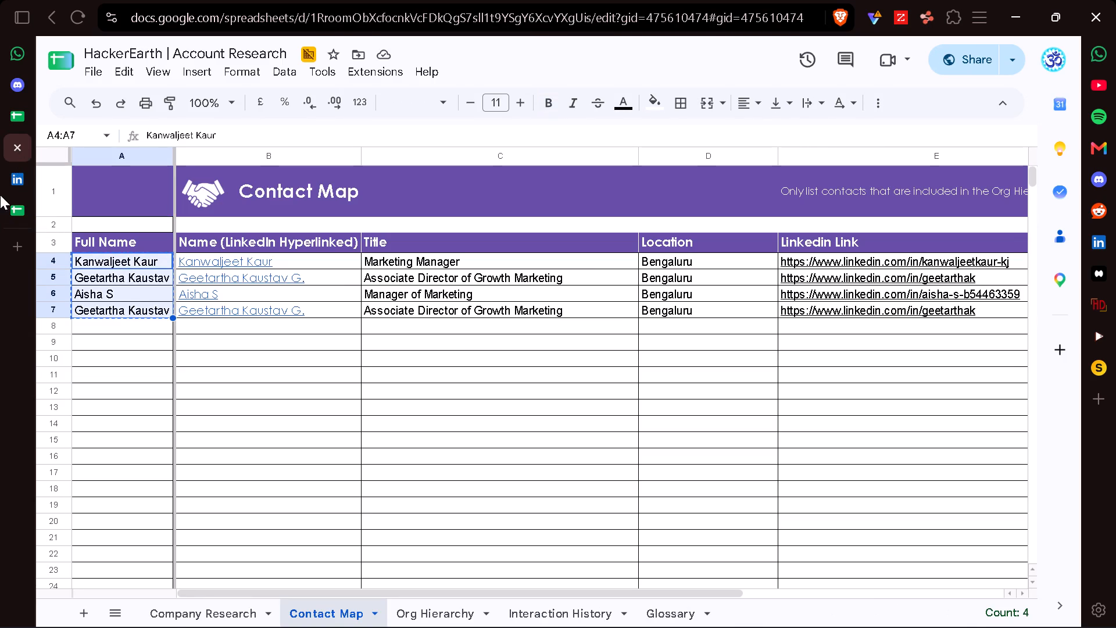
{"action": "left_click", "coordinate": [19, 210]}
{"action": "key", "text": "ctrl+v"}
{"action": "key", "text": "Right"}
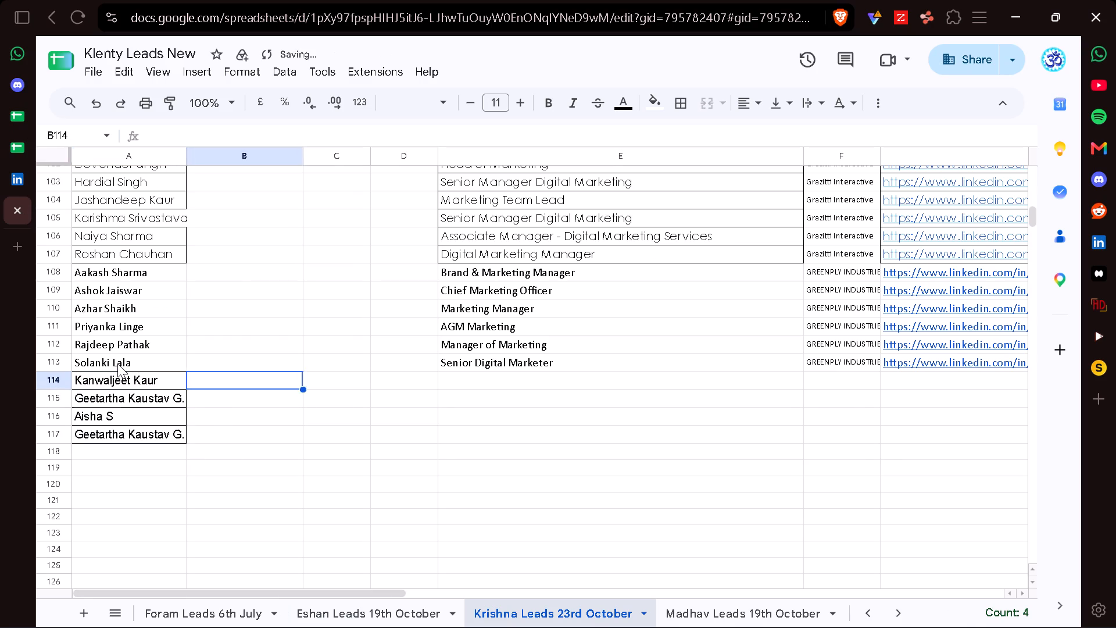
Copy the HackerEarth contacts' titles from C4:C7 into column E of Krishna Leads 23rd October, starting at E114.
{"action": "key", "text": "Right"}
{"action": "key", "text": "Right"}
{"action": "key", "text": "Right"}
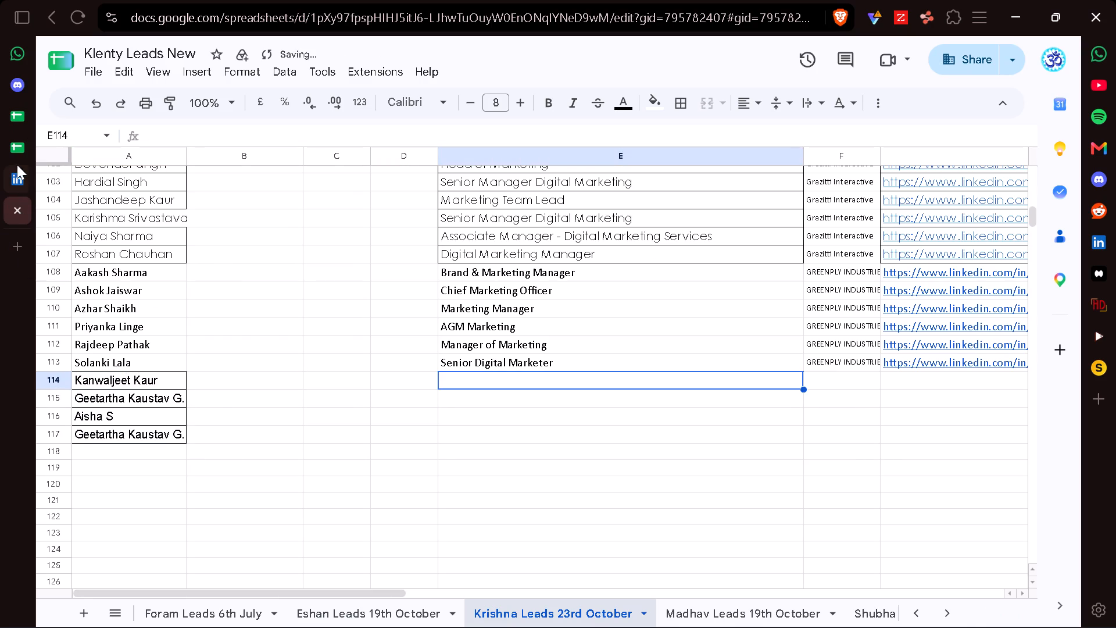
{"action": "left_click", "coordinate": [17, 155]}
{"action": "left_click", "coordinate": [399, 256]}
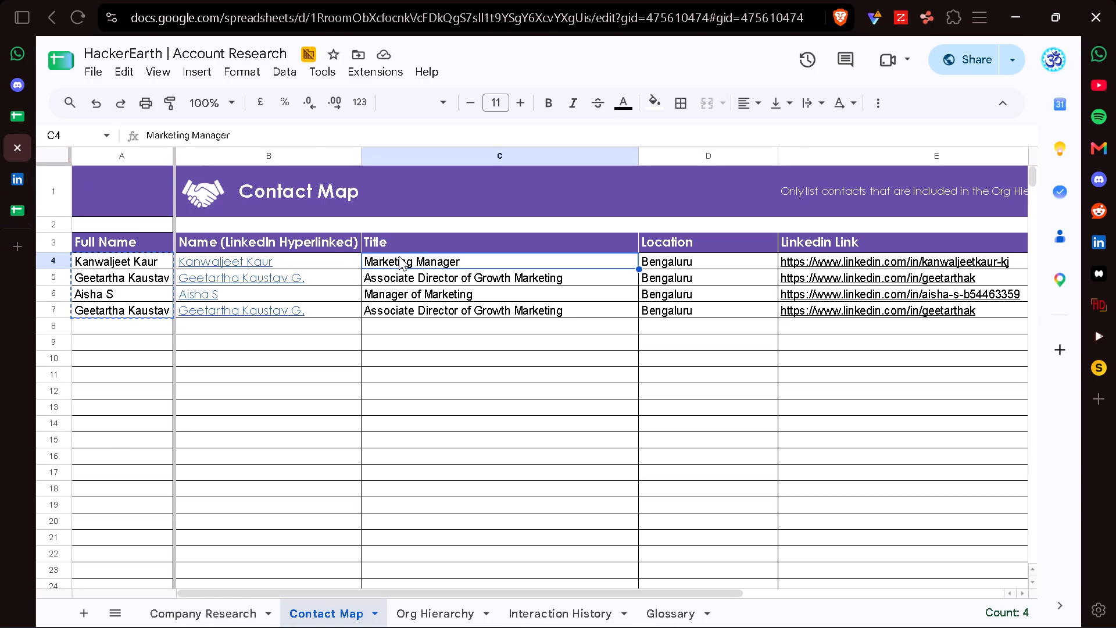
{"action": "key", "text": "ctrl+shift+Down"}
{"action": "key", "text": "ctrl+c"}
{"action": "left_click", "coordinate": [9, 200]}
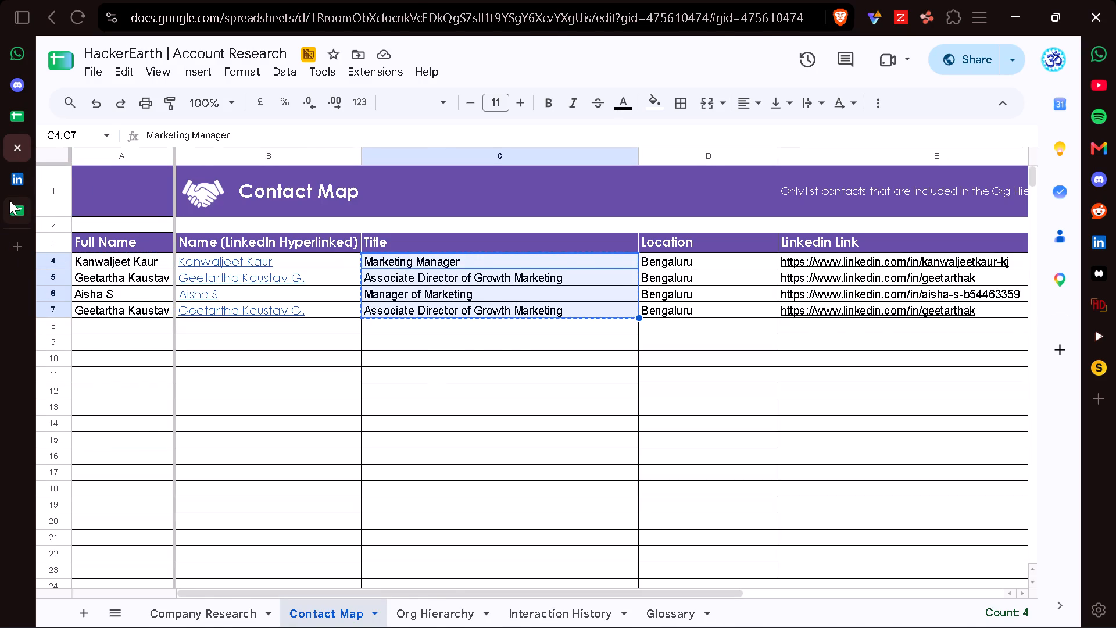
{"action": "key", "text": "ctrl+v"}
Copy the HackerEarth contacts' LinkedIn URLs from E4:E7 into column G of Krishna Leads 23rd October, starting at G114.
{"action": "scroll", "coordinate": [426, 393], "scroll_direction": "left", "scroll_amount": 3}
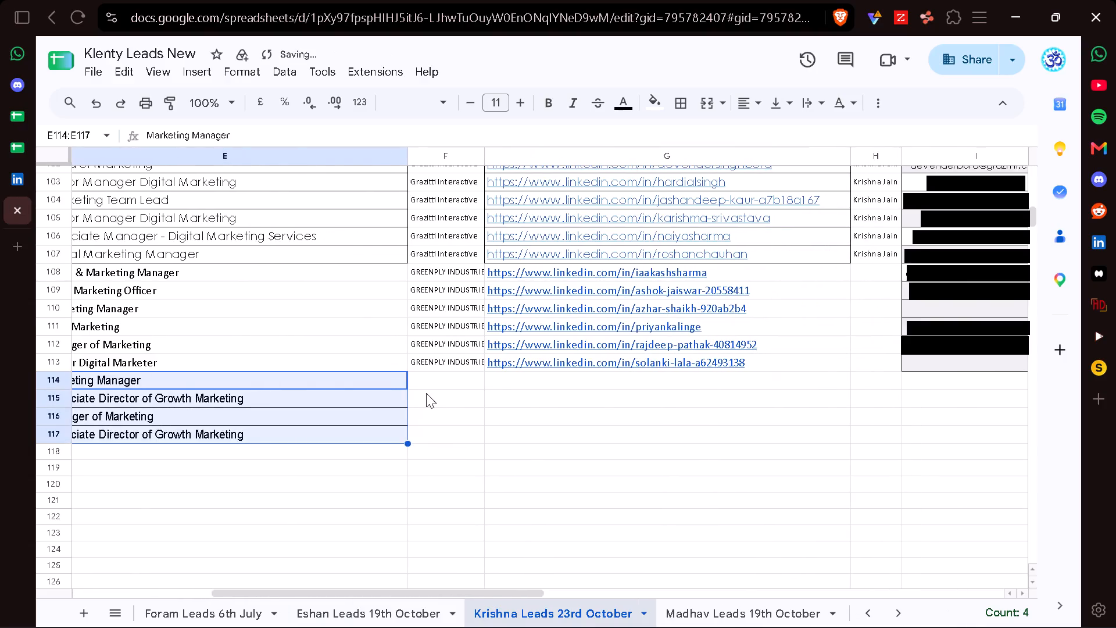
{"action": "left_click", "coordinate": [499, 385]}
{"action": "scroll", "coordinate": [499, 385], "scroll_direction": "left", "scroll_amount": 1}
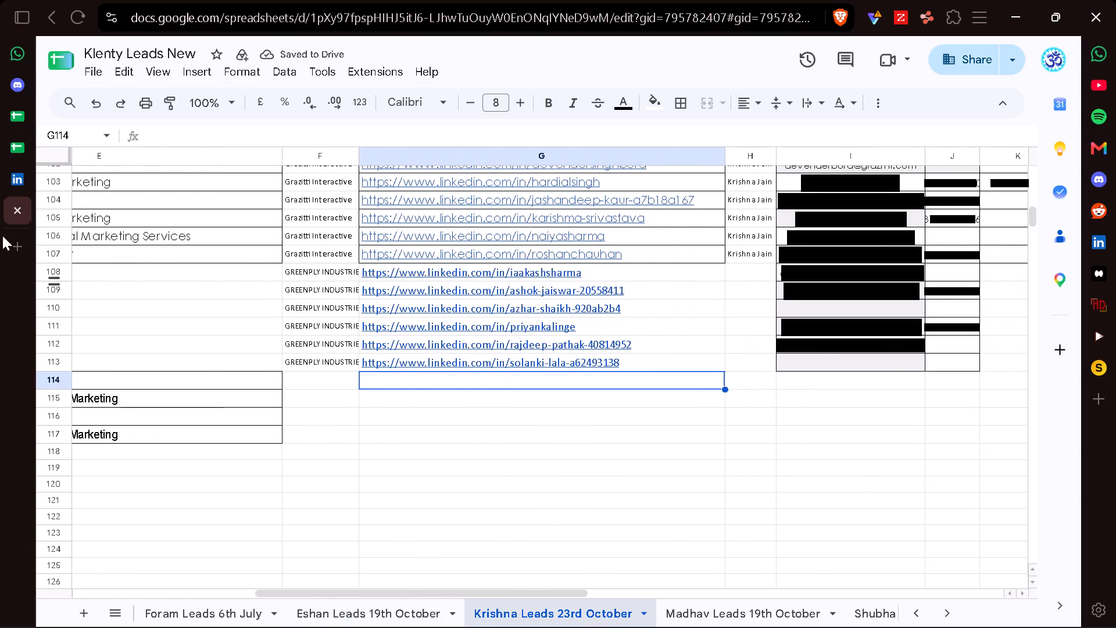
{"action": "left_click", "coordinate": [15, 180]}
{"action": "left_click", "coordinate": [18, 149]}
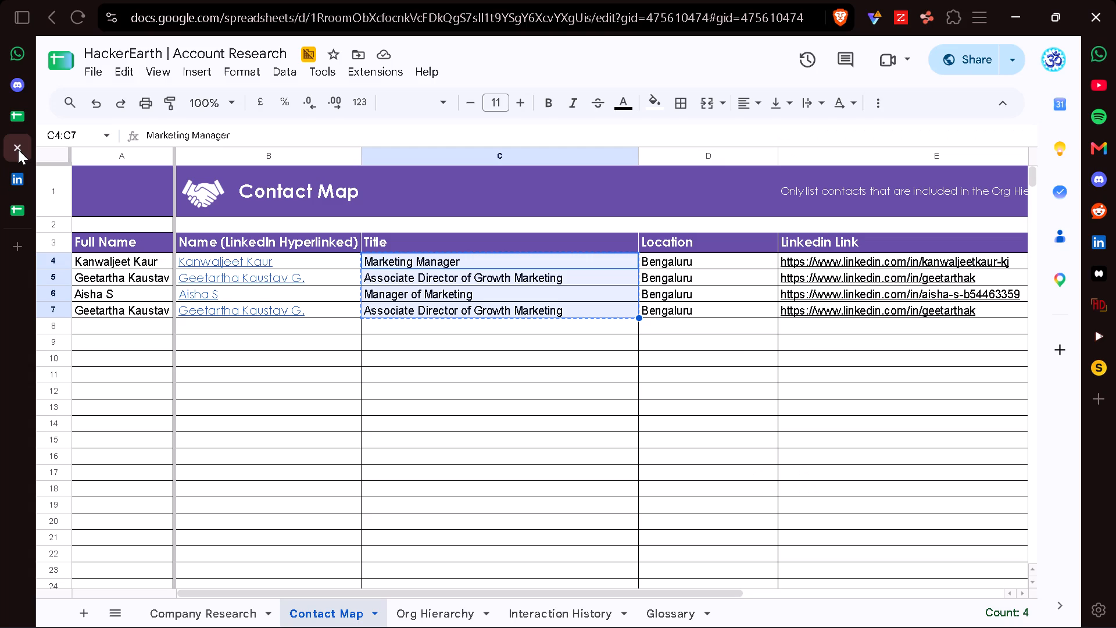
{"action": "left_click", "coordinate": [838, 257]}
{"action": "key", "text": "ctrl+shift+Down"}
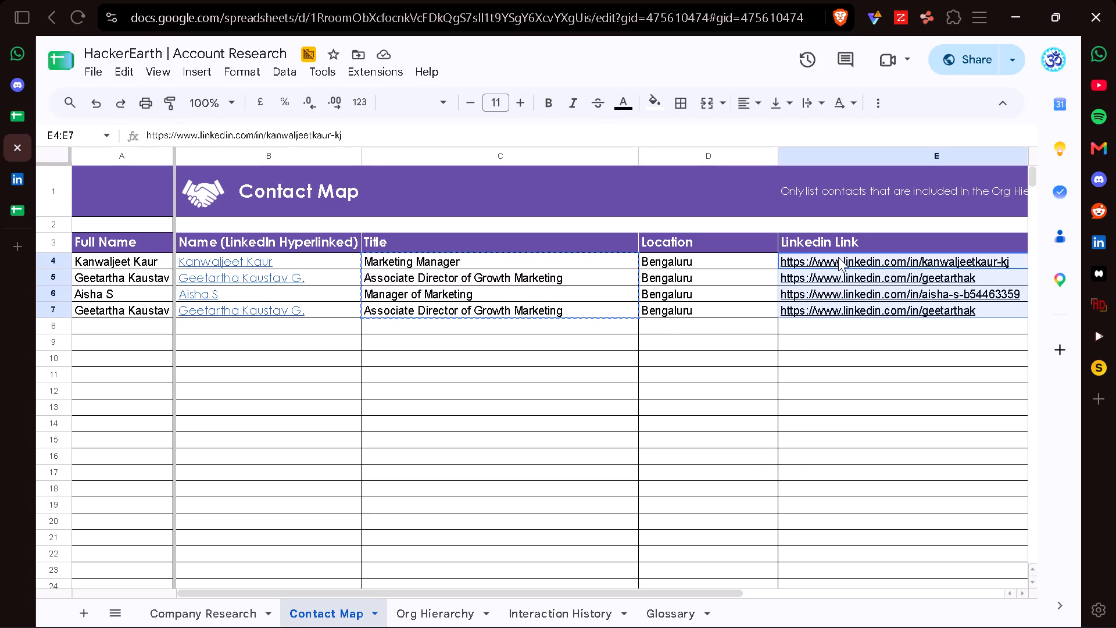
{"action": "key", "text": "ctrl+c"}
{"action": "left_click", "coordinate": [5, 213]}
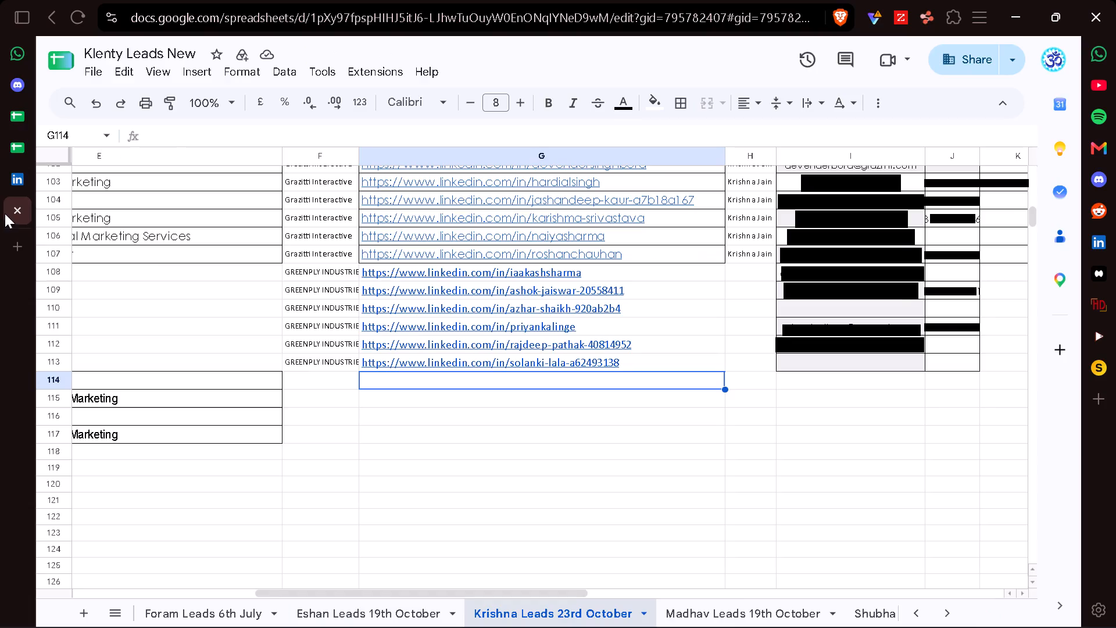
{"action": "key", "text": "ctrl+v"}
Copy the HackerEarth contacts' emails, phones and alternate phones from F4:H7 into Krishna Leads 23rd October, starting at I114.
{"action": "scroll", "coordinate": [801, 444], "scroll_direction": "left", "scroll_amount": 2}
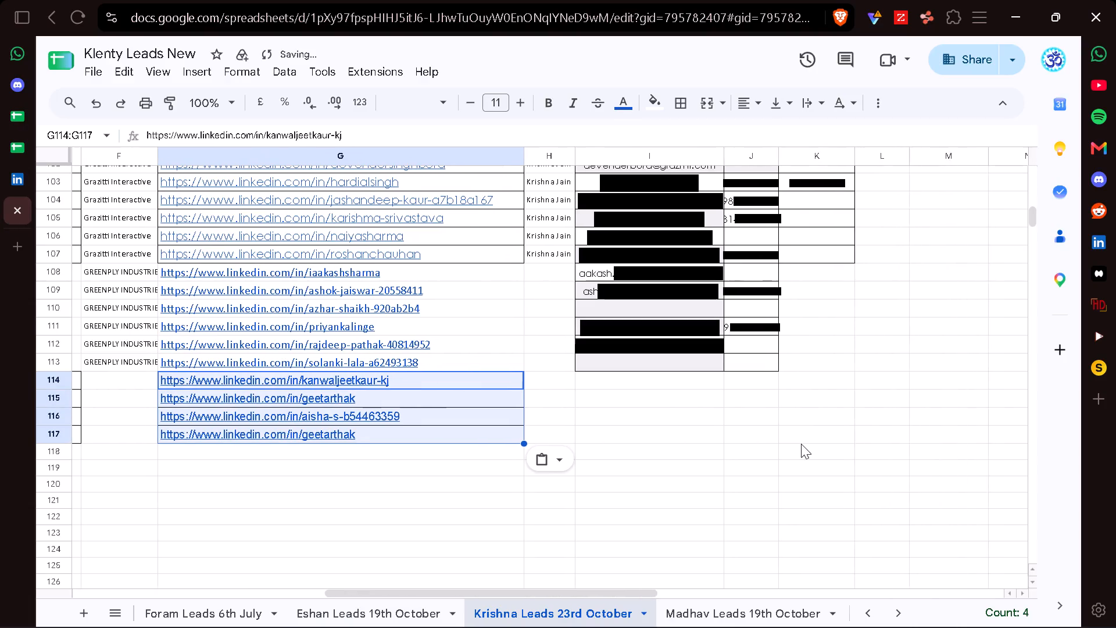
{"action": "left_click", "coordinate": [15, 148]}
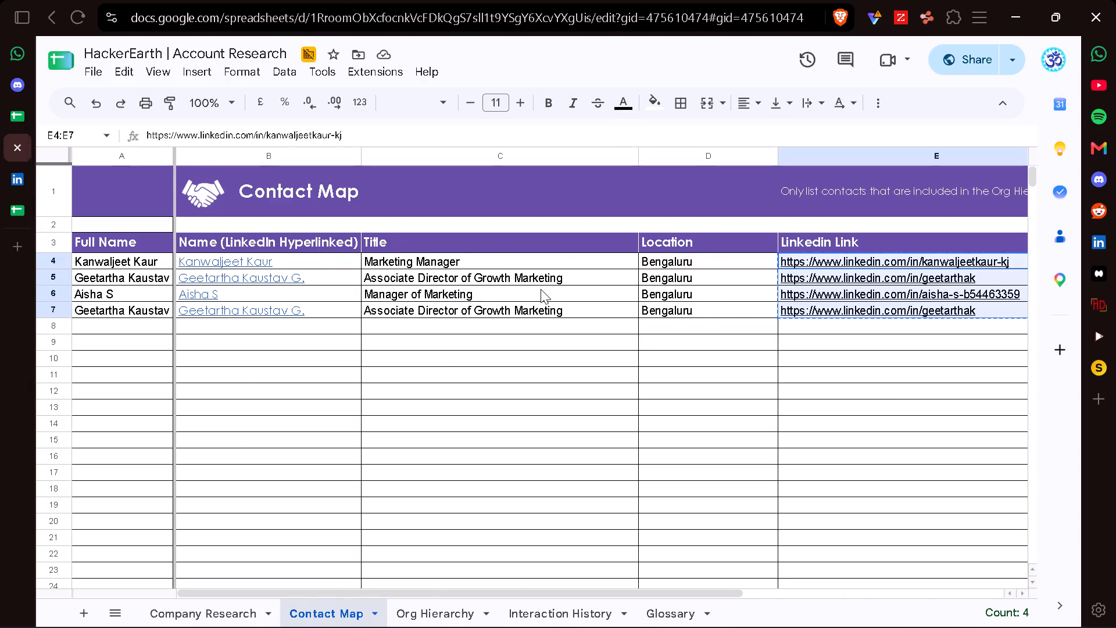
{"action": "scroll", "coordinate": [541, 289], "scroll_direction": "left", "scroll_amount": 6}
{"action": "left_click", "coordinate": [777, 262]}
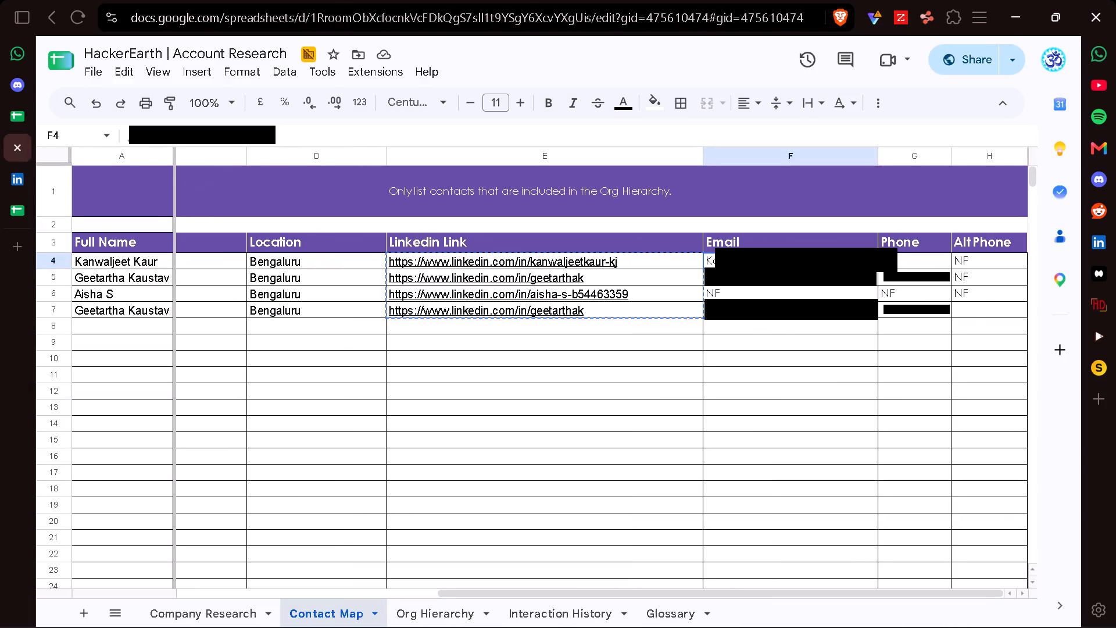
{"action": "key", "text": "shift+Right"}
{"action": "key", "text": "shift+Right"}
{"action": "key", "text": "ctrl+shift+Down"}
{"action": "key", "text": "ctrl+c"}
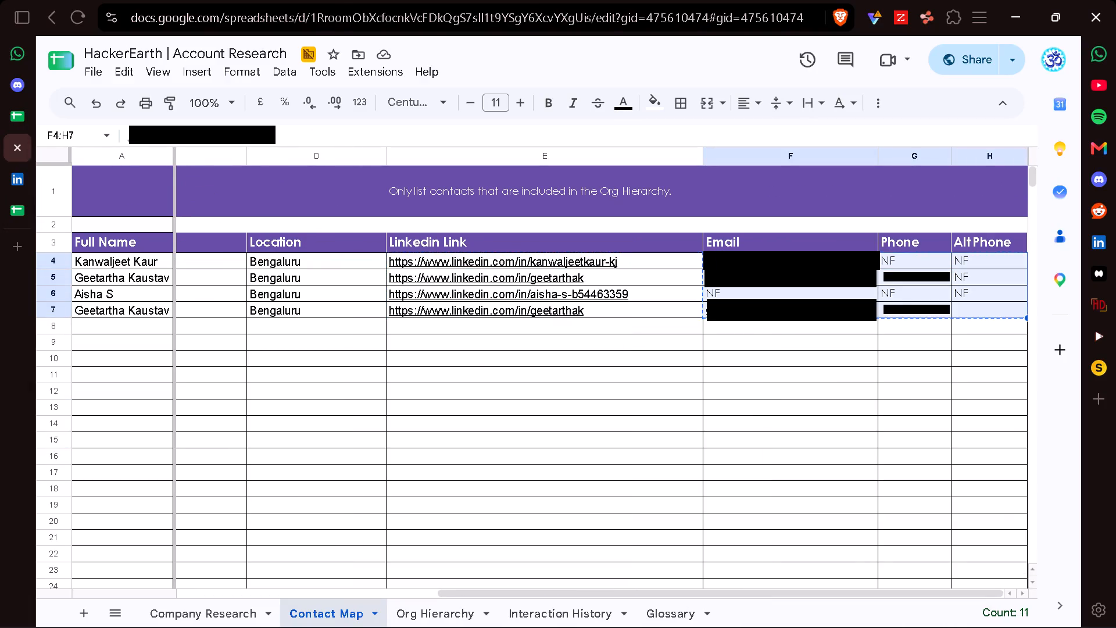
{"action": "scroll", "coordinate": [467, 413], "scroll_direction": "right", "scroll_amount": 7}
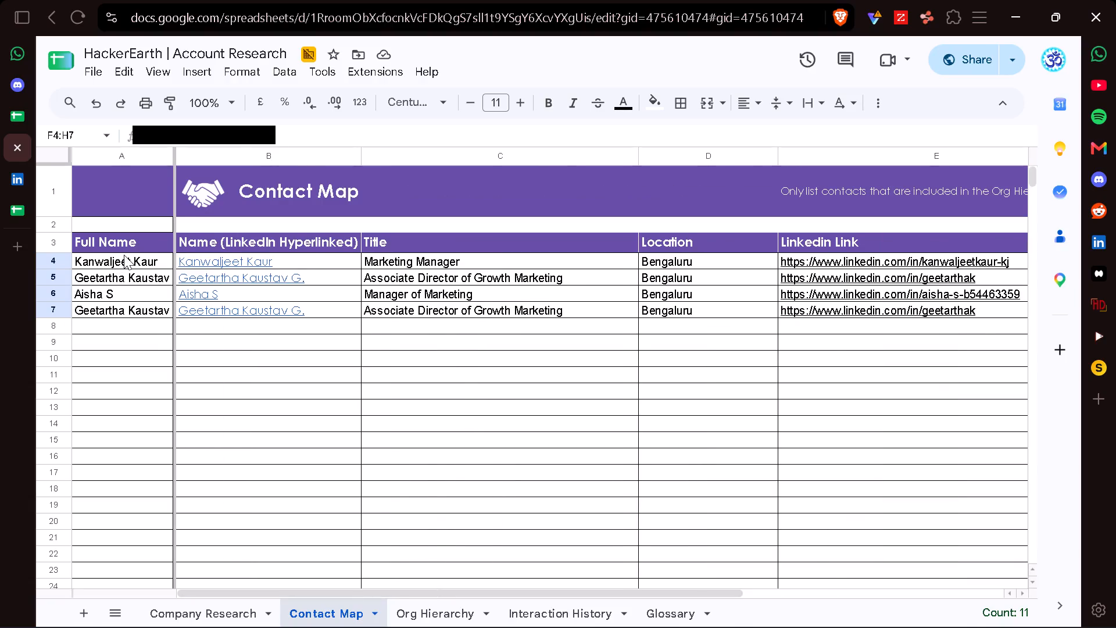
{"action": "left_click", "coordinate": [20, 222]}
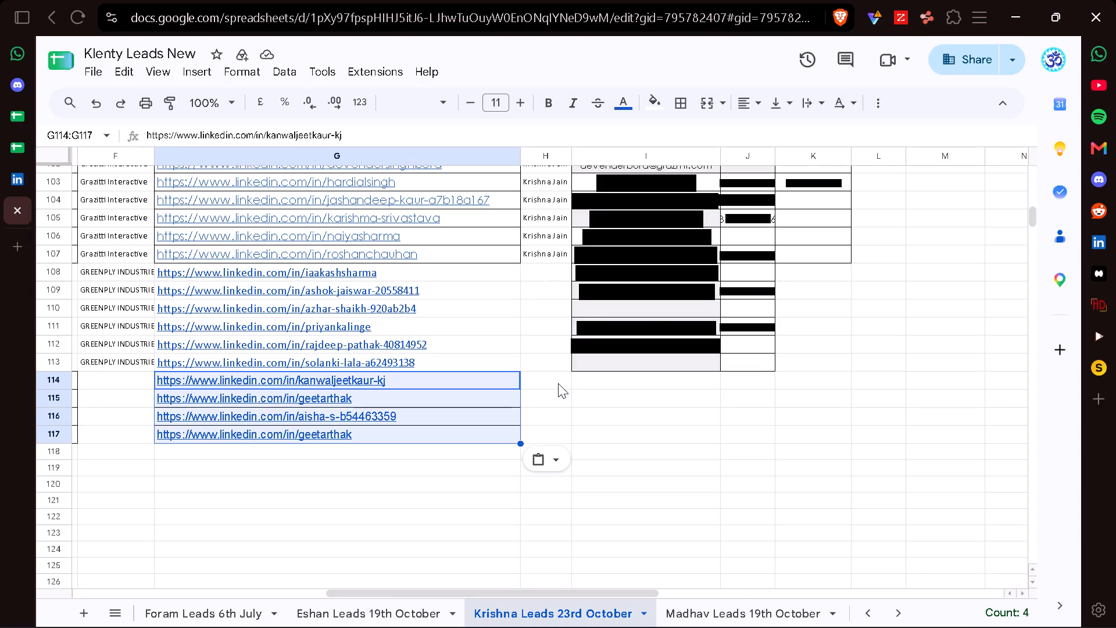
{"action": "left_click", "coordinate": [603, 377]}
{"action": "key", "text": "ctrl+v"}
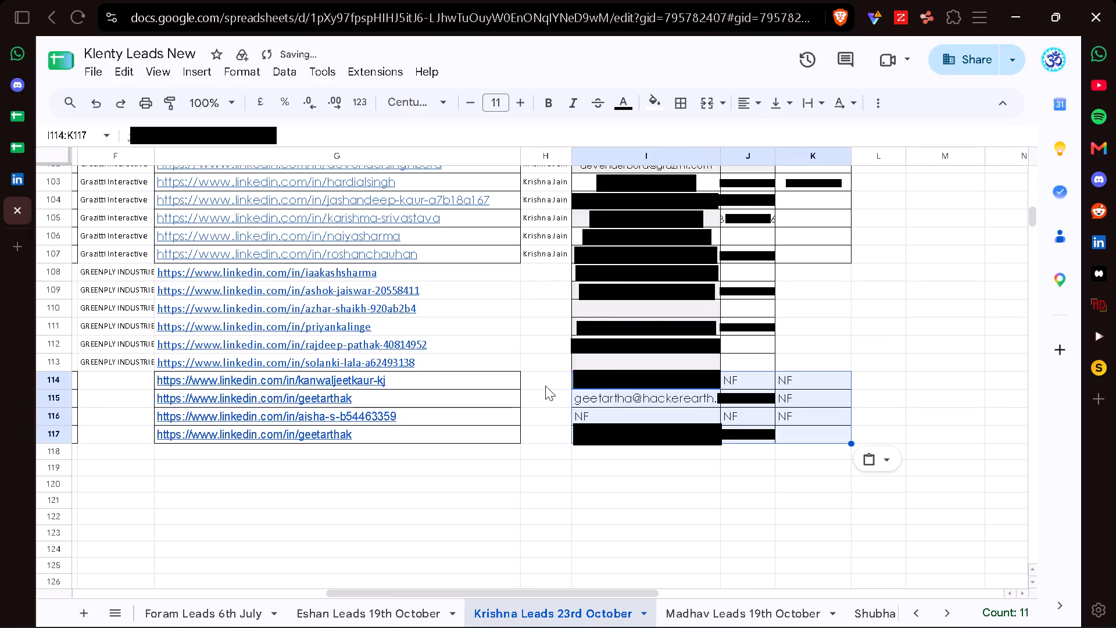
Clear the NF placeholders from the HackerEarth rows in J114, K114:K116 and I116:J116 of Krishna Leads 23rd October.
{"action": "left_click", "coordinate": [744, 374]}
{"action": "key", "text": "BackSpace"}
{"action": "left_click", "coordinate": [797, 379]}
{"action": "key", "text": "BackSpace"}
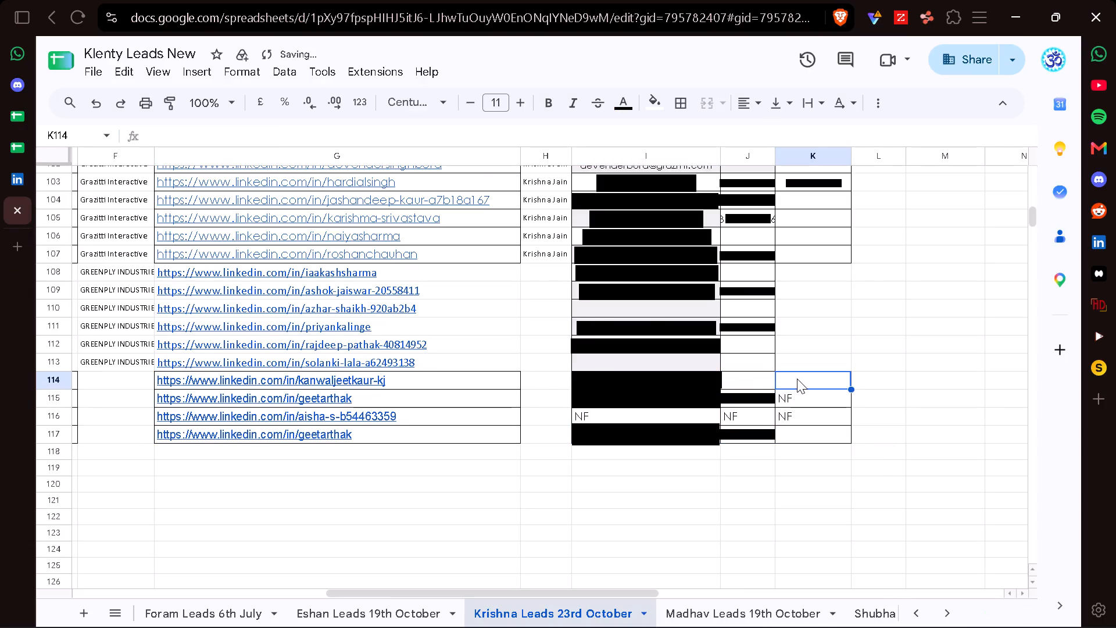
{"action": "key", "text": "Down"}
{"action": "key", "text": "Down"}
{"action": "key", "text": "Down"}
{"action": "key", "text": "Up"}
{"action": "key", "text": "BackSpace"}
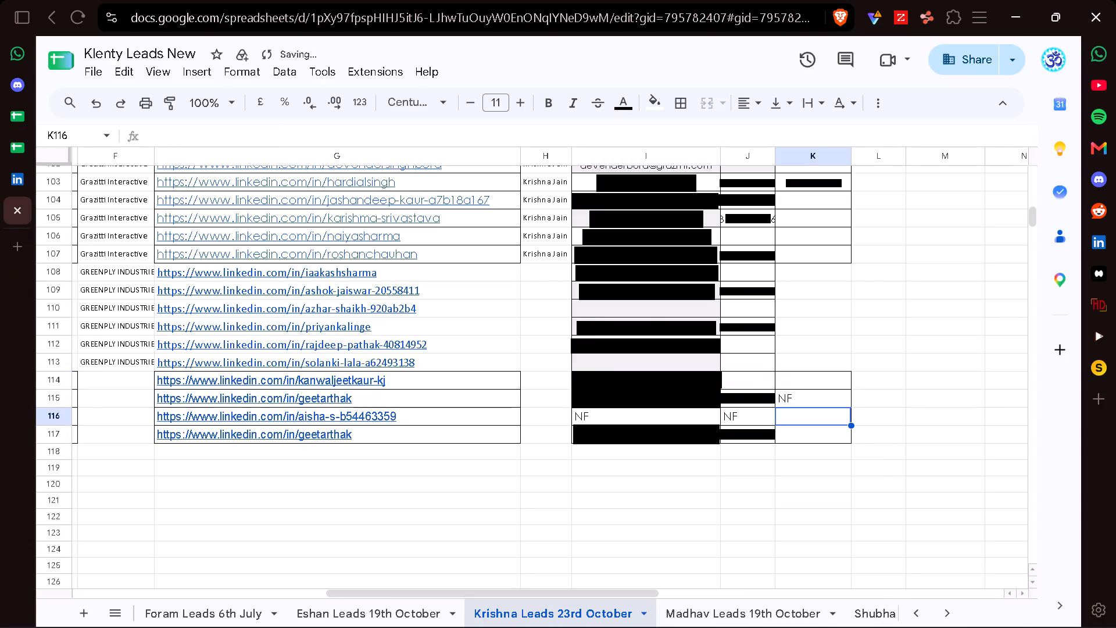
{"action": "key", "text": "Up"}
{"action": "key", "text": "BackSpace"}
{"action": "left_click", "coordinate": [623, 422]}
{"action": "key", "text": "shift+Right"}
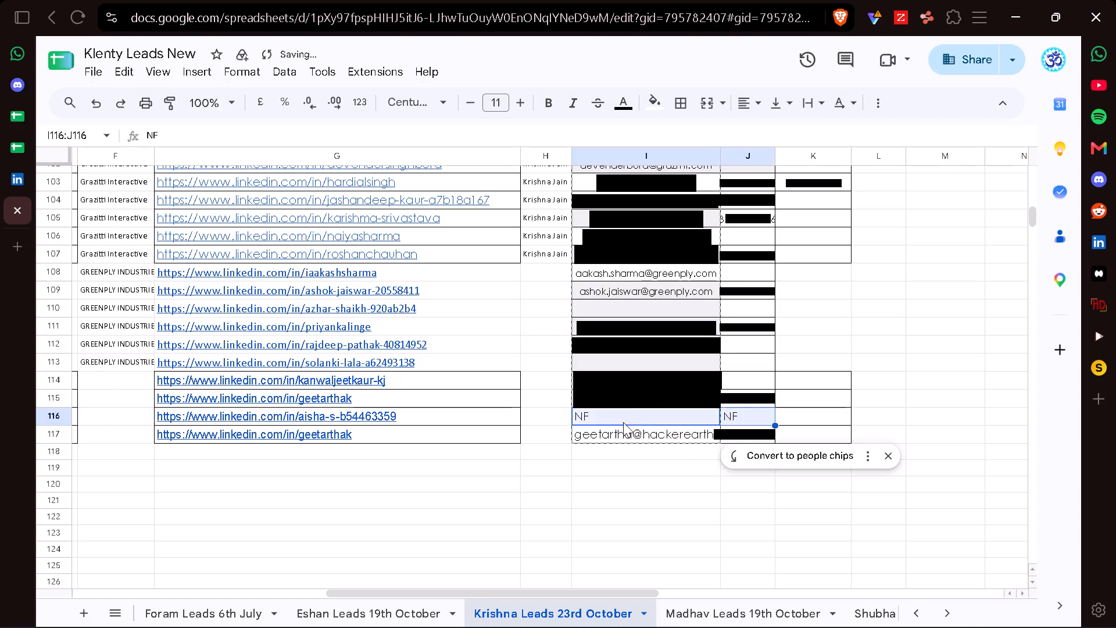
{"action": "key", "text": "BackSpace"}
Sort the HackerEarth contacts in A114:J117 by column A from A to Z.
{"action": "scroll", "coordinate": [374, 417], "scroll_direction": "right", "scroll_amount": 7}
{"action": "left_click", "coordinate": [131, 375]}
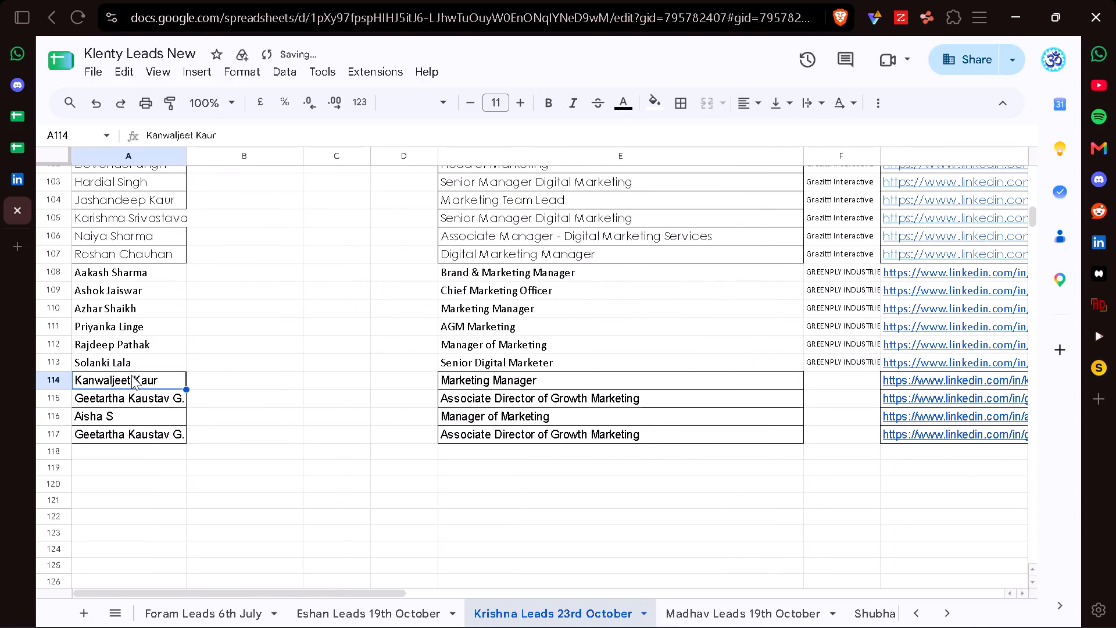
{"action": "key", "text": "ctrl+shift+Down"}
{"action": "key", "text": "ctrl+shift+Right"}
{"action": "key", "text": "ctrl+shift+Right"}
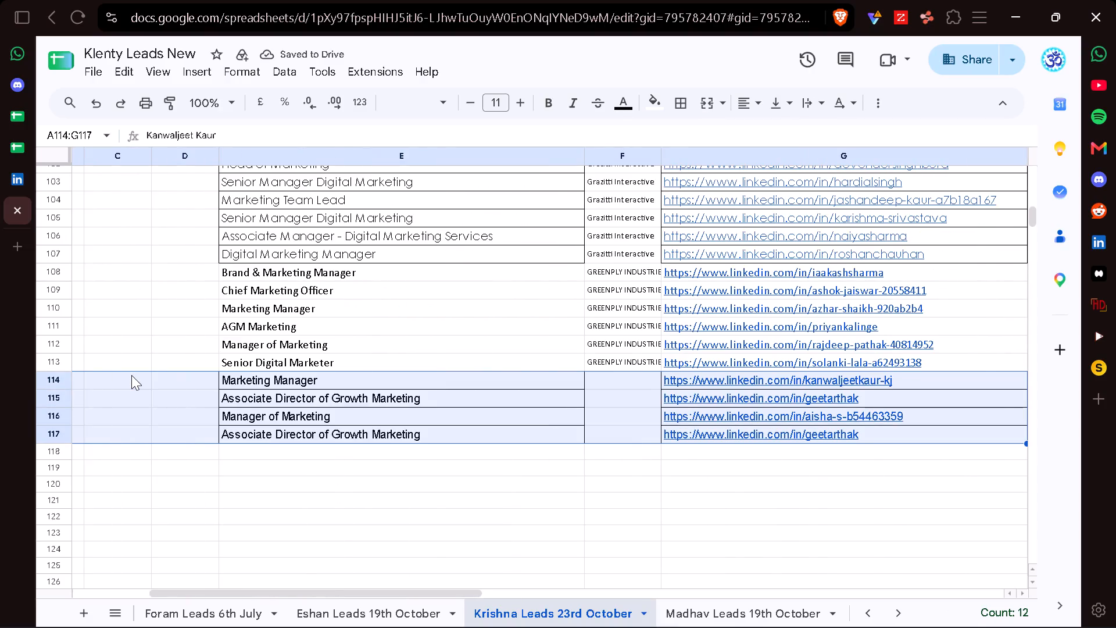
{"action": "key", "text": "ctrl+shift+Right"}
{"action": "scroll", "coordinate": [131, 375], "scroll_direction": "left", "scroll_amount": 2}
{"action": "key", "text": "shift+Right"}
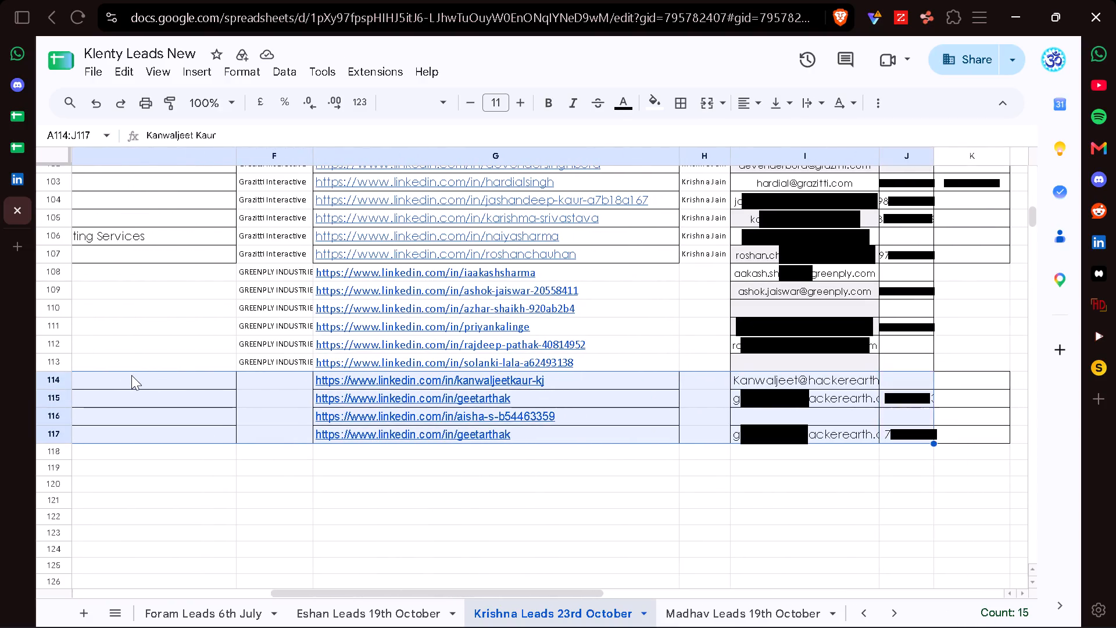
{"action": "scroll", "coordinate": [131, 375], "scroll_direction": "right", "scroll_amount": 8}
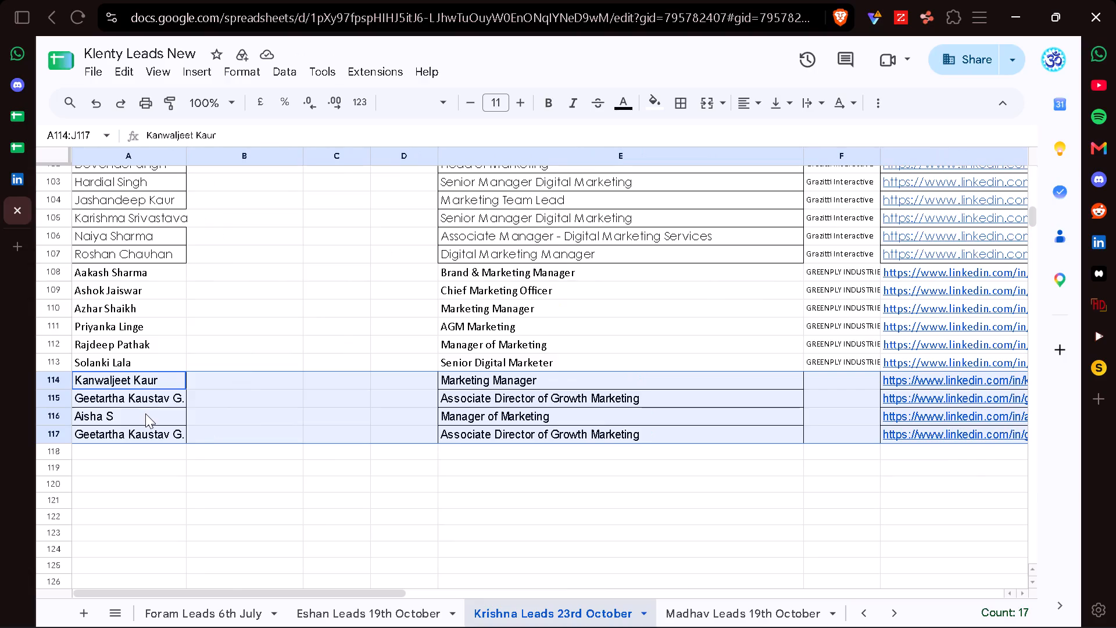
{"action": "right_click", "coordinate": [145, 413]}
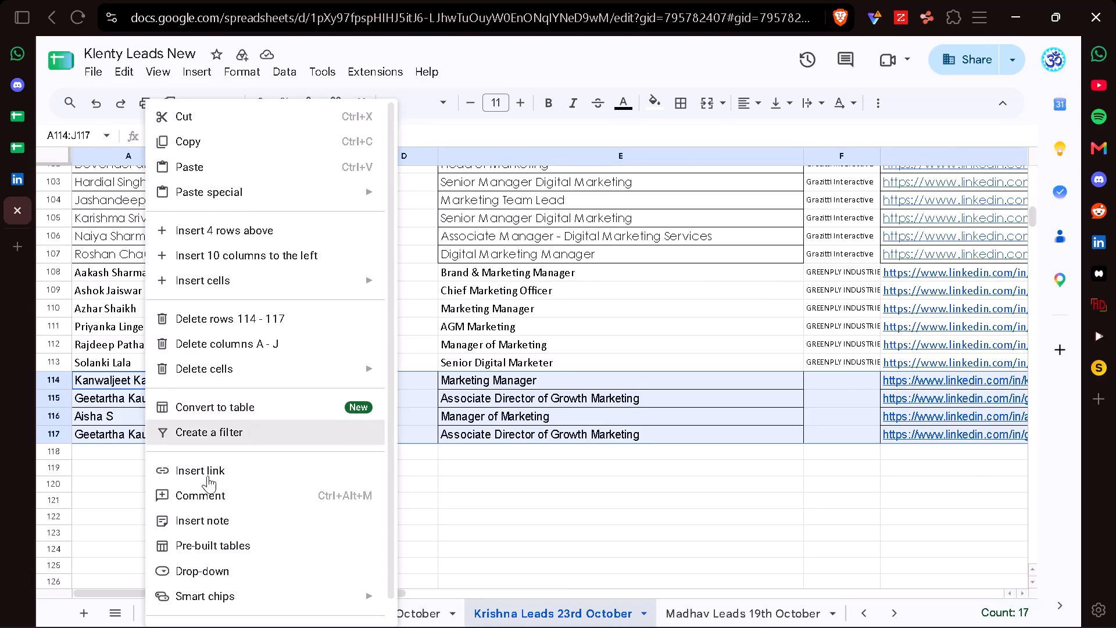
{"action": "scroll", "coordinate": [256, 545], "scroll_direction": "down", "scroll_amount": 3}
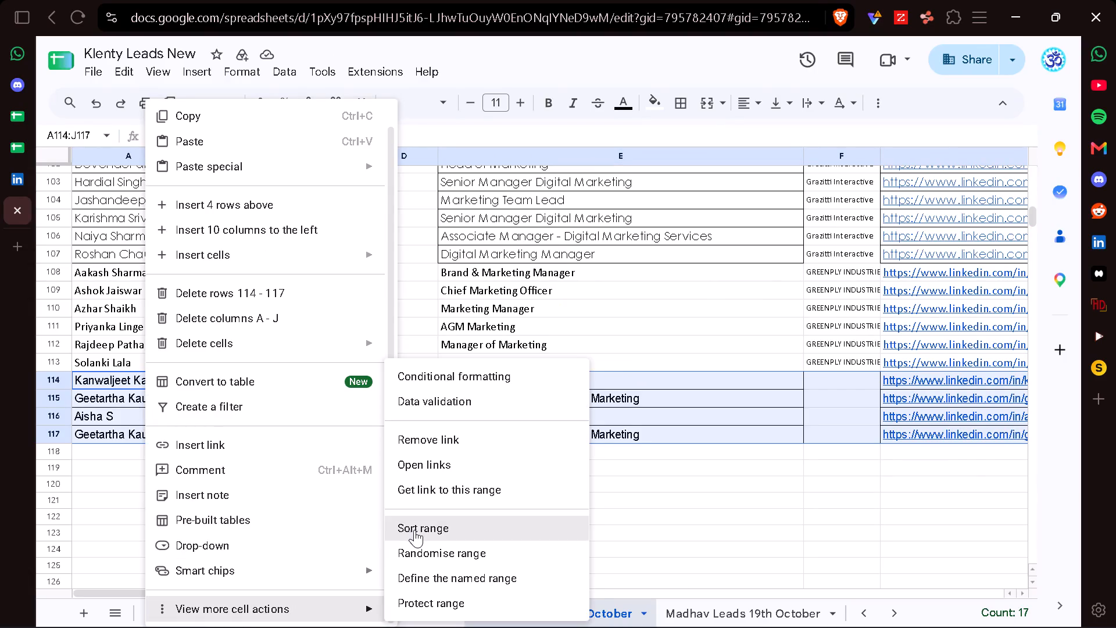
{"action": "left_click", "coordinate": [416, 529]}
{"action": "left_click", "coordinate": [721, 432]}
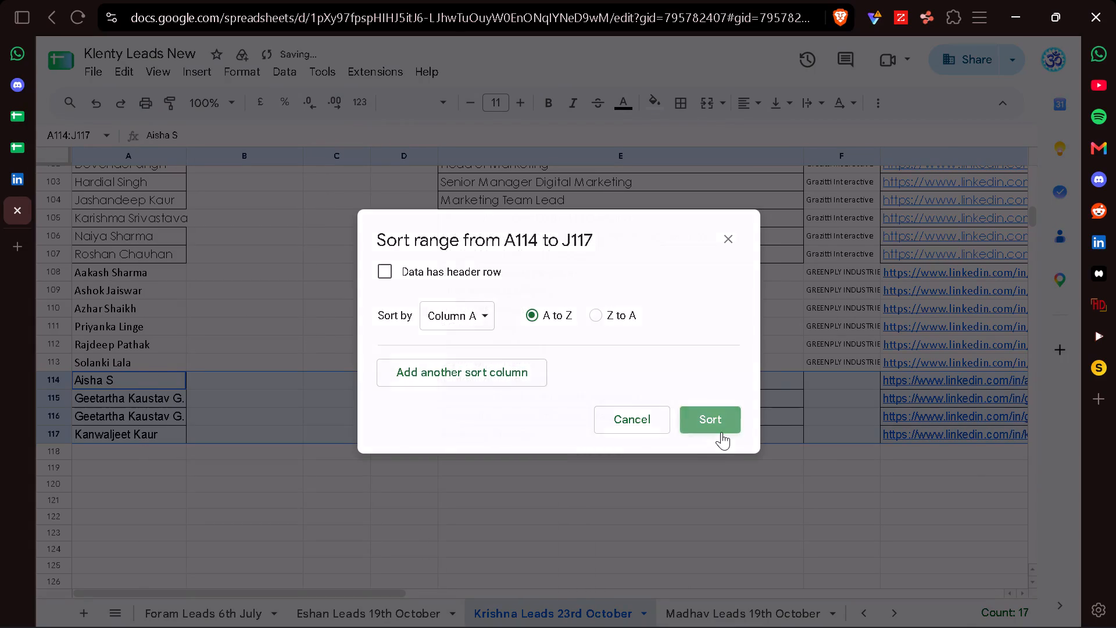
Delete the duplicate HackerEarth contact's row 115 from Krishna Leads 23rd October.
{"action": "scroll", "coordinate": [523, 461], "scroll_direction": "left", "scroll_amount": 6}
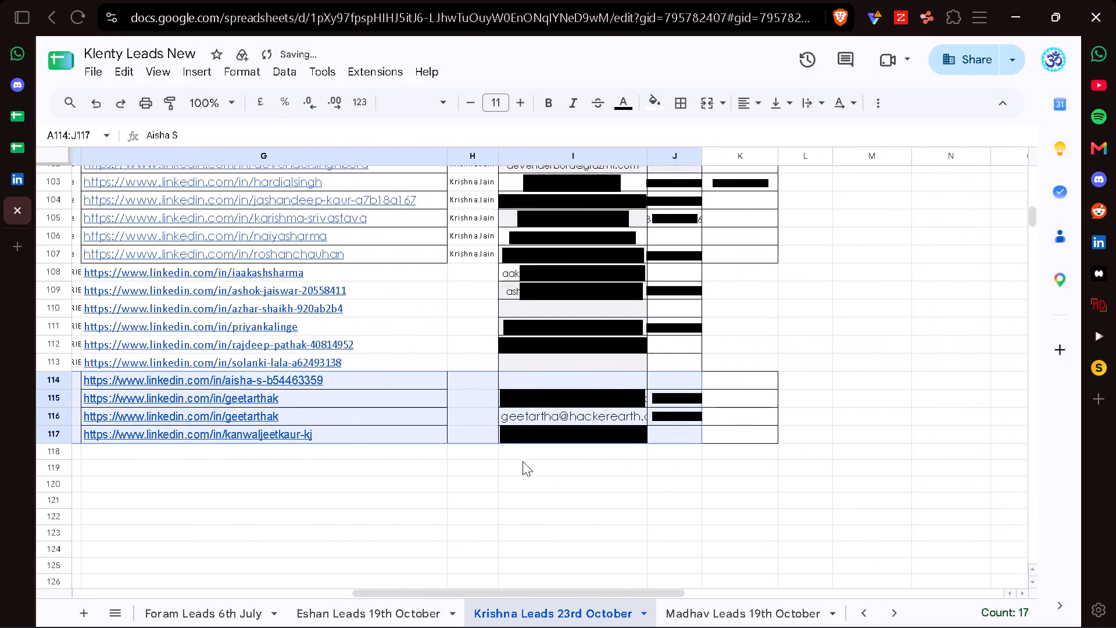
{"action": "scroll", "coordinate": [523, 461], "scroll_direction": "right", "scroll_amount": 11}
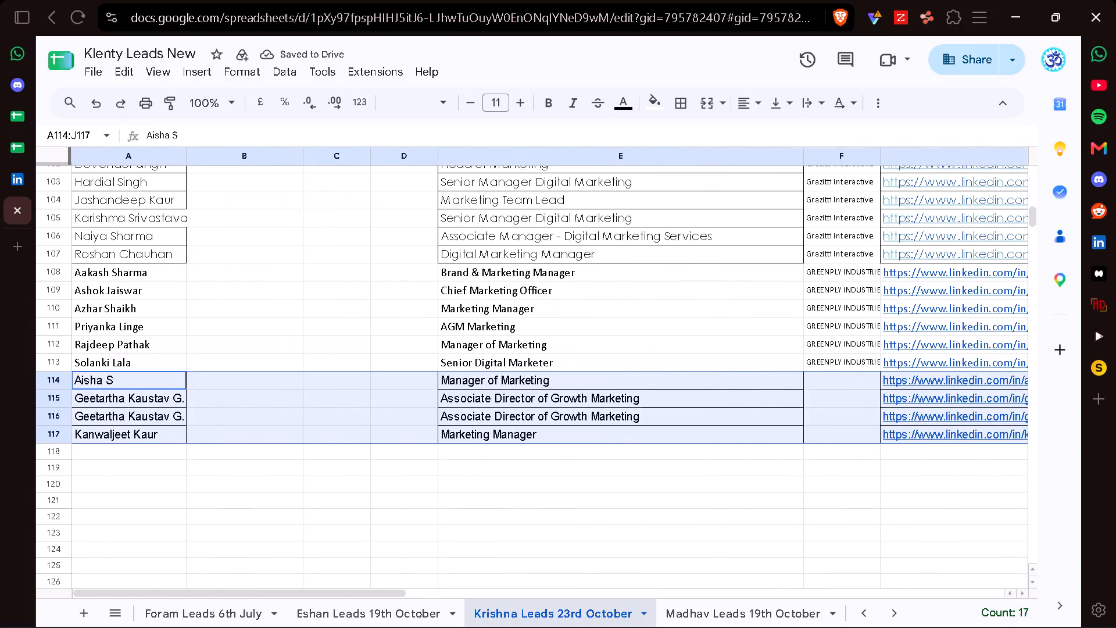
{"action": "left_click", "coordinate": [58, 398]}
{"action": "right_click", "coordinate": [58, 398]}
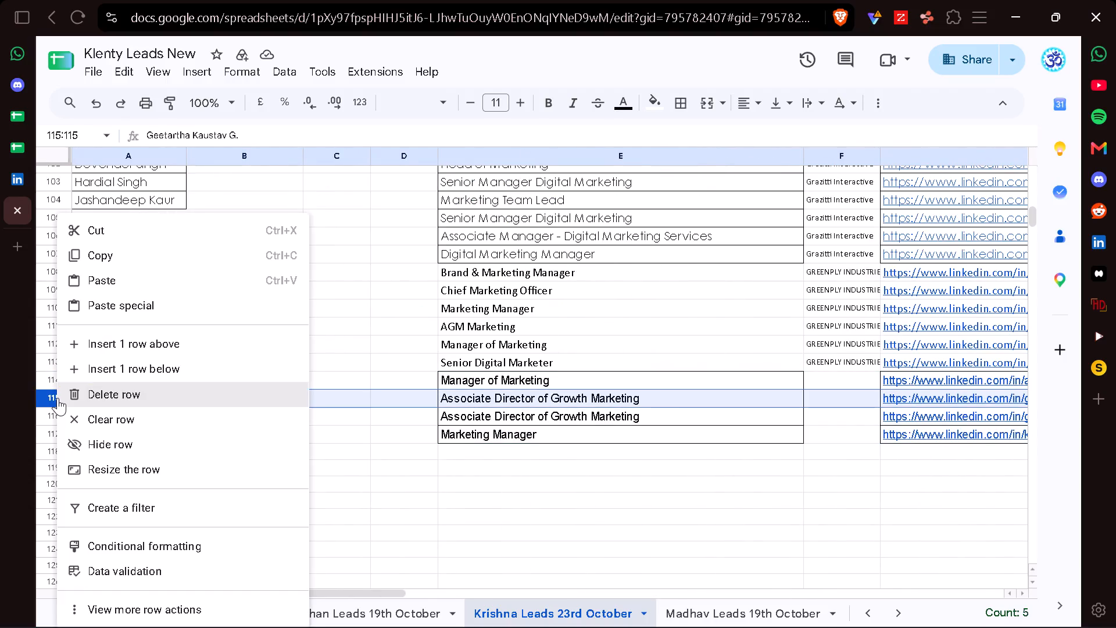
{"action": "left_click", "coordinate": [117, 396]}
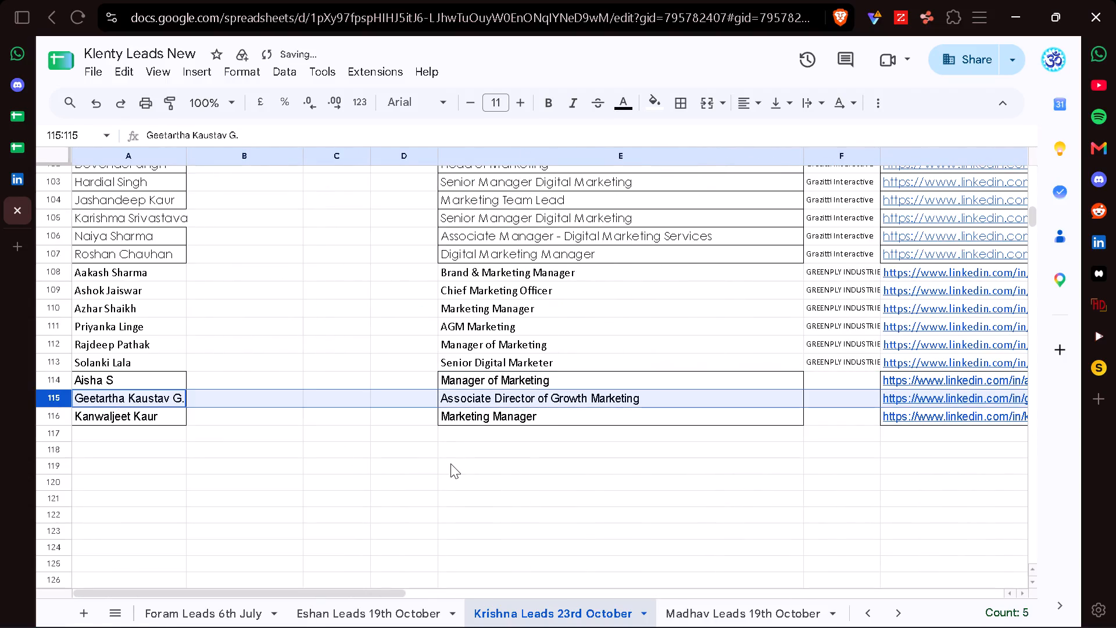
Delete the duplicate contact's row 7 from the HackerEarth file's Contact Map and close that file.
{"action": "left_click", "coordinate": [17, 156]}
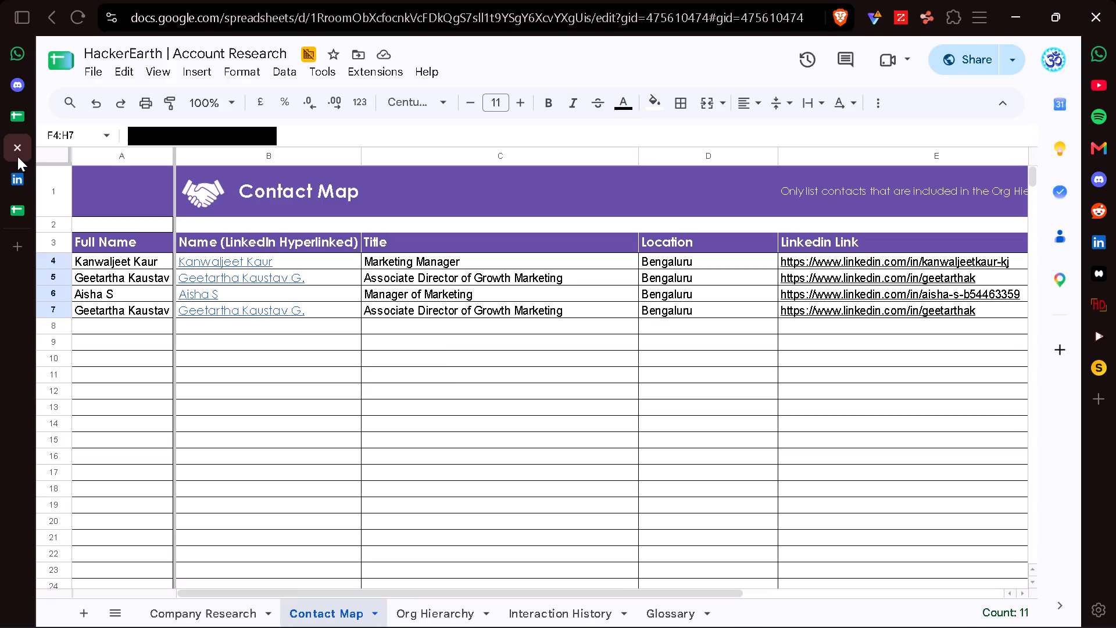
{"action": "scroll", "coordinate": [316, 262], "scroll_direction": "right", "scroll_amount": 8}
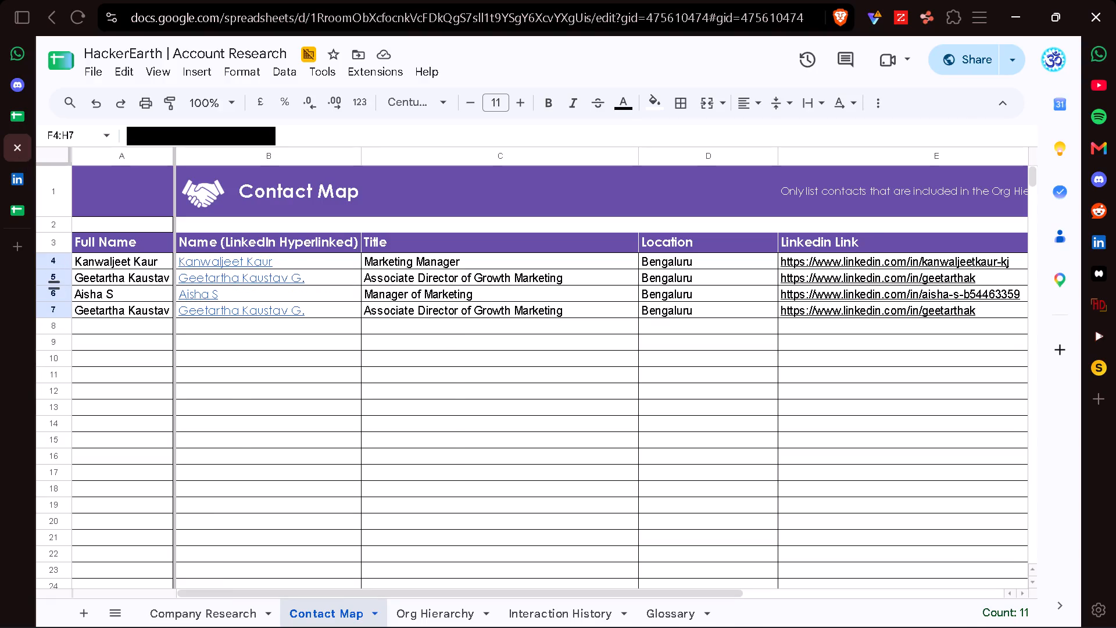
{"action": "left_click", "coordinate": [57, 306]}
{"action": "right_click", "coordinate": [57, 306]}
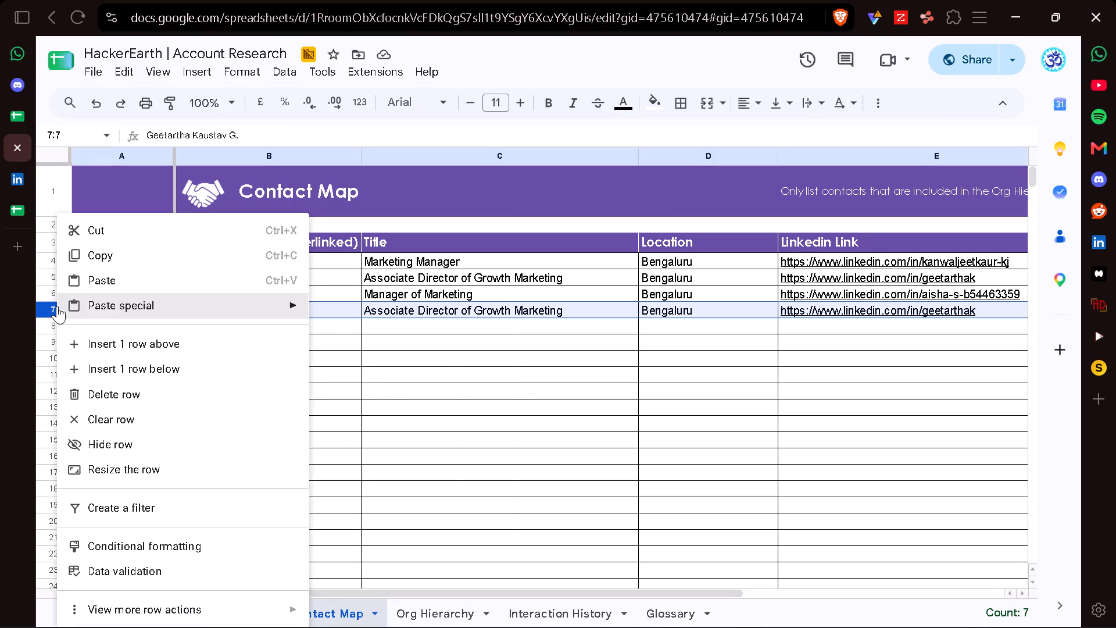
{"action": "left_click", "coordinate": [112, 395]}
{"action": "scroll", "coordinate": [495, 387], "scroll_direction": "left", "scroll_amount": 4}
{"action": "scroll", "coordinate": [495, 387], "scroll_direction": "right", "scroll_amount": 6}
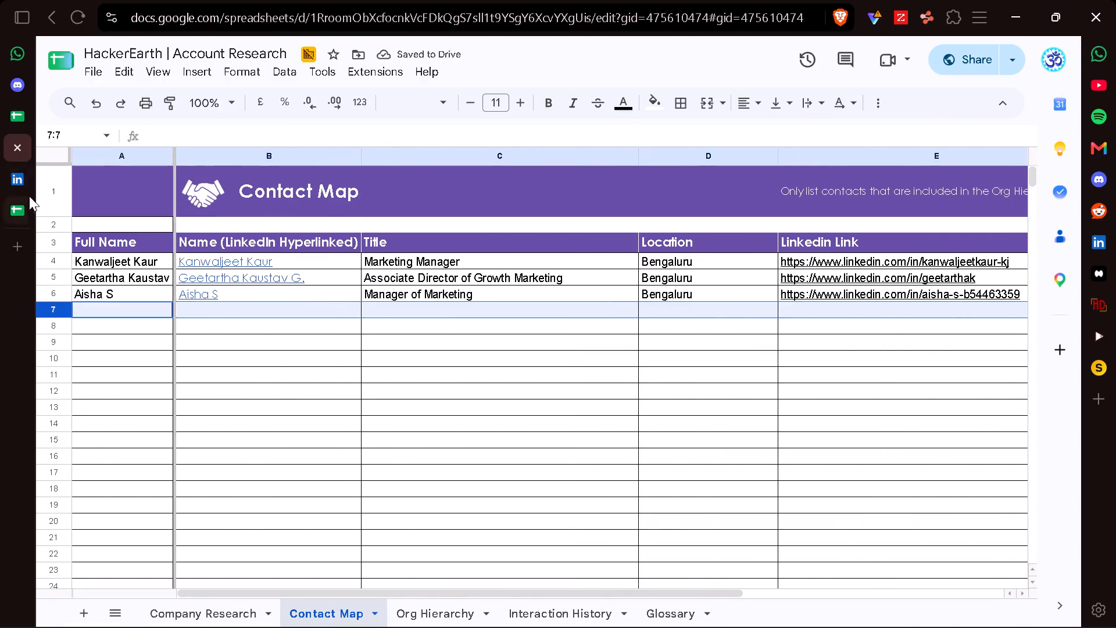
{"action": "left_click", "coordinate": [23, 148]}
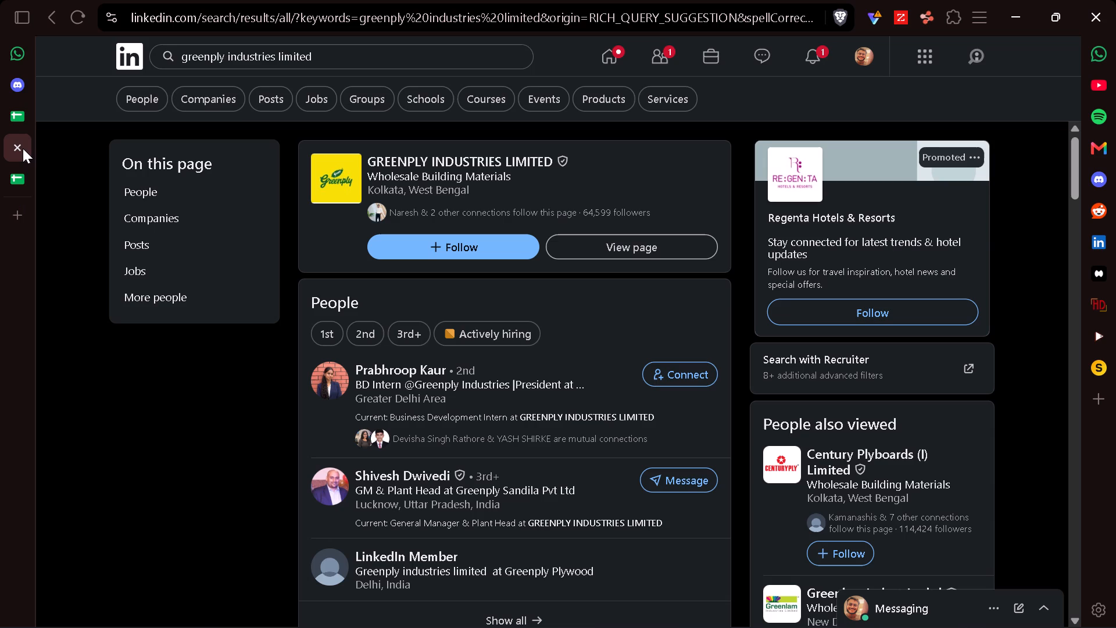
In the AR Master Sheet, mark HackerEarth as Done in Comments and Uploaded on Klenty in Comments 2.
{"action": "left_click", "coordinate": [21, 120]}
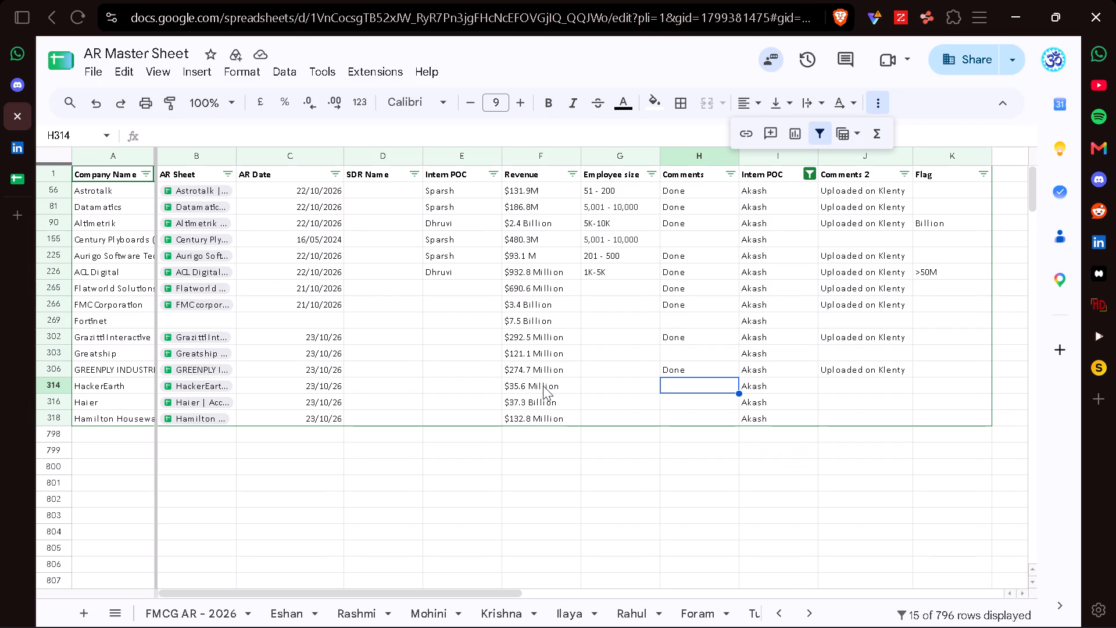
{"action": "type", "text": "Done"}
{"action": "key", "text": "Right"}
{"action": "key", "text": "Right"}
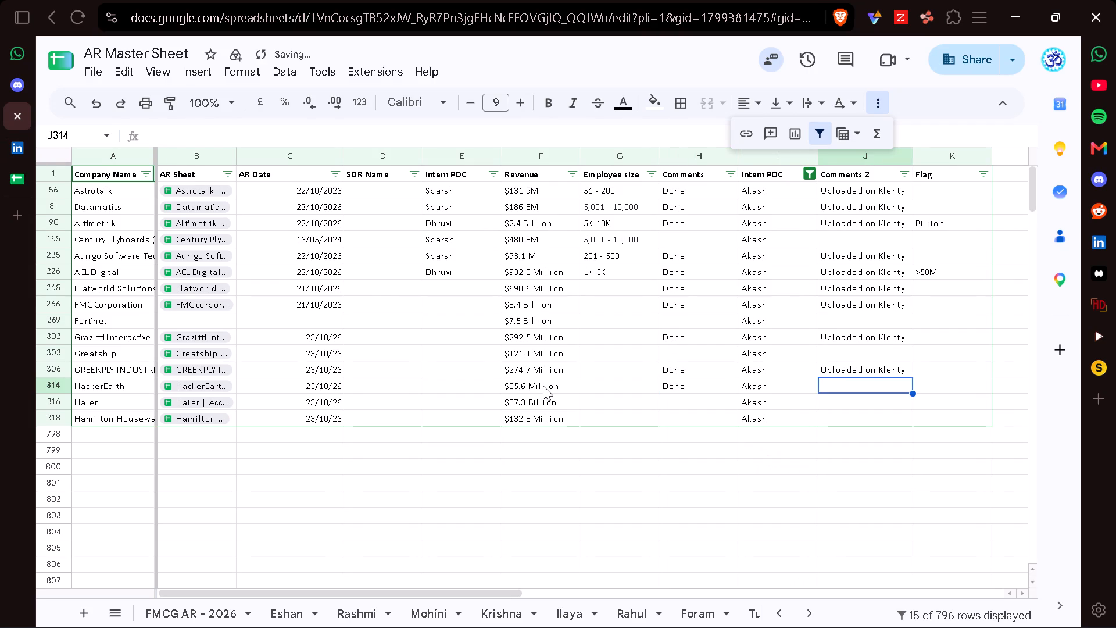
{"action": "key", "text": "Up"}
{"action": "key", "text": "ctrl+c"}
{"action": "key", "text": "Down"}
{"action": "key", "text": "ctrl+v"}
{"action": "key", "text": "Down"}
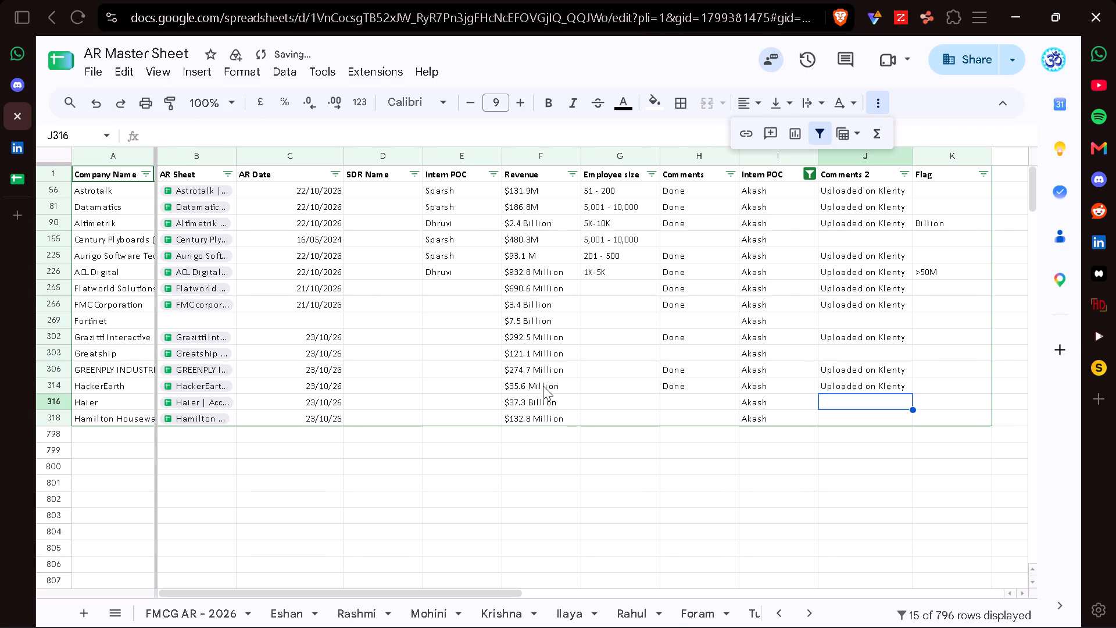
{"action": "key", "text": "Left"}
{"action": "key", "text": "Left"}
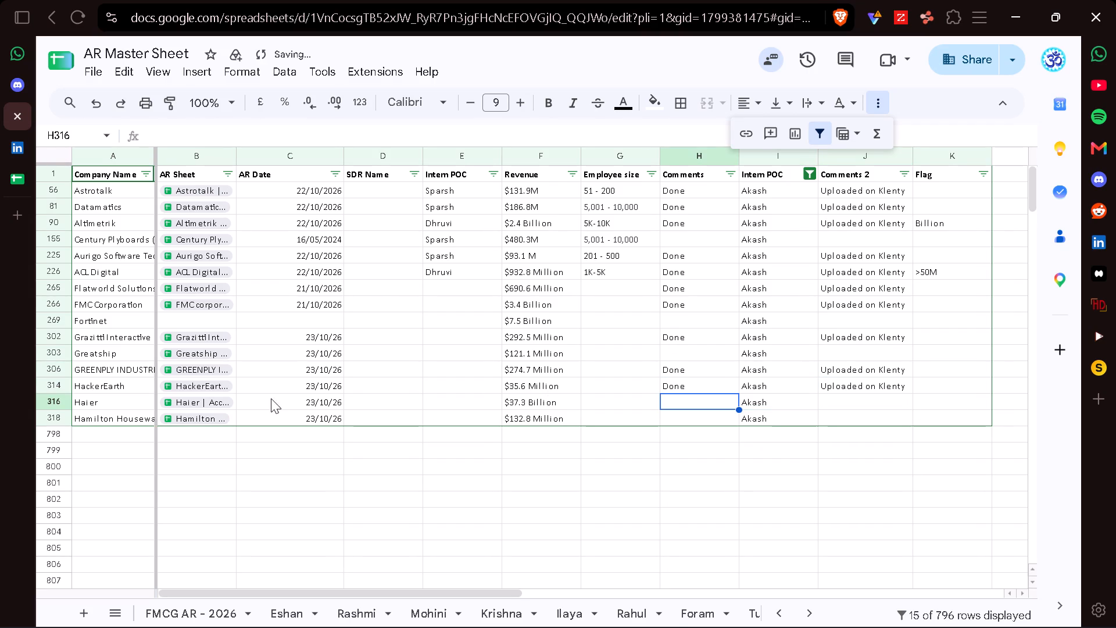
{"action": "left_click", "coordinate": [247, 424]}
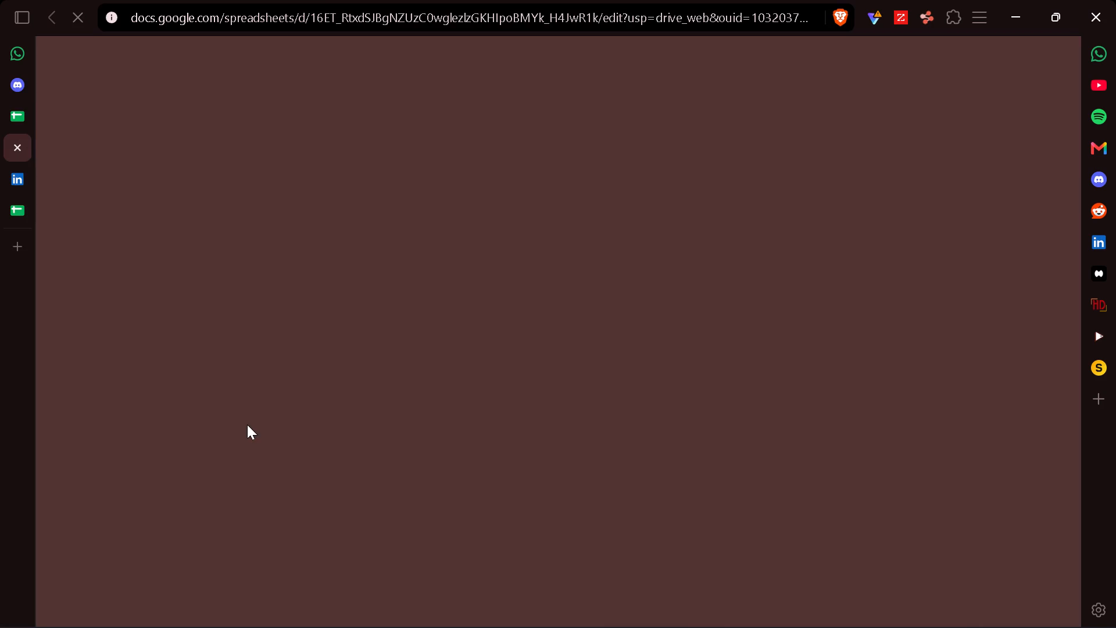
Search LinkedIn for Haier to check the company.
{"action": "left_click", "coordinate": [17, 170]}
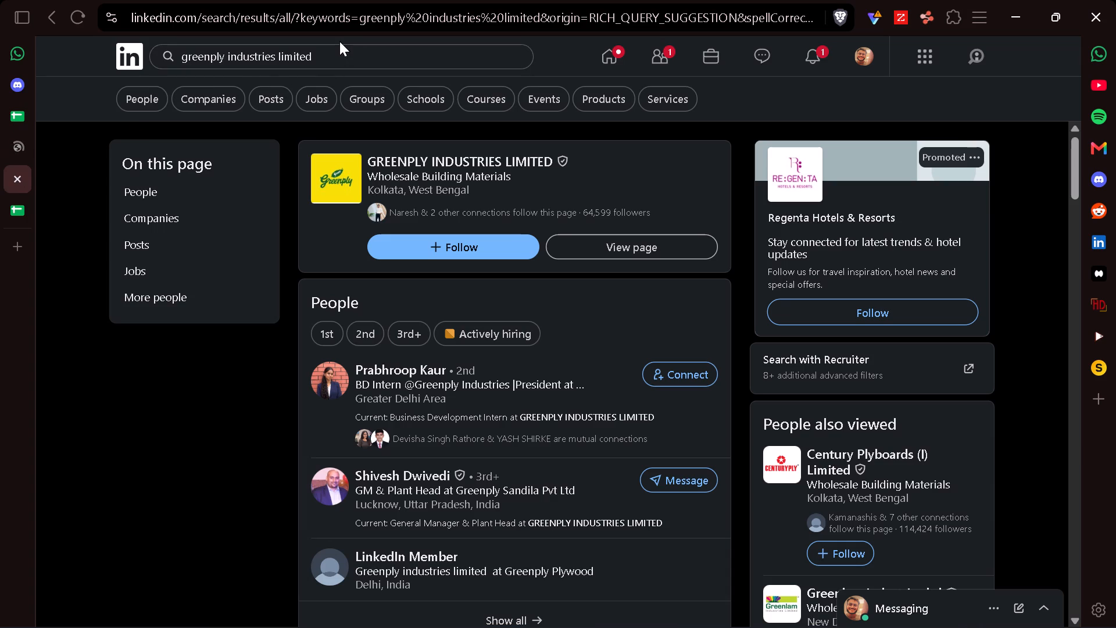
{"action": "left_click", "coordinate": [339, 41]}
{"action": "left_click", "coordinate": [328, 54]}
{"action": "key", "text": "BackSpace"}
{"action": "key", "text": "BackSpace"}
{"action": "key", "text": "BackSpace"}
{"action": "key", "text": "BackSpace"}
{"action": "key", "text": "BackSpace"}
{"action": "key", "text": "BackSpace"}
{"action": "key", "text": "BackSpace"}
{"action": "key", "text": "BackSpace"}
{"action": "key", "text": "BackSpace"}
{"action": "key", "text": "BackSpace"}
{"action": "key", "text": "BackSpace"}
{"action": "key", "text": "BackSpace"}
{"action": "key", "text": "BackSpace"}
{"action": "key", "text": "BackSpace"}
{"action": "key", "text": "BackSpace"}
{"action": "key", "text": "BackSpace"}
{"action": "key", "text": "BackSpace"}
{"action": "key", "text": "BackSpace"}
{"action": "key", "text": "BackSpace"}
{"action": "key", "text": "BackSpace"}
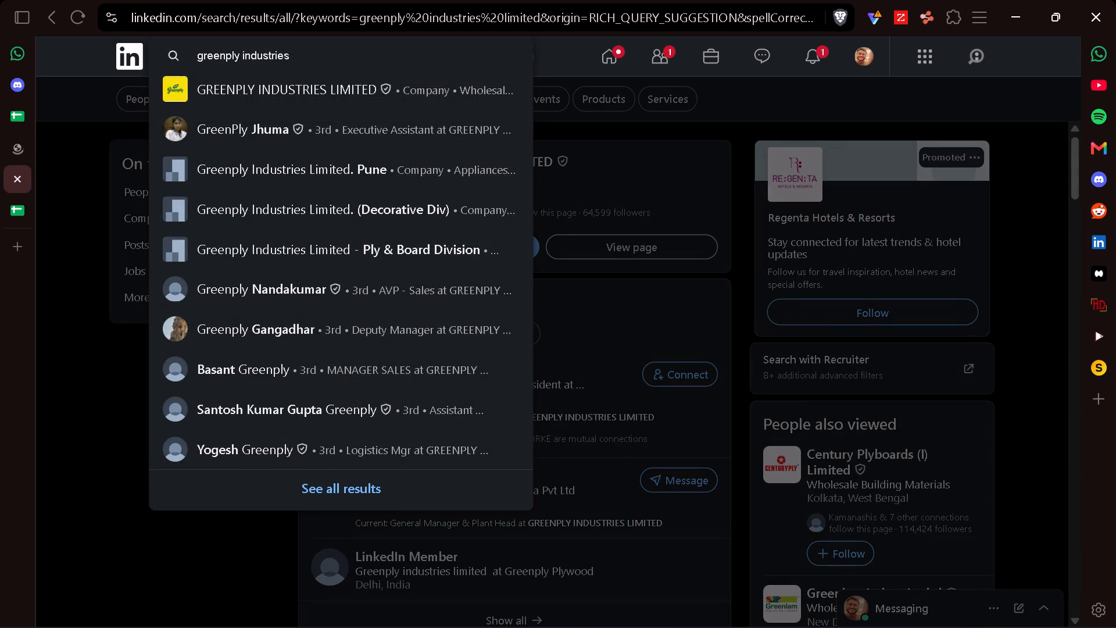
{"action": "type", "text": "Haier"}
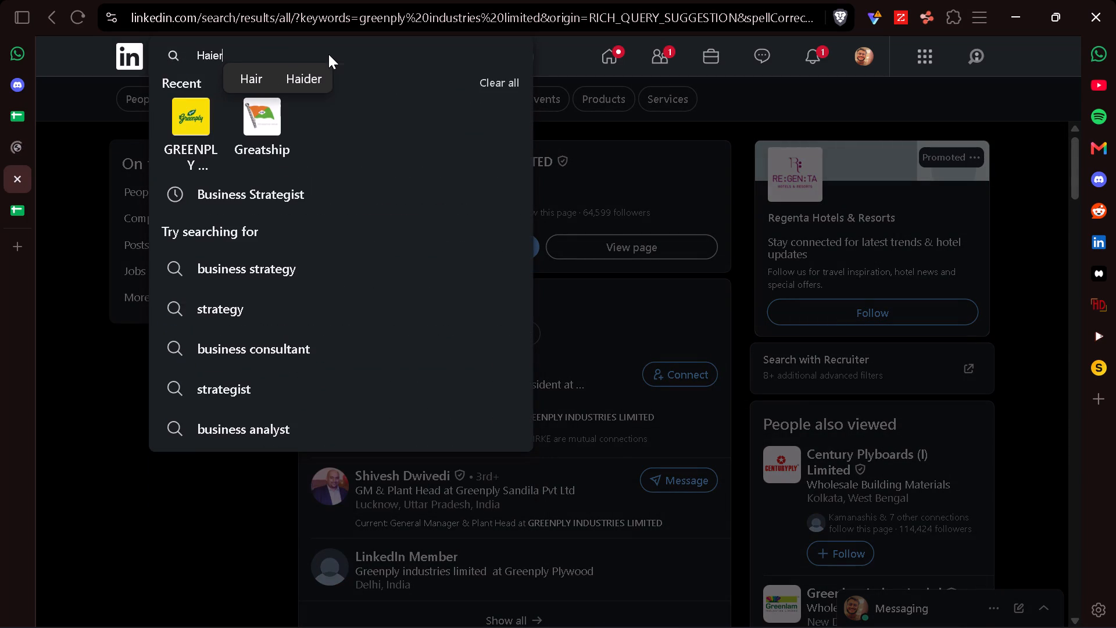
{"action": "left_click", "coordinate": [393, 90]}
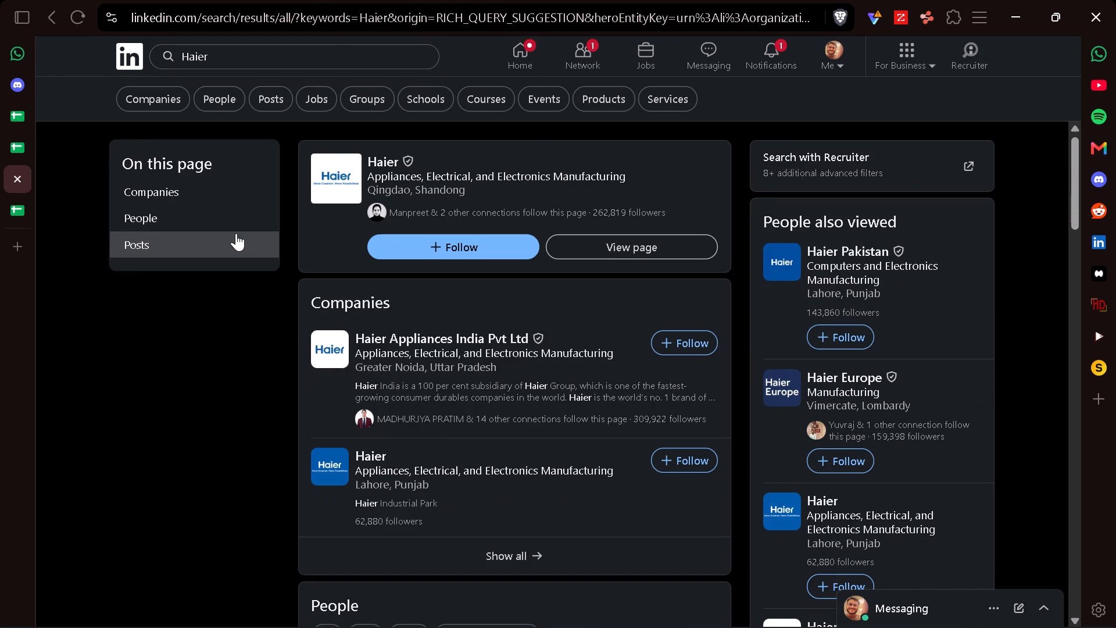
Switch to the Haier account research file and open its Contact Map sheet.
{"action": "left_click", "coordinate": [10, 201]}
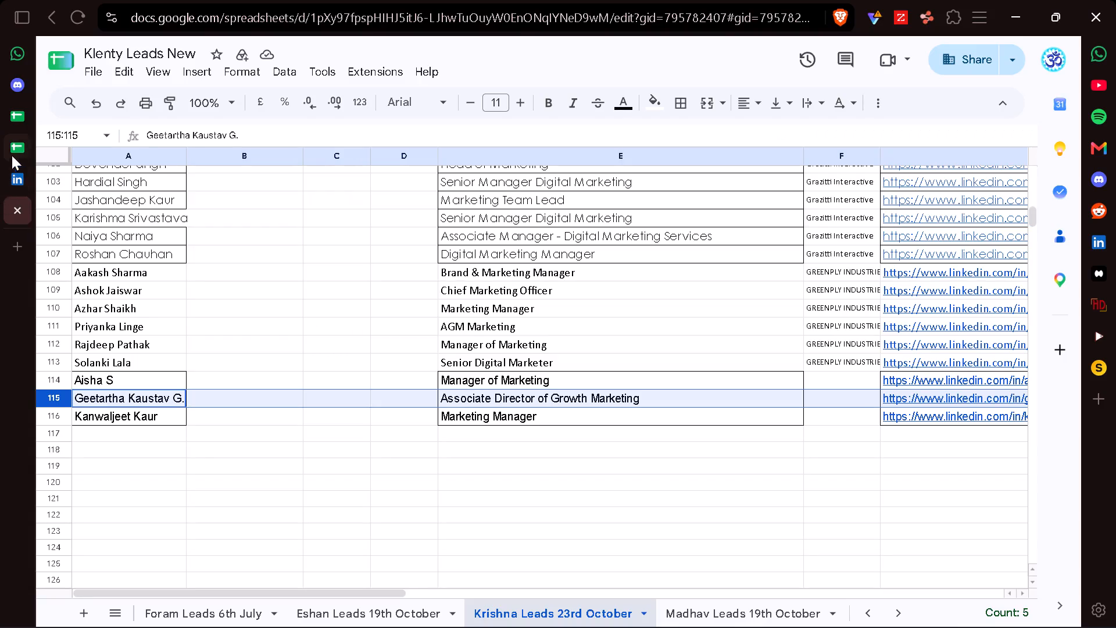
{"action": "left_click", "coordinate": [15, 145]}
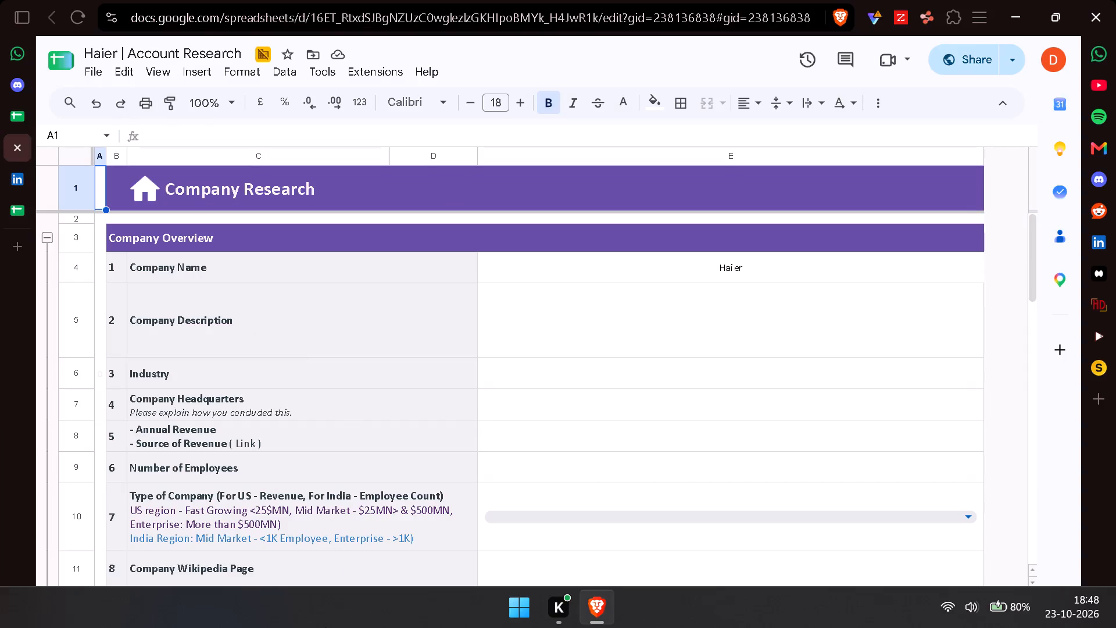
{"action": "left_click", "coordinate": [325, 627]}
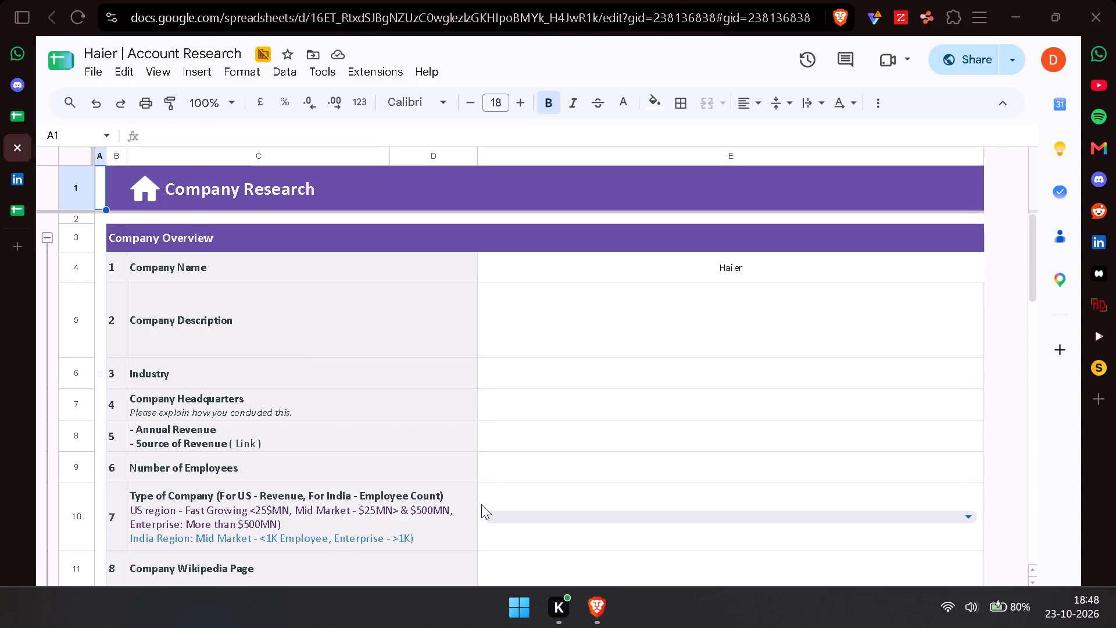
{"action": "left_click", "coordinate": [481, 504]}
{"action": "left_click", "coordinate": [327, 620]}
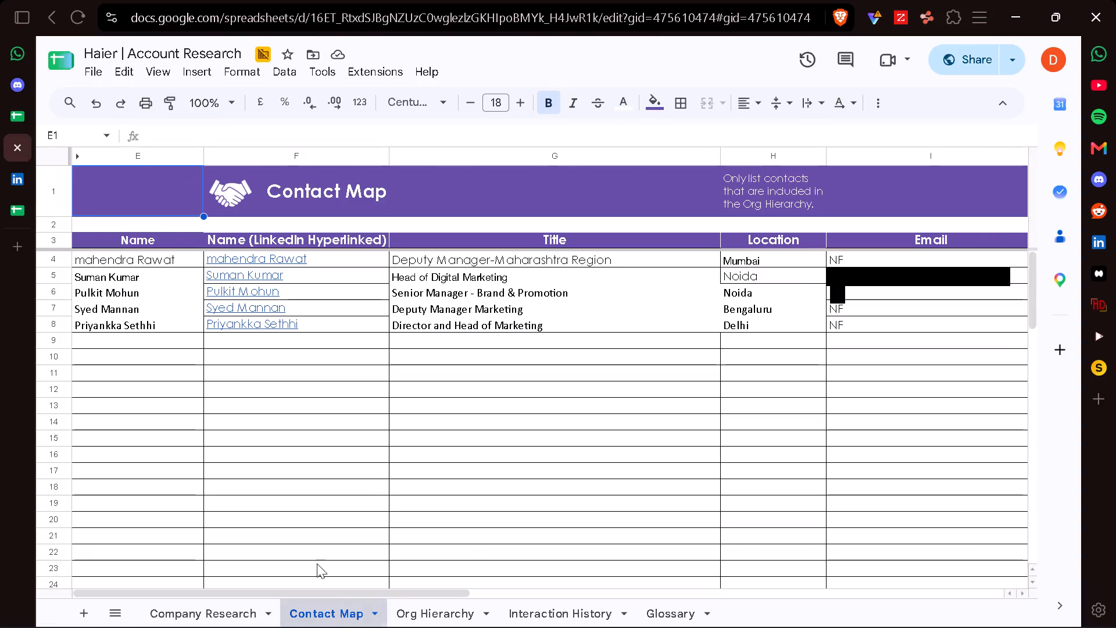
Sort the Haier Contact Map contacts in E4:L8 from A to Z by the Name column.
{"action": "left_click", "coordinate": [130, 258]}
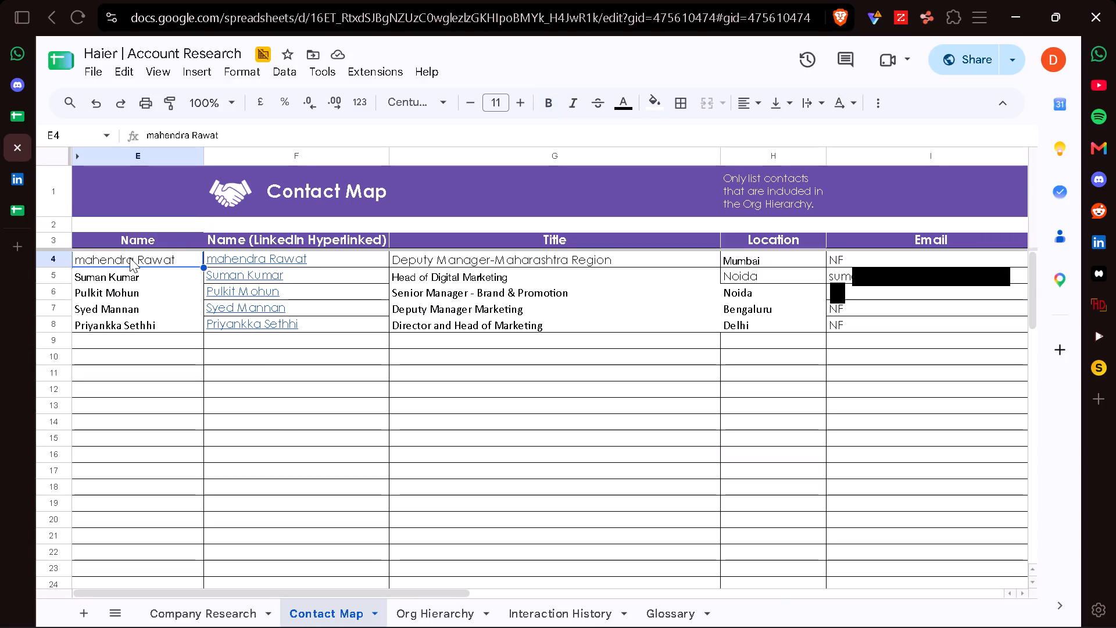
{"action": "key", "text": "ctrl+shift+Down"}
{"action": "key", "text": "ctrl+shift+Right"}
{"action": "key", "text": "ctrl+shift+Right"}
{"action": "key", "text": "ctrl+shift+Left"}
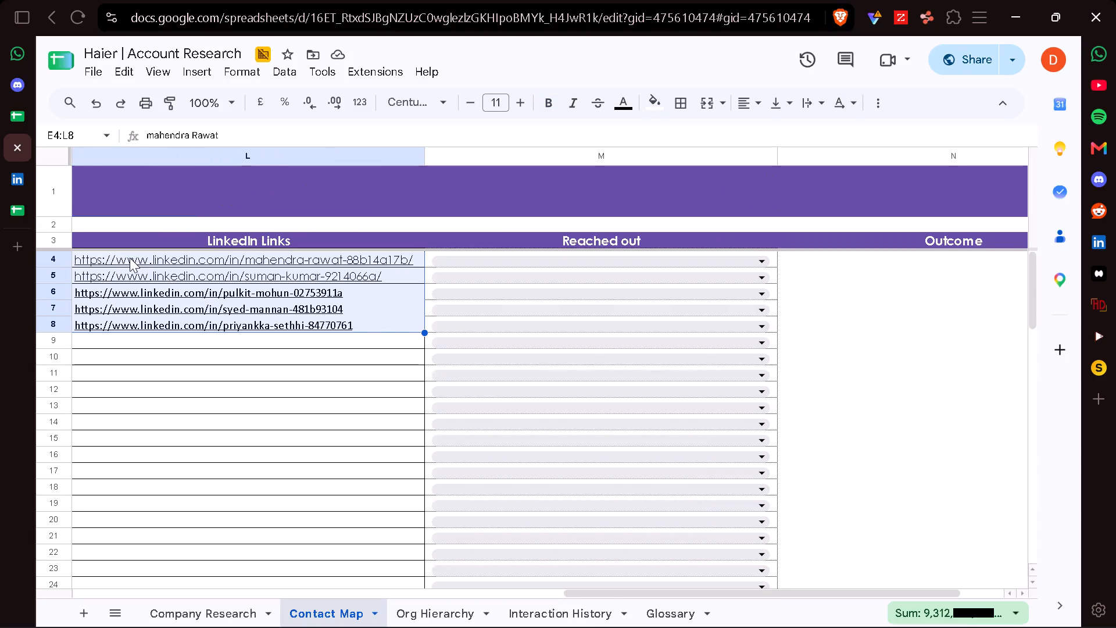
{"action": "scroll", "coordinate": [130, 258], "scroll_direction": "right", "scroll_amount": 9}
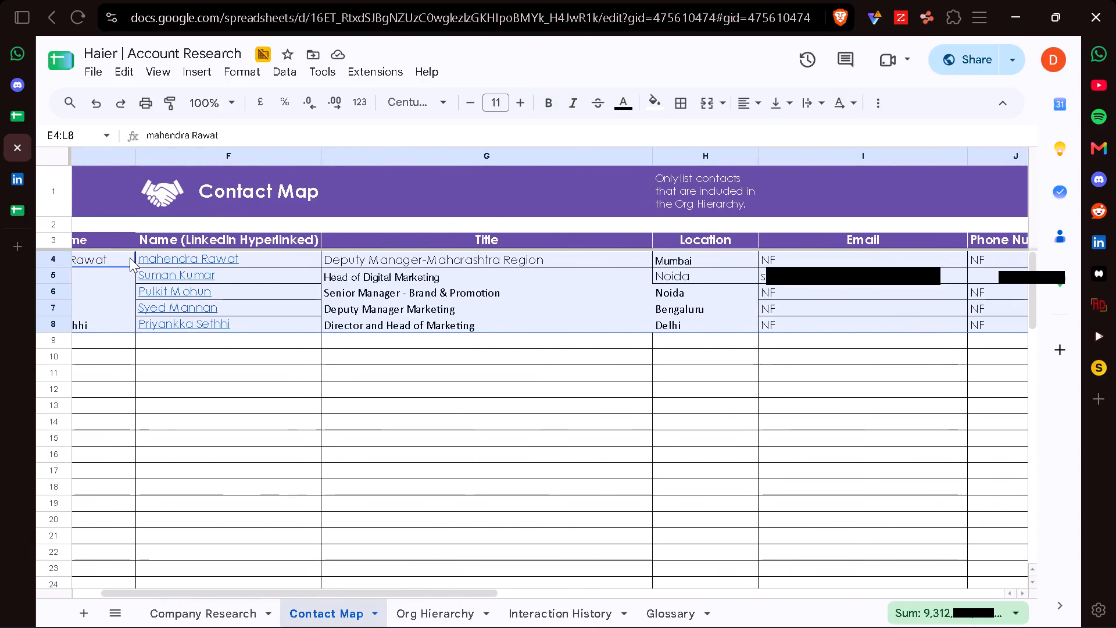
{"action": "right_click", "coordinate": [219, 283]}
{"action": "scroll", "coordinate": [292, 515], "scroll_direction": "down", "scroll_amount": 3}
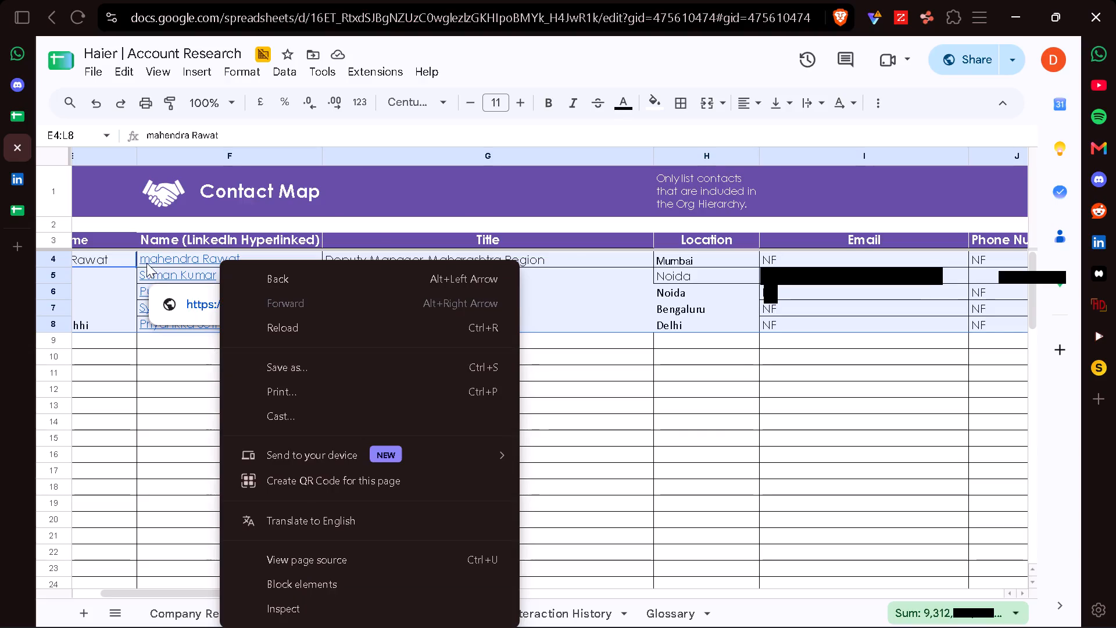
{"action": "right_click", "coordinate": [128, 265]}
{"action": "scroll", "coordinate": [239, 454], "scroll_direction": "down", "scroll_amount": 4}
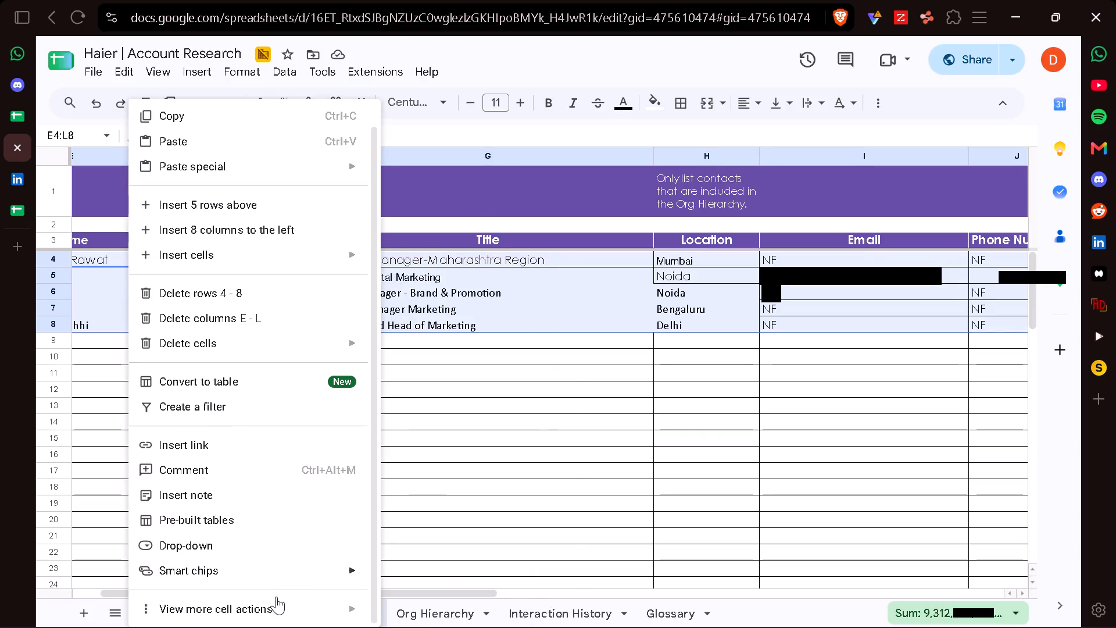
{"action": "left_click", "coordinate": [425, 516]}
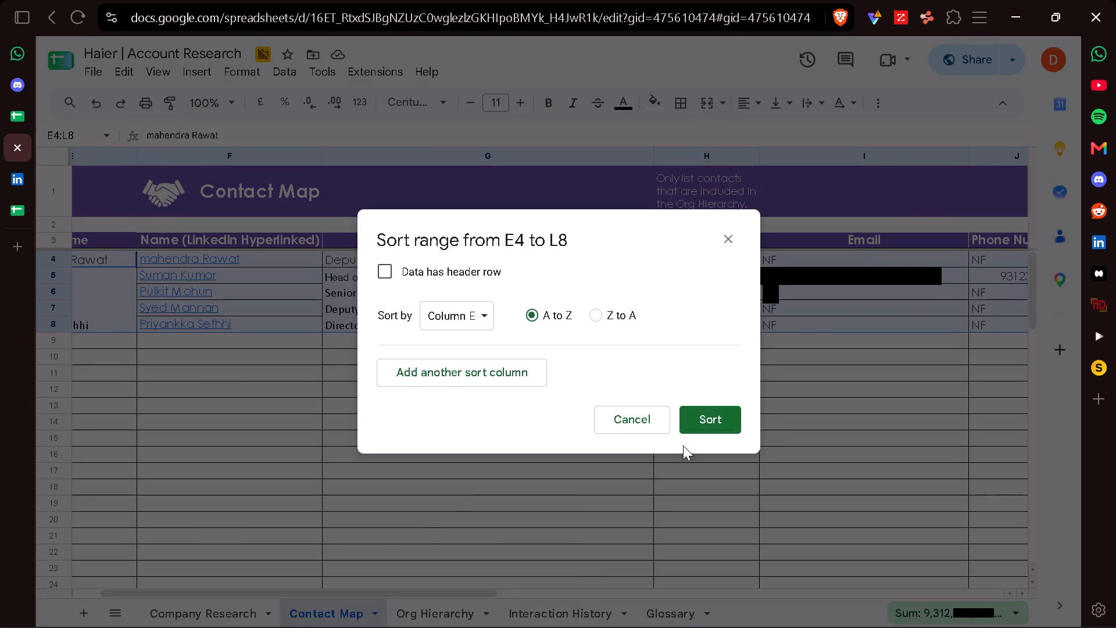
{"action": "left_click", "coordinate": [704, 418]}
Copy the five Haier contact names into column A of Krishna Leads 23rd October, starting at row 117.
{"action": "scroll", "coordinate": [460, 419], "scroll_direction": "right", "scroll_amount": 4}
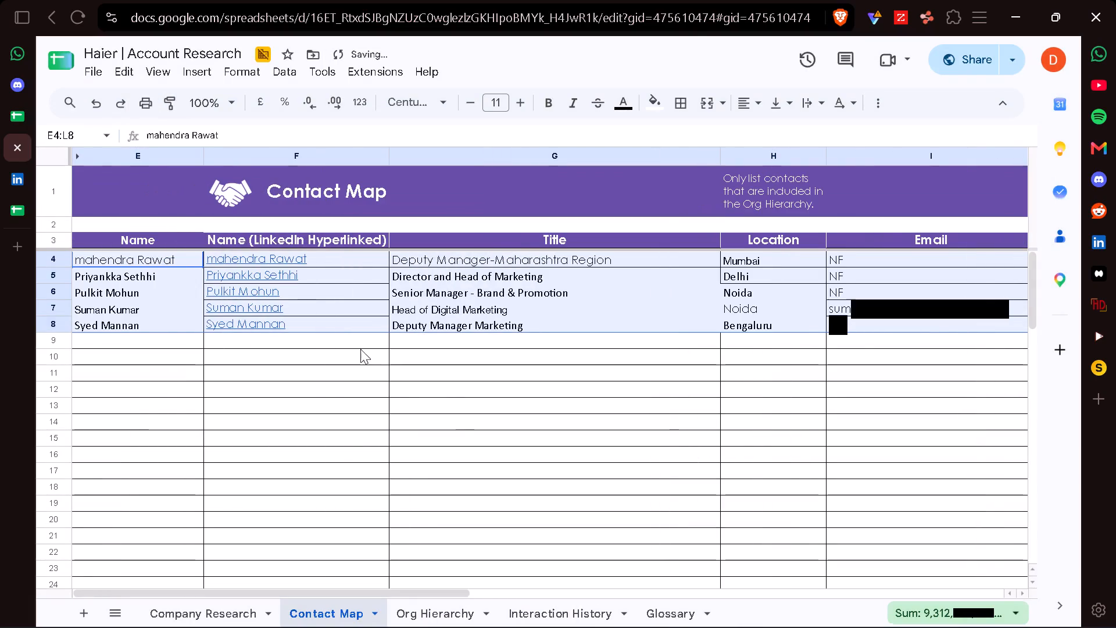
{"action": "left_click", "coordinate": [101, 260]}
{"action": "key", "text": "ctrl+shift+Down"}
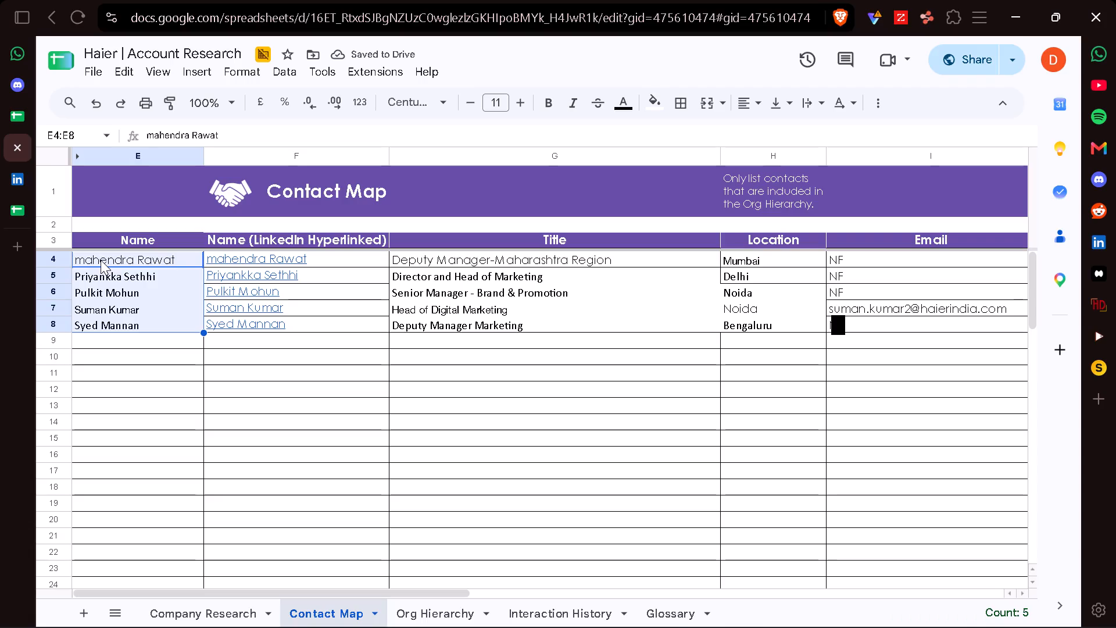
{"action": "key", "text": "ctrl+c"}
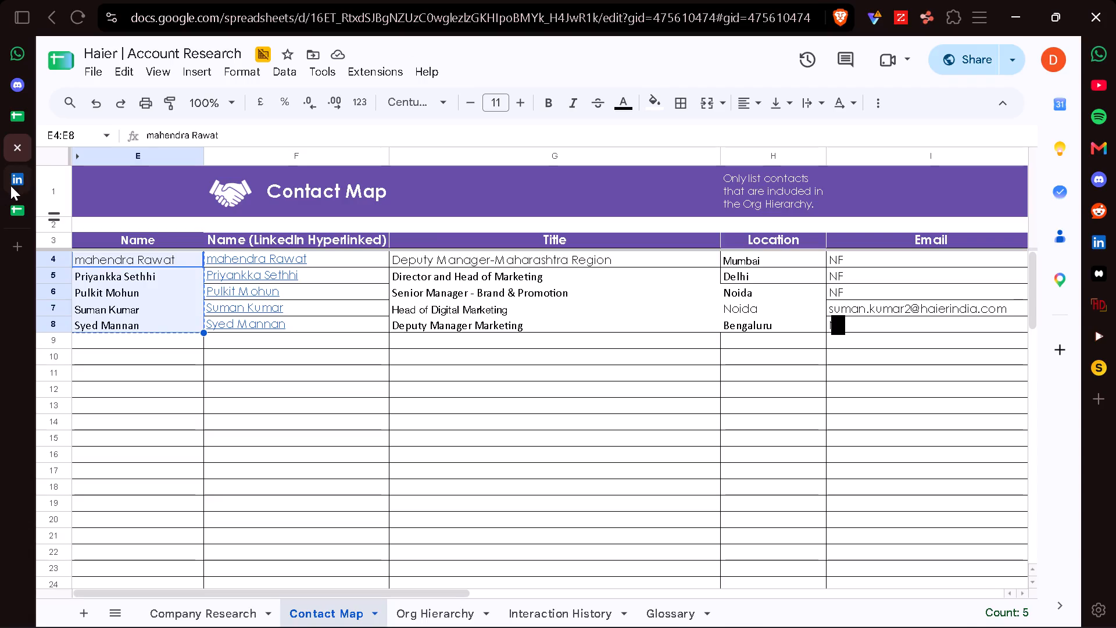
{"action": "left_click", "coordinate": [14, 204]}
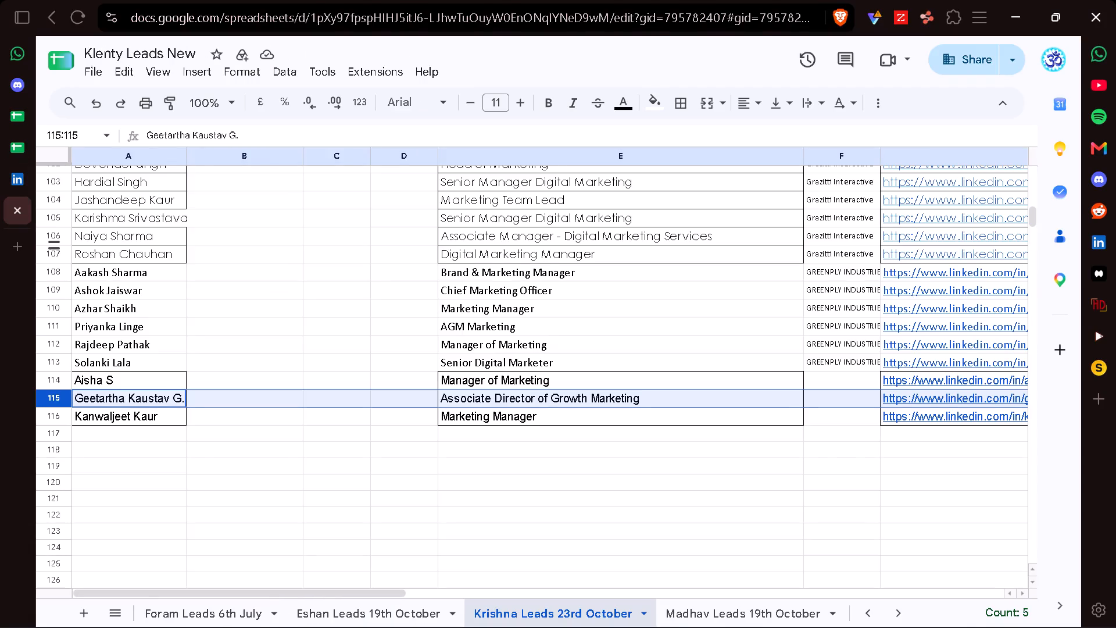
{"action": "left_click", "coordinate": [125, 435]}
{"action": "key", "text": "ctrl+v"}
{"action": "scroll", "coordinate": [125, 435], "scroll_direction": "down", "scroll_amount": 1}
{"action": "key", "text": "Right"}
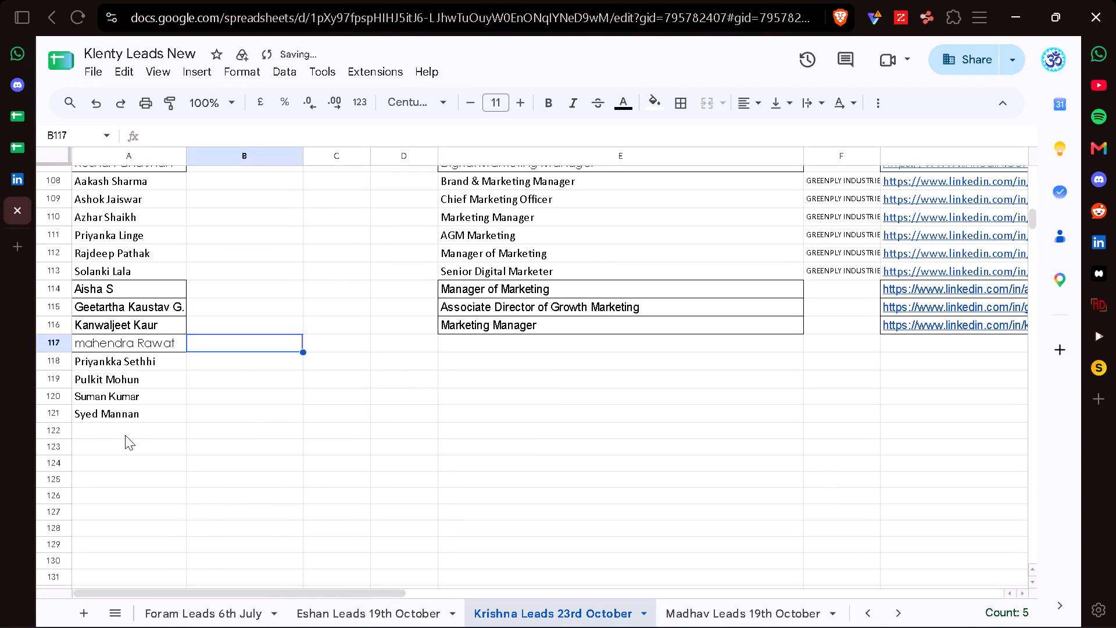
{"action": "key", "text": "Right"}
{"action": "key", "text": "Right"}
{"action": "key", "text": "Right"}
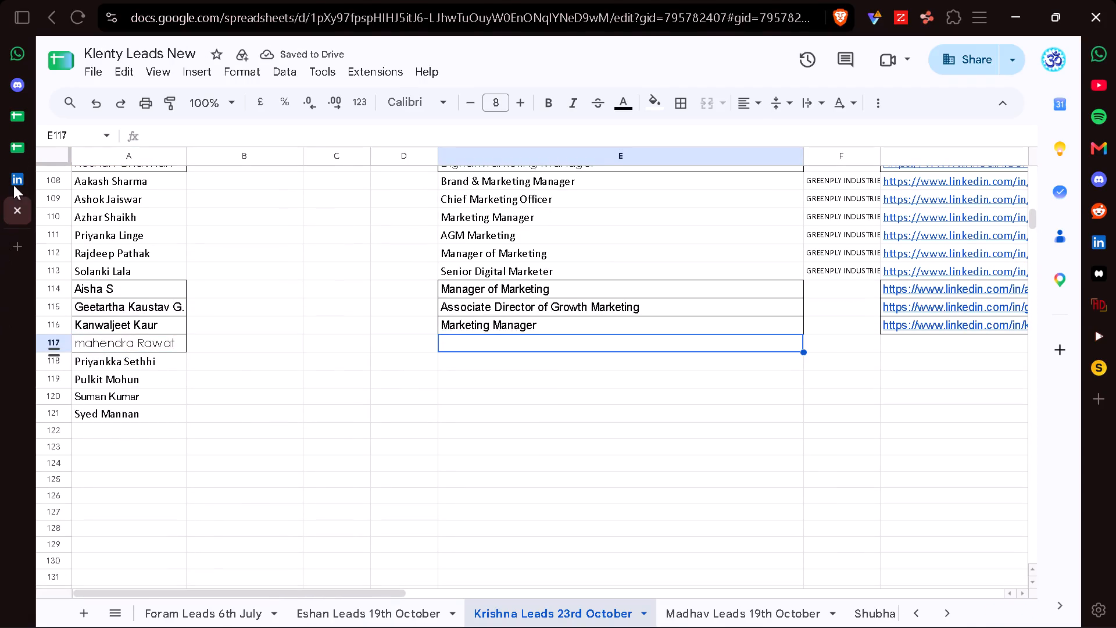
In the Haier Contact Map, delete the row of the Deputy Manager-Maharashtra Region contact.
{"action": "left_click", "coordinate": [17, 157]}
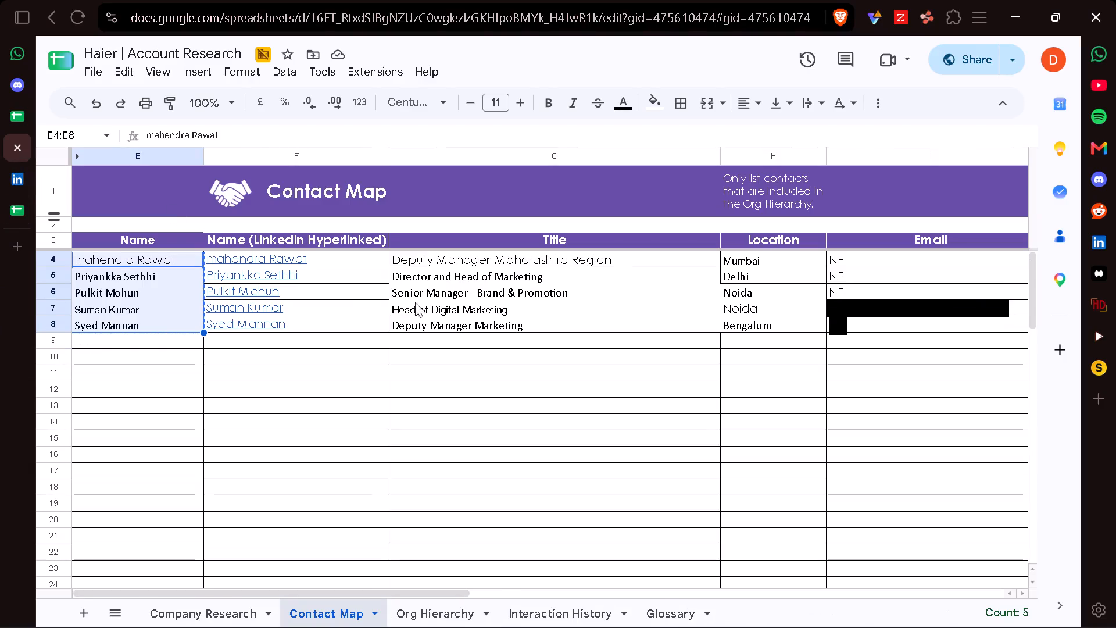
{"action": "left_click", "coordinate": [447, 259]}
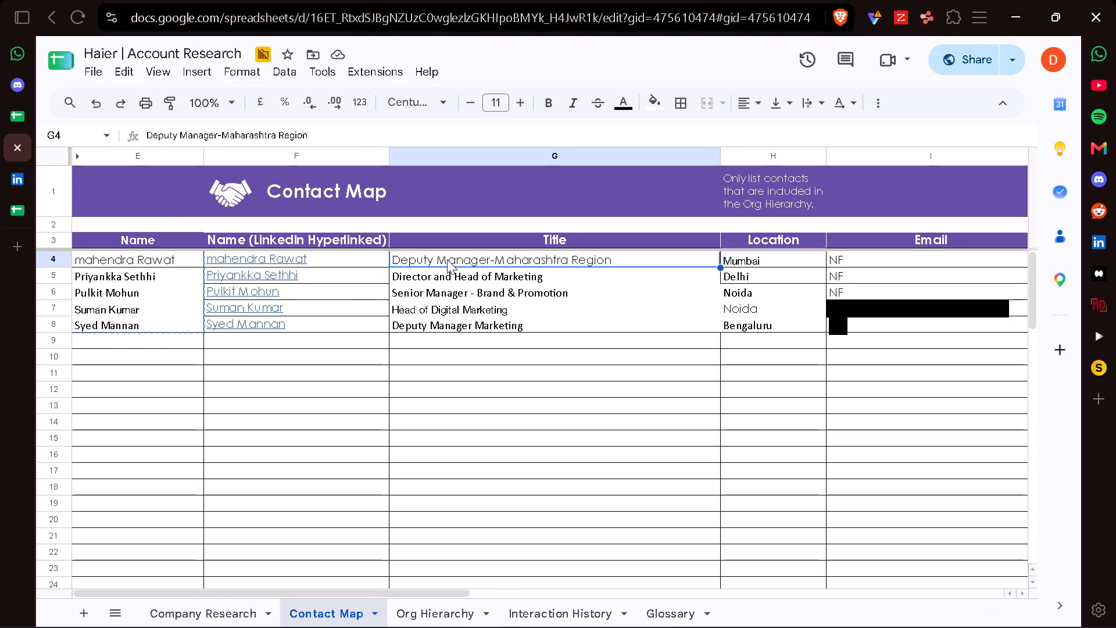
{"action": "left_click", "coordinate": [65, 259]}
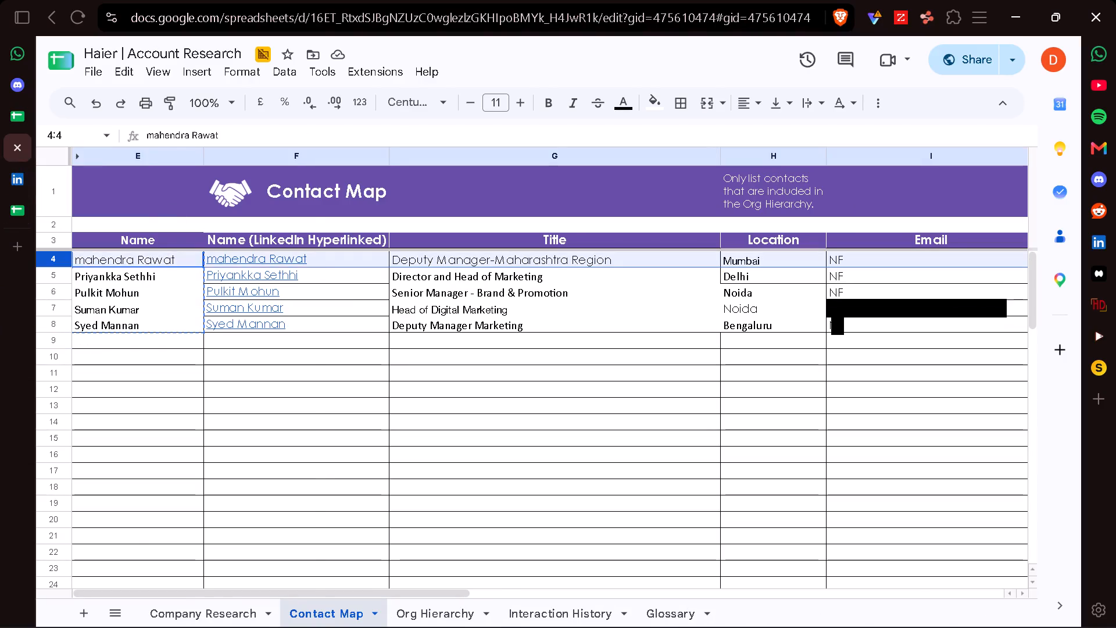
{"action": "right_click", "coordinate": [65, 259]}
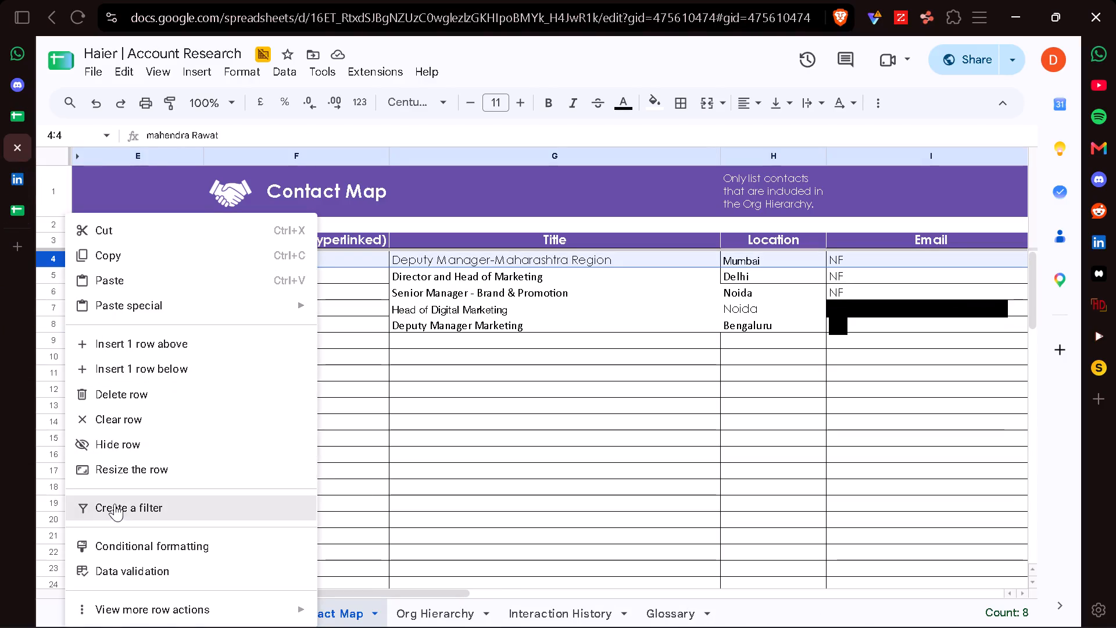
{"action": "left_click", "coordinate": [138, 401]}
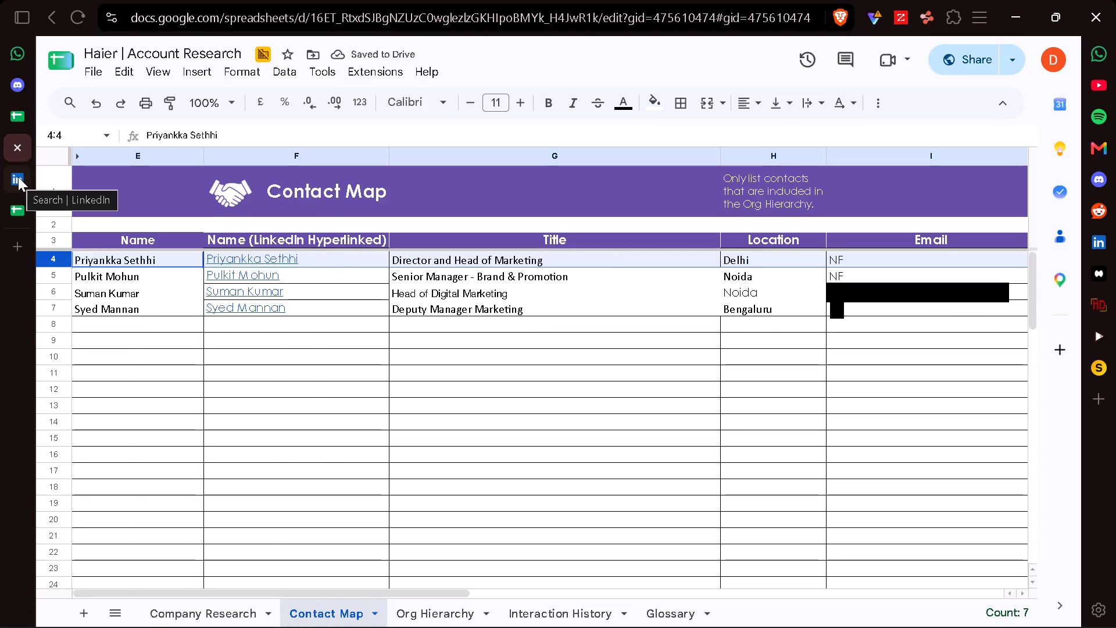
Delete the same Maharashtra Region contact's row 117 from Krishna Leads 23rd October.
{"action": "left_click", "coordinate": [13, 200]}
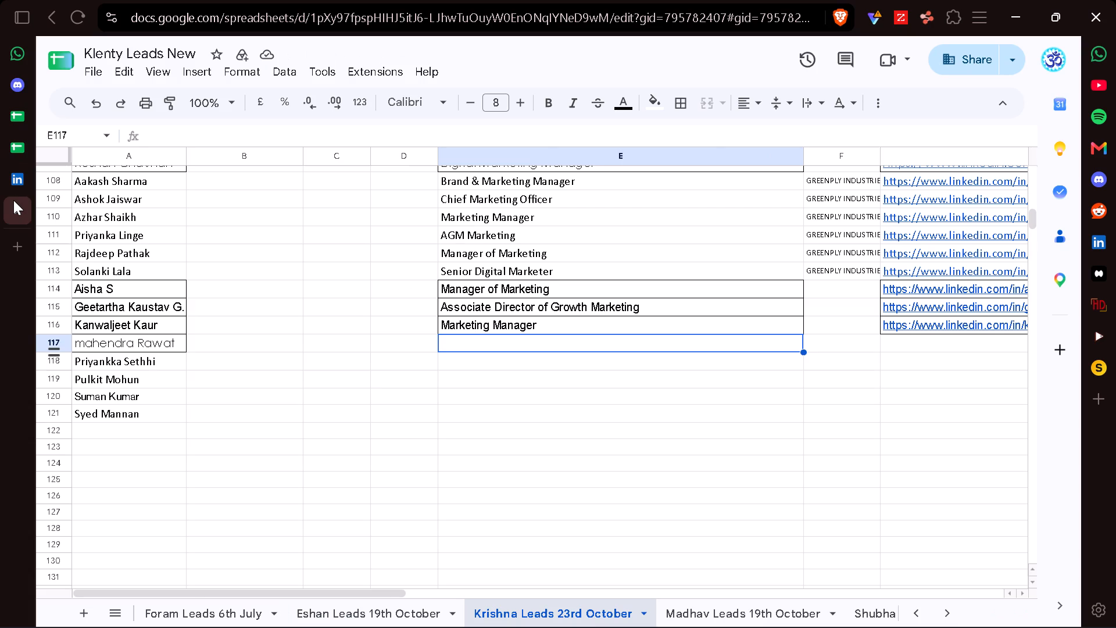
{"action": "left_click", "coordinate": [60, 347]}
{"action": "right_click", "coordinate": [60, 347]}
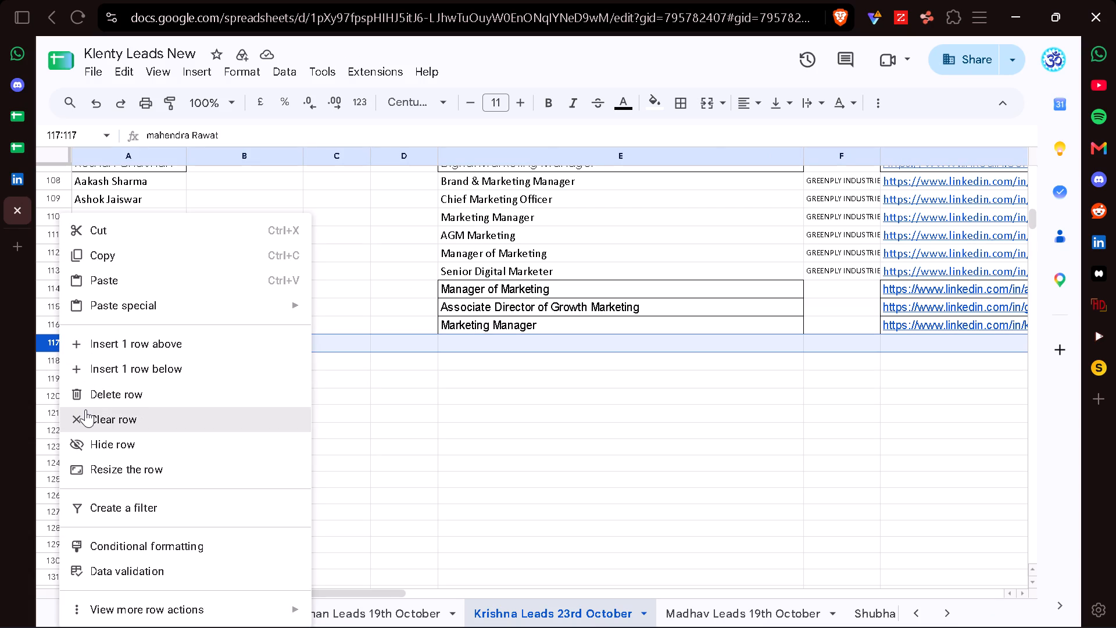
{"action": "left_click", "coordinate": [110, 395]}
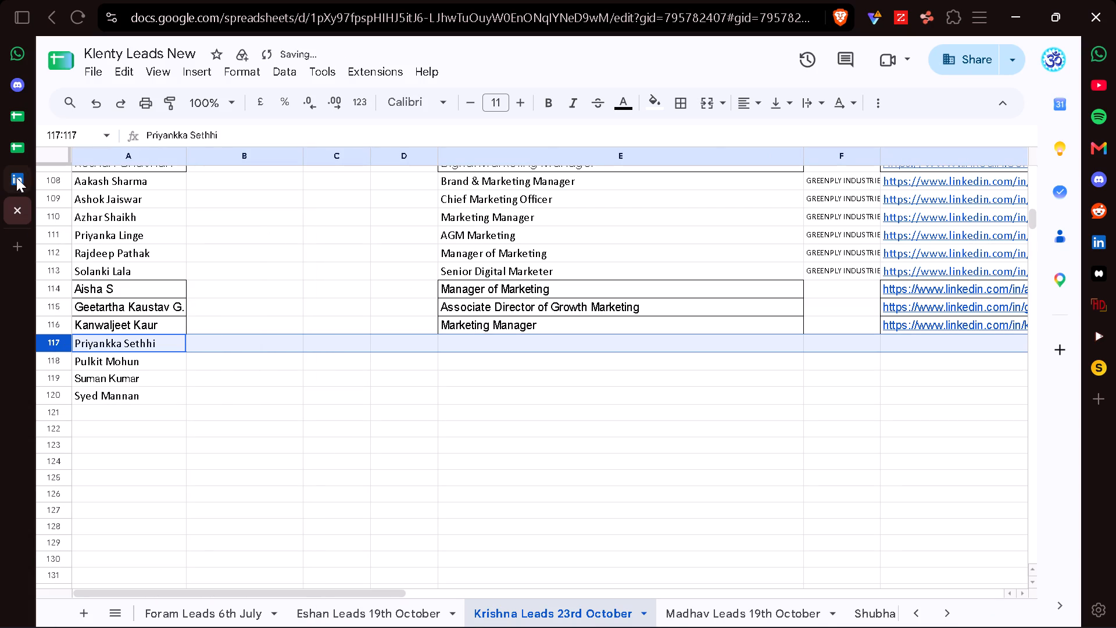
Copy the four remaining Haier contacts' titles into E117:E120 of Krishna Leads 23rd October.
{"action": "left_click", "coordinate": [16, 177]}
{"action": "left_click", "coordinate": [15, 150]}
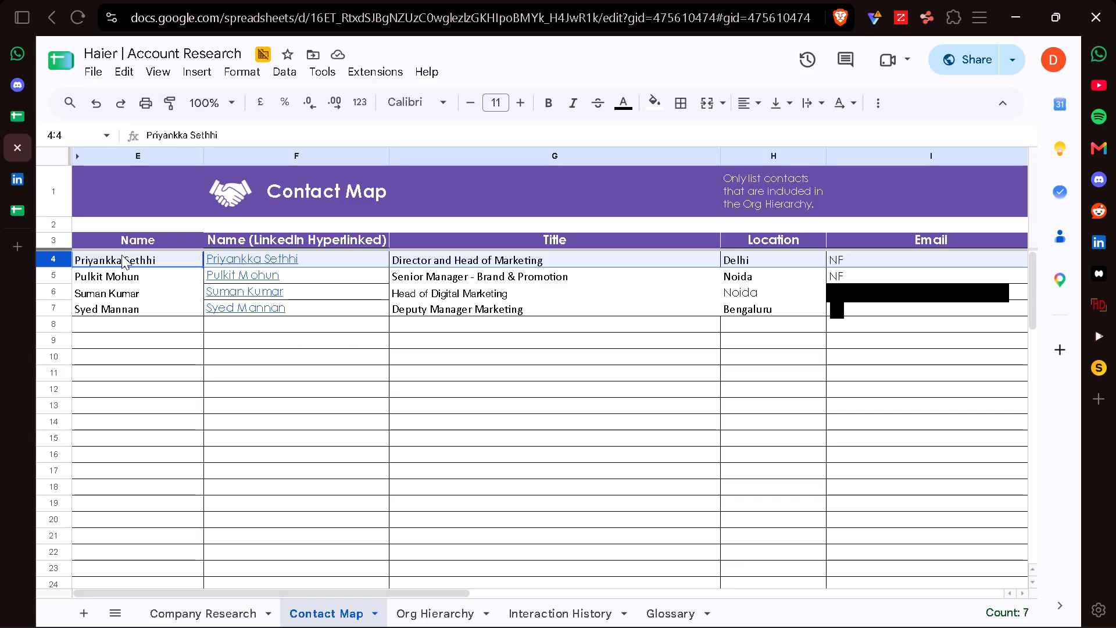
{"action": "key", "text": "ctrl+shift+Down"}
{"action": "key", "text": "ctrl+shift+Right"}
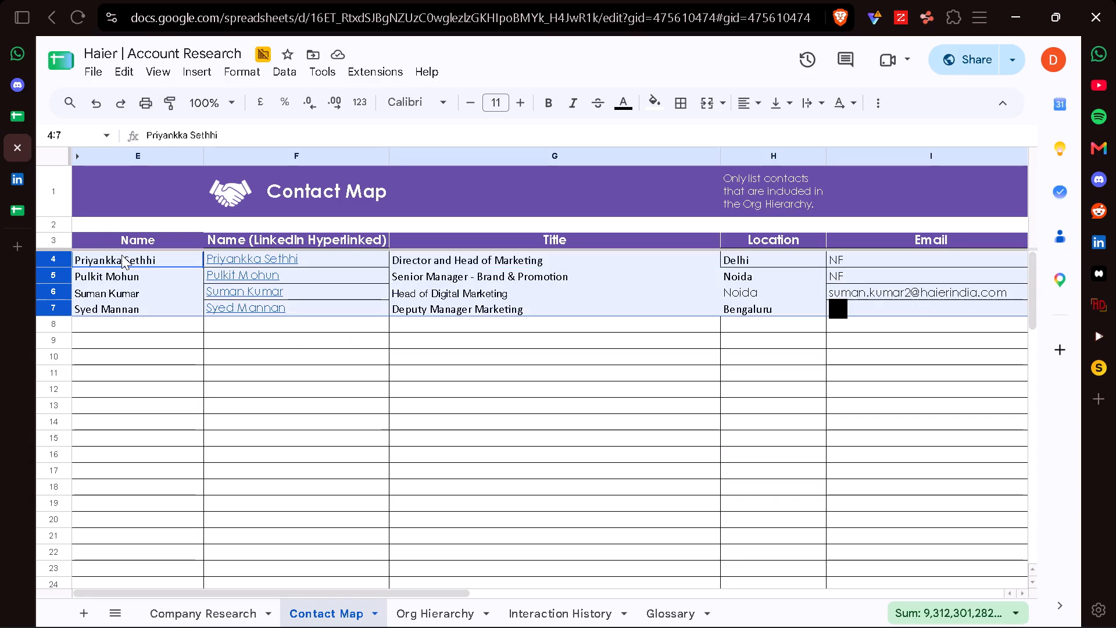
{"action": "scroll", "coordinate": [121, 255], "scroll_direction": "right", "scroll_amount": 1}
{"action": "left_click", "coordinate": [420, 261]}
{"action": "key", "text": "ctrl+shift+Down"}
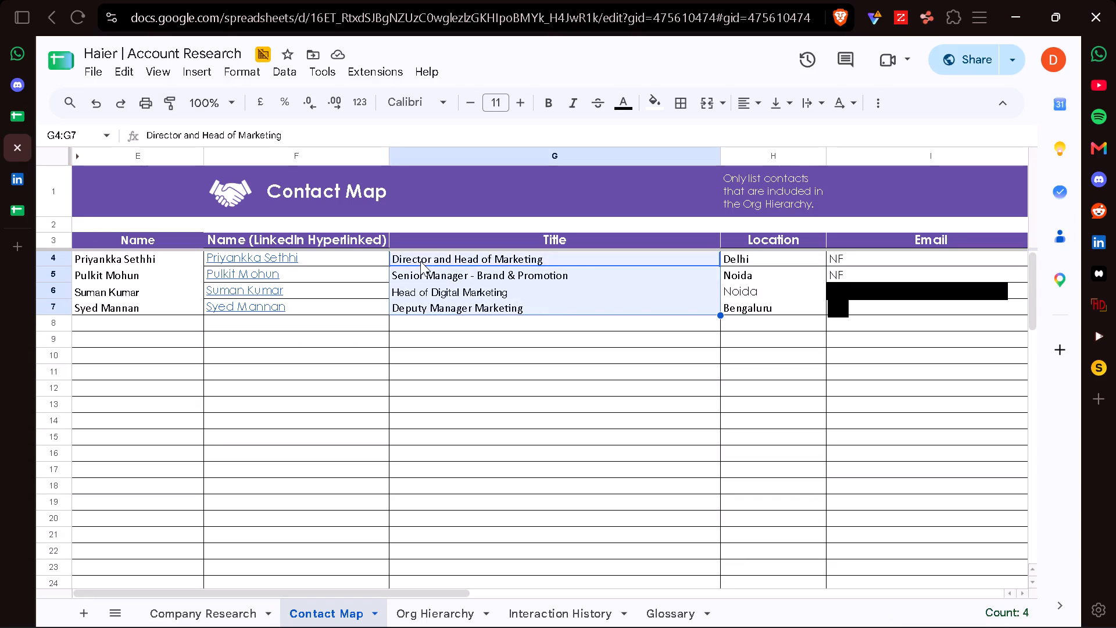
{"action": "key", "text": "ctrl+c"}
{"action": "left_click", "coordinate": [15, 216]}
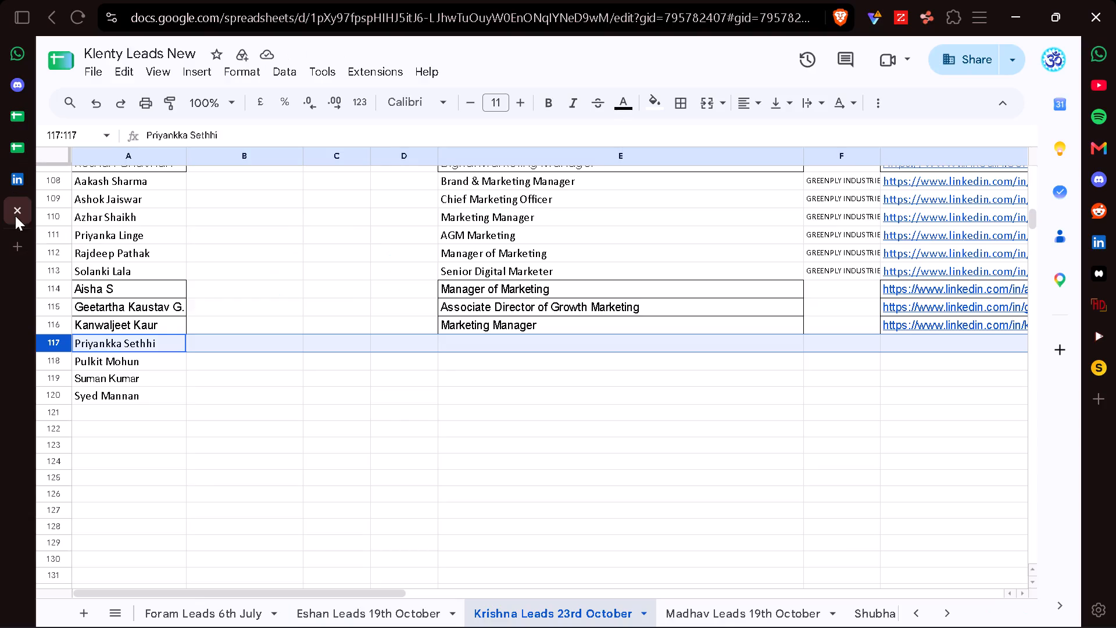
{"action": "left_click", "coordinate": [483, 341]}
{"action": "key", "text": "ctrl+v"}
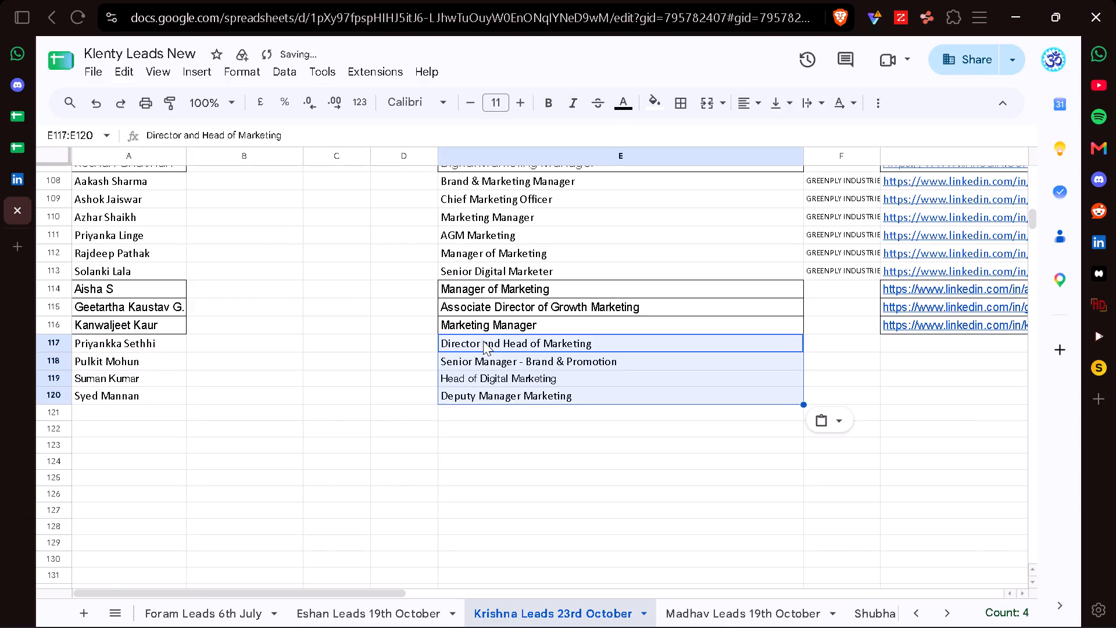
Copy the Haier contacts' email, phone and alternate phone columns into Krishna Leads 23rd October, starting at I117.
{"action": "scroll", "coordinate": [483, 341], "scroll_direction": "left", "scroll_amount": 5}
{"action": "left_click", "coordinate": [496, 340]}
{"action": "scroll", "coordinate": [496, 340], "scroll_direction": "left", "scroll_amount": 1}
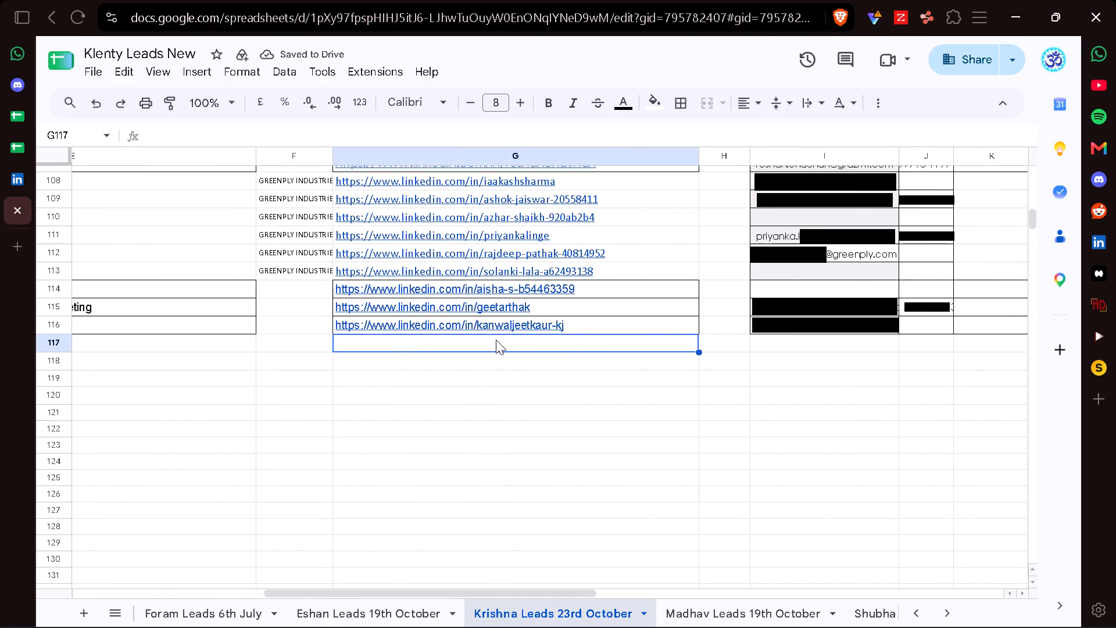
{"action": "left_click", "coordinate": [16, 157]}
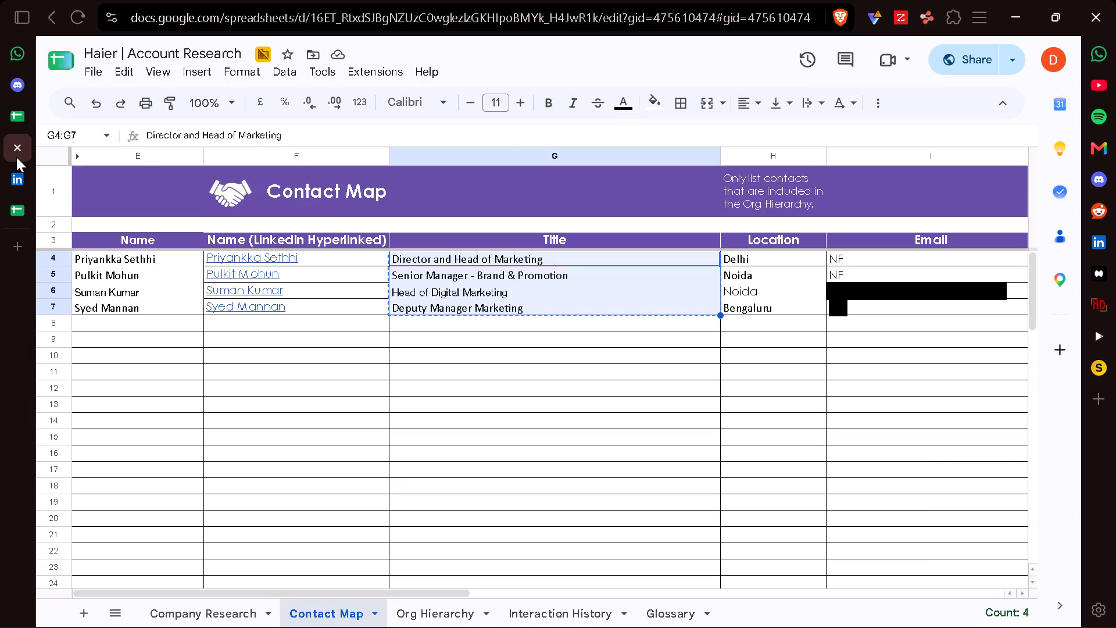
{"action": "scroll", "coordinate": [581, 265], "scroll_direction": "left", "scroll_amount": 3}
{"action": "left_click", "coordinate": [600, 261]}
{"action": "key", "text": "shift+Right"}
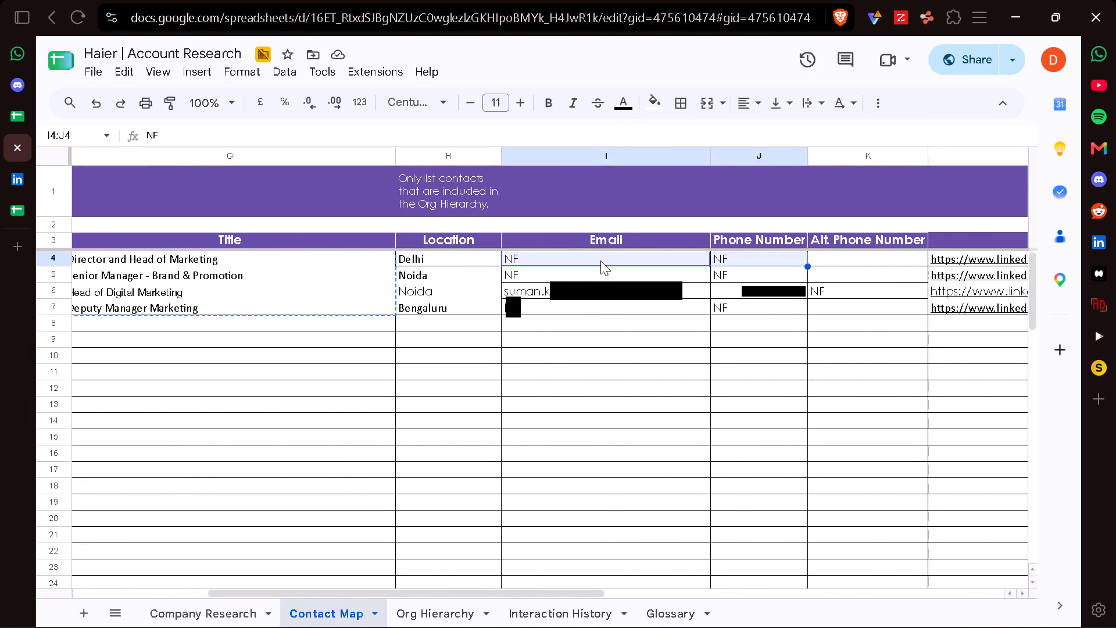
{"action": "key", "text": "shift+Right"}
{"action": "key", "text": "shift+Down"}
{"action": "key", "text": "ctrl+shift+Down"}
{"action": "key", "text": "ctrl+c"}
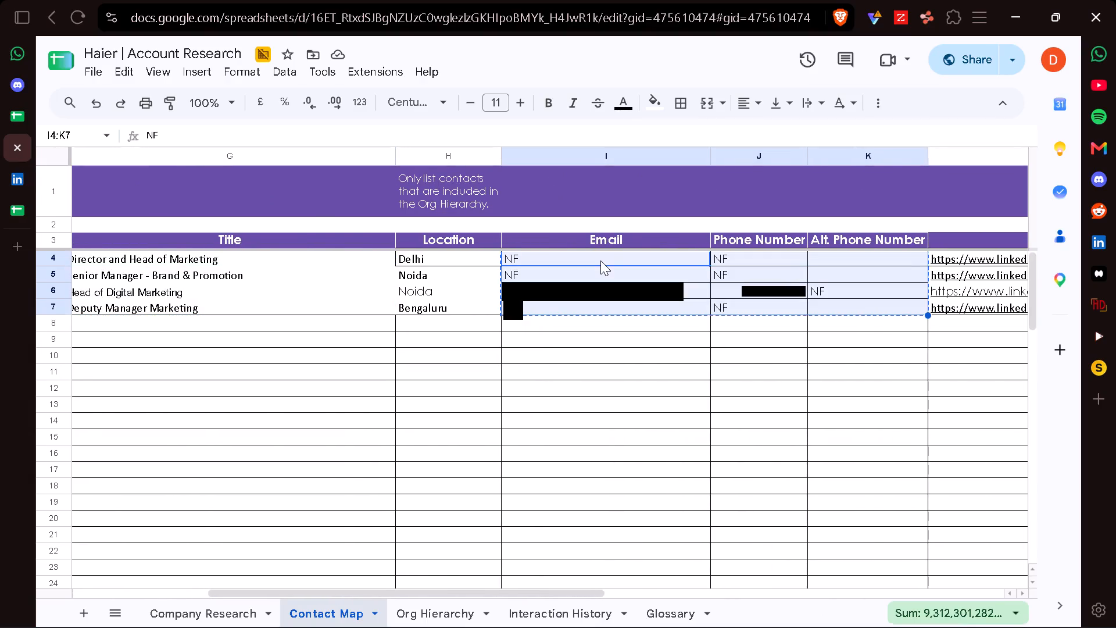
{"action": "left_click", "coordinate": [16, 202]}
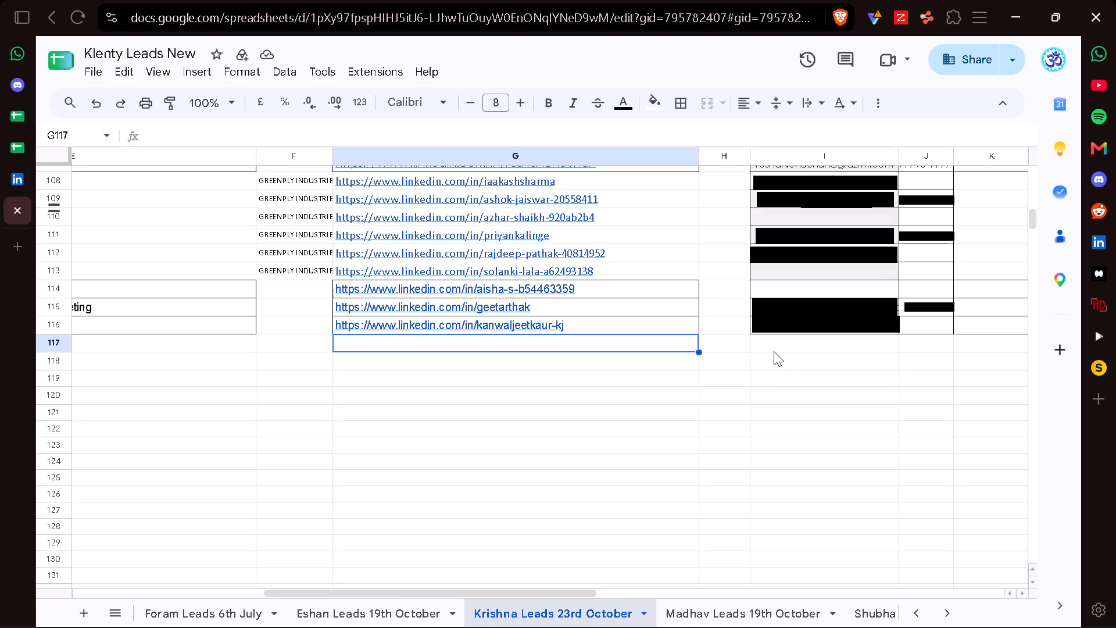
{"action": "left_click", "coordinate": [774, 351]}
{"action": "key", "text": "ctrl+v"}
Clear the NF placeholders from the pasted Haier email and phone cells in rows 117 to 120.
{"action": "scroll", "coordinate": [774, 351], "scroll_direction": "left", "scroll_amount": 1}
{"action": "left_click", "coordinate": [746, 349]}
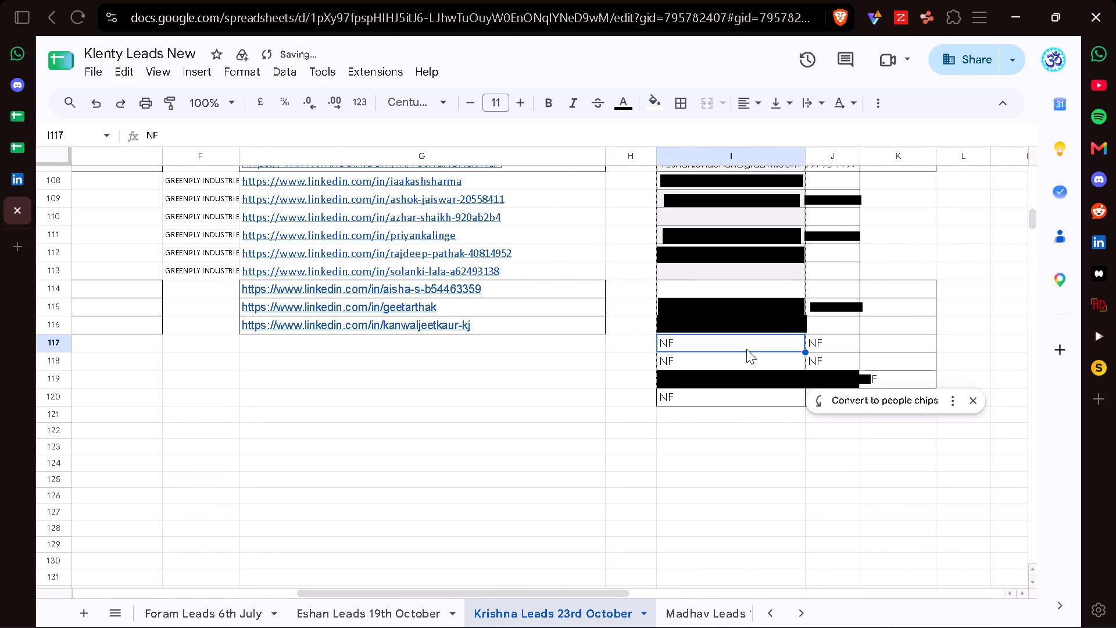
{"action": "key", "text": "shift+Right"}
{"action": "key", "text": "shift+Down"}
{"action": "key", "text": "BackSpace"}
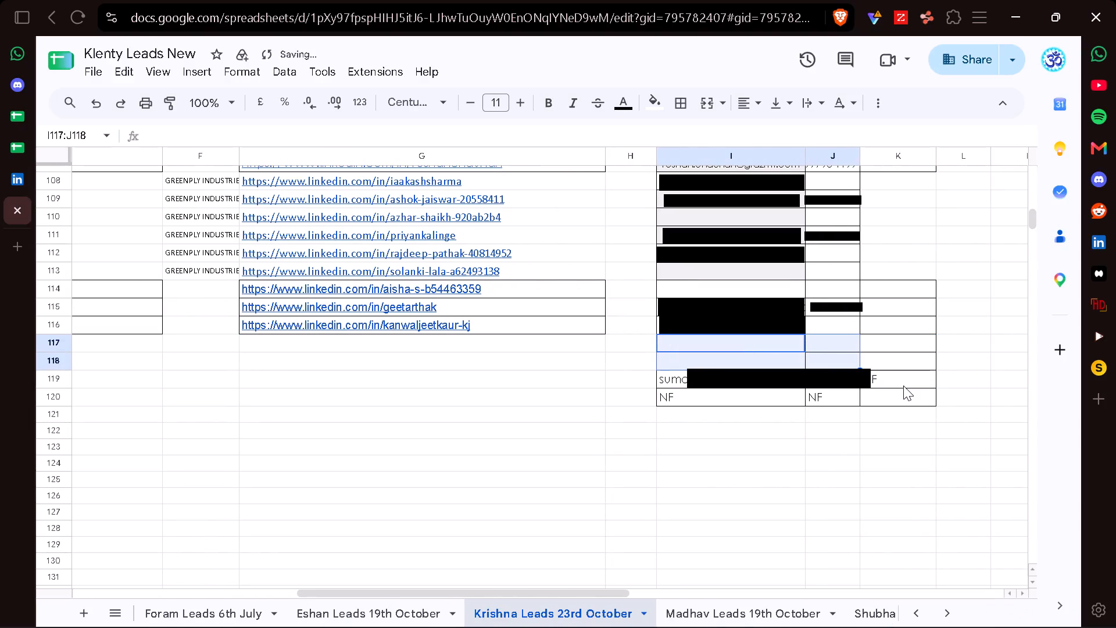
{"action": "left_click", "coordinate": [903, 386]}
{"action": "key", "text": "BackSpace"}
{"action": "left_click", "coordinate": [772, 400]}
{"action": "key", "text": "shift+Right"}
{"action": "key", "text": "BackSpace"}
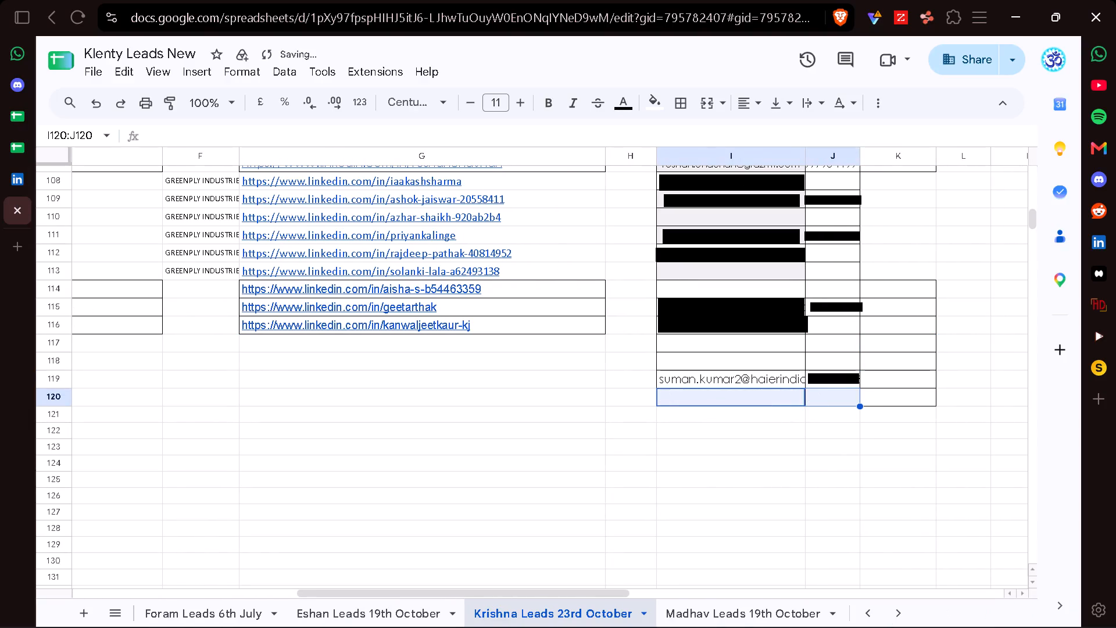
Copy the four Haier contacts' LinkedIn links from the Haier Contact Map into G117:G120 of Krishna Leads 23rd October.
{"action": "scroll", "coordinate": [200, 312], "scroll_direction": "right", "scroll_amount": 1}
{"action": "left_click", "coordinate": [315, 352]}
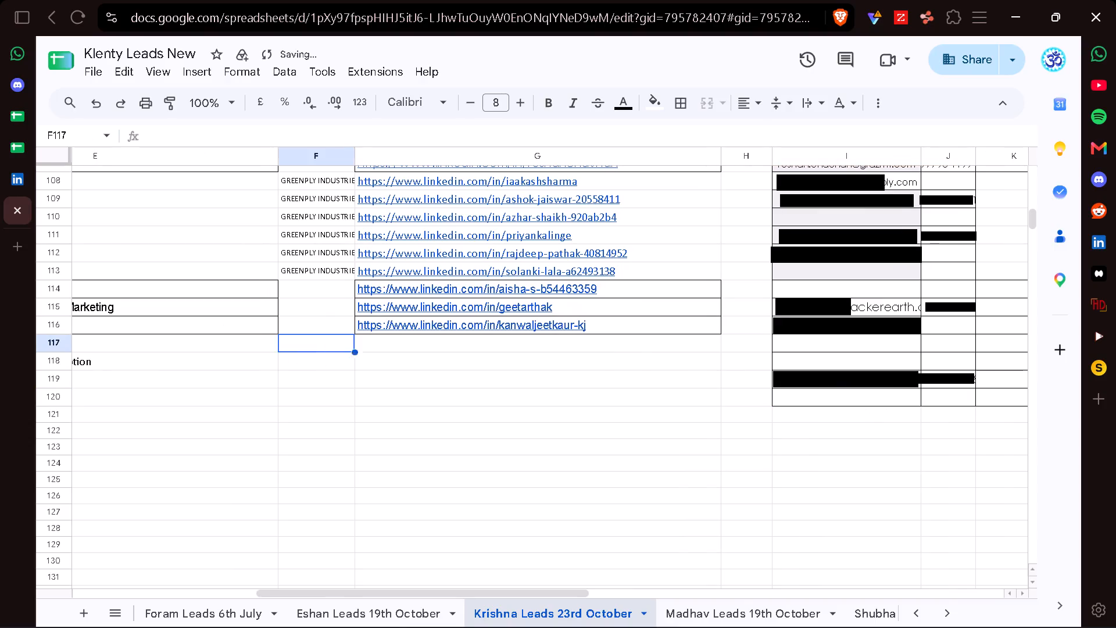
{"action": "key", "text": "Right"}
{"action": "left_click", "coordinate": [14, 182]}
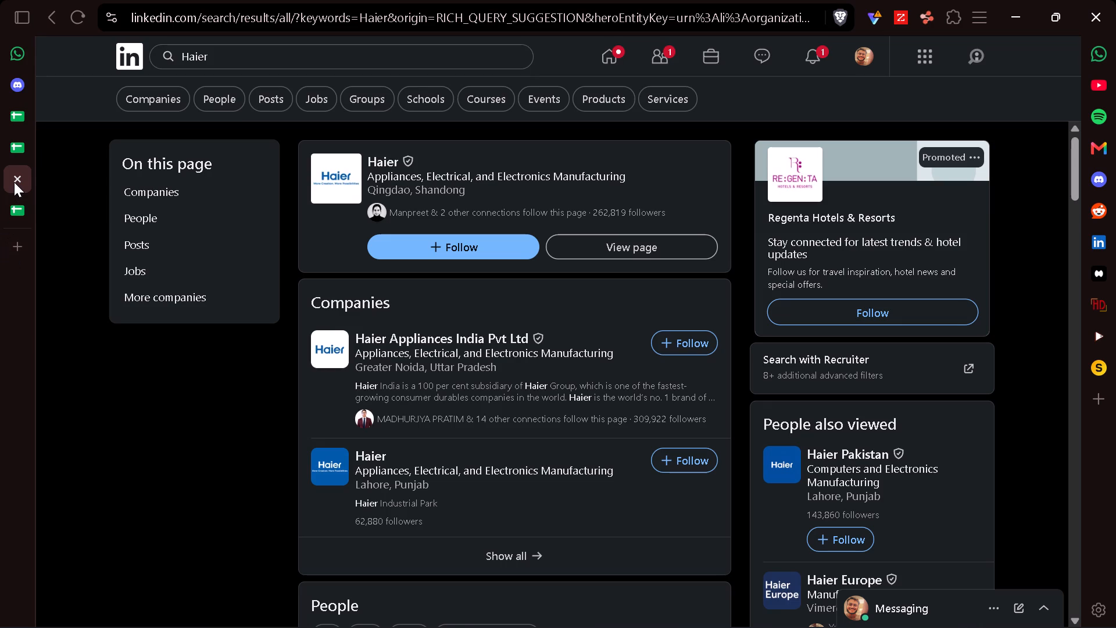
{"action": "left_click", "coordinate": [14, 138]}
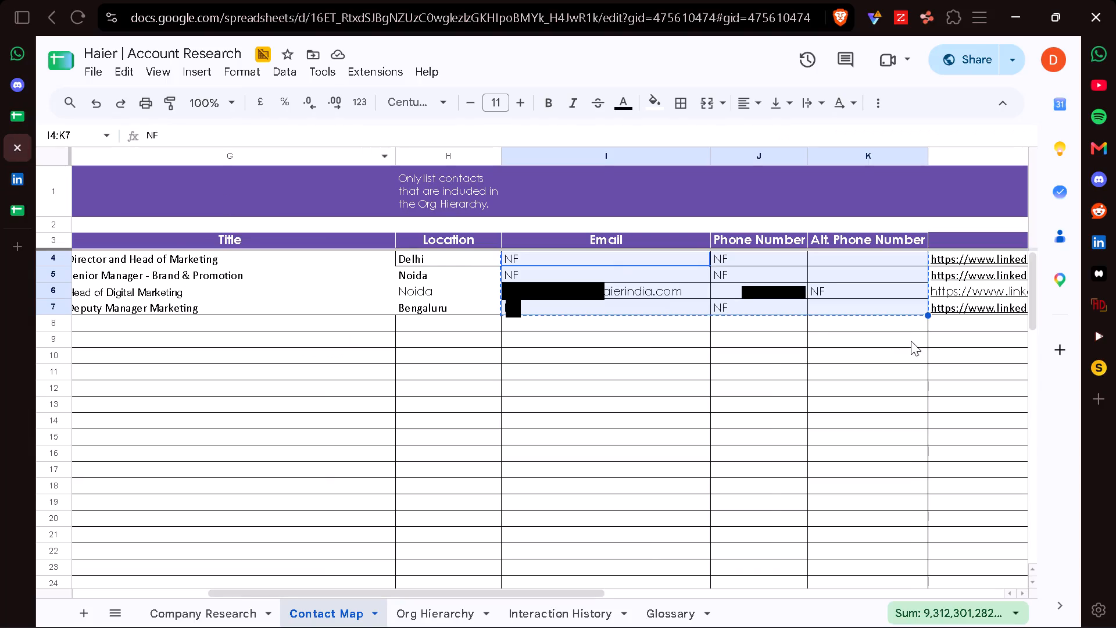
{"action": "scroll", "coordinate": [911, 341], "scroll_direction": "left", "scroll_amount": 2}
{"action": "left_click", "coordinate": [845, 251]}
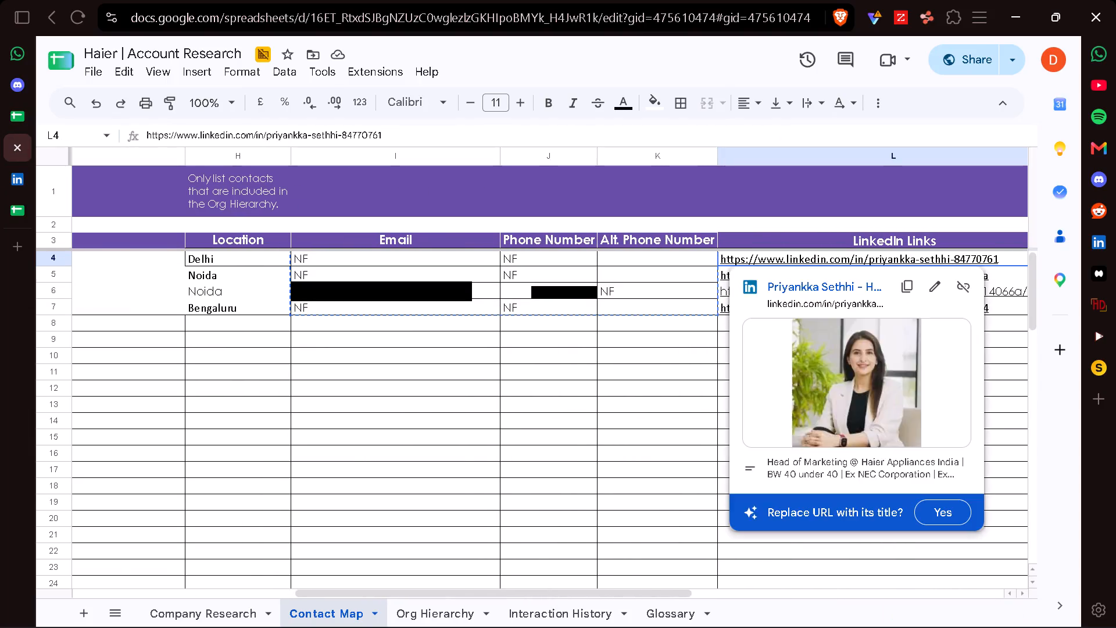
{"action": "key", "text": "shift+Down"}
{"action": "key", "text": "ctrl+shift+Down"}
{"action": "key", "text": "ctrl+c"}
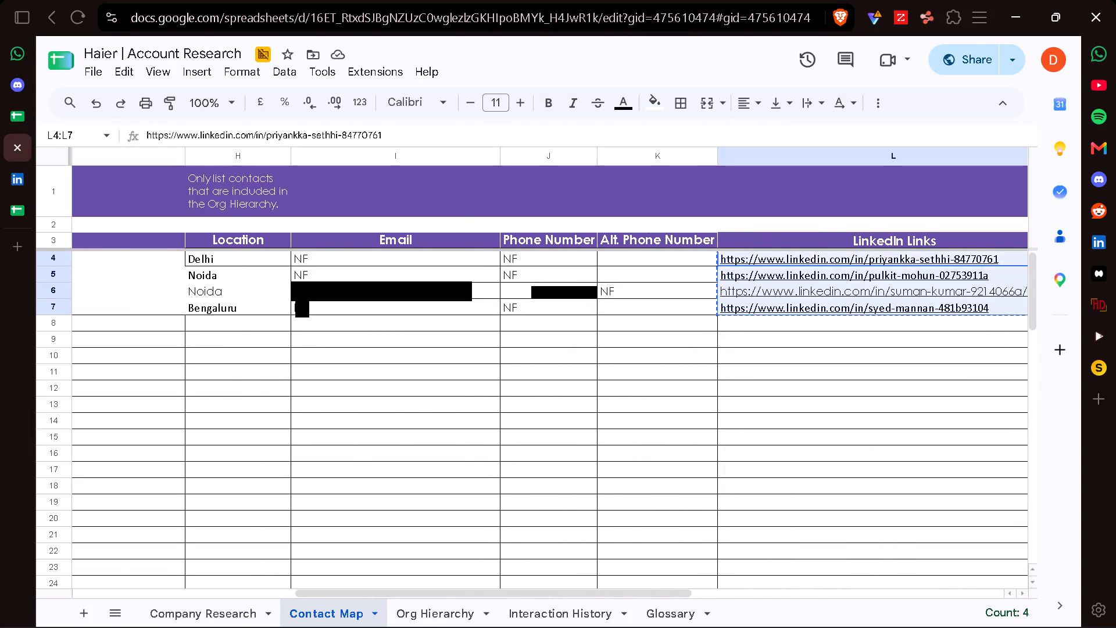
{"action": "left_click", "coordinate": [16, 145]}
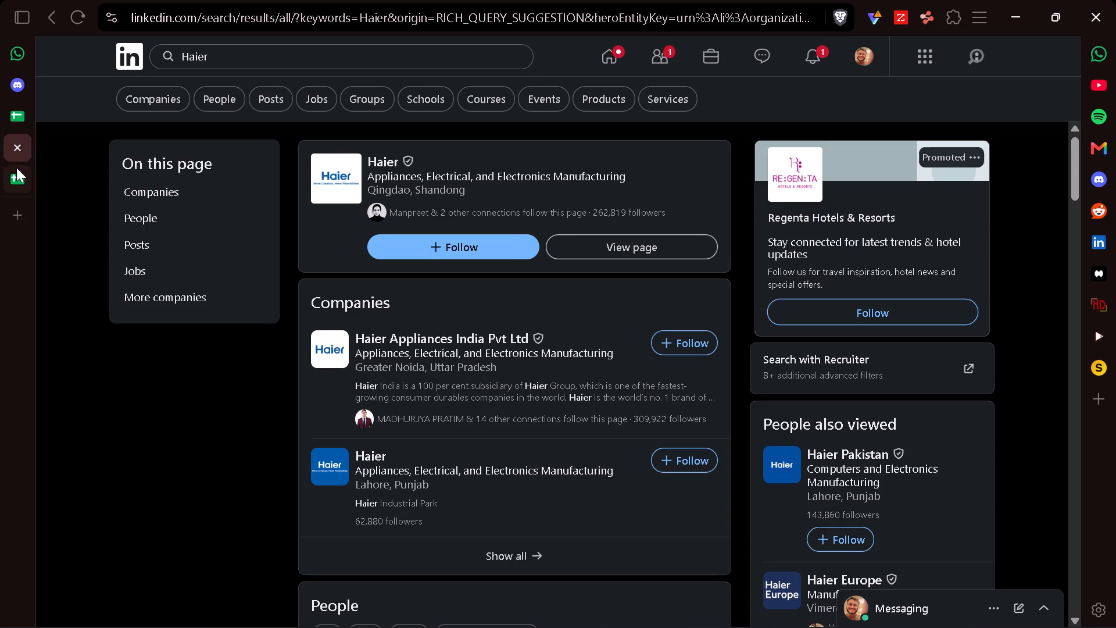
{"action": "left_click", "coordinate": [13, 185]}
{"action": "key", "text": "ctrl+v"}
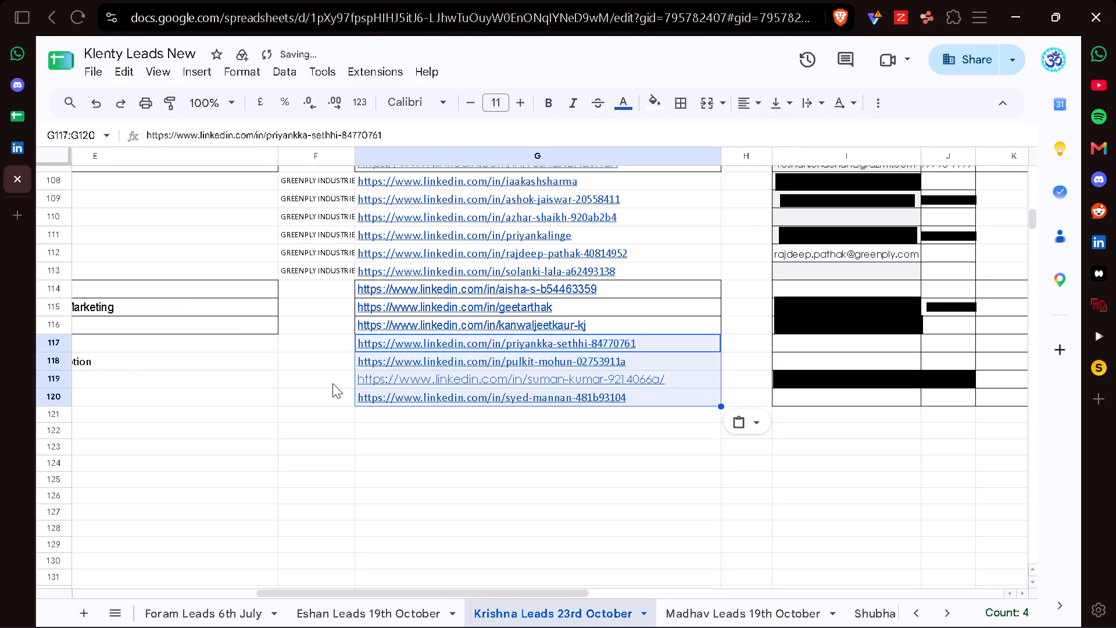
{"action": "scroll", "coordinate": [332, 383], "scroll_direction": "right", "scroll_amount": 8}
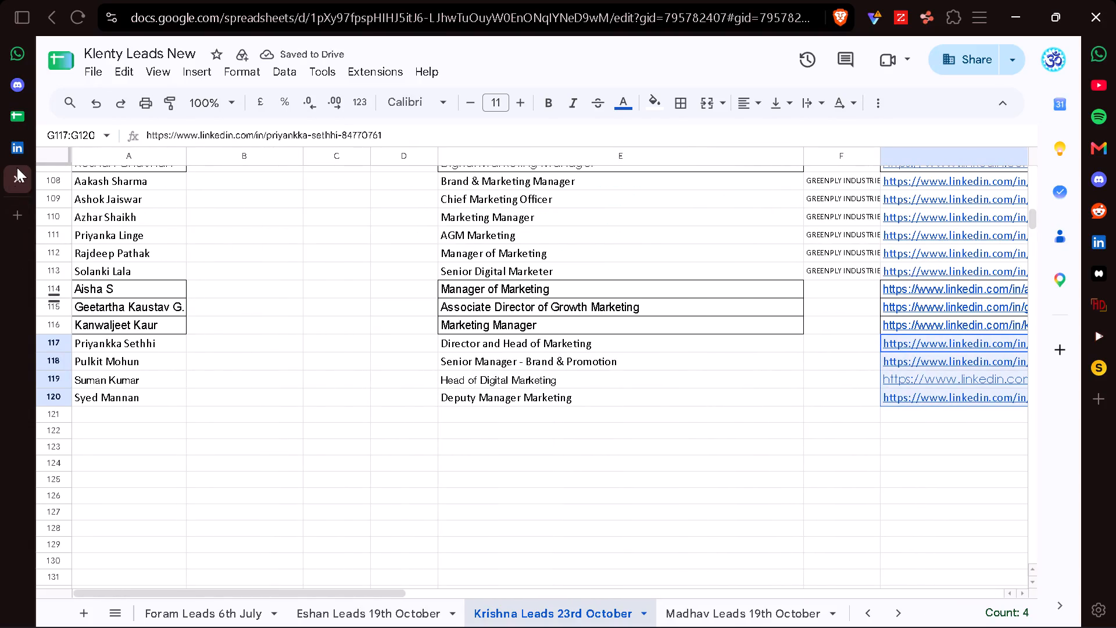
In AR Master Sheet, mark Haier as Done under Comments and Uploaded on Klenty under Comments 2.
{"action": "left_click", "coordinate": [17, 120]}
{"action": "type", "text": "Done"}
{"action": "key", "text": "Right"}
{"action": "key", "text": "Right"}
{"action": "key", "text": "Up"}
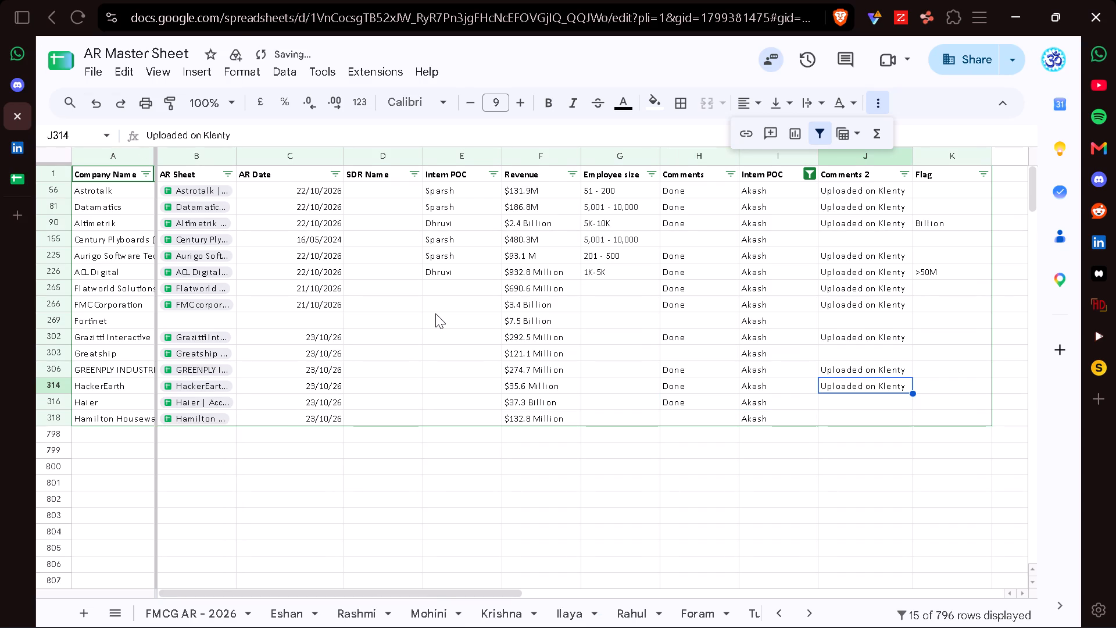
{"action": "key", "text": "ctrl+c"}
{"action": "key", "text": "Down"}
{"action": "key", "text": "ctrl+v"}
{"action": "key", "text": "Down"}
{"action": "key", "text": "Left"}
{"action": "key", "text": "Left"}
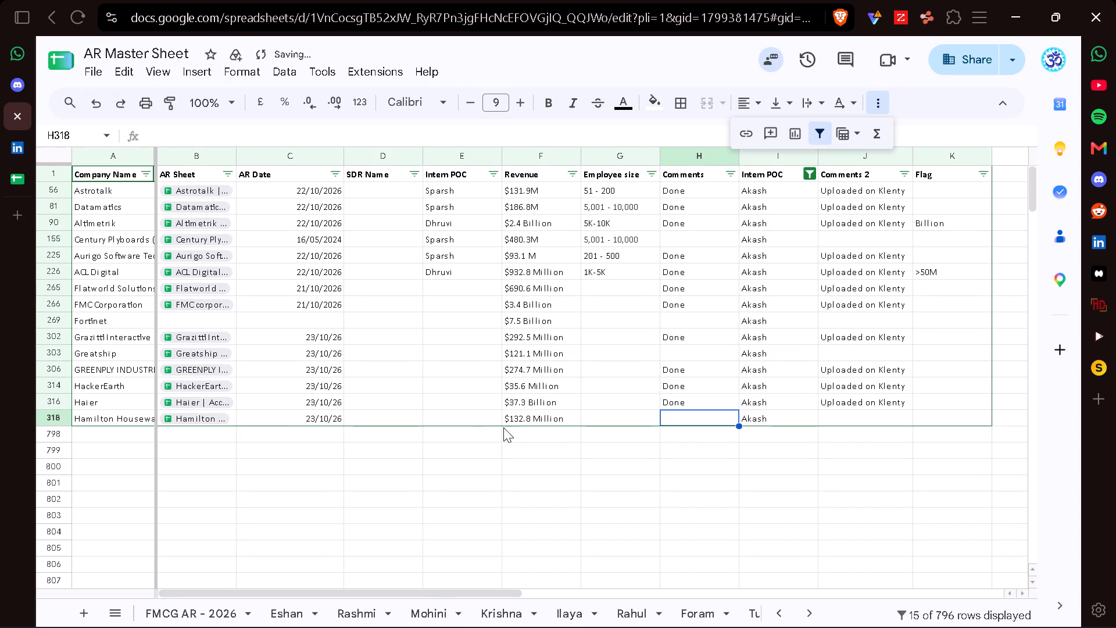
Open the Contact Map of the Hamilton Housewares (Milton) account research file from AR Master Sheet.
{"action": "left_click", "coordinate": [268, 453]}
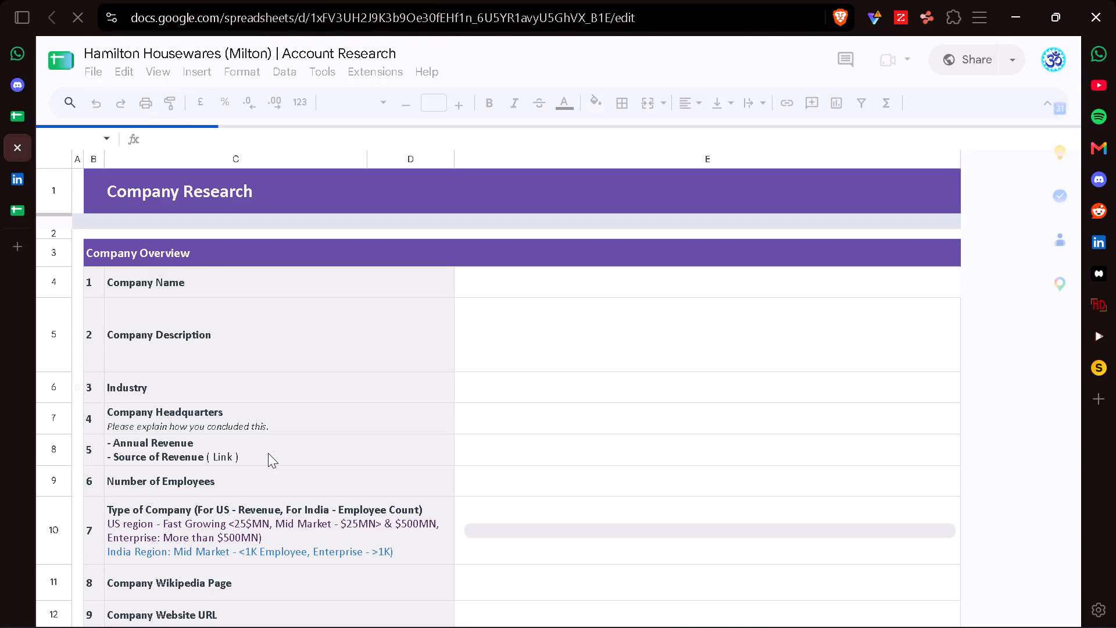
{"action": "left_click", "coordinate": [315, 602]}
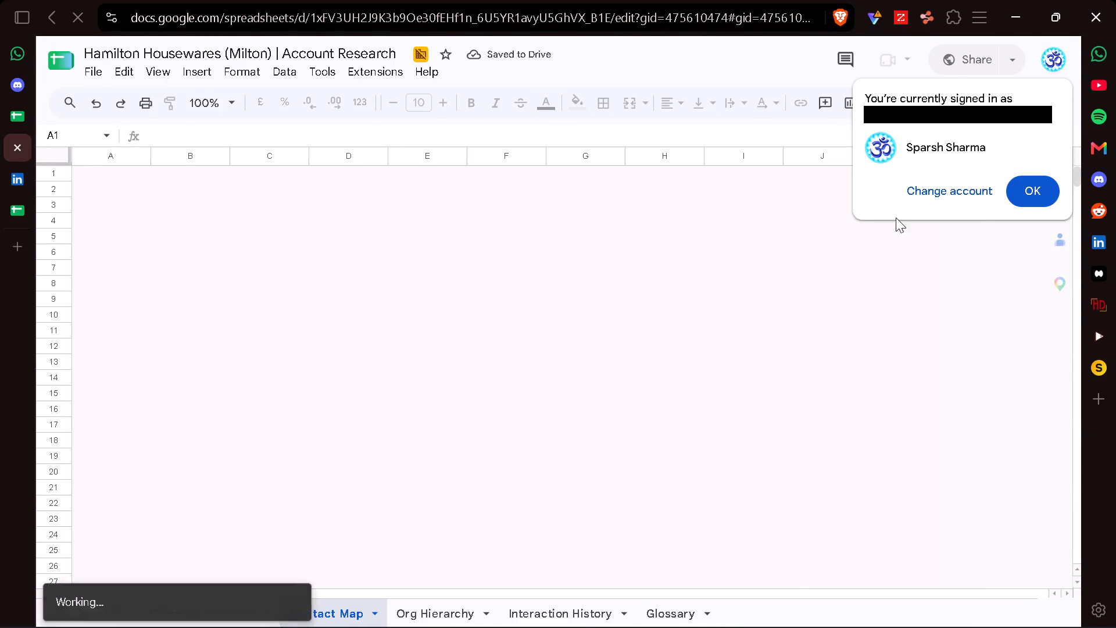
{"action": "left_click", "coordinate": [1032, 197]}
{"action": "scroll", "coordinate": [712, 278], "scroll_direction": "left", "scroll_amount": 9}
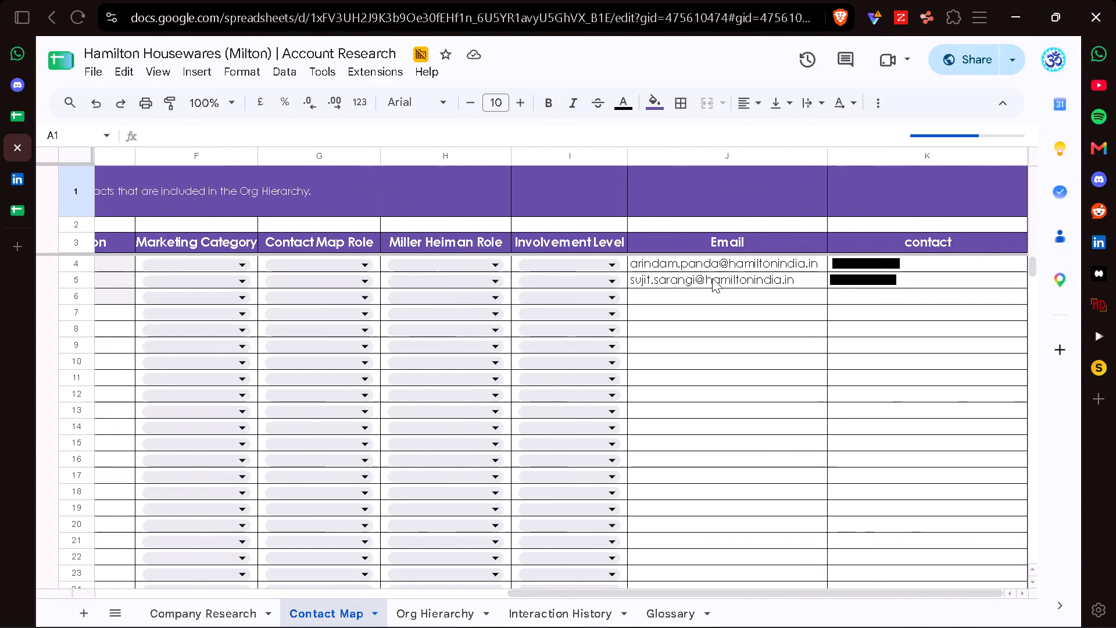
{"action": "scroll", "coordinate": [712, 278], "scroll_direction": "right", "scroll_amount": 10}
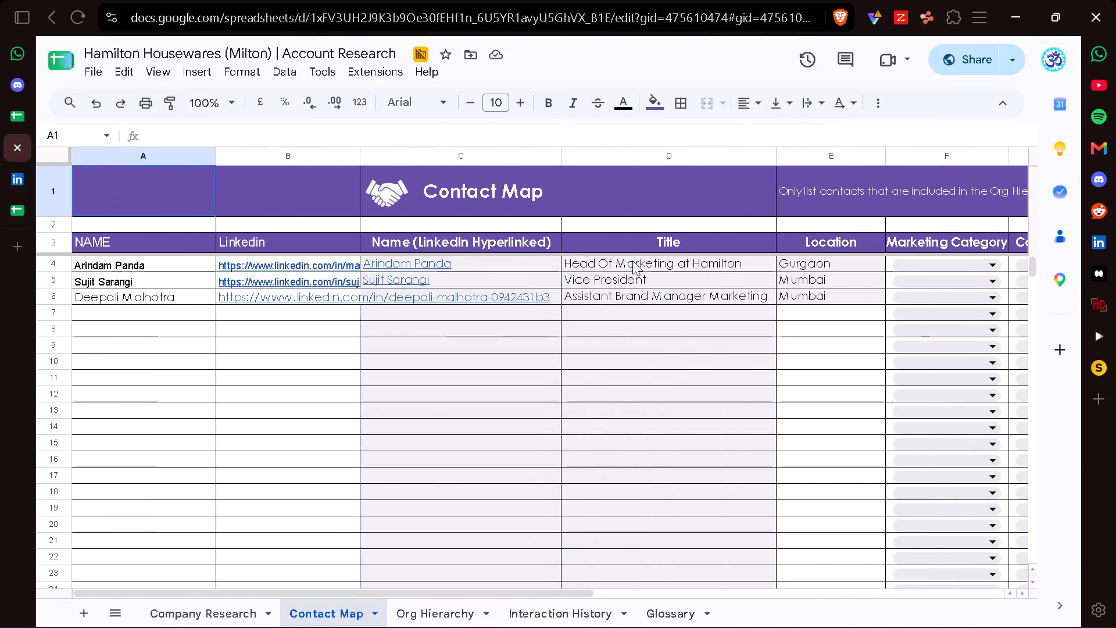
Sort the Hamilton Housewares contacts in A4:K6 by column A, A to Z.
{"action": "left_click", "coordinate": [124, 265]}
{"action": "key", "text": "ctrl+shift+Down"}
{"action": "key", "text": "ctrl+shift+Right"}
{"action": "key", "text": "ctrl+shift+Right"}
{"action": "key", "text": "ctrl+shift+Right"}
{"action": "key", "text": "ctrl+shift+Right"}
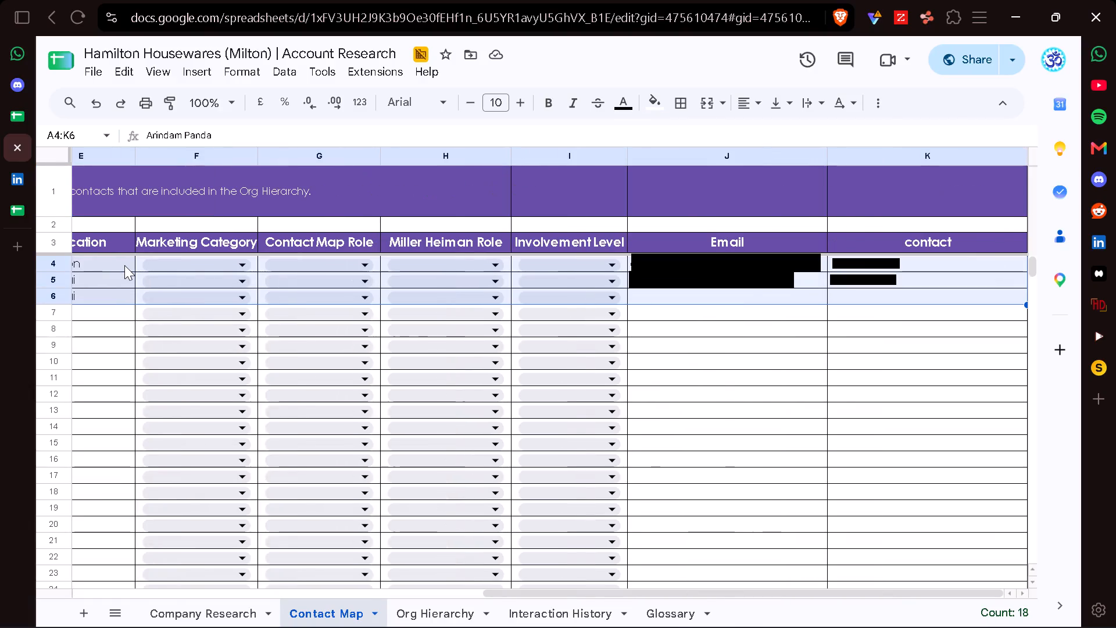
{"action": "right_click", "coordinate": [124, 265]}
{"action": "scroll", "coordinate": [188, 385], "scroll_direction": "down", "scroll_amount": 2}
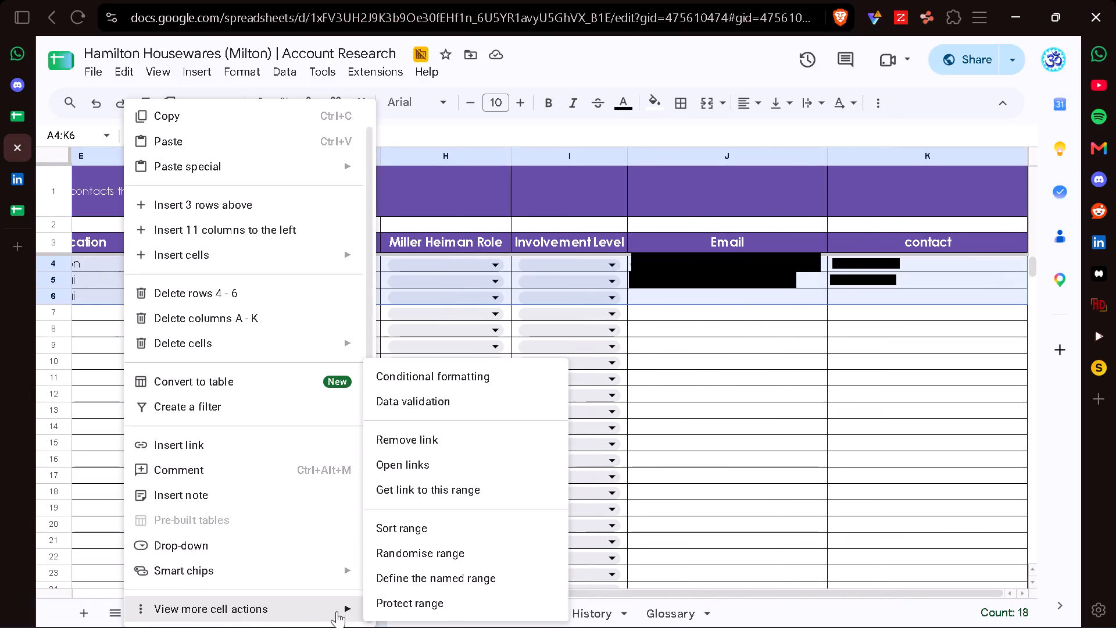
{"action": "left_click", "coordinate": [397, 533]}
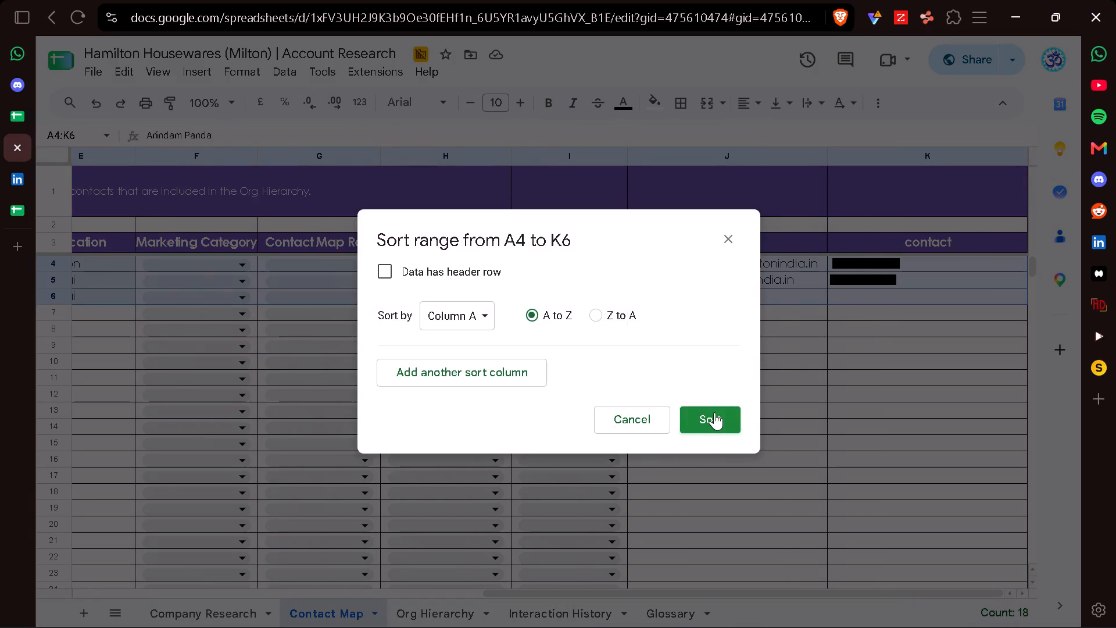
{"action": "left_click", "coordinate": [714, 412]}
Copy the three Hamilton Housewares contacts' names into A121:A123 of Krishna Leads 23rd October.
{"action": "scroll", "coordinate": [393, 380], "scroll_direction": "right", "scroll_amount": 9}
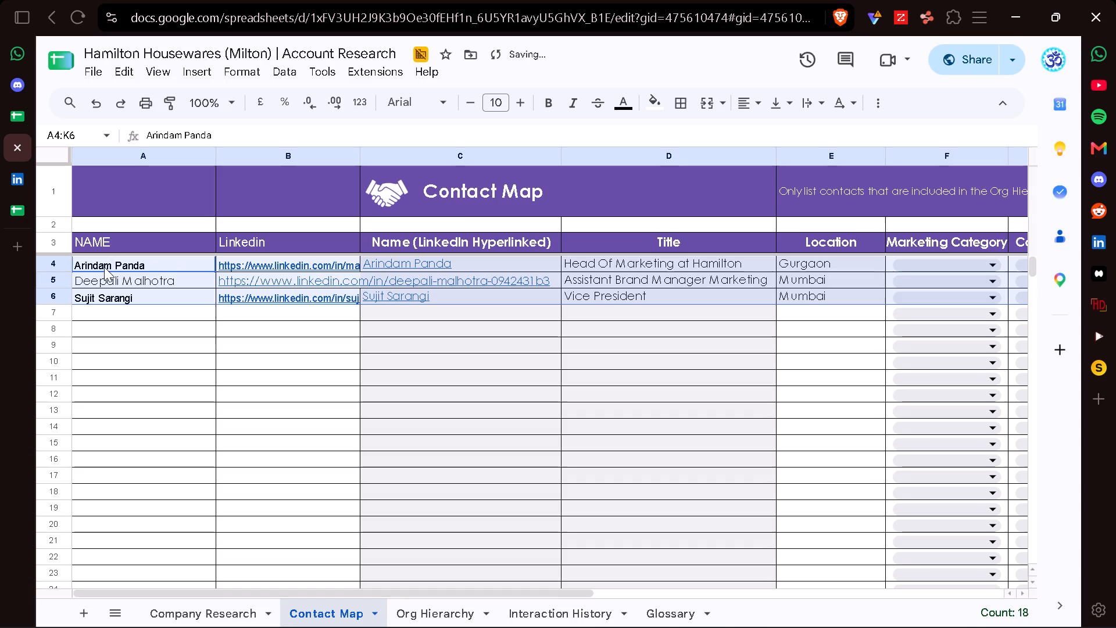
{"action": "left_click", "coordinate": [104, 267]}
{"action": "key", "text": "ctrl+shift+Down"}
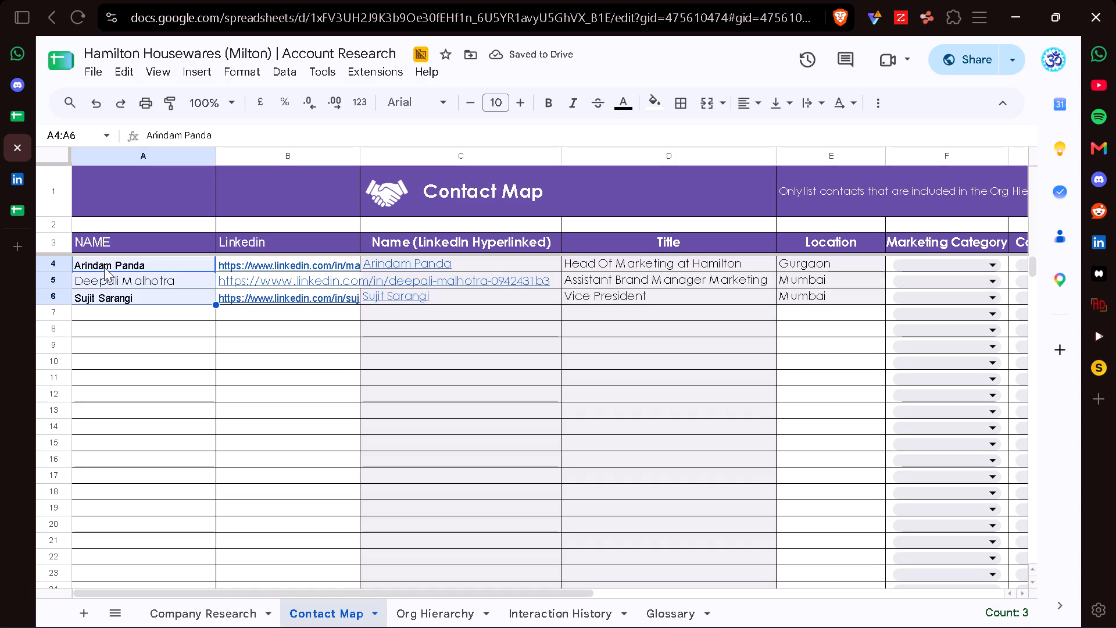
{"action": "key", "text": "ctrl+c"}
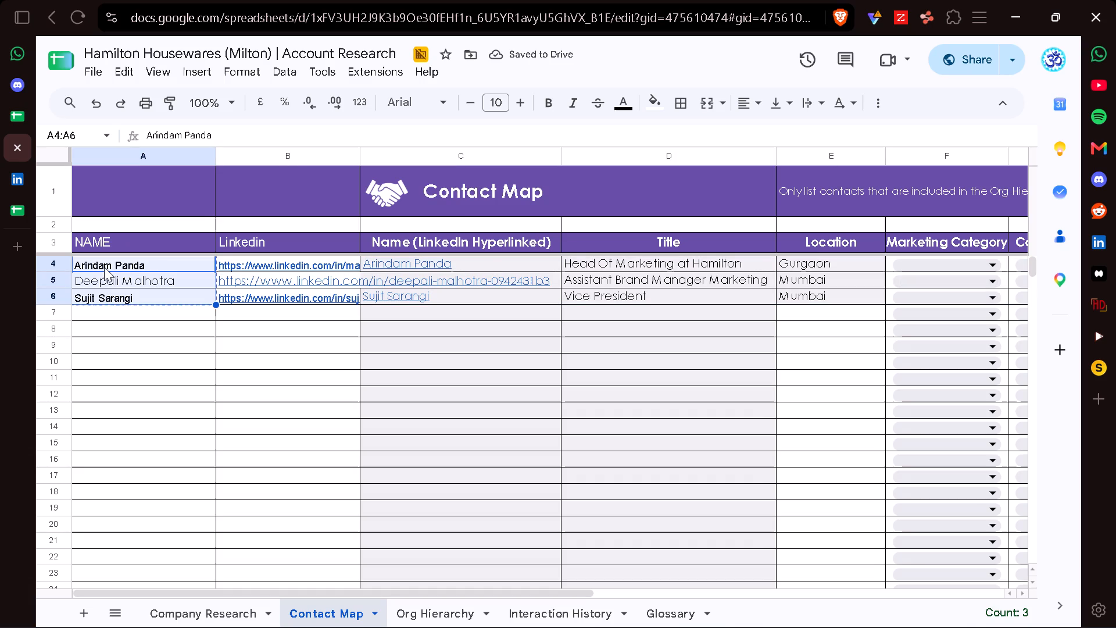
{"action": "left_click", "coordinate": [15, 210]}
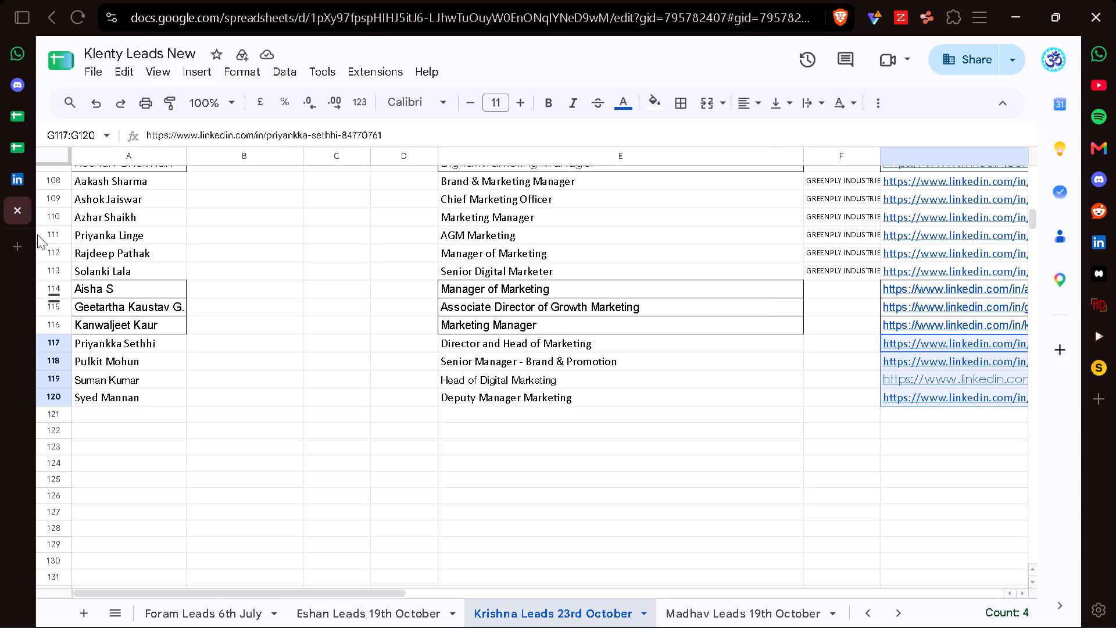
{"action": "left_click", "coordinate": [122, 419]}
{"action": "key", "text": "ctrl+v"}
{"action": "key", "text": "Right"}
{"action": "key", "text": "Right"}
{"action": "key", "text": "Right"}
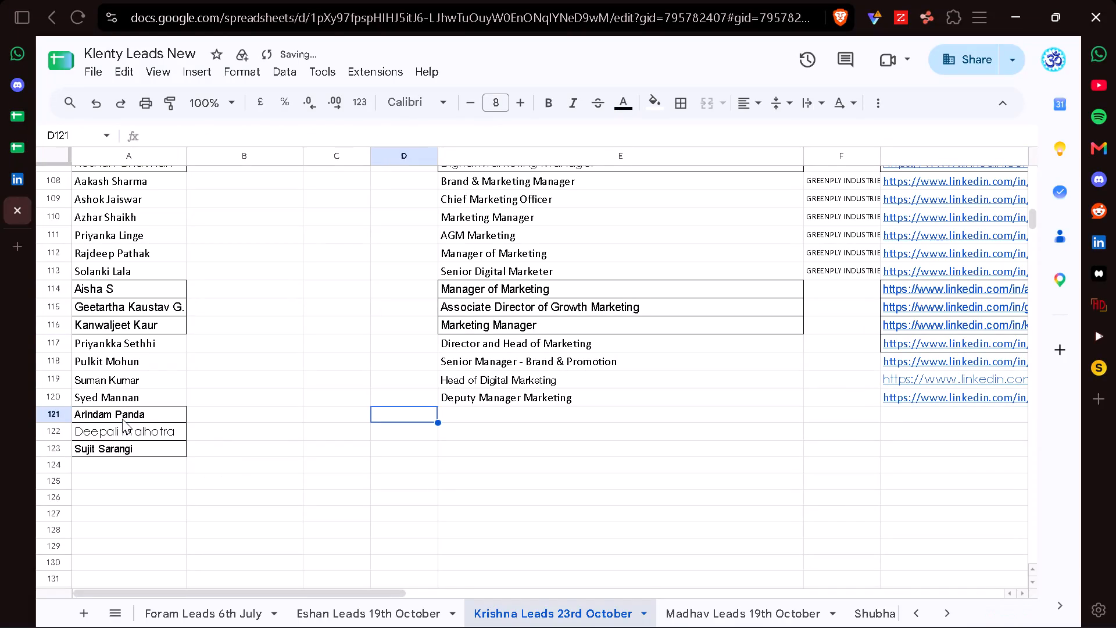
{"action": "key", "text": "Right"}
Search LinkedIn for Hamilton Housewares (Milton) and show the company's results.
{"action": "left_click", "coordinate": [14, 172]}
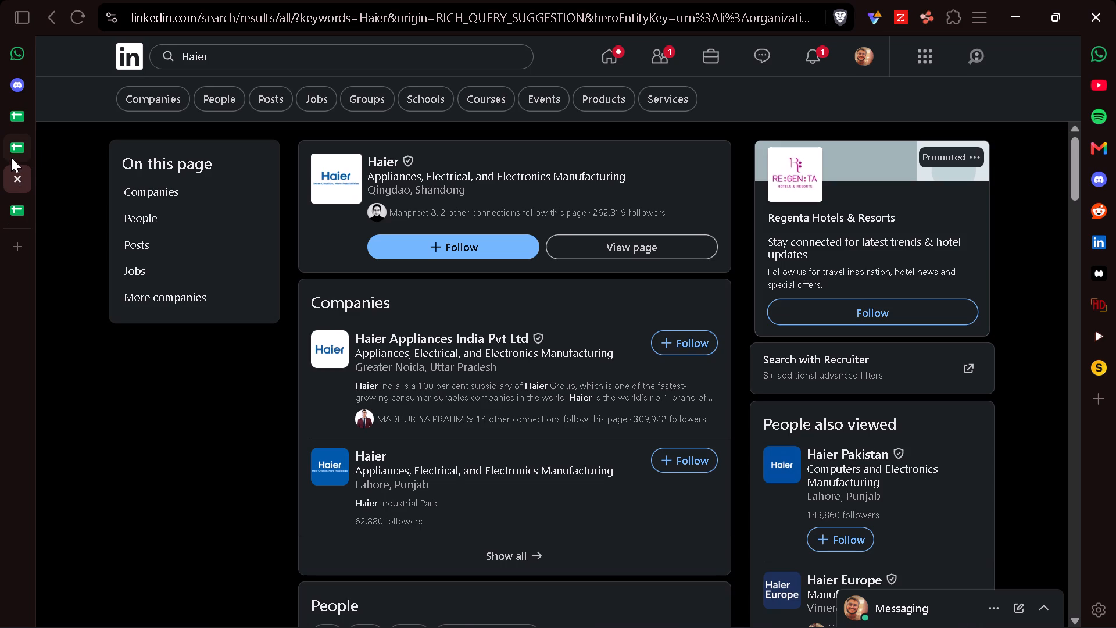
{"action": "left_click", "coordinate": [22, 208]}
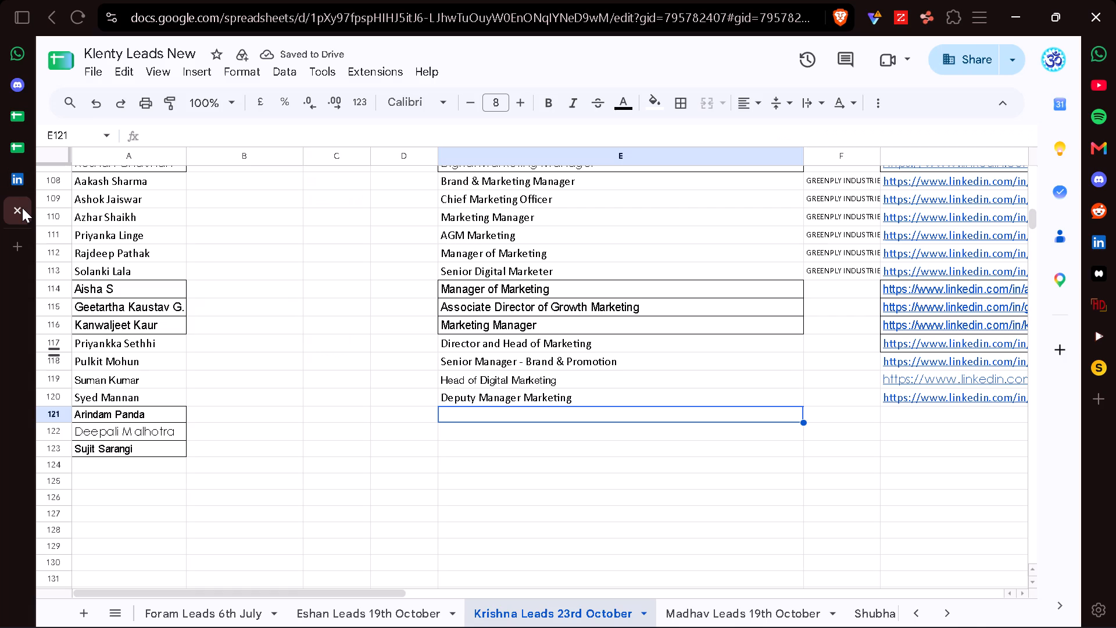
{"action": "left_click", "coordinate": [21, 192]}
{"action": "left_click", "coordinate": [19, 152]}
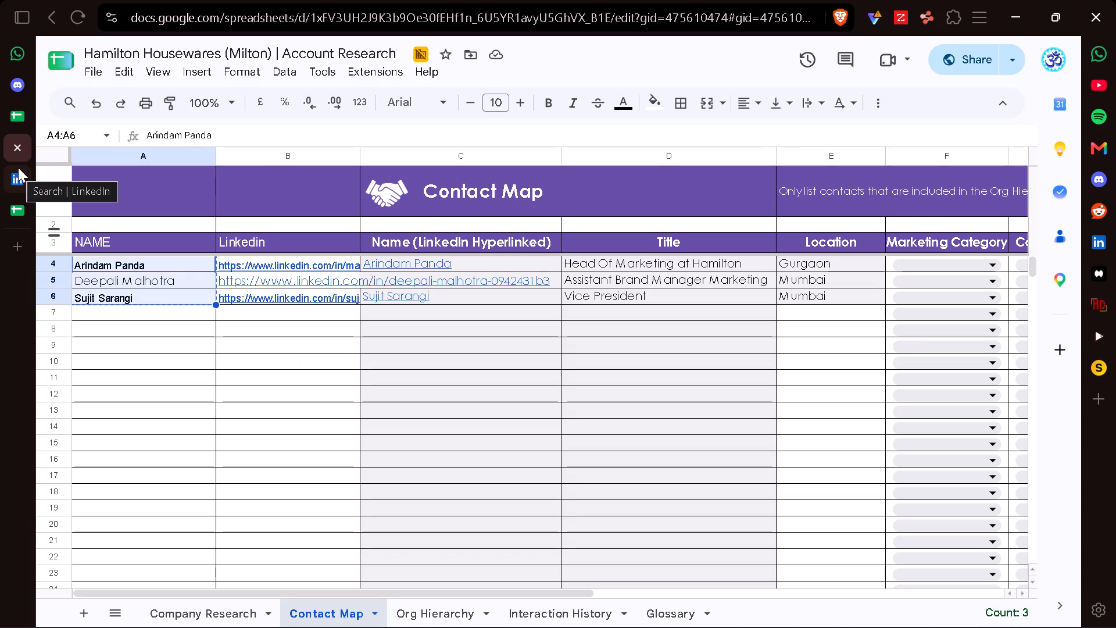
{"action": "left_click", "coordinate": [18, 167]}
{"action": "left_click", "coordinate": [225, 60]}
{"action": "key", "text": "BackSpace"}
{"action": "key", "text": "BackSpace"}
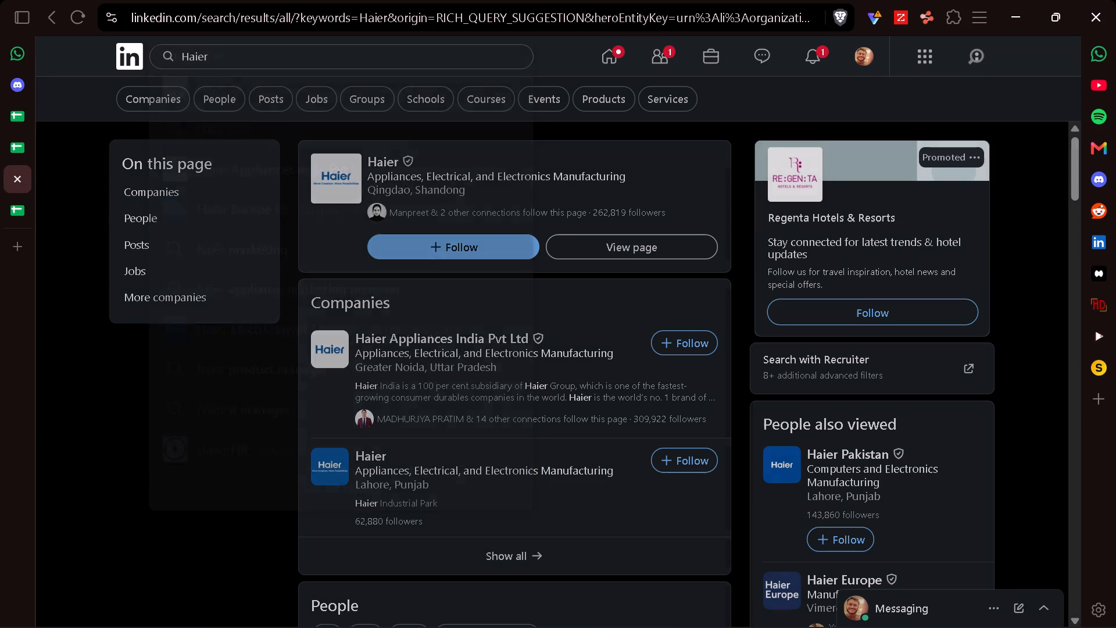
{"action": "key", "text": "BackSpace"}
{"action": "key", "text": "BackSpace"}
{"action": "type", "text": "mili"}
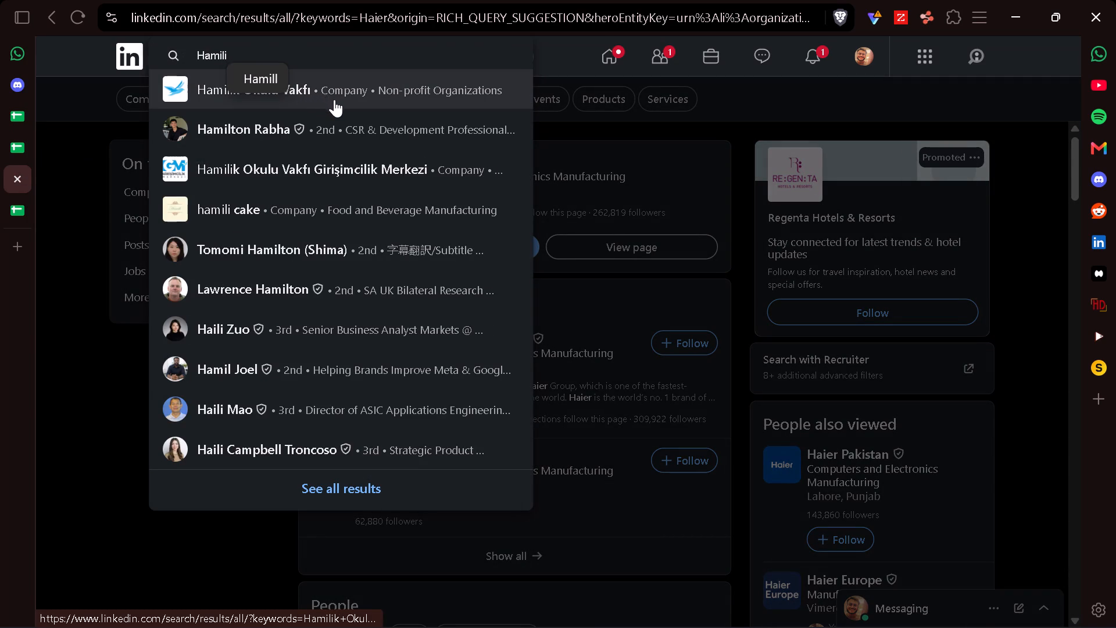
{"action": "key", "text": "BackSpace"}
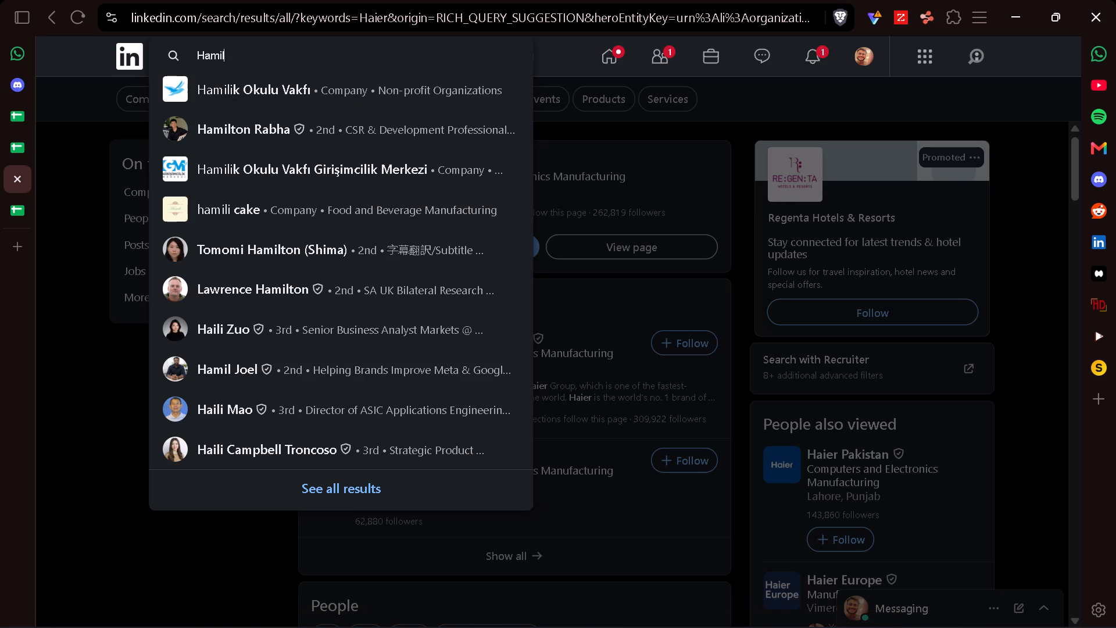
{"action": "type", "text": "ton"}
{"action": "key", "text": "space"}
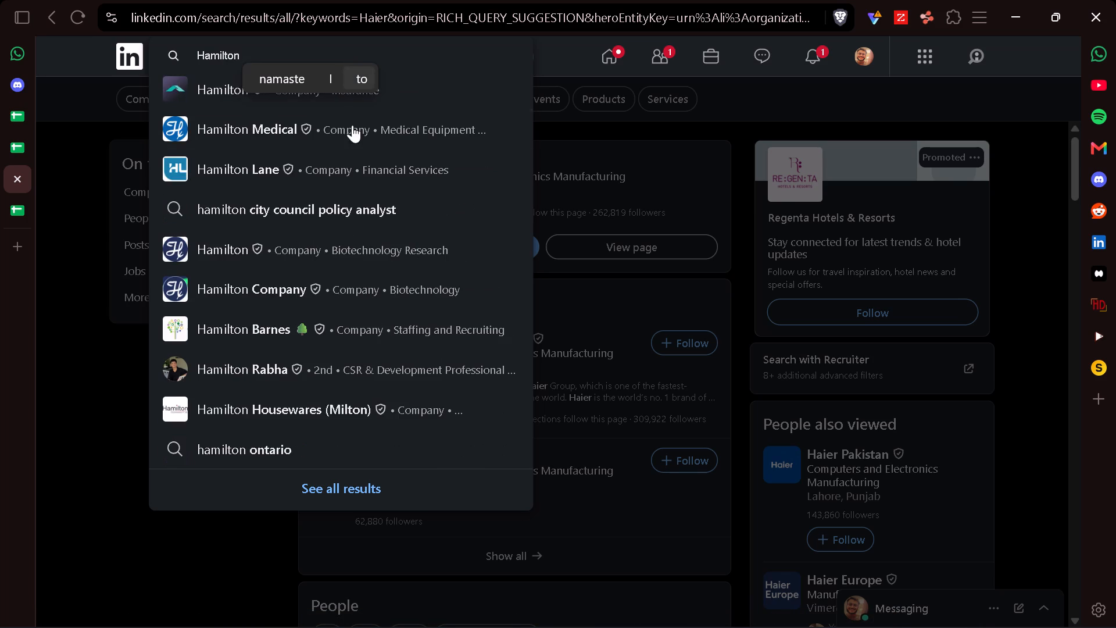
{"action": "left_click", "coordinate": [334, 402]}
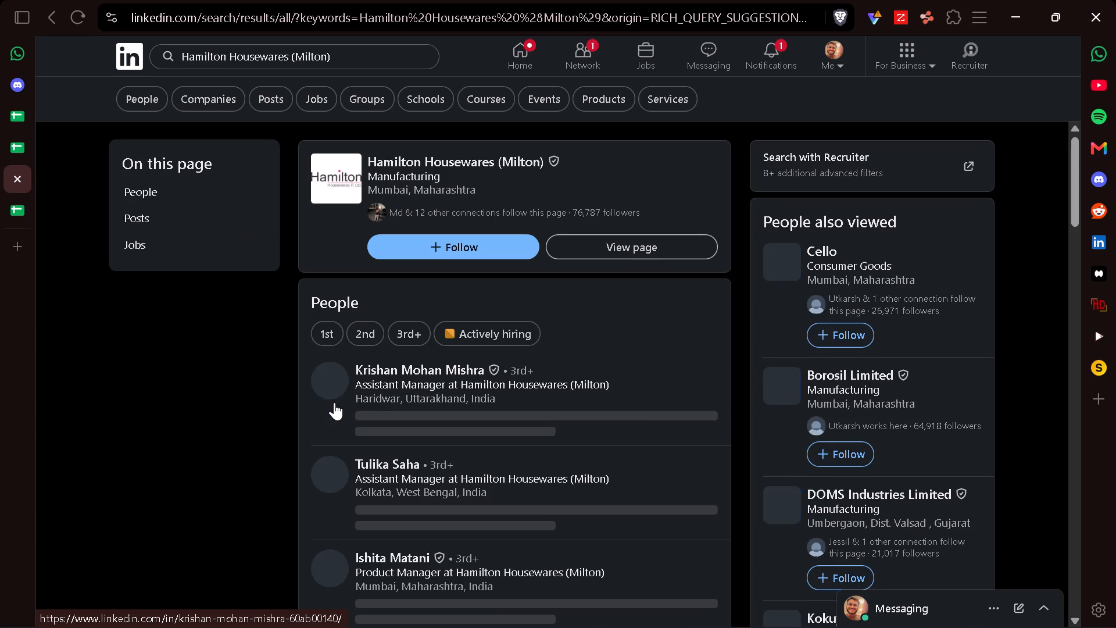
Copy the three Hamilton Housewares contacts' titles into E121:E123 of Krishna Leads 23rd October.
{"action": "left_click", "coordinate": [13, 211]}
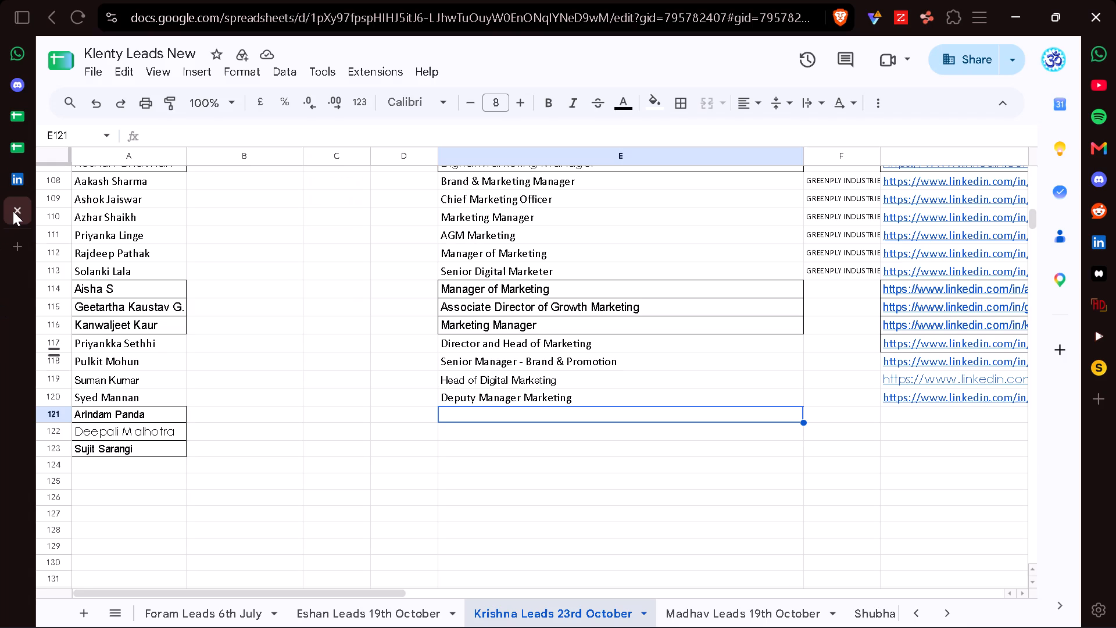
{"action": "left_click", "coordinate": [16, 175]}
{"action": "left_click", "coordinate": [17, 157]}
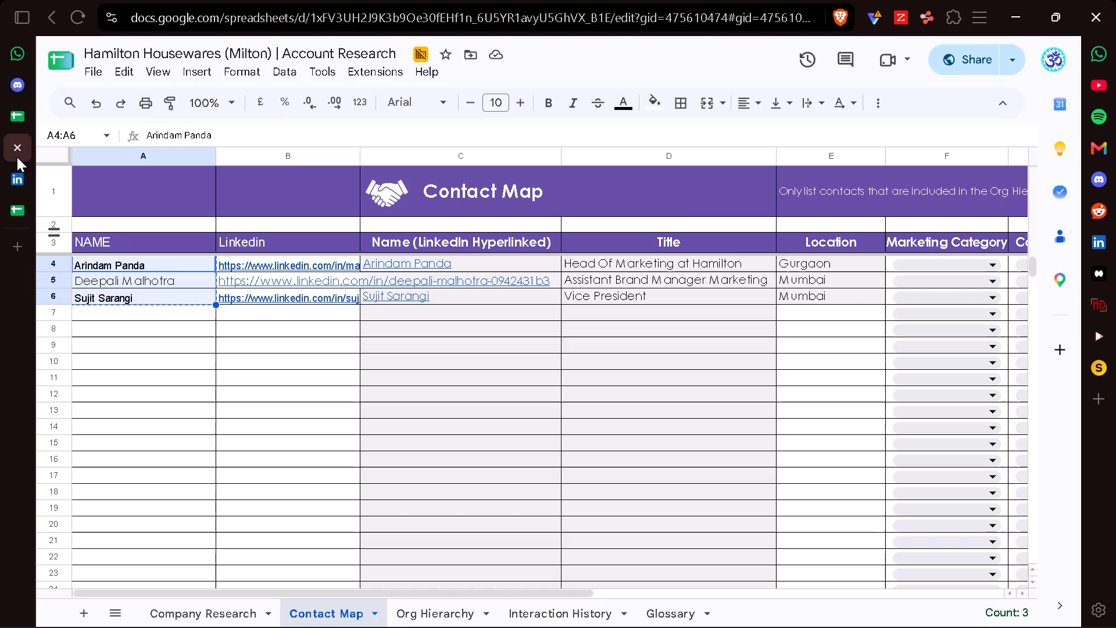
{"action": "left_click", "coordinate": [584, 263]}
{"action": "key", "text": "ctrl+shift+Down"}
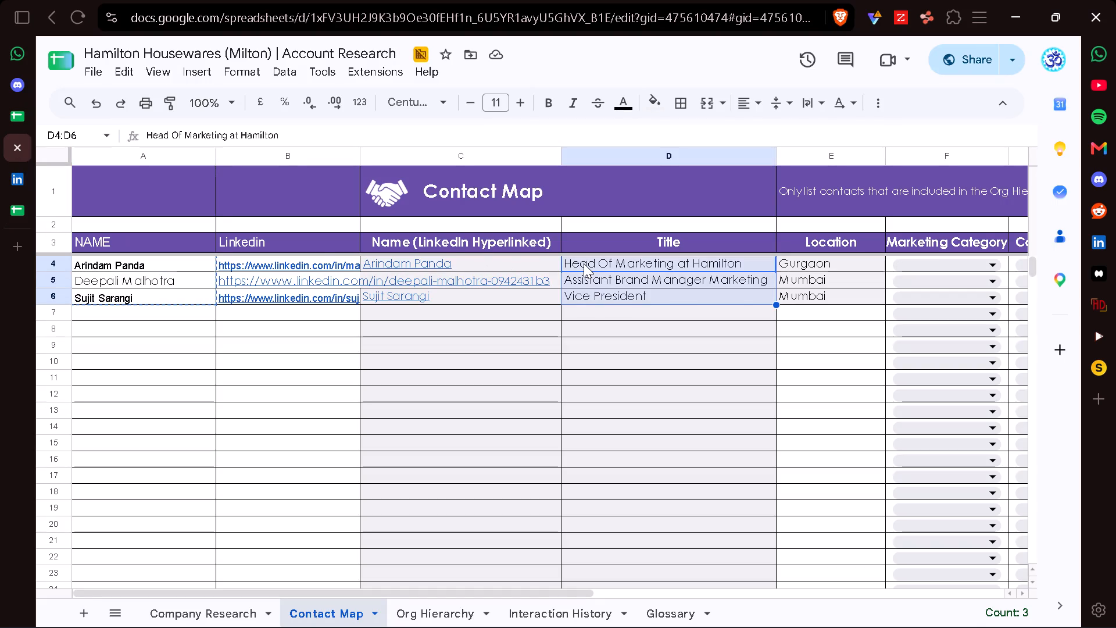
{"action": "key", "text": "ctrl+c"}
{"action": "left_click", "coordinate": [10, 202]}
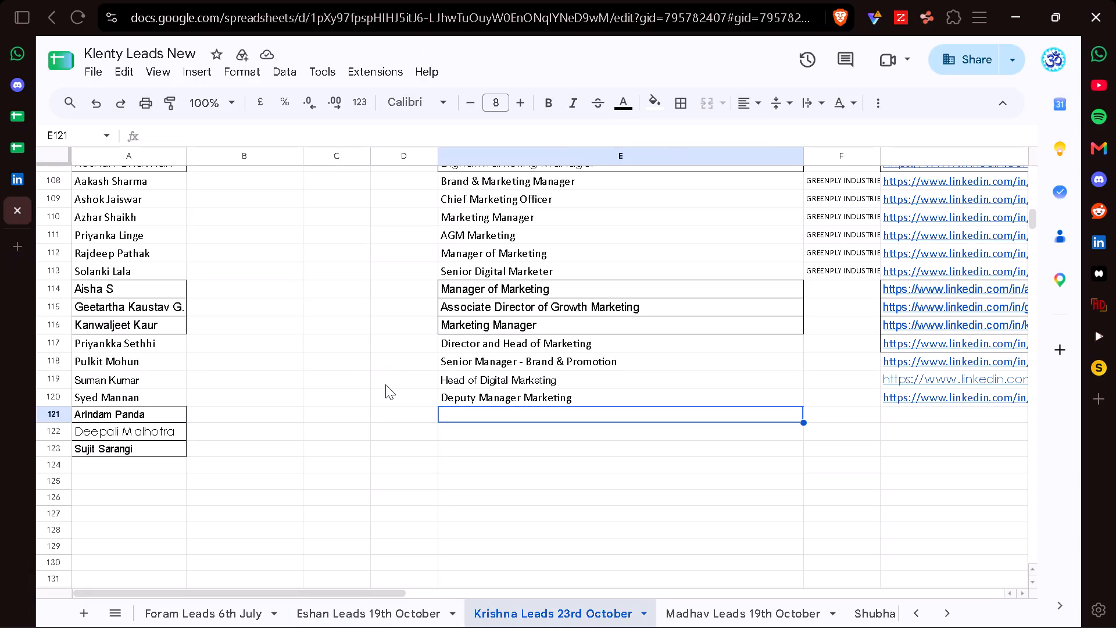
{"action": "key", "text": "ctrl+v"}
Copy the three Hamilton Housewares contacts' LinkedIn URLs from B4:B6 into G121:G123 of Krishna Leads 23rd October.
{"action": "scroll", "coordinate": [385, 384], "scroll_direction": "left", "scroll_amount": 4}
{"action": "left_click", "coordinate": [450, 415]}
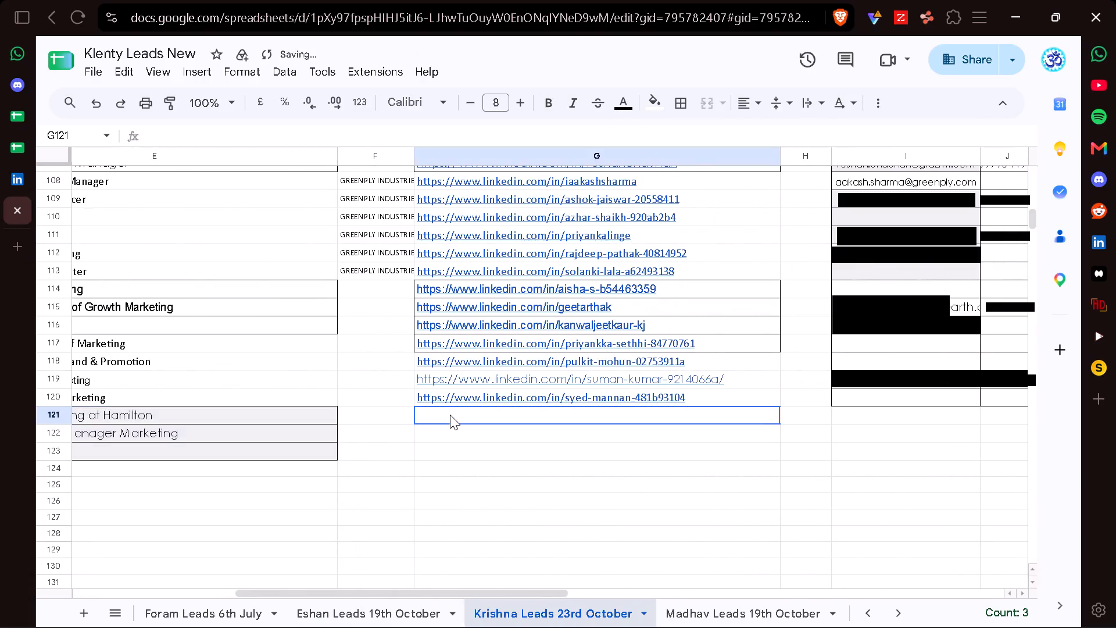
{"action": "scroll", "coordinate": [450, 415], "scroll_direction": "left", "scroll_amount": 2}
{"action": "left_click", "coordinate": [20, 149]}
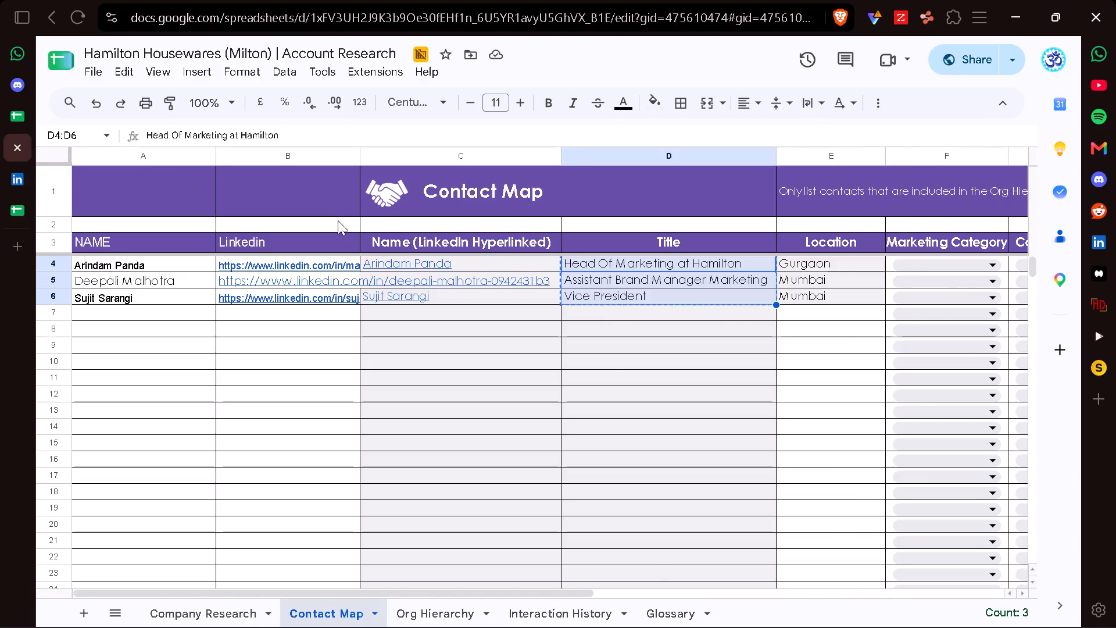
{"action": "scroll", "coordinate": [560, 280], "scroll_direction": "left", "scroll_amount": 5}
{"action": "scroll", "coordinate": [879, 270], "scroll_direction": "left", "scroll_amount": 8}
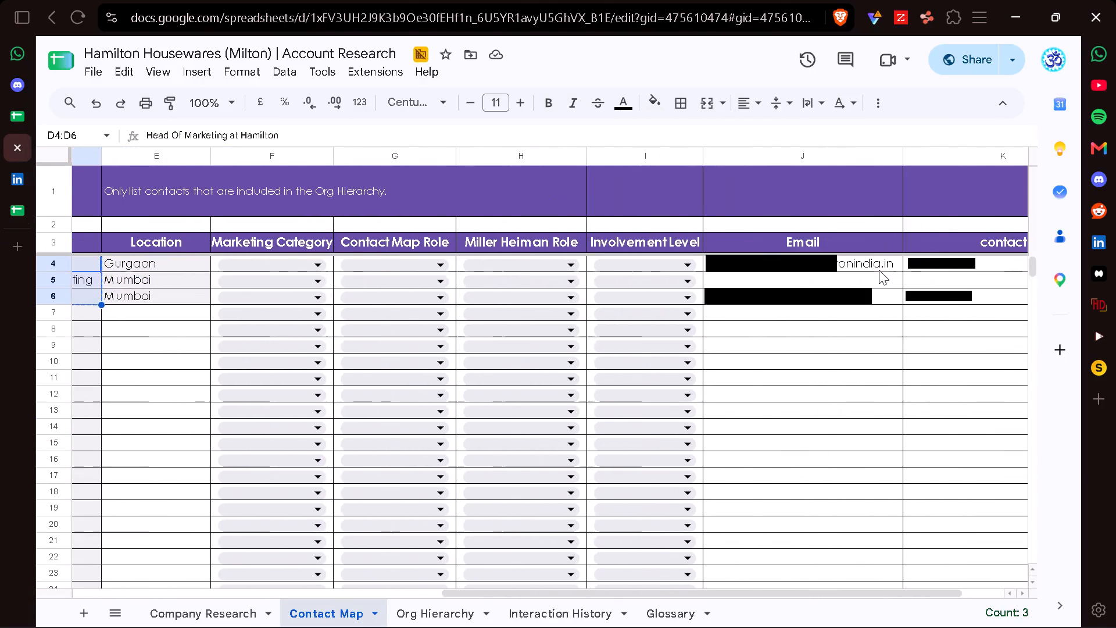
{"action": "scroll", "coordinate": [931, 281], "scroll_direction": "right", "scroll_amount": 5}
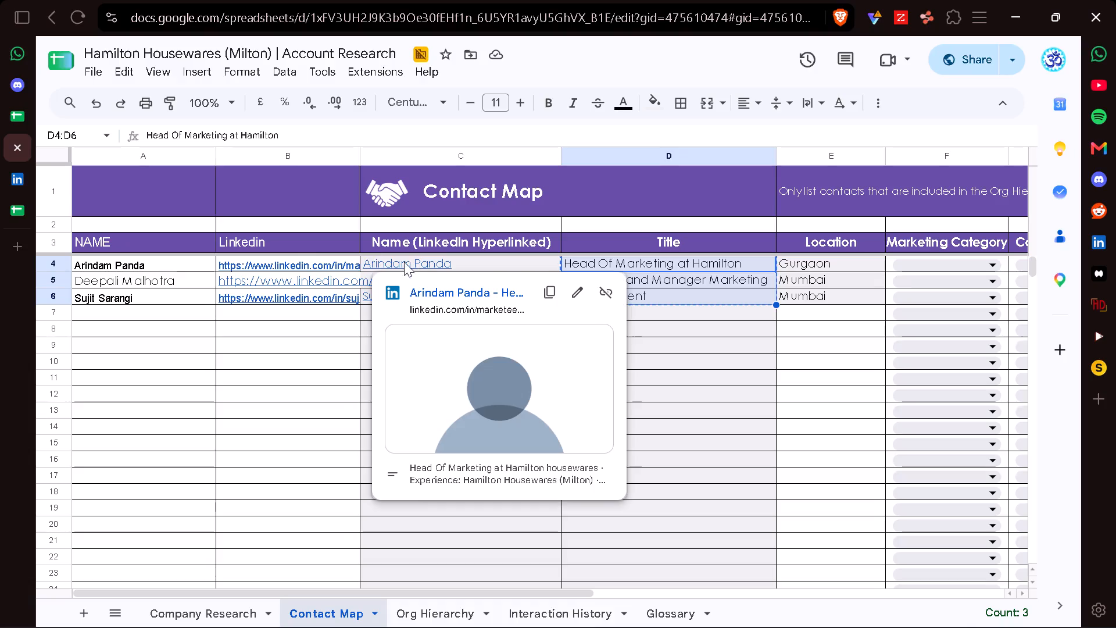
{"action": "left_click", "coordinate": [276, 269]}
{"action": "key", "text": "ctrl+shift+Down"}
{"action": "key", "text": "ctrl+c"}
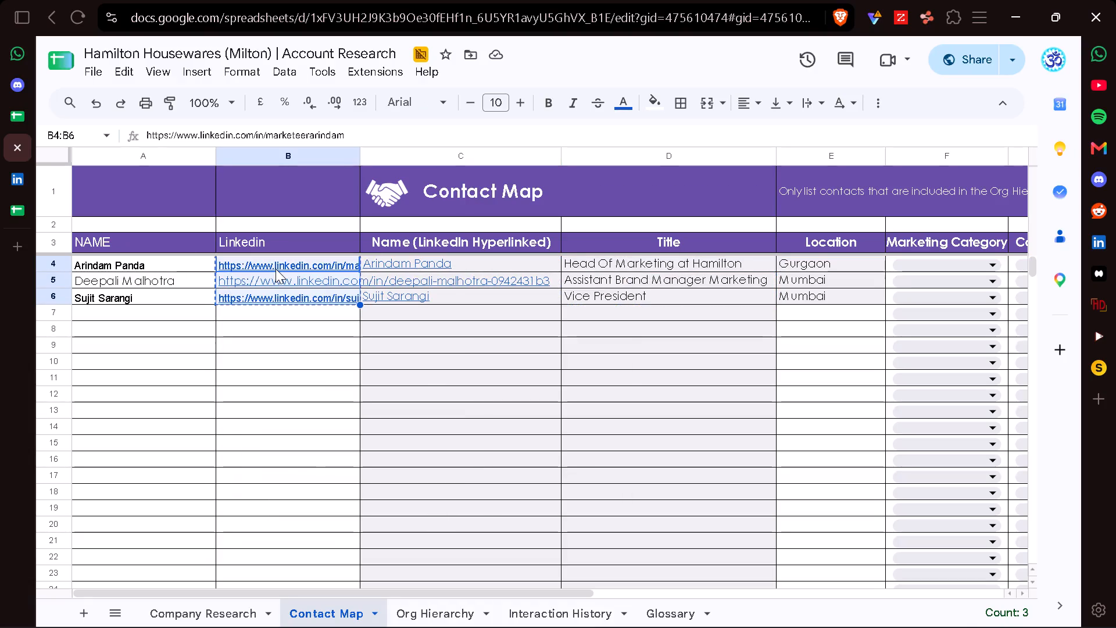
{"action": "left_click", "coordinate": [5, 215]}
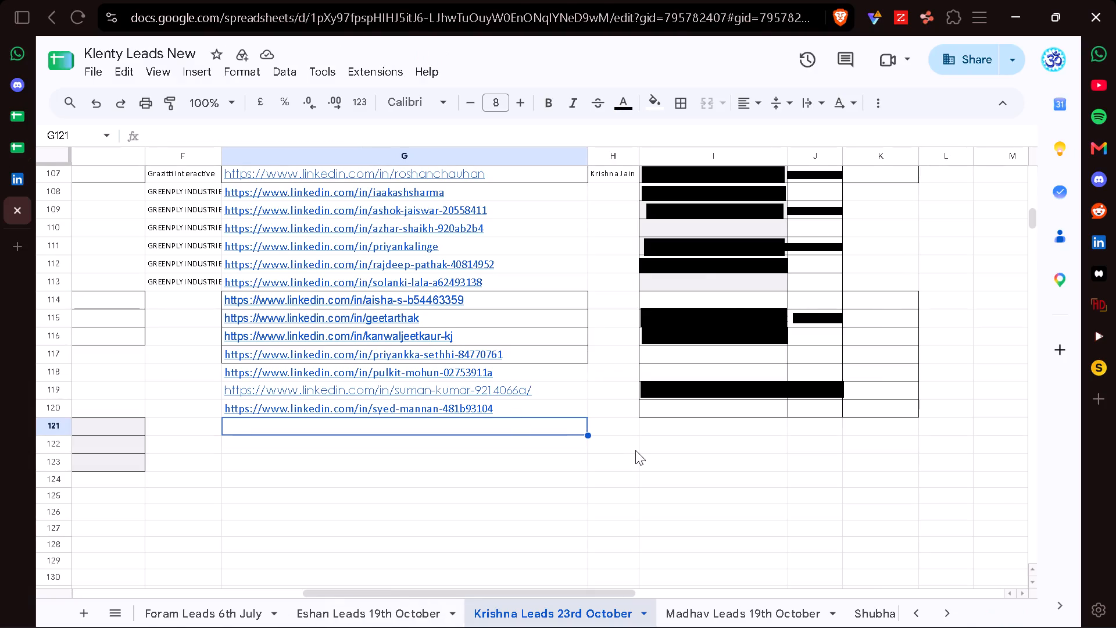
{"action": "key", "text": "ctrl+v"}
Copy the Hamilton Housewares contacts' emails and contact numbers from J4:K6 into I121:J123 of Krishna Leads 23rd October.
{"action": "scroll", "coordinate": [635, 450], "scroll_direction": "down", "scroll_amount": 1}
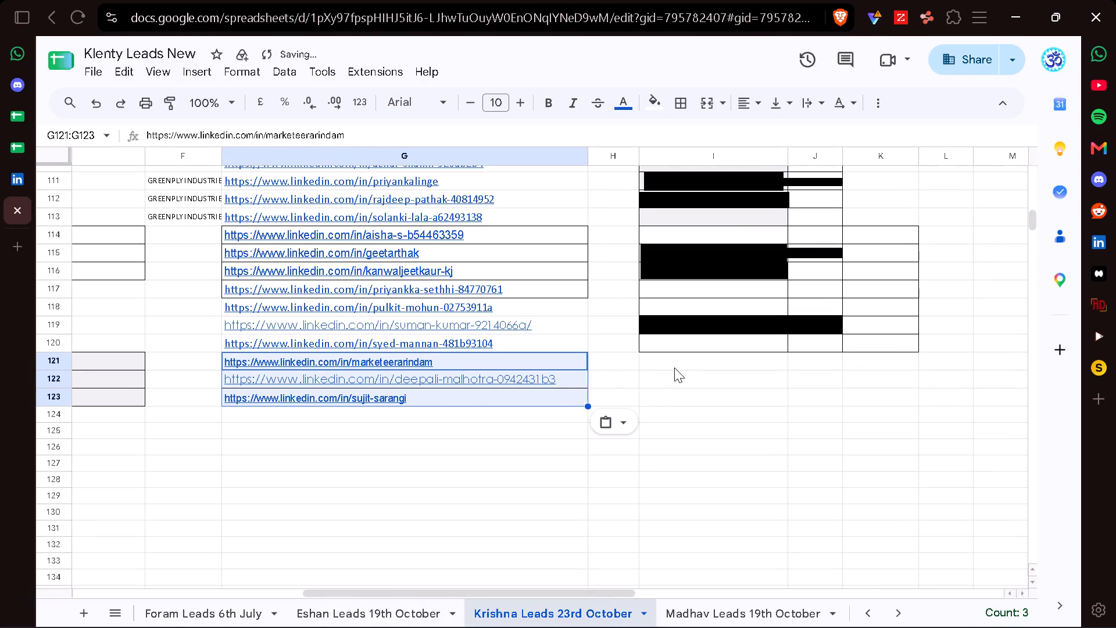
{"action": "left_click", "coordinate": [674, 367]}
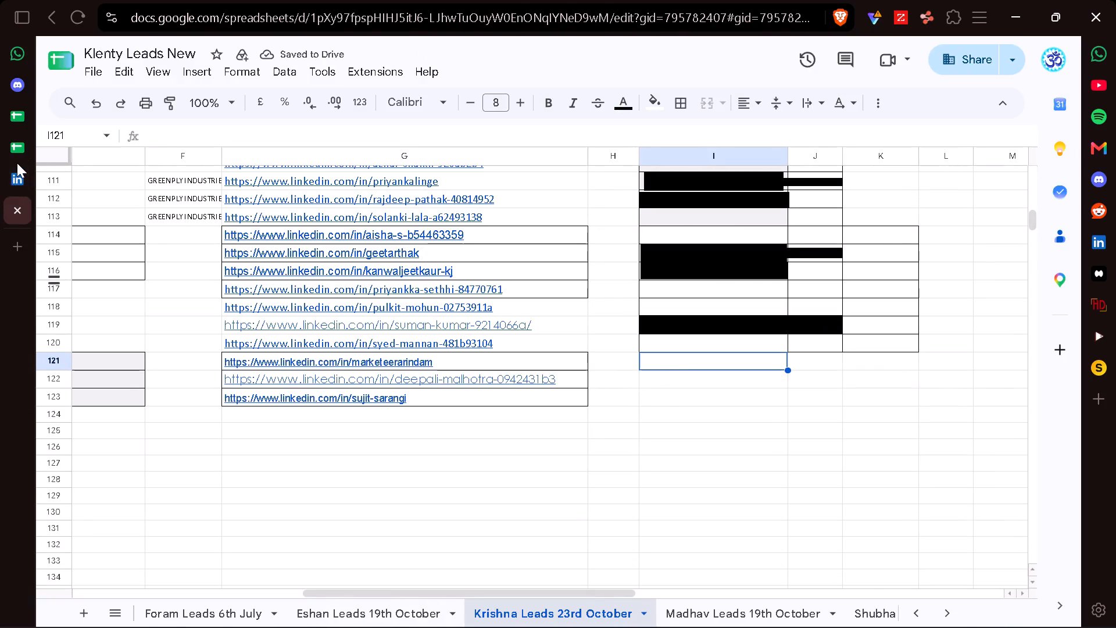
{"action": "left_click", "coordinate": [18, 154]}
{"action": "scroll", "coordinate": [470, 266], "scroll_direction": "left", "scroll_amount": 7}
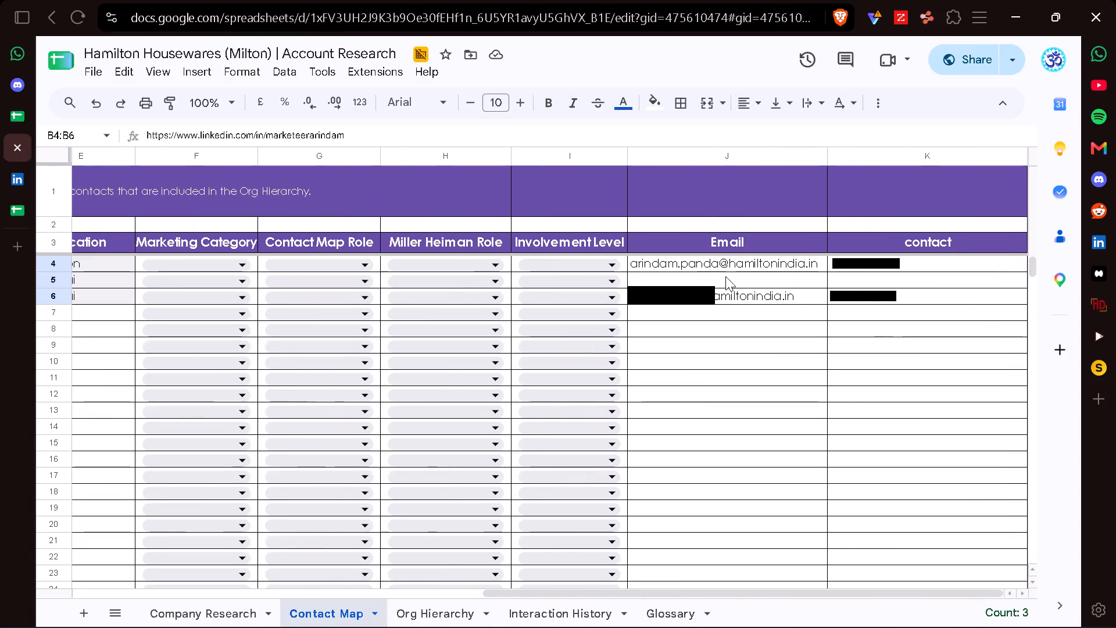
{"action": "left_click", "coordinate": [731, 269]}
{"action": "key", "text": "shift+Right"}
{"action": "key", "text": "ctrl+shift+Down"}
{"action": "key", "text": "ctrl+c"}
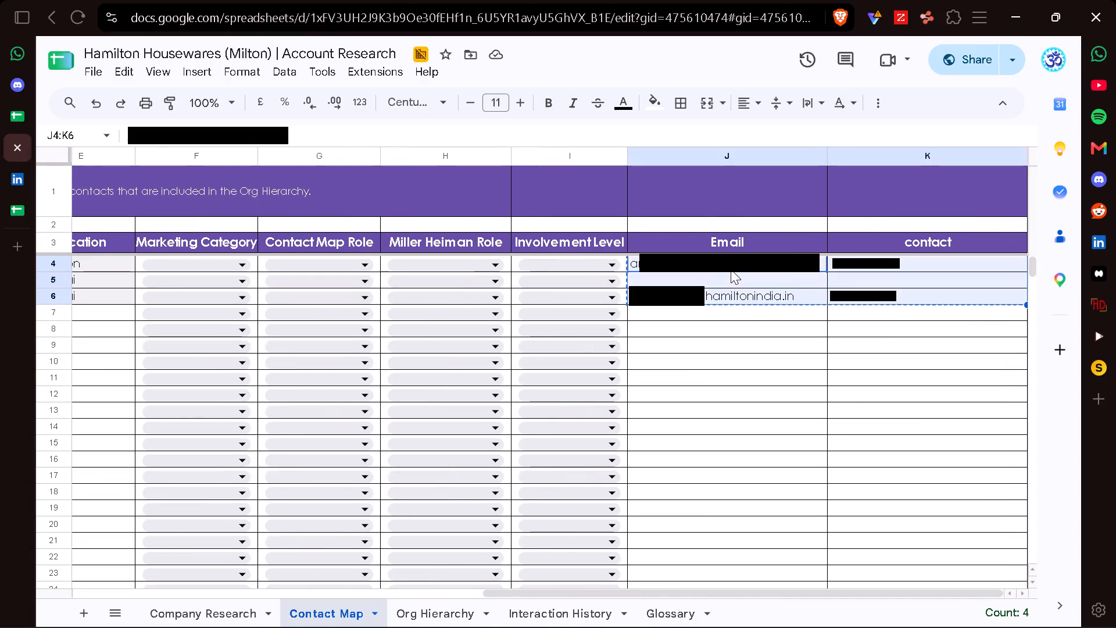
{"action": "left_click", "coordinate": [13, 213]}
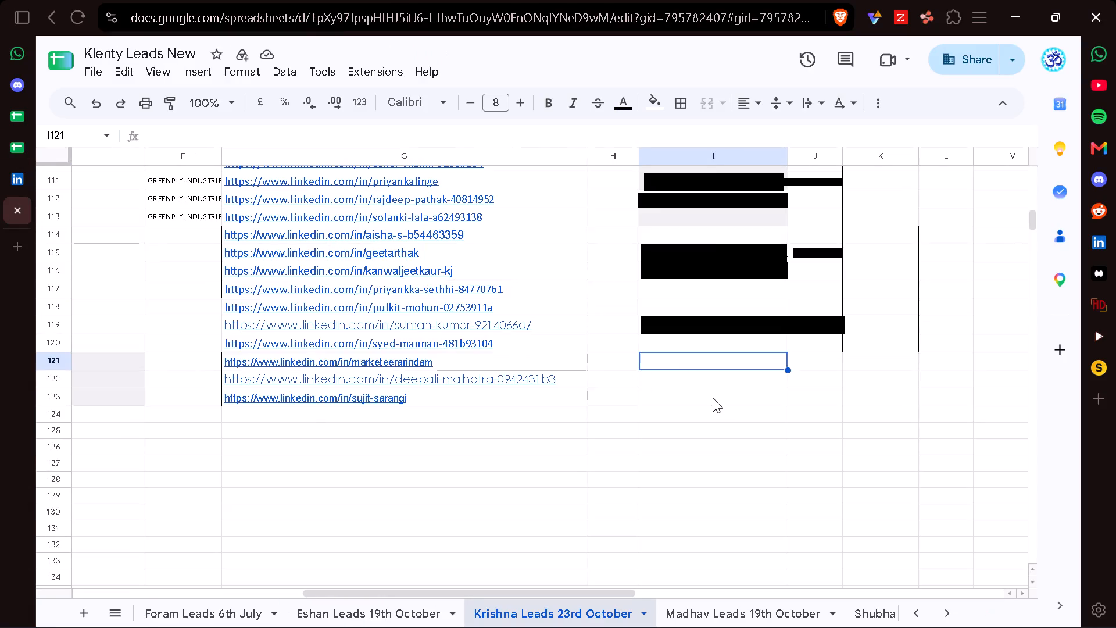
{"action": "key", "text": "ctrl+v"}
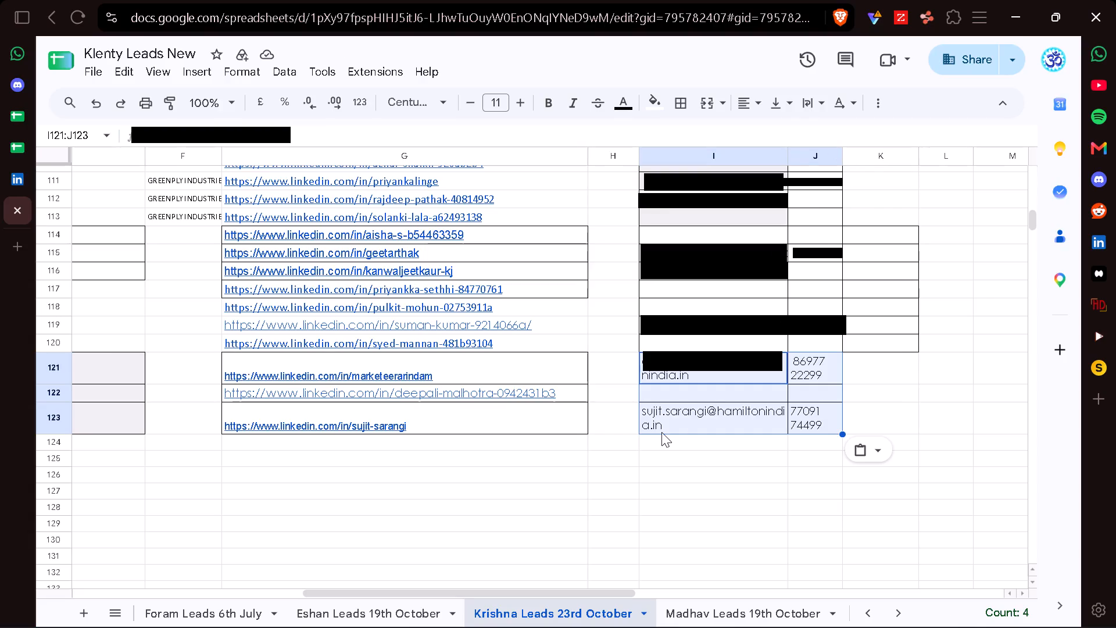
Select A124 of Krishna Leads 23rd October and close the Hamilton Housewares (Milton) account research file.
{"action": "scroll", "coordinate": [661, 432], "scroll_direction": "right", "scroll_amount": 9}
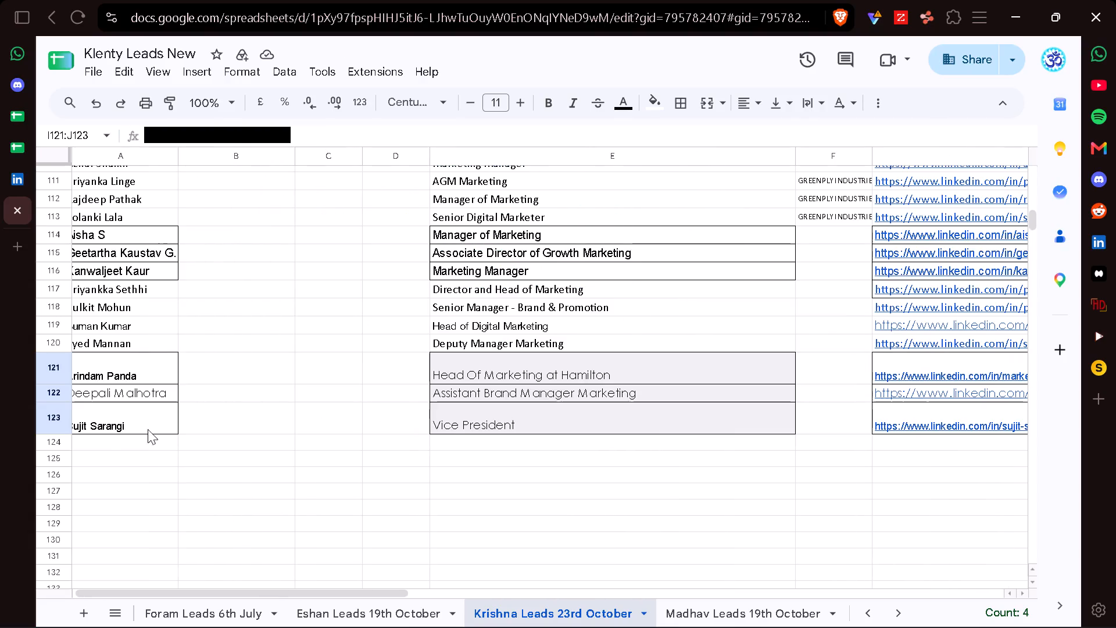
{"action": "left_click", "coordinate": [99, 441]}
{"action": "scroll", "coordinate": [99, 441], "scroll_direction": "down", "scroll_amount": 2}
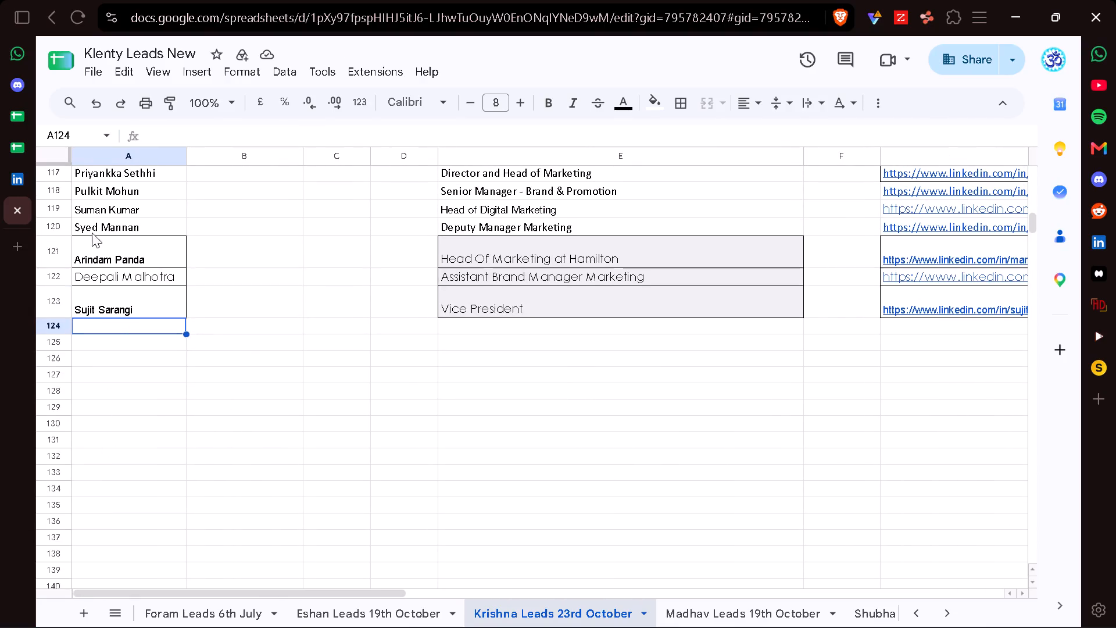
{"action": "left_click", "coordinate": [18, 143]}
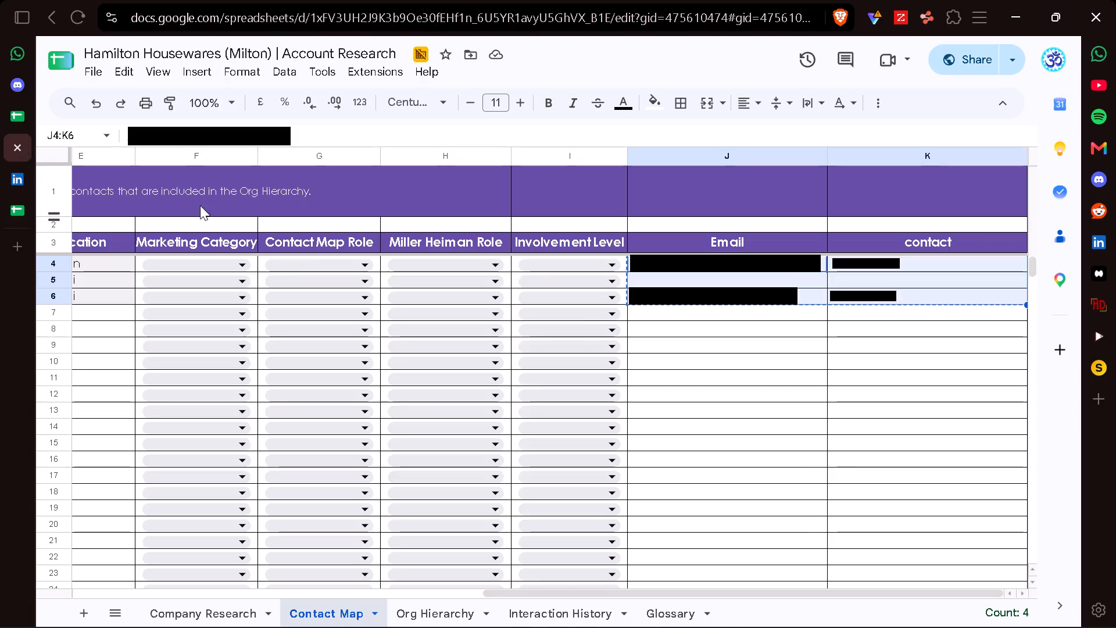
{"action": "scroll", "coordinate": [578, 319], "scroll_direction": "left", "scroll_amount": 3}
{"action": "scroll", "coordinate": [578, 319], "scroll_direction": "right", "scroll_amount": 9}
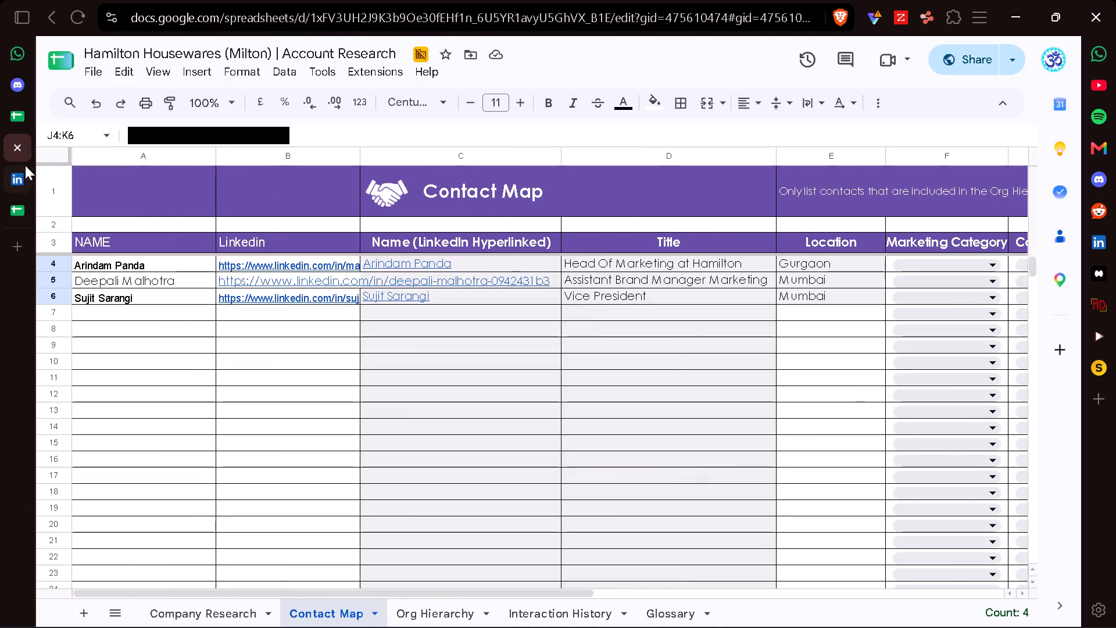
{"action": "left_click", "coordinate": [21, 151]}
In AR Master Sheet, set Hamilton Housewares' Comments to Done and Comments 2 to Uploaded on Klenty in row 318.
{"action": "left_click", "coordinate": [16, 120]}
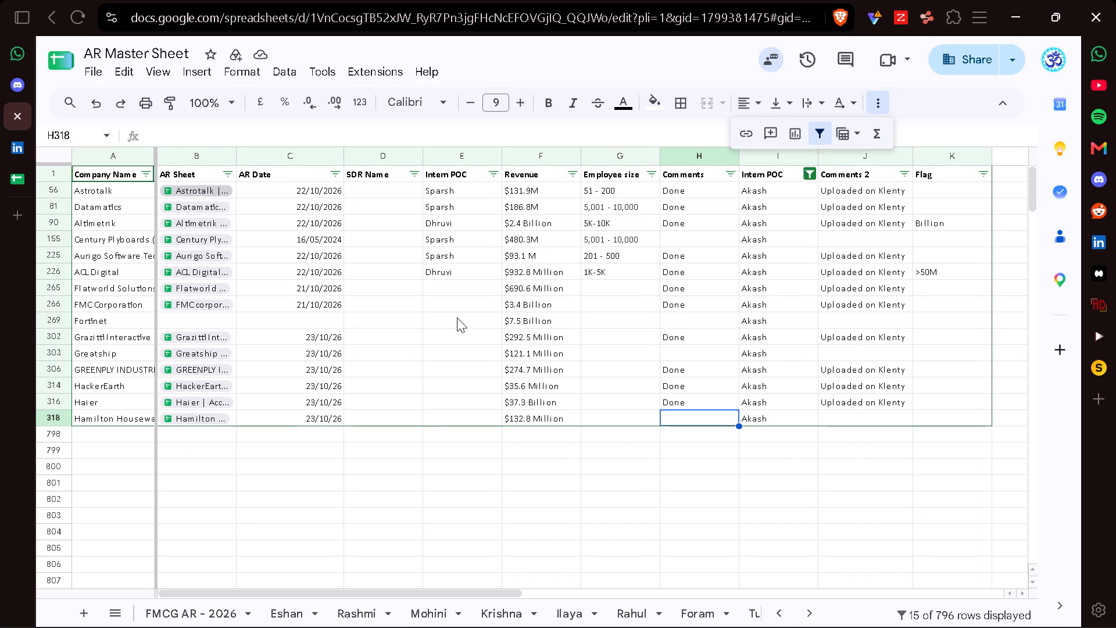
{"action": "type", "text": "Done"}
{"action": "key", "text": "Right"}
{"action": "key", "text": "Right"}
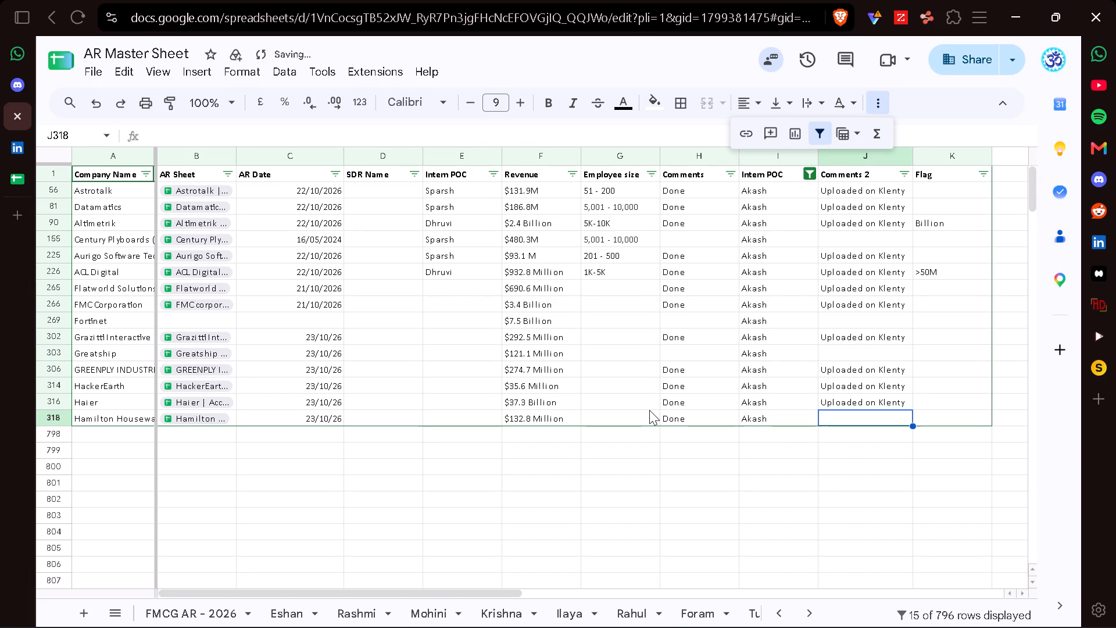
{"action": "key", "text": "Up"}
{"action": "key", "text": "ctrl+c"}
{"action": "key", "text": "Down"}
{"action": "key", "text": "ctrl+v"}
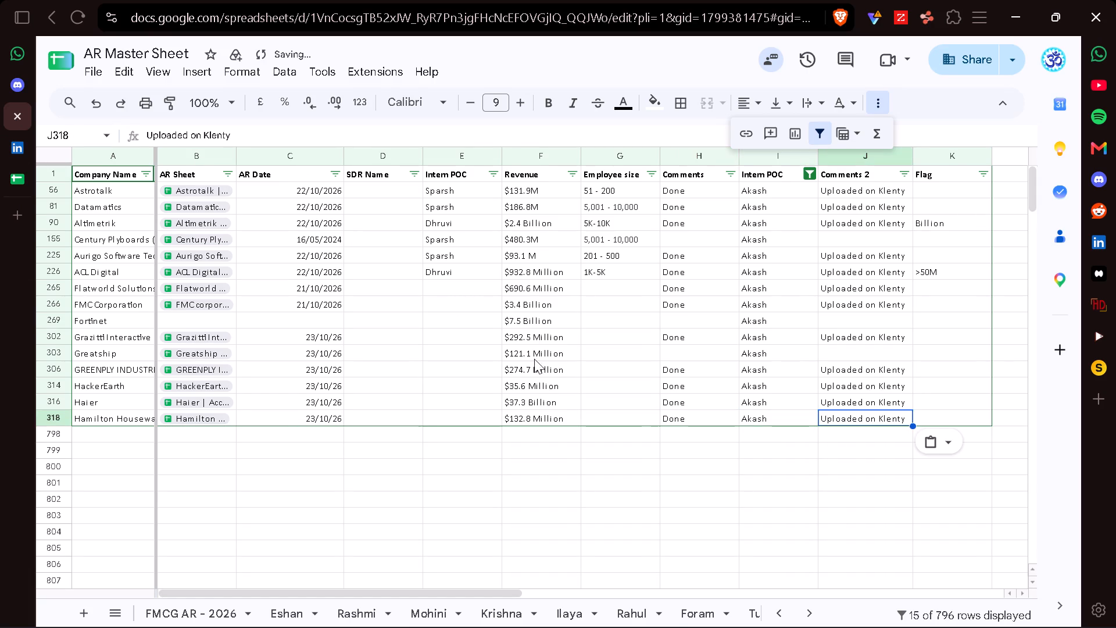
Select Greatship's empty Comments cell H303, search LinkedIn for Greatship and open the company's page.
{"action": "left_click", "coordinate": [671, 350]}
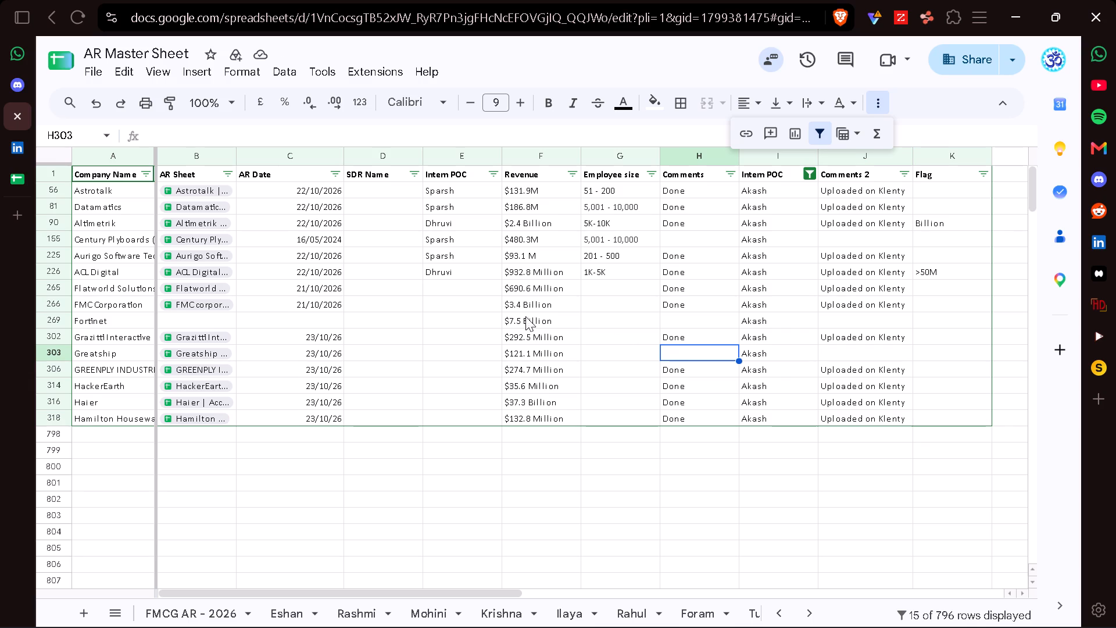
{"action": "left_click", "coordinate": [11, 152]}
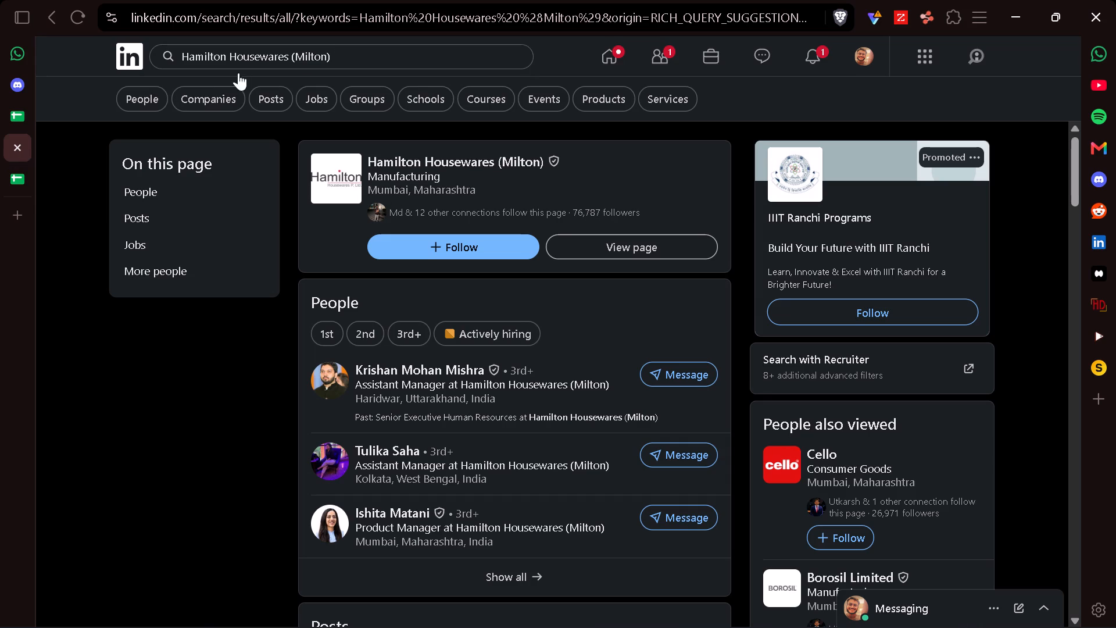
{"action": "left_click", "coordinate": [399, 61]}
{"action": "key", "text": "BackSpace"}
{"action": "key", "text": "BackSpace"}
{"action": "key", "text": "BackSpace"}
{"action": "key", "text": "BackSpace"}
{"action": "key", "text": "BackSpace"}
{"action": "key", "text": "BackSpace"}
{"action": "key", "text": "BackSpace"}
{"action": "key", "text": "BackSpace"}
{"action": "key", "text": "BackSpace"}
{"action": "key", "text": "BackSpace"}
{"action": "key", "text": "BackSpace"}
{"action": "key", "text": "BackSpace"}
{"action": "key", "text": "BackSpace"}
{"action": "key", "text": "BackSpace"}
{"action": "key", "text": "BackSpace"}
{"action": "key", "text": "BackSpace"}
{"action": "key", "text": "BackSpace"}
{"action": "key", "text": "BackSpace"}
{"action": "key", "text": "BackSpace"}
{"action": "key", "text": "BackSpace"}
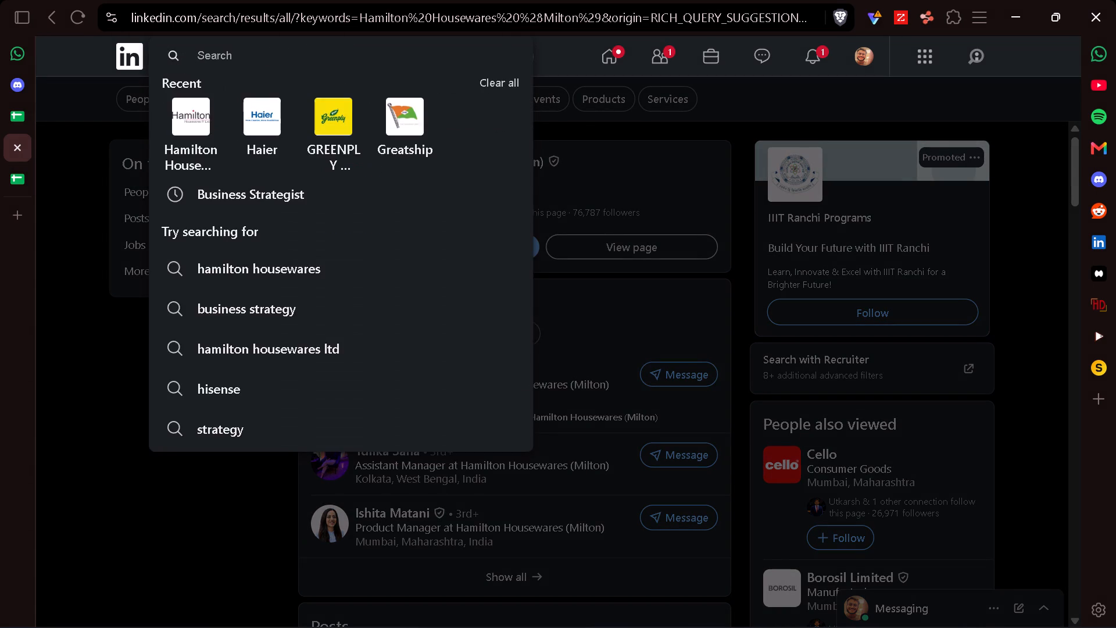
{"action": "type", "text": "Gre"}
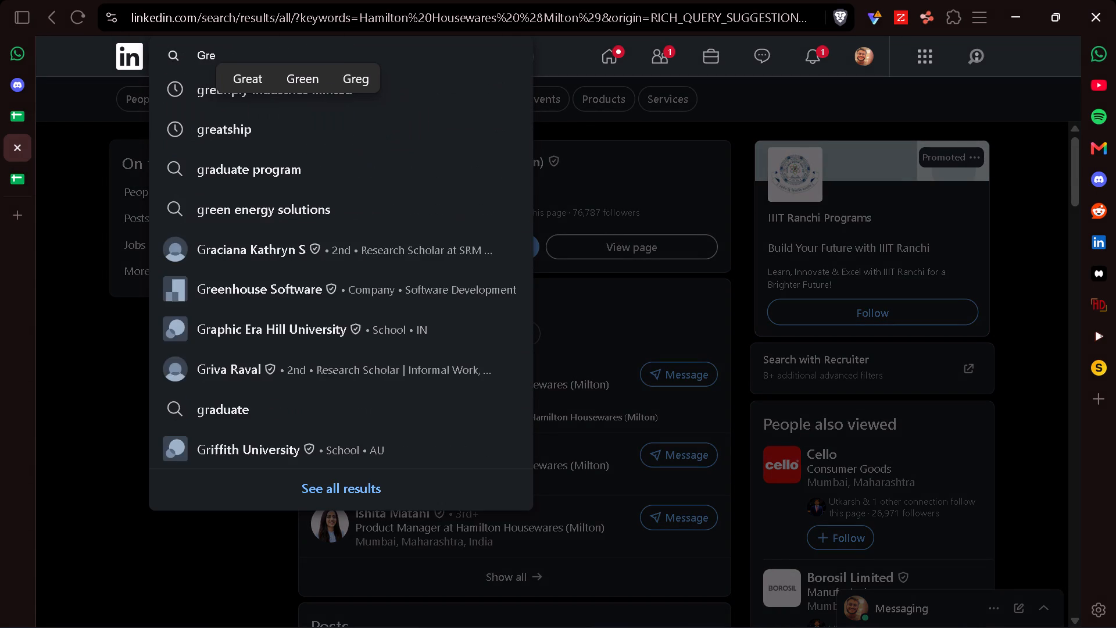
{"action": "left_click", "coordinate": [225, 120]}
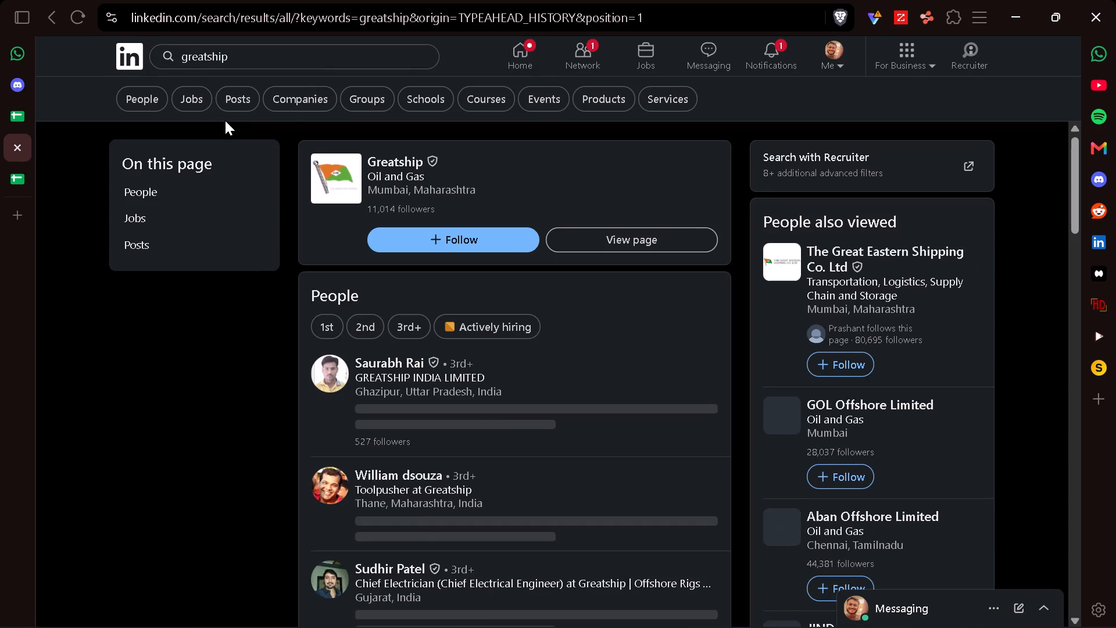
{"action": "left_click", "coordinate": [593, 235]}
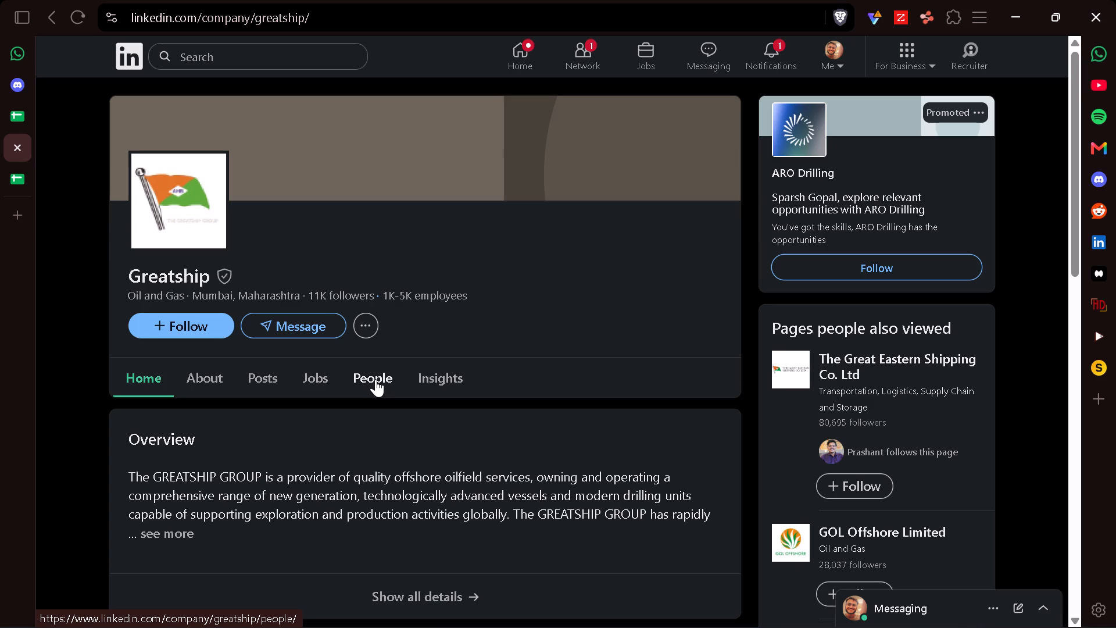
Close the Greatship LinkedIn page.
{"action": "left_click", "coordinate": [6, 177]}
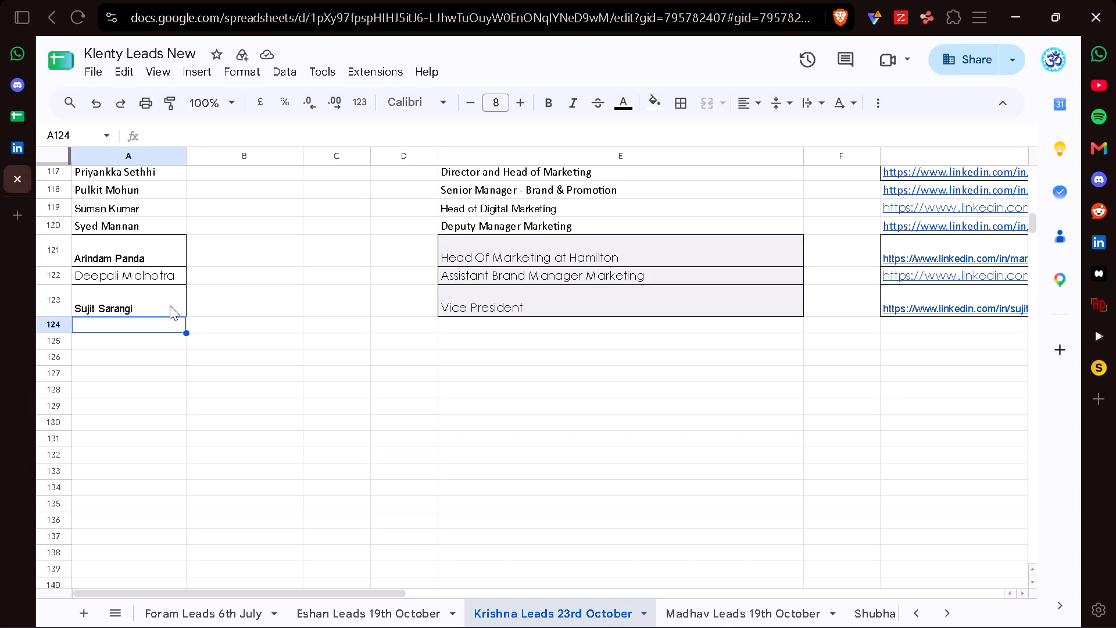
{"action": "scroll", "coordinate": [201, 333], "scroll_direction": "up", "scroll_amount": 1}
{"action": "scroll", "coordinate": [201, 333], "scroll_direction": "right", "scroll_amount": 1}
{"action": "left_click", "coordinate": [19, 144]}
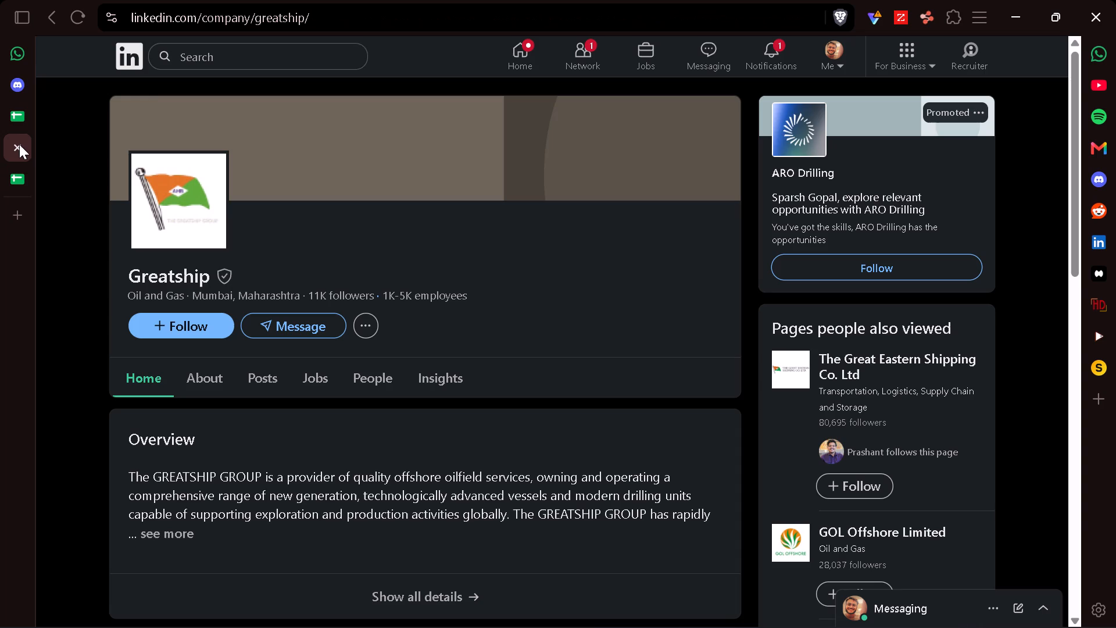
{"action": "left_click", "coordinate": [221, 52]}
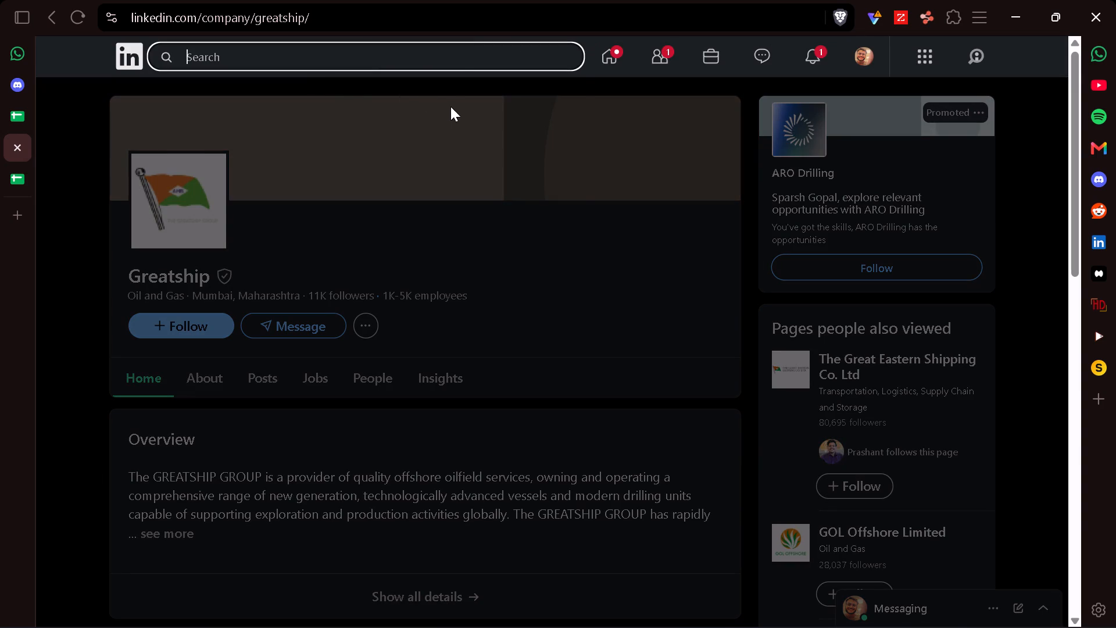
{"action": "left_click", "coordinate": [549, 88]}
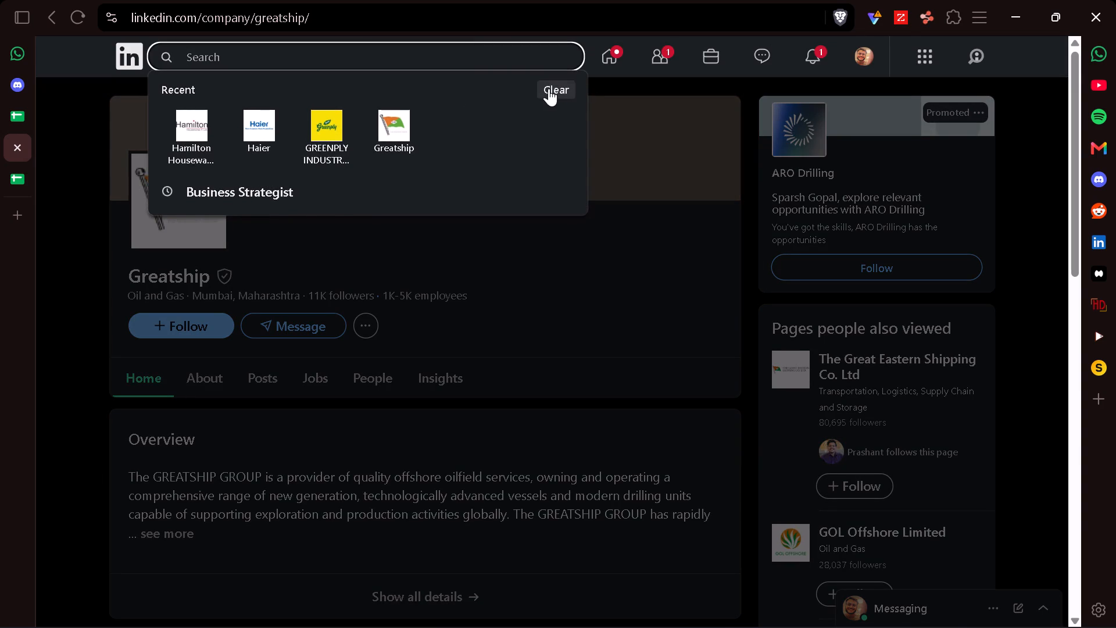
{"action": "left_click", "coordinate": [685, 190]}
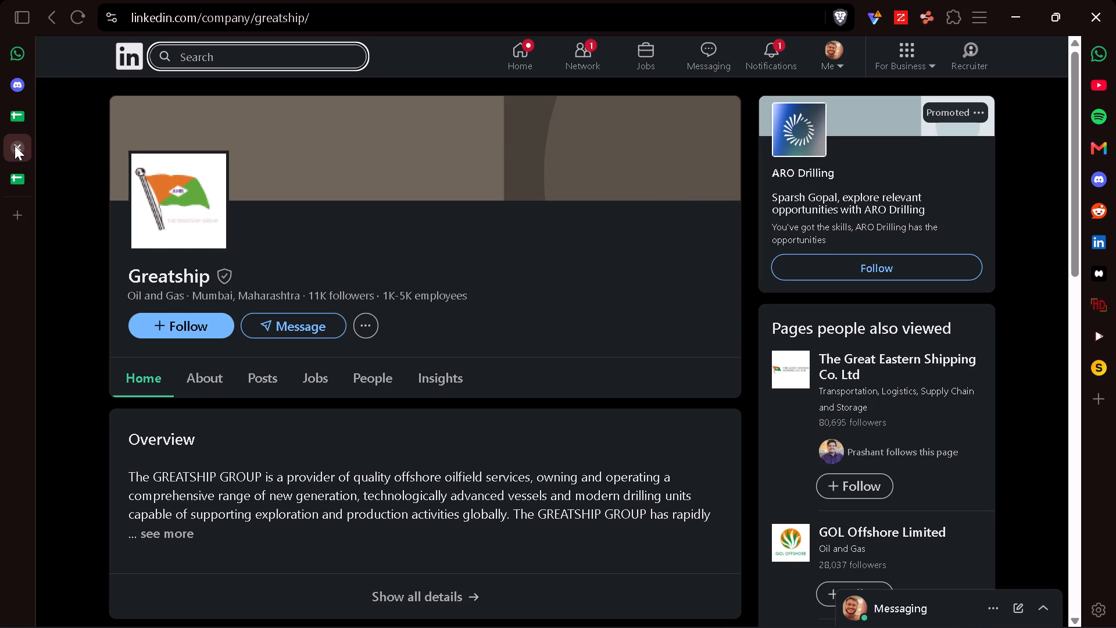
{"action": "left_click", "coordinate": [15, 145]}
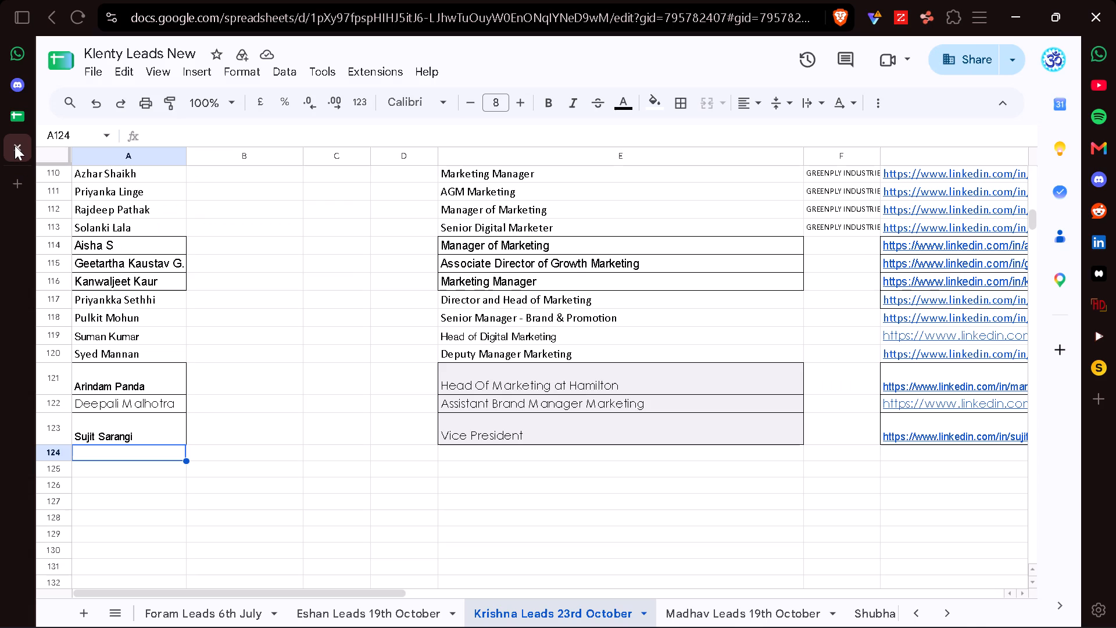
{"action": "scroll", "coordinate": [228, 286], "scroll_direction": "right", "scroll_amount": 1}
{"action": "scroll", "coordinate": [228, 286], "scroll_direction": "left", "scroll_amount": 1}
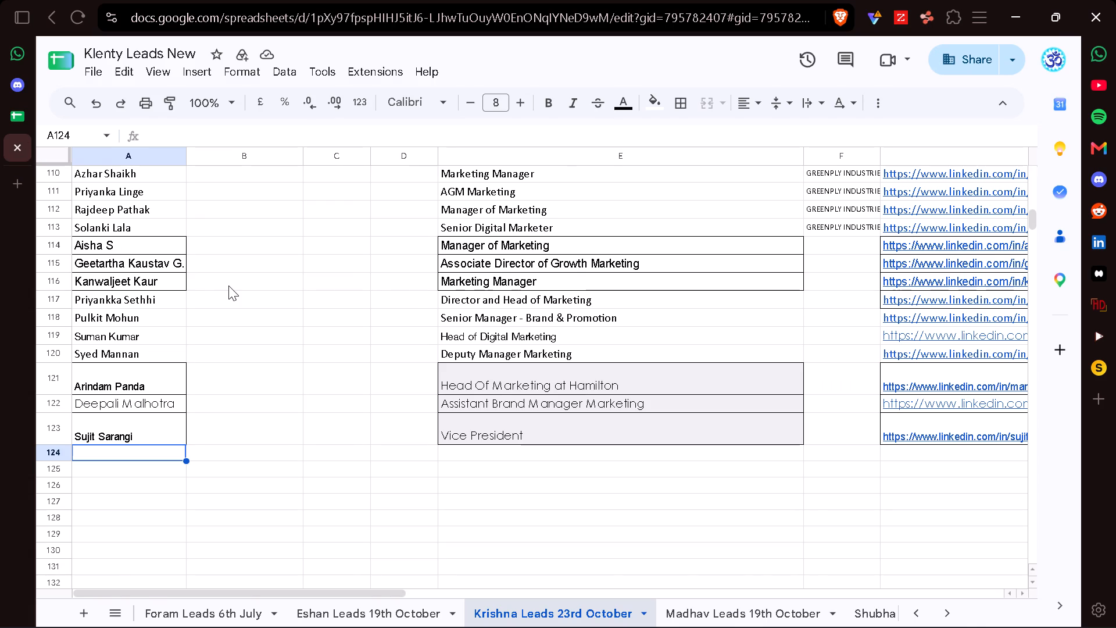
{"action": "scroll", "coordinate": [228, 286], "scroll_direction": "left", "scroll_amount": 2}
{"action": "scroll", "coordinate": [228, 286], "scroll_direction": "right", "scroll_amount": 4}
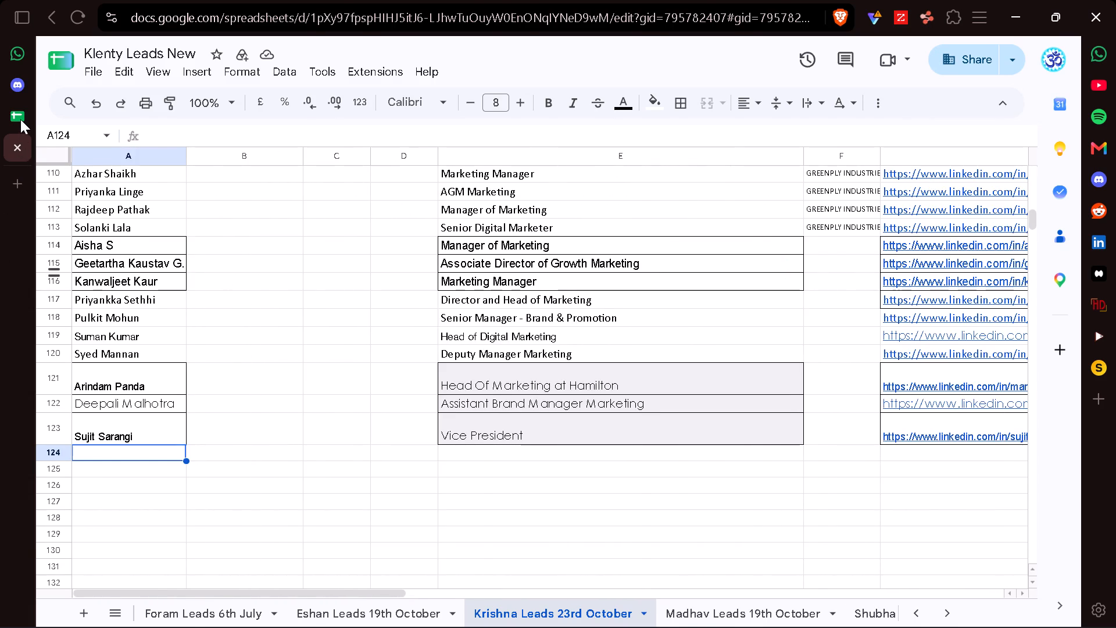
Return to AR Master Sheet and collapse the extra editing tools.
{"action": "left_click", "coordinate": [20, 119]}
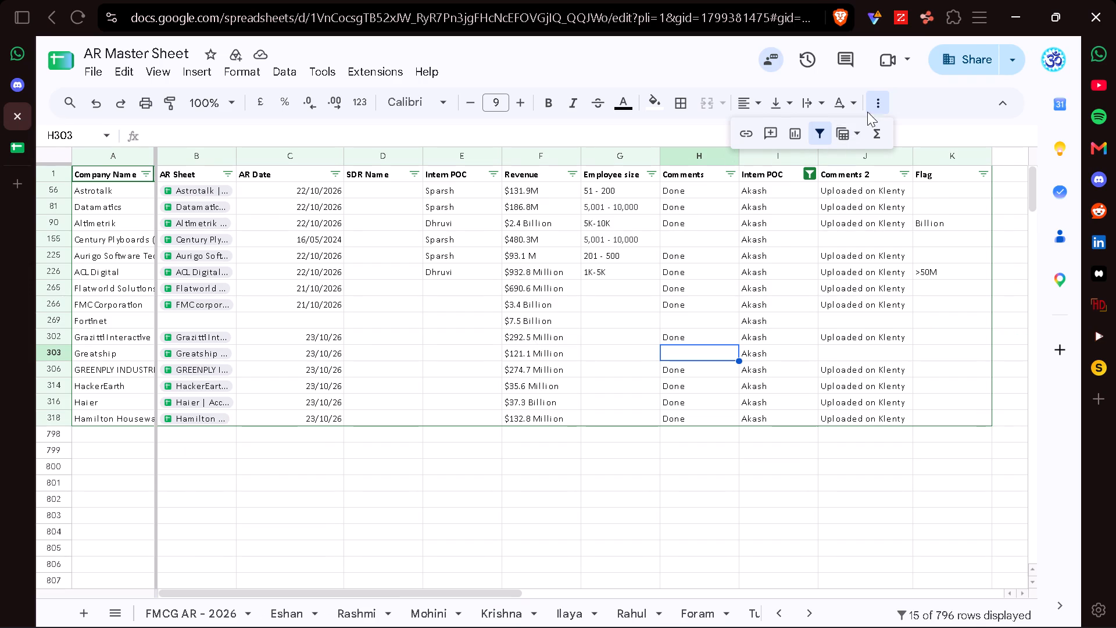
{"action": "left_click", "coordinate": [875, 99]}
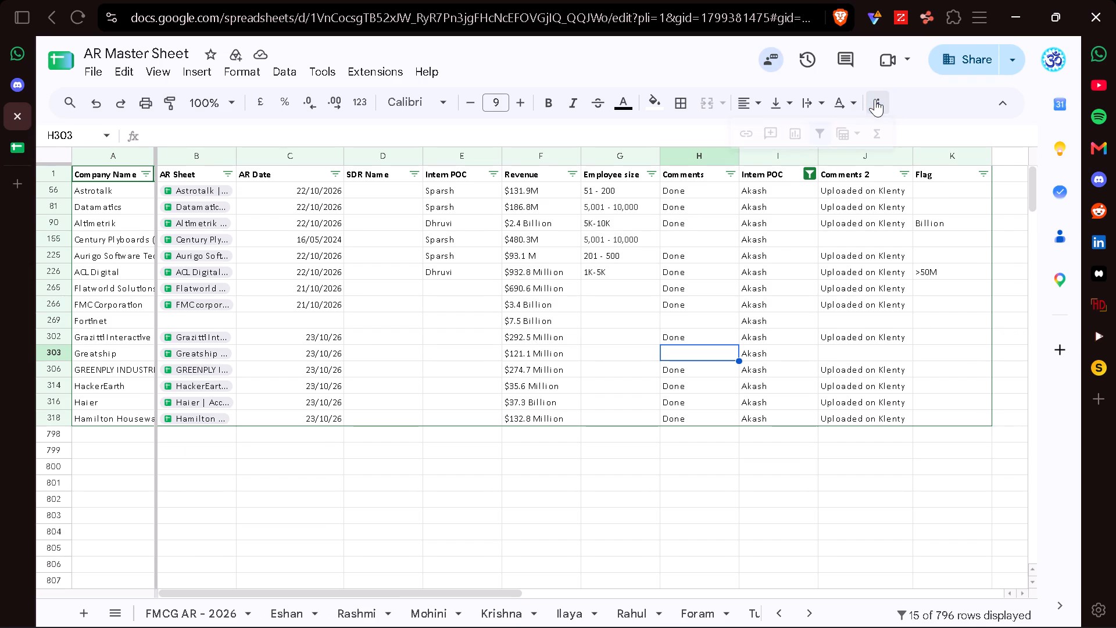
Close AR Master Sheet and return to the Krishna Leads 23rd October sheet in Klenty Leads New.
{"action": "scroll", "coordinate": [575, 382], "scroll_direction": "right", "scroll_amount": 1}
{"action": "scroll", "coordinate": [575, 382], "scroll_direction": "up", "scroll_amount": 2}
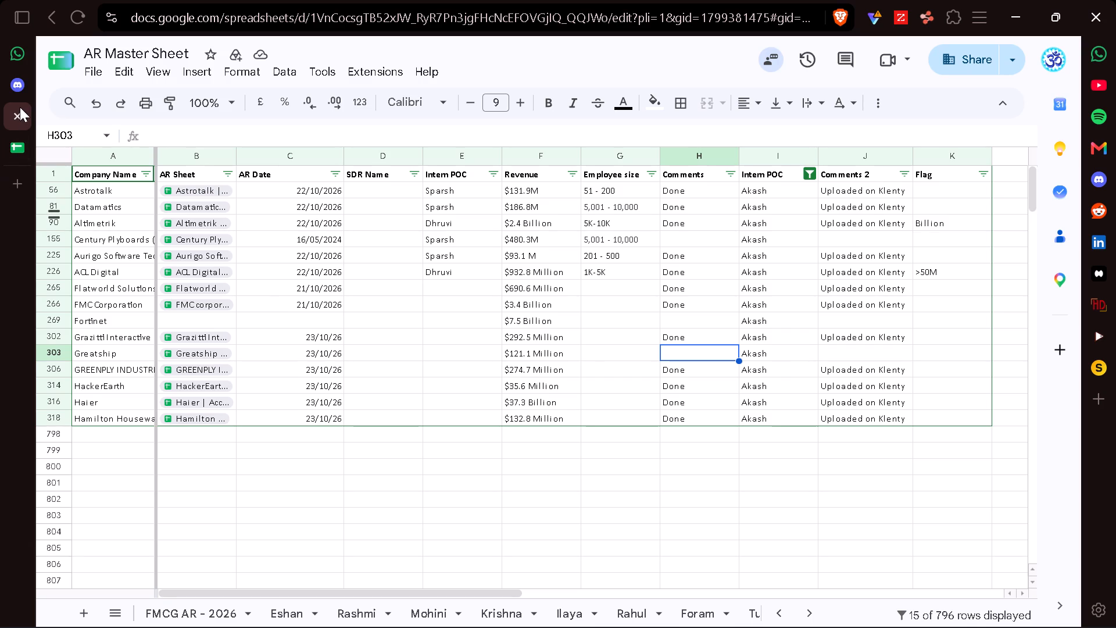
{"action": "left_click", "coordinate": [20, 107]}
{"action": "left_click", "coordinate": [18, 112]}
Format the newly added contact rows A99:K123 in Calibri at font size 8.
{"action": "scroll", "coordinate": [294, 303], "scroll_direction": "up", "scroll_amount": 3}
{"action": "left_click", "coordinate": [124, 258]}
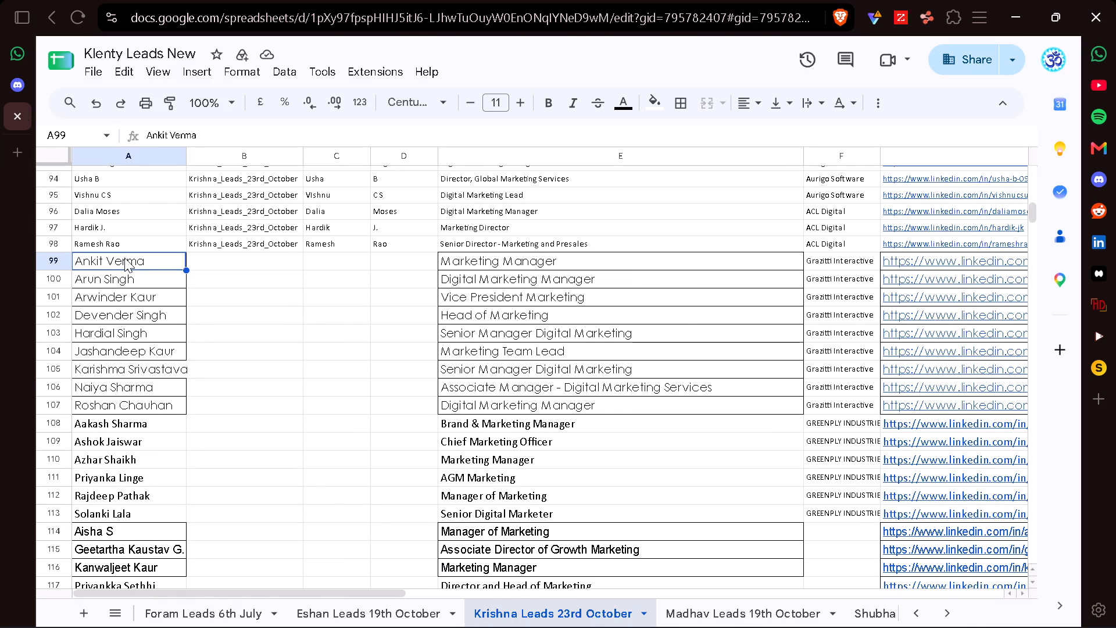
{"action": "key", "text": "ctrl+shift+Down"}
{"action": "key", "text": "ctrl+shift+Right"}
{"action": "key", "text": "ctrl+shift+Right"}
{"action": "key", "text": "ctrl+shift+Right"}
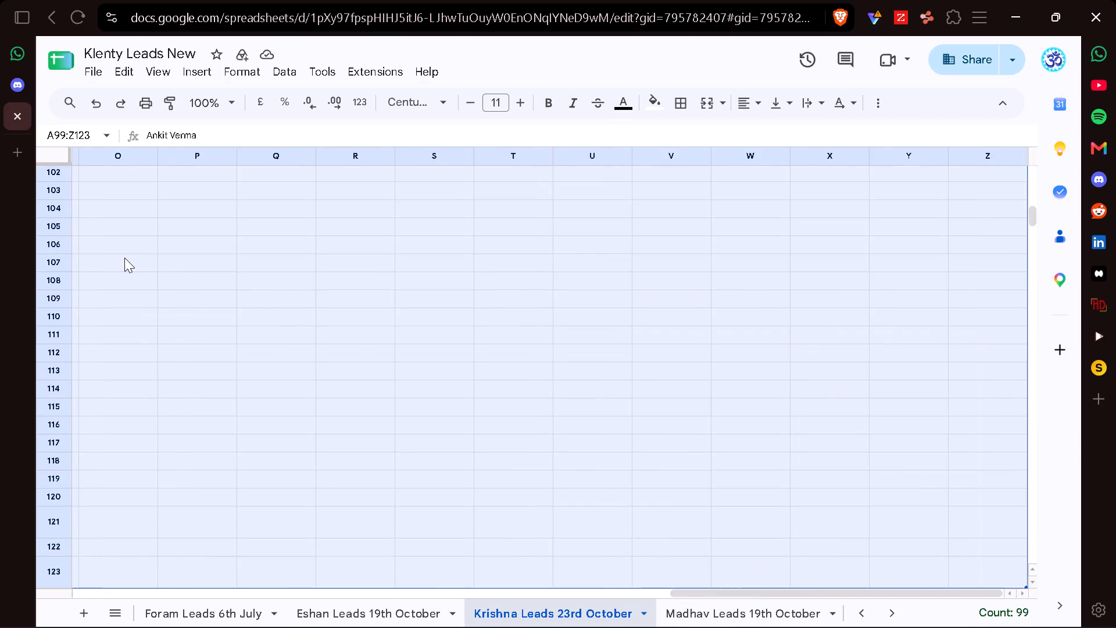
{"action": "key", "text": "ctrl+shift+Left"}
{"action": "key", "text": "shift+Right"}
{"action": "key", "text": "shift+Right"}
{"action": "key", "text": "shift+Right"}
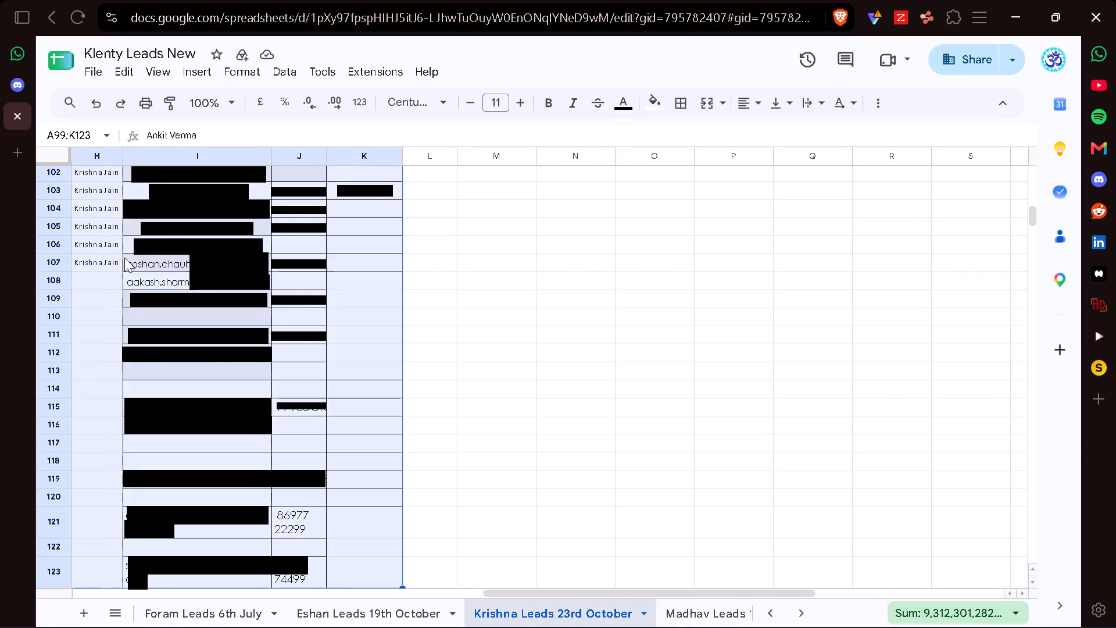
{"action": "double_click", "coordinate": [463, 101]}
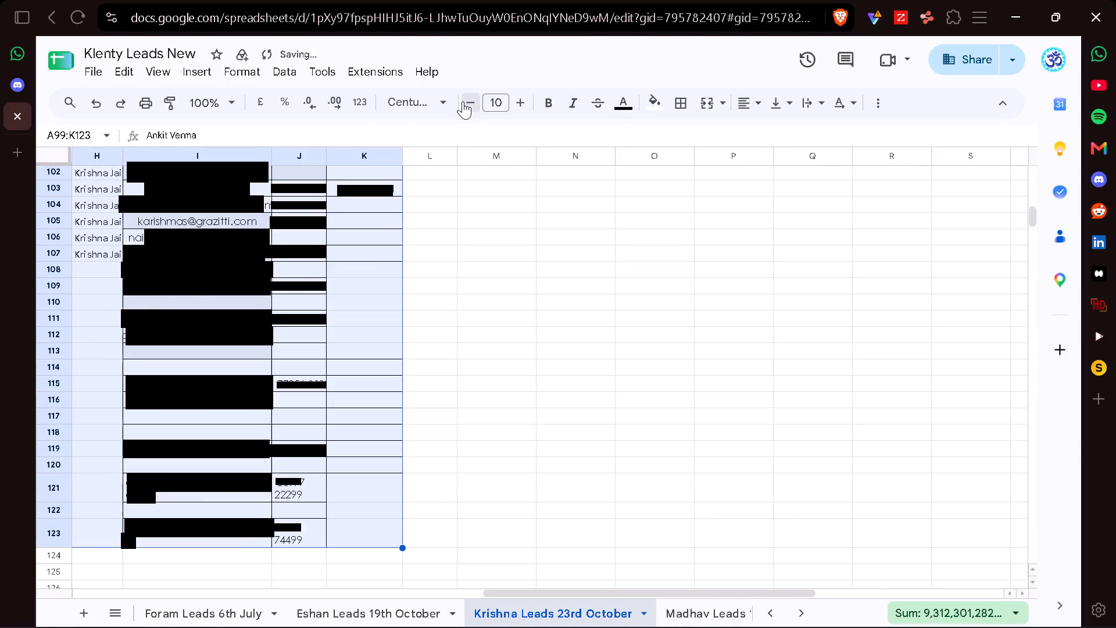
{"action": "left_click", "coordinate": [463, 101]}
{"action": "left_click", "coordinate": [441, 101]}
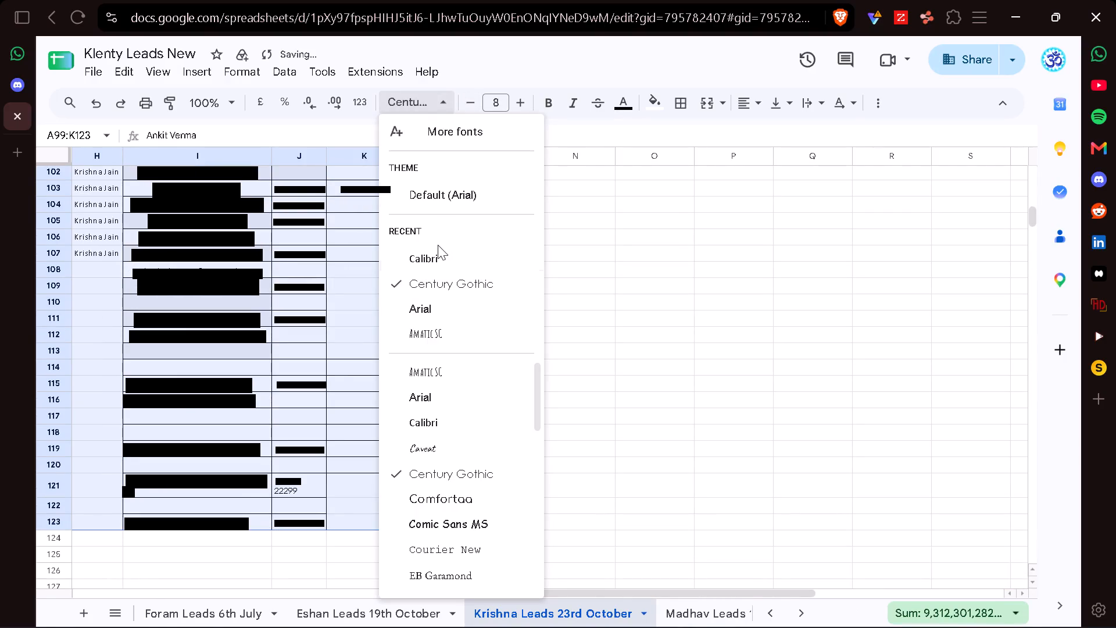
{"action": "left_click", "coordinate": [435, 249]}
Remove all borders and reset the fill colour of A99:K123.
{"action": "left_click", "coordinate": [675, 102]}
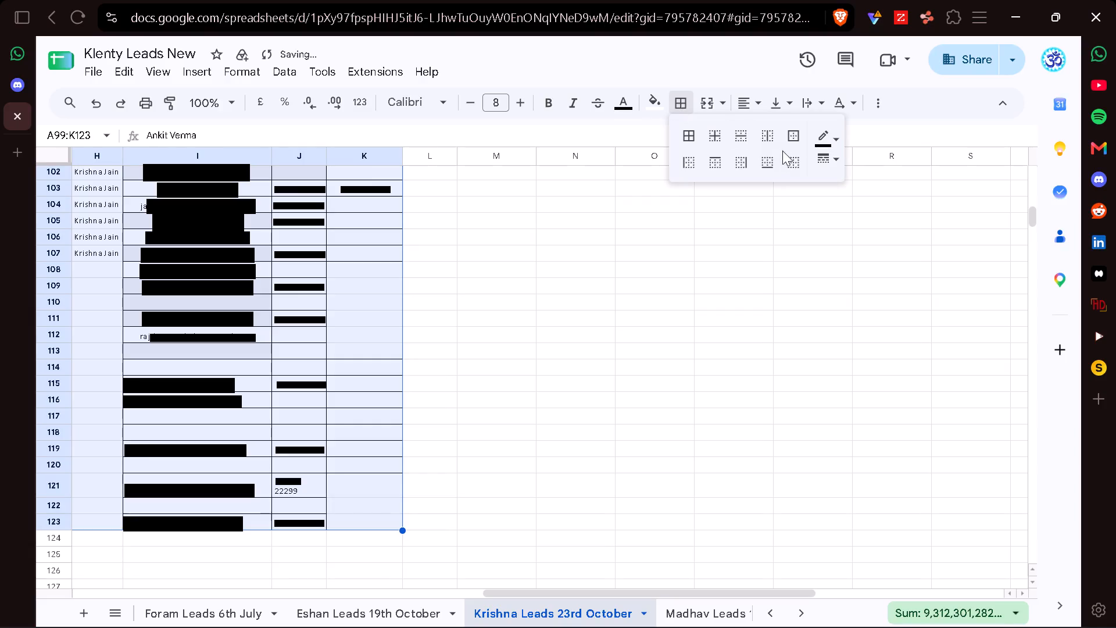
{"action": "left_click", "coordinate": [792, 155]}
{"action": "left_click", "coordinate": [659, 103]}
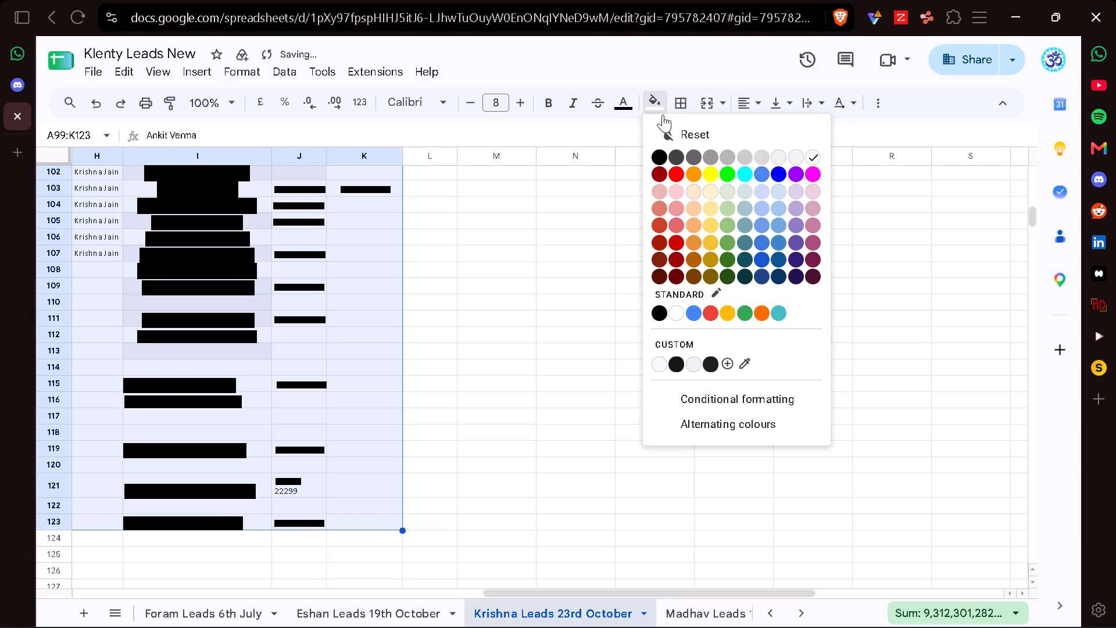
{"action": "left_click", "coordinate": [667, 136]}
Align A99:K123 vertically to the middle, reapply Calibri and reset the text colour.
{"action": "left_click", "coordinate": [778, 102]}
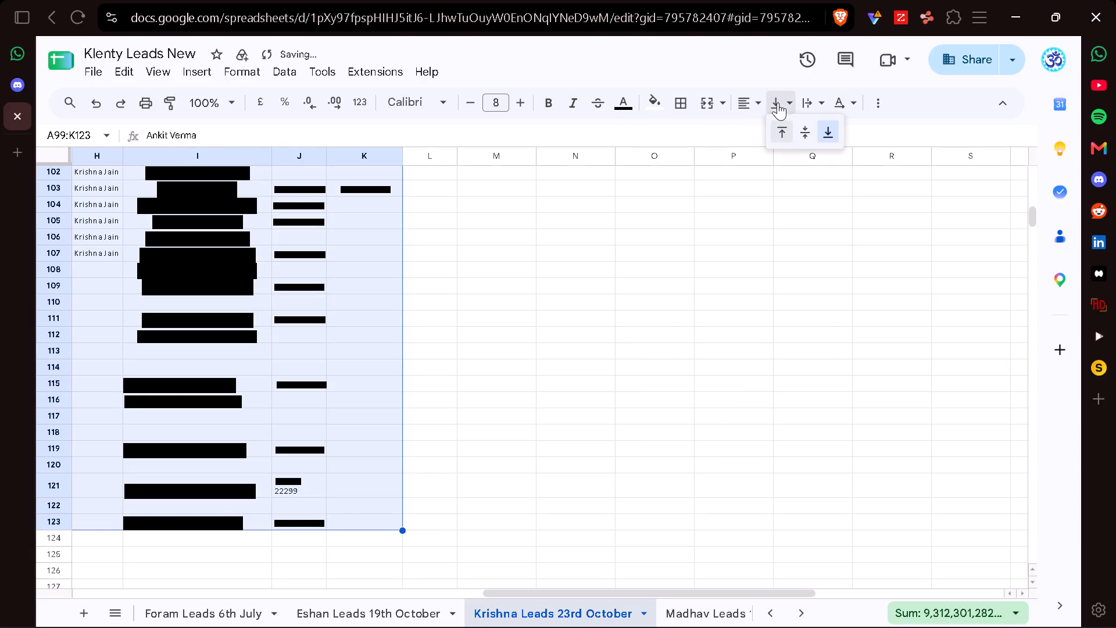
{"action": "left_click", "coordinate": [805, 130]}
{"action": "left_click", "coordinate": [427, 93]}
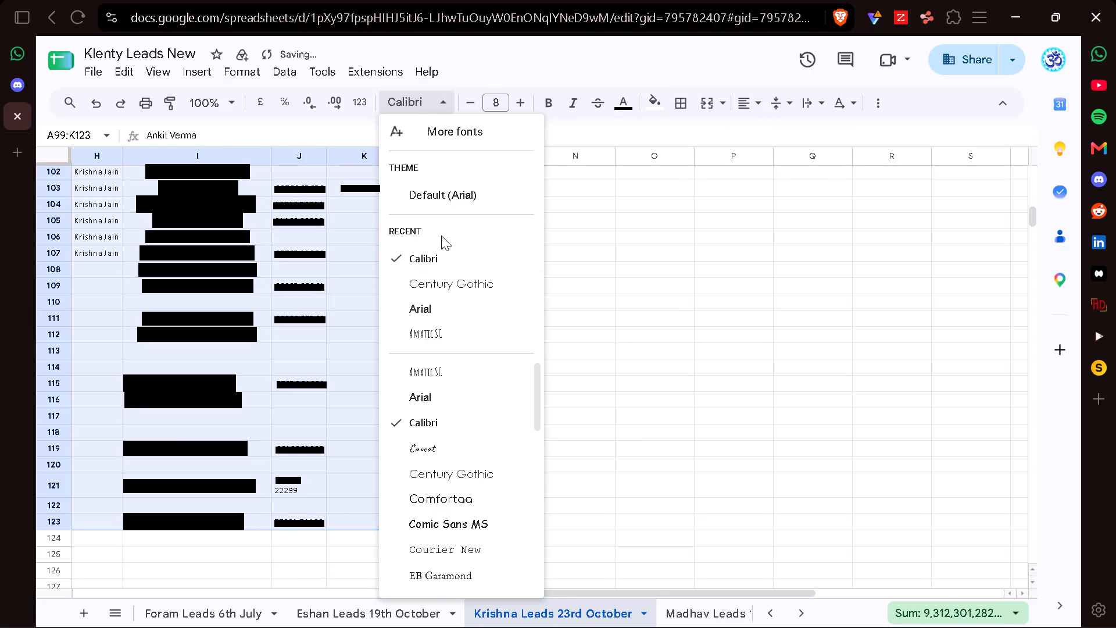
{"action": "left_click", "coordinate": [427, 255]}
{"action": "left_click", "coordinate": [623, 92]}
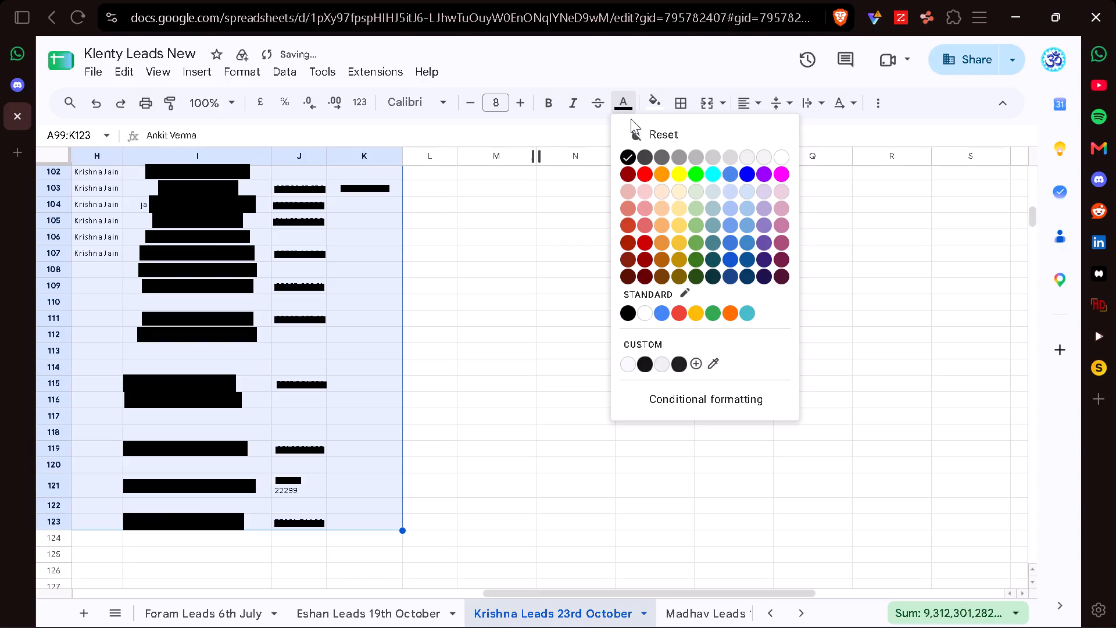
{"action": "left_click", "coordinate": [635, 132]}
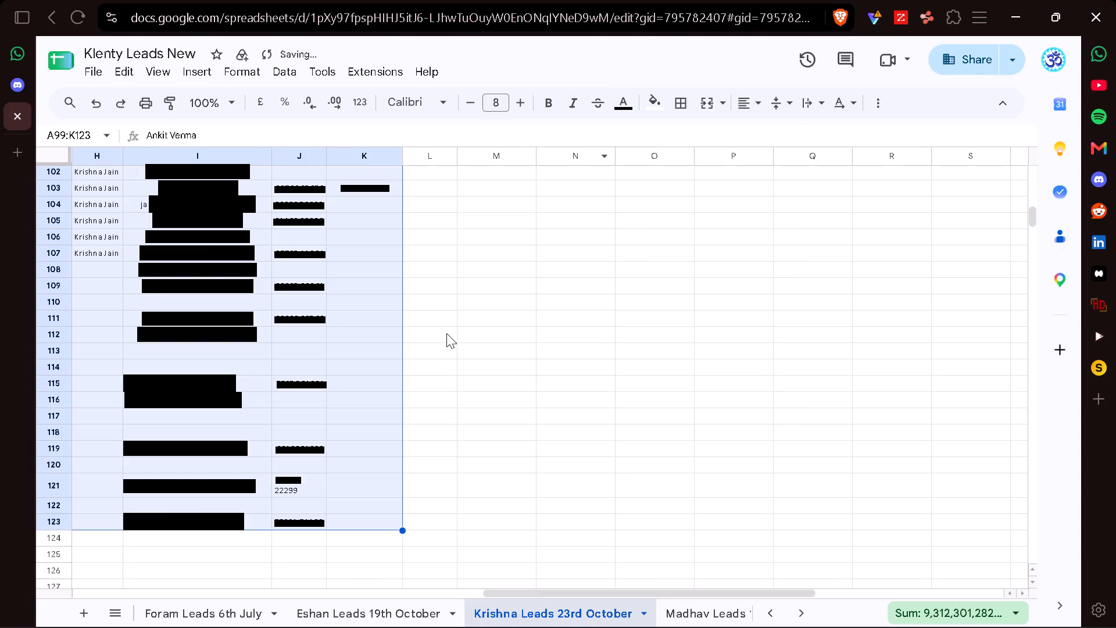
Fit the width of phone column J to its contents so the number in J121 fits on one line.
{"action": "scroll", "coordinate": [359, 421], "scroll_direction": "right", "scroll_amount": 2}
{"action": "left_click", "coordinate": [439, 486]}
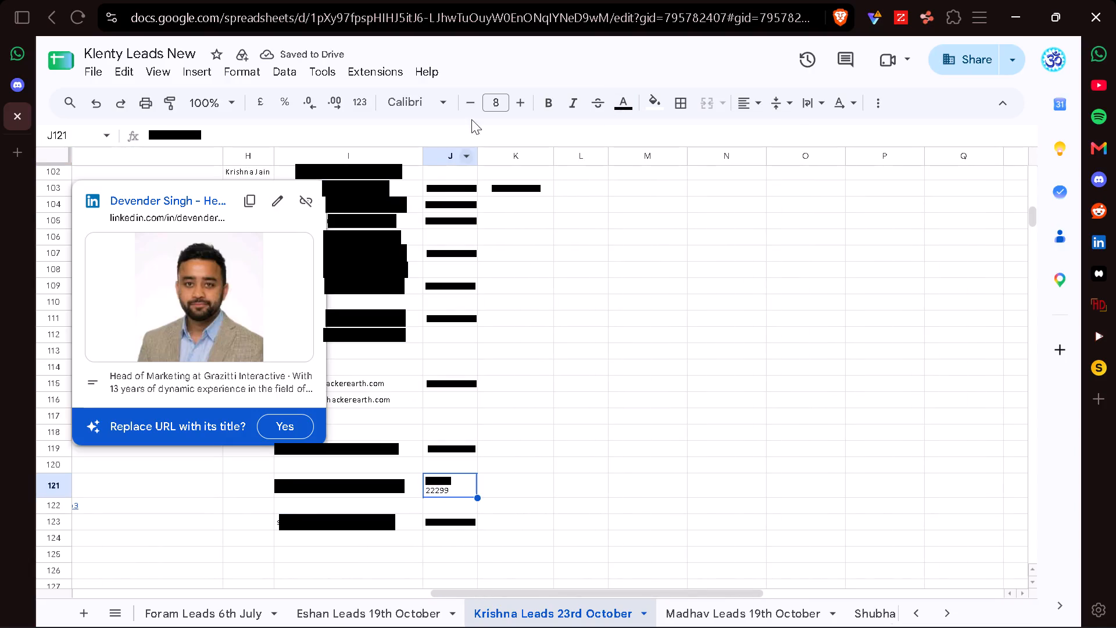
{"action": "double_click", "coordinate": [477, 154]}
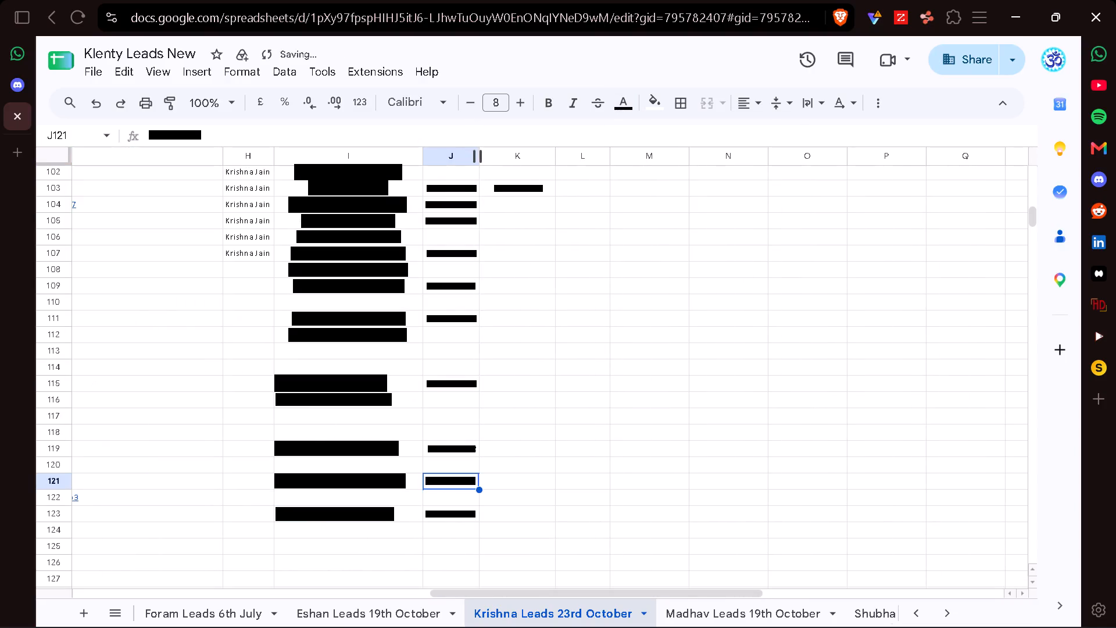
Copy Krishna_Leads_23rd_October from B98 into B99:B123 for the newly added contacts.
{"action": "scroll", "coordinate": [434, 401], "scroll_direction": "right", "scroll_amount": 2}
{"action": "scroll", "coordinate": [434, 401], "scroll_direction": "up", "scroll_amount": 5}
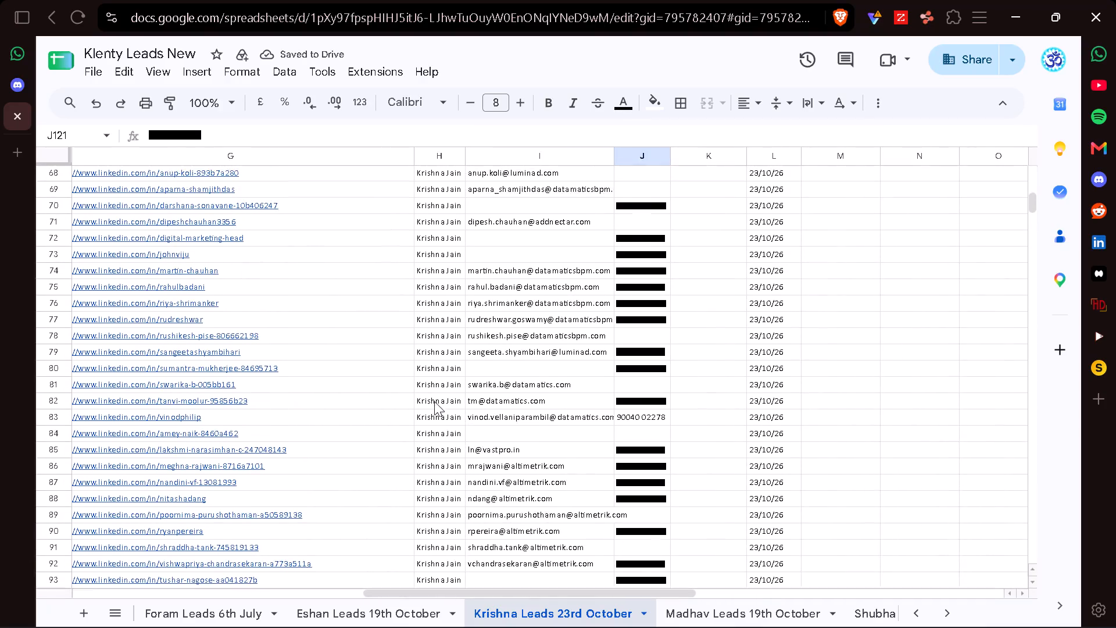
{"action": "scroll", "coordinate": [434, 401], "scroll_direction": "down", "scroll_amount": 2}
{"action": "scroll", "coordinate": [434, 401], "scroll_direction": "right", "scroll_amount": 5}
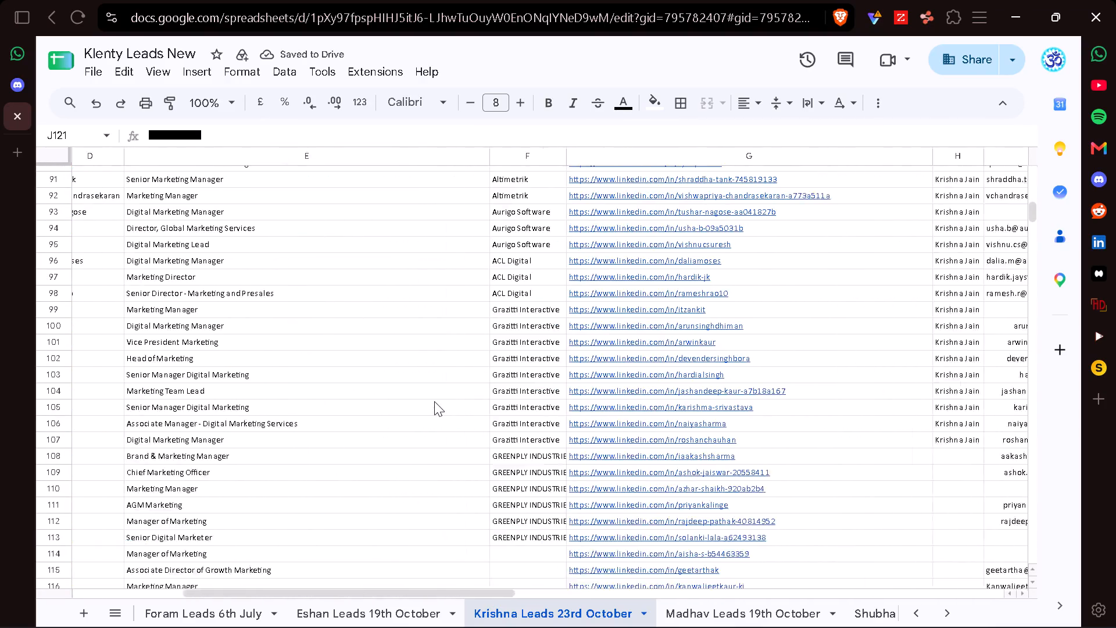
{"action": "scroll", "coordinate": [434, 401], "scroll_direction": "right", "scroll_amount": 3}
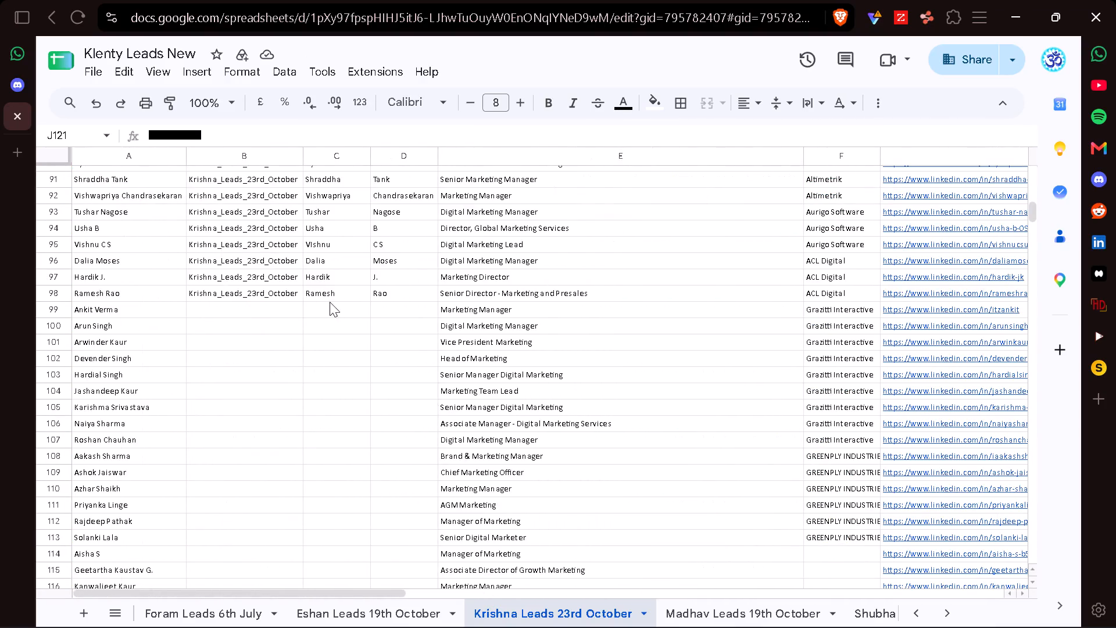
{"action": "left_click", "coordinate": [280, 296]}
{"action": "key", "text": "ctrl+c"}
{"action": "left_click", "coordinate": [263, 311]}
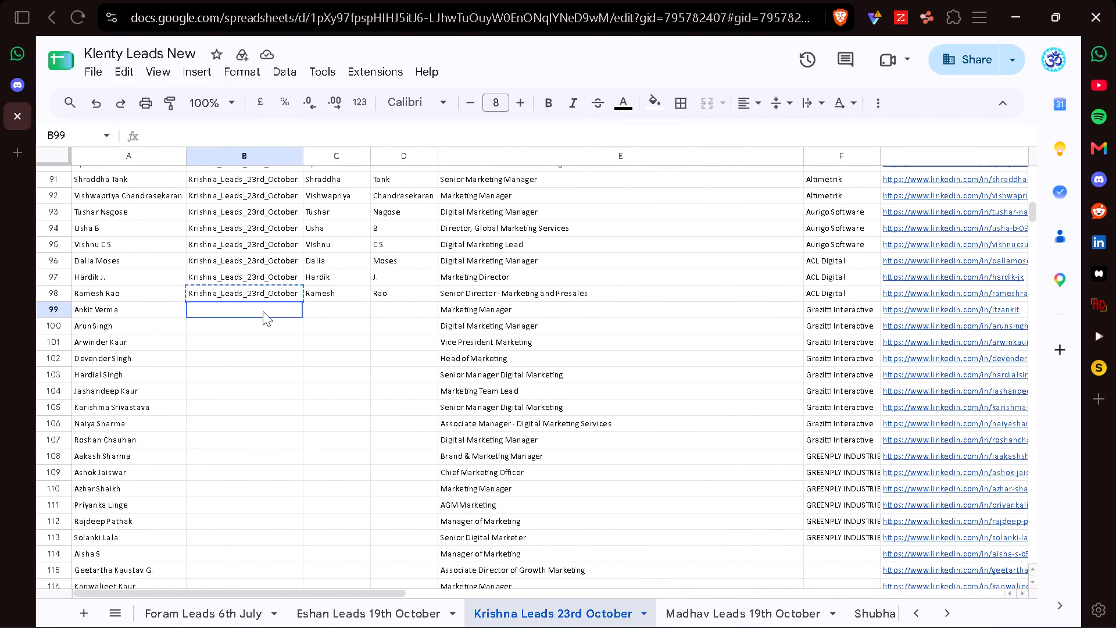
{"action": "key", "text": "shift+Down"}
{"action": "key", "text": "shift+Down"}
{"action": "key", "text": "shift+Down"}
{"action": "key", "text": "shift+Down"}
{"action": "key", "text": "shift+Down"}
{"action": "key", "text": "shift+Down"}
{"action": "key", "text": "shift+Down"}
{"action": "key", "text": "shift+Down"}
{"action": "key", "text": "shift+Down"}
{"action": "key", "text": "shift+Down"}
{"action": "key", "text": "shift+Down"}
{"action": "key", "text": "shift+Down"}
{"action": "key", "text": "shift+Down"}
{"action": "key", "text": "shift+Down"}
{"action": "key", "text": "shift+Down"}
{"action": "key", "text": "shift+Down"}
{"action": "key", "text": "shift+Down"}
{"action": "key", "text": "shift+Down"}
{"action": "key", "text": "shift+Down"}
{"action": "key", "text": "shift+Down"}
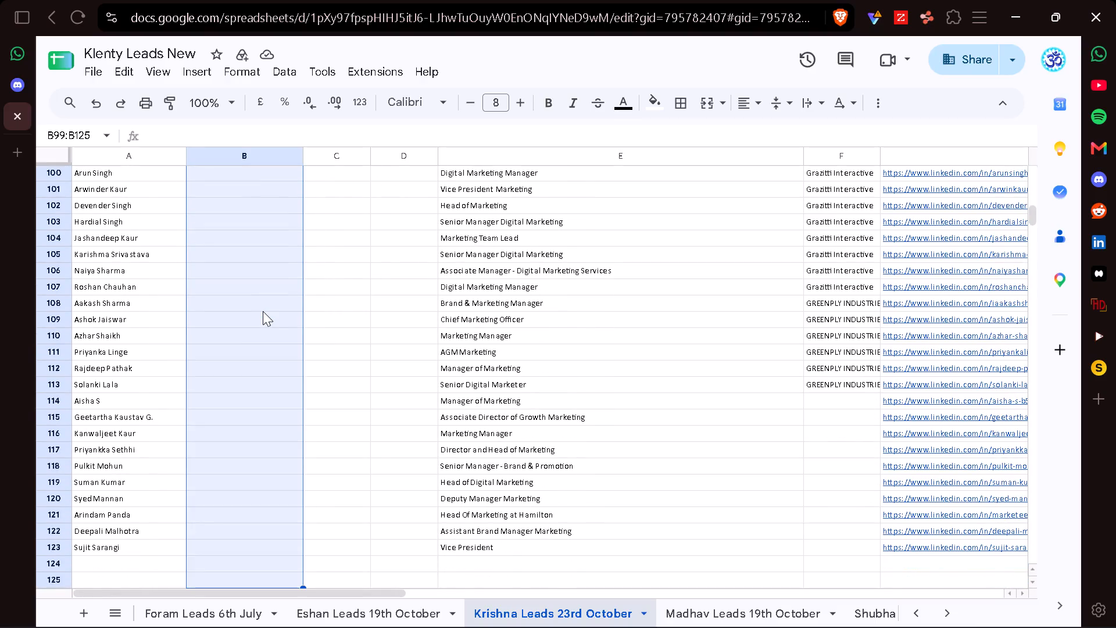
{"action": "key", "text": "shift+Down"}
{"action": "key", "text": "shift+Up"}
{"action": "key", "text": "shift+Up"}
{"action": "key", "text": "shift+Up"}
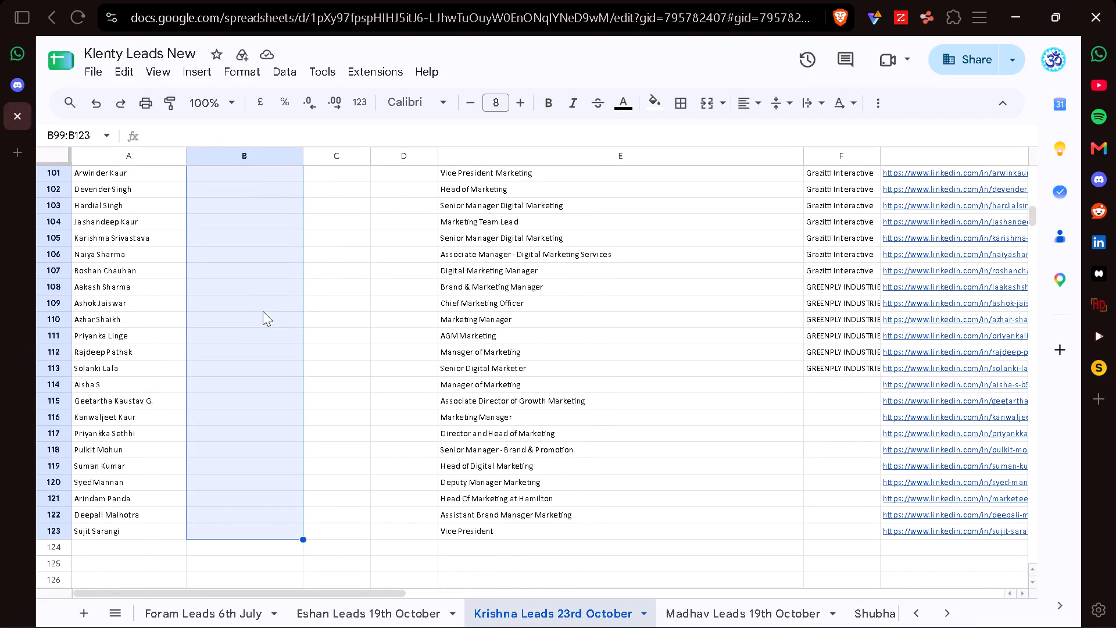
{"action": "key", "text": "ctrl+v"}
Check which company the row 114 contact belongs to through its LinkedIn link, and close the profile page.
{"action": "scroll", "coordinate": [758, 323], "scroll_direction": "left", "scroll_amount": 4}
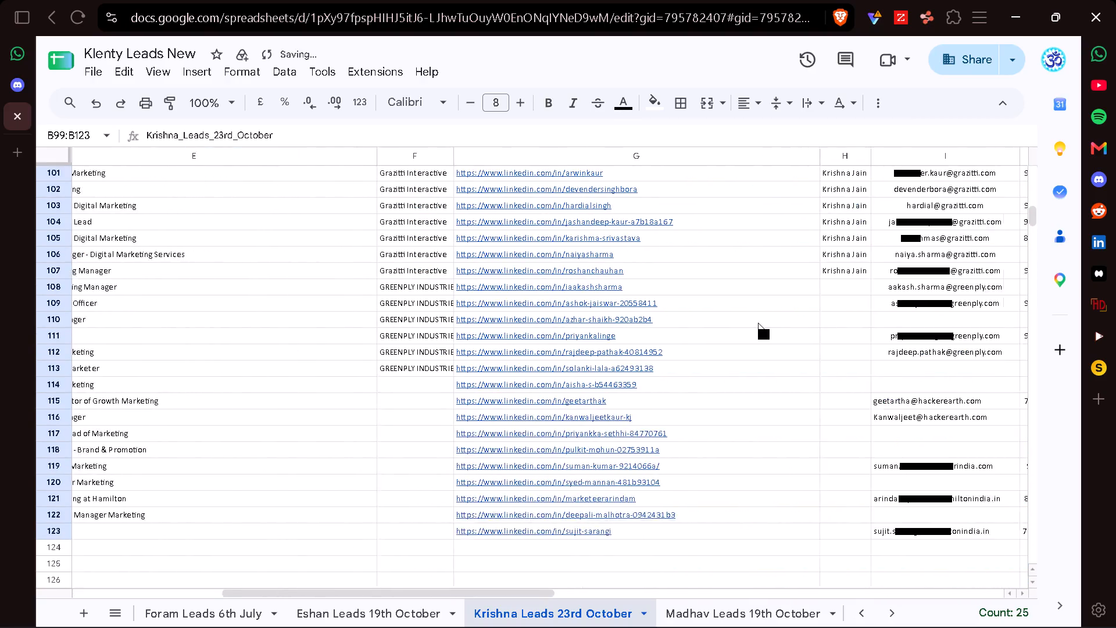
{"action": "scroll", "coordinate": [758, 323], "scroll_direction": "left", "scroll_amount": 1}
{"action": "scroll", "coordinate": [641, 371], "scroll_direction": "right", "scroll_amount": 2}
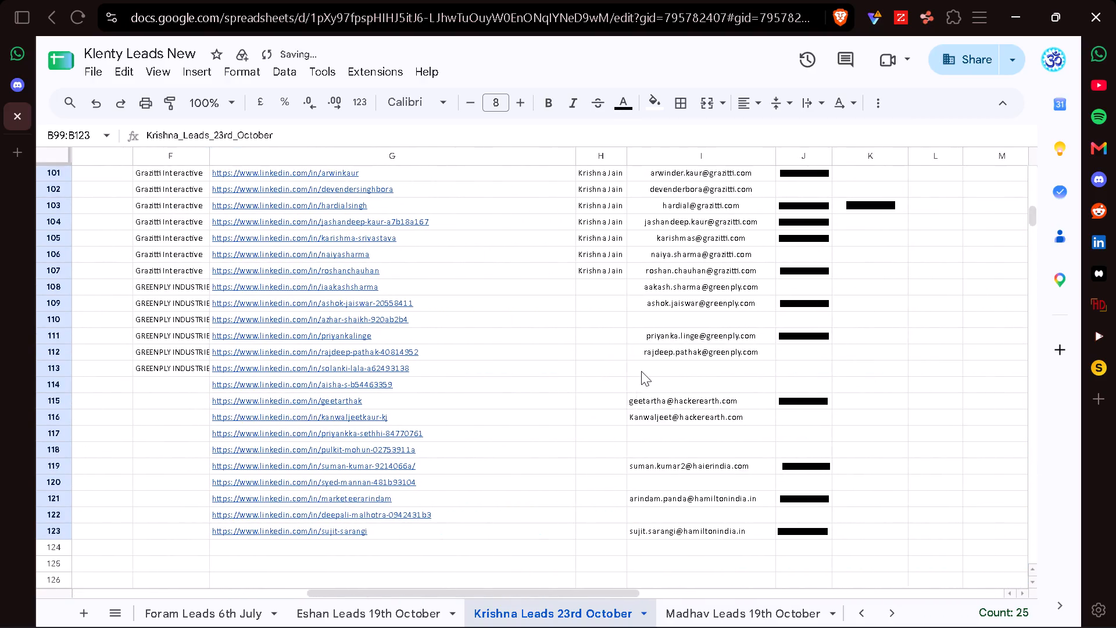
{"action": "scroll", "coordinate": [641, 371], "scroll_direction": "right", "scroll_amount": 3}
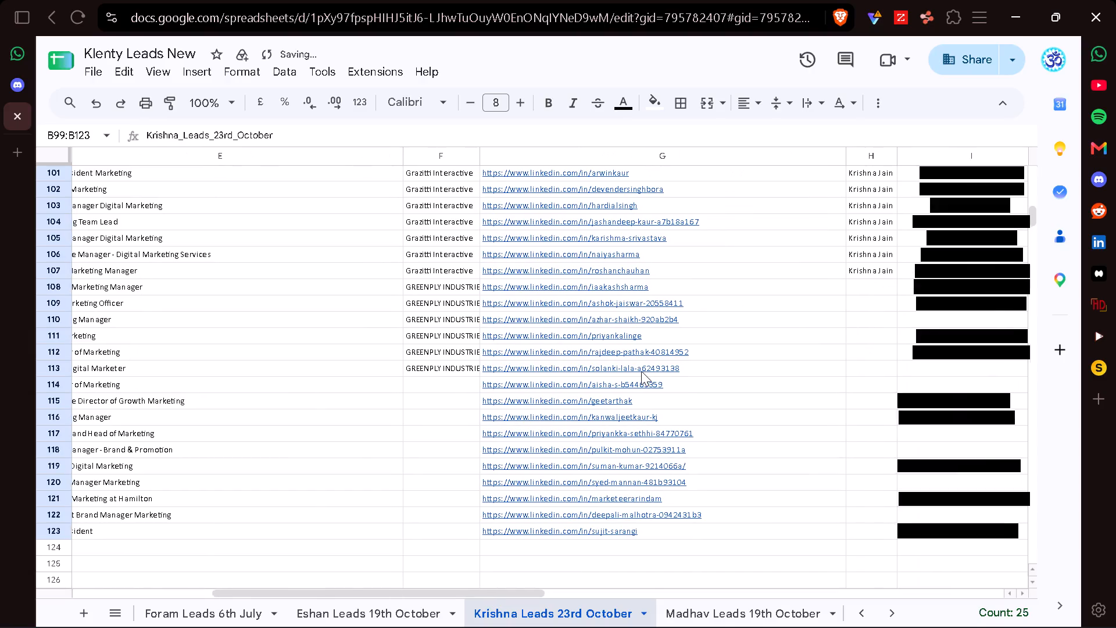
{"action": "scroll", "coordinate": [641, 371], "scroll_direction": "right", "scroll_amount": 1}
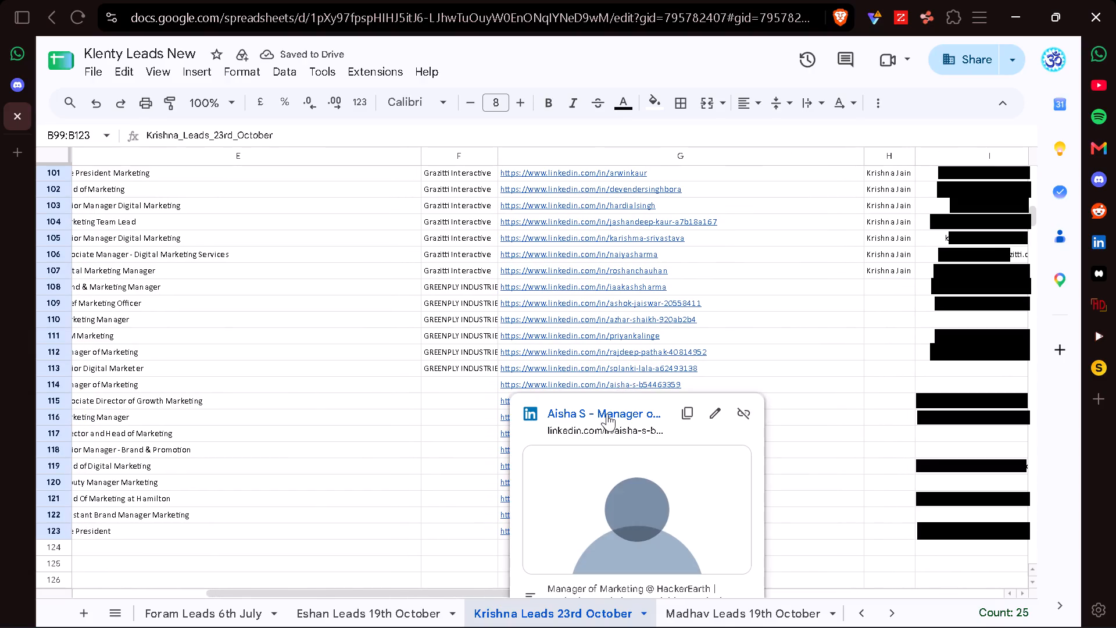
{"action": "left_click", "coordinate": [604, 419]}
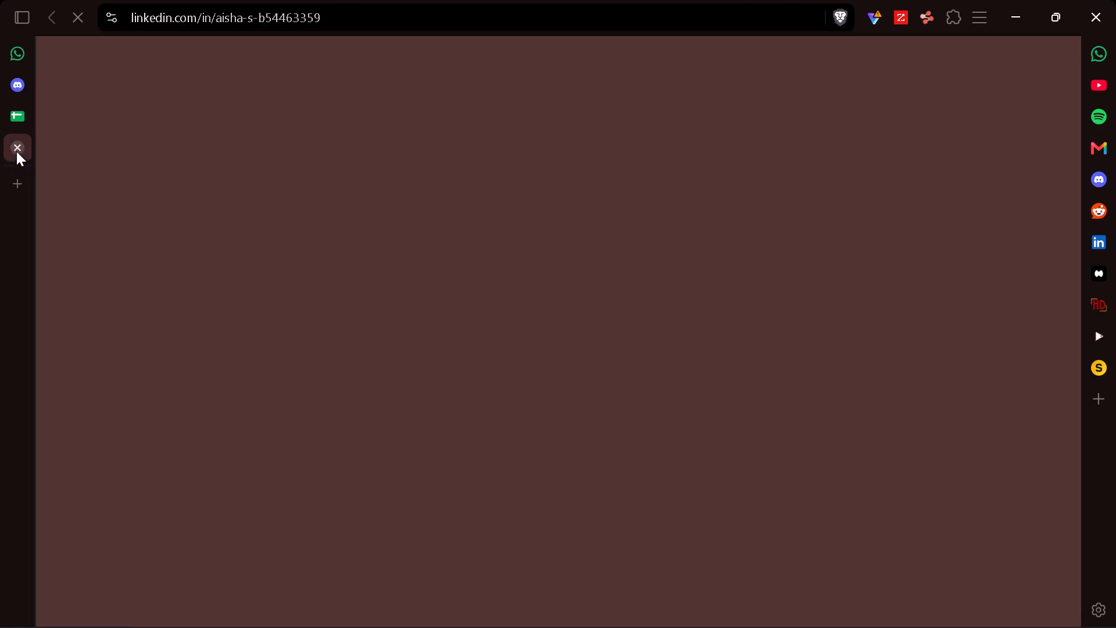
{"action": "left_click", "coordinate": [16, 149]}
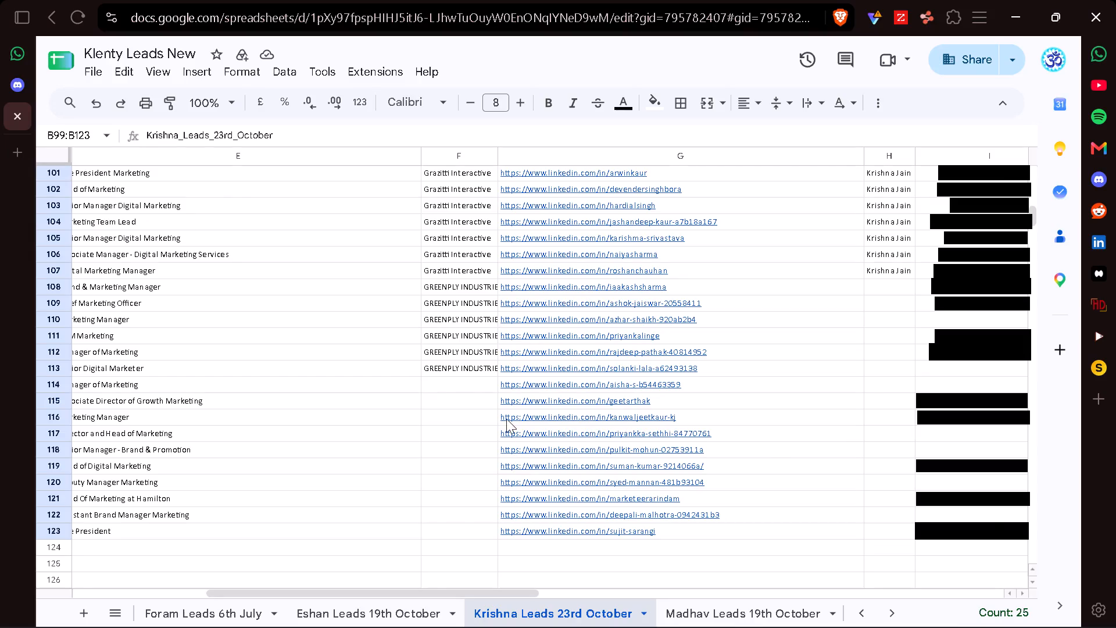
Enter Hacke in company cell F114 and dismiss Find and replace.
{"action": "scroll", "coordinate": [447, 380], "scroll_direction": "left", "scroll_amount": 1}
{"action": "left_click", "coordinate": [426, 383]}
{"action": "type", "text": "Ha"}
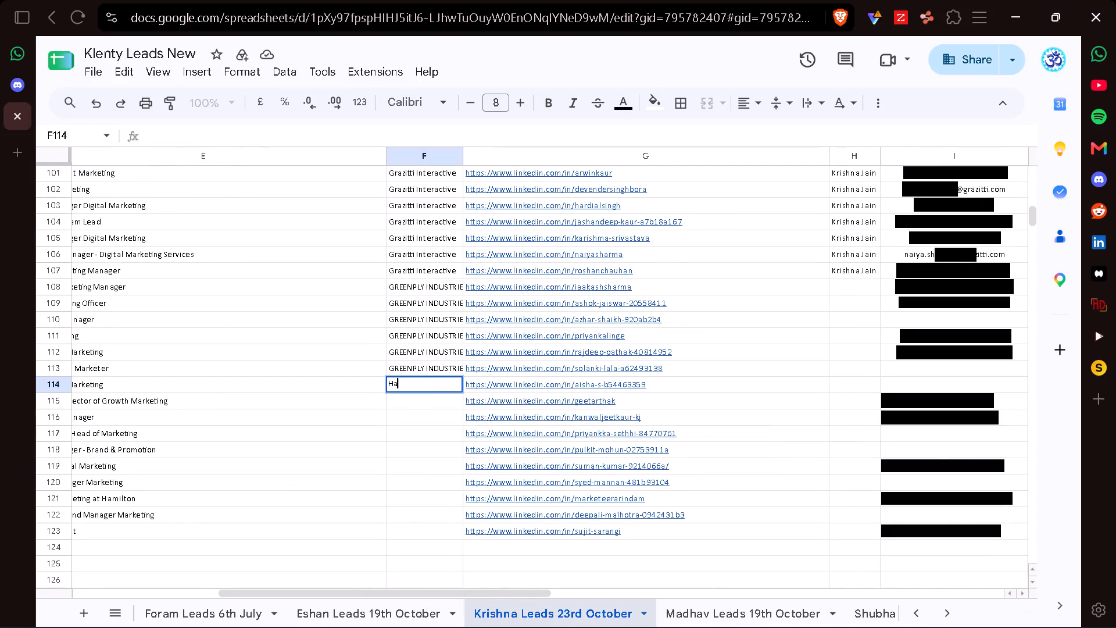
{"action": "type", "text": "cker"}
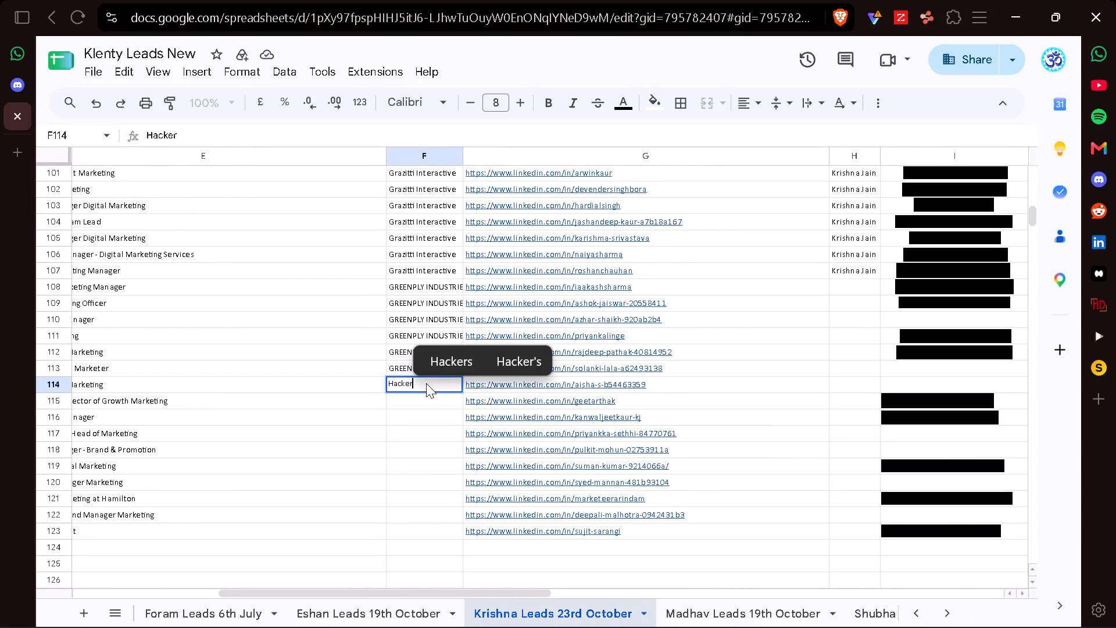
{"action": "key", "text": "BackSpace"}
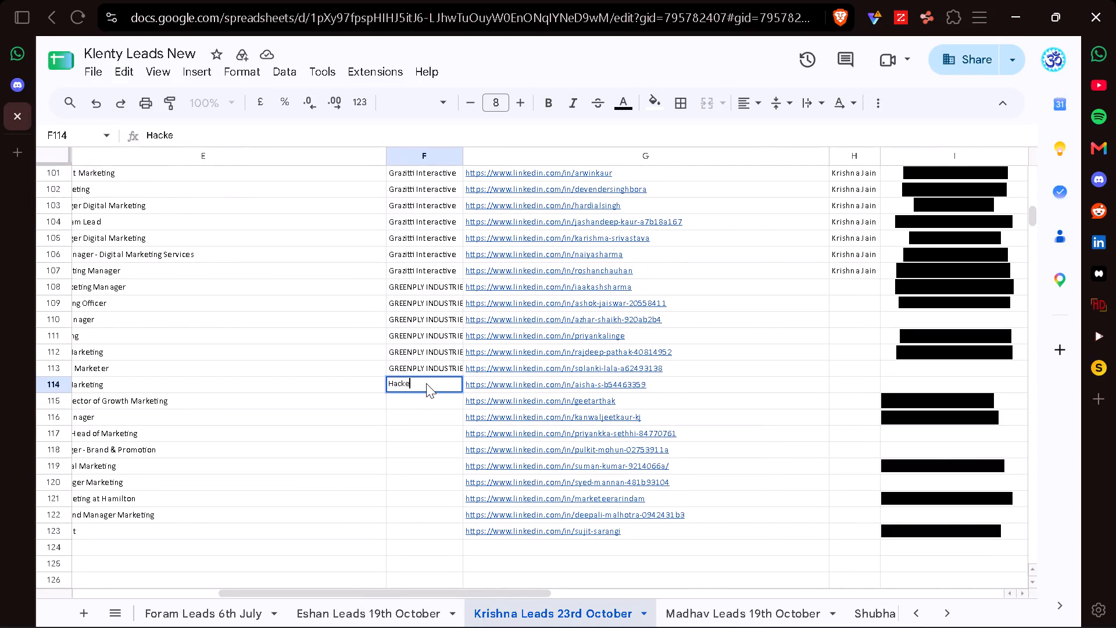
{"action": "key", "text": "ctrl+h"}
{"action": "left_click", "coordinate": [720, 155]}
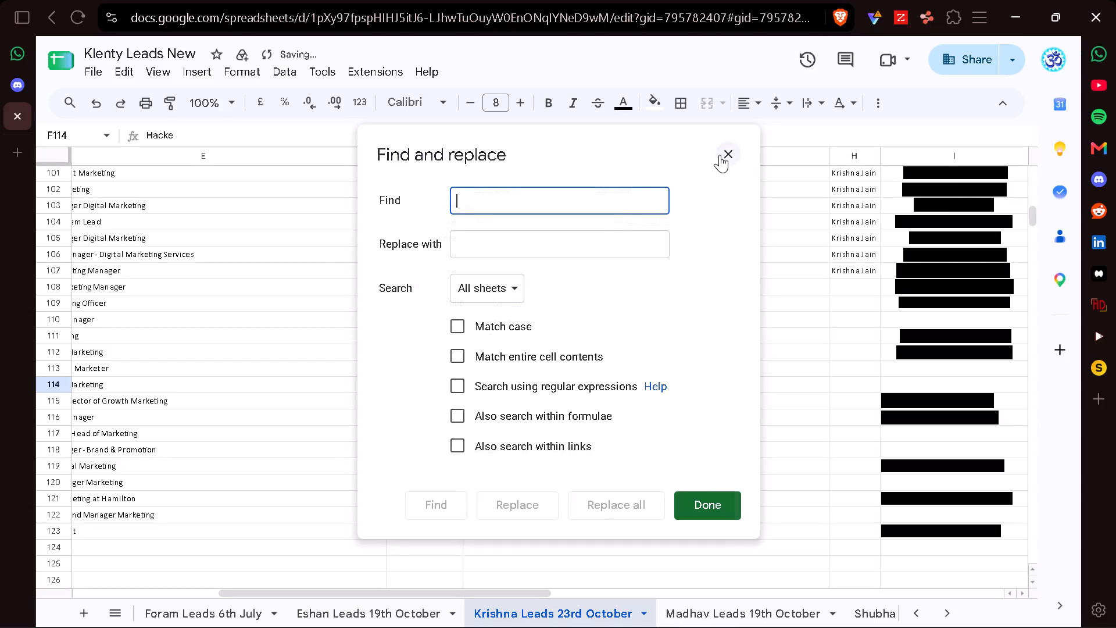
Search the browsing history for AR in a new tab and reopen AR Master Sheet.
{"action": "left_click", "coordinate": [17, 159]}
{"action": "key", "text": "ctrl+h"}
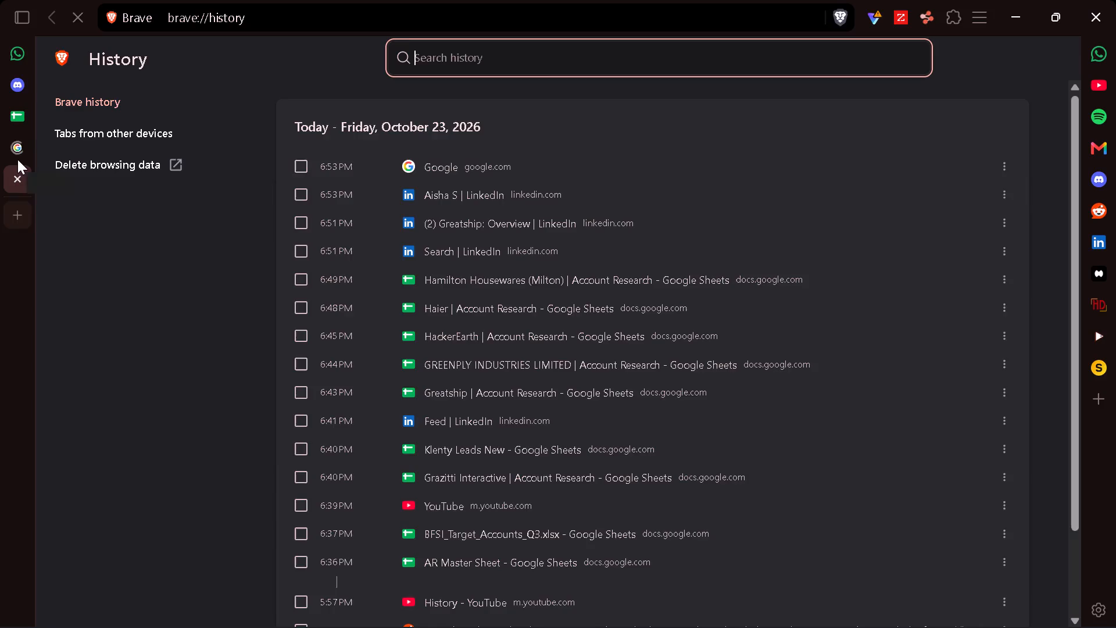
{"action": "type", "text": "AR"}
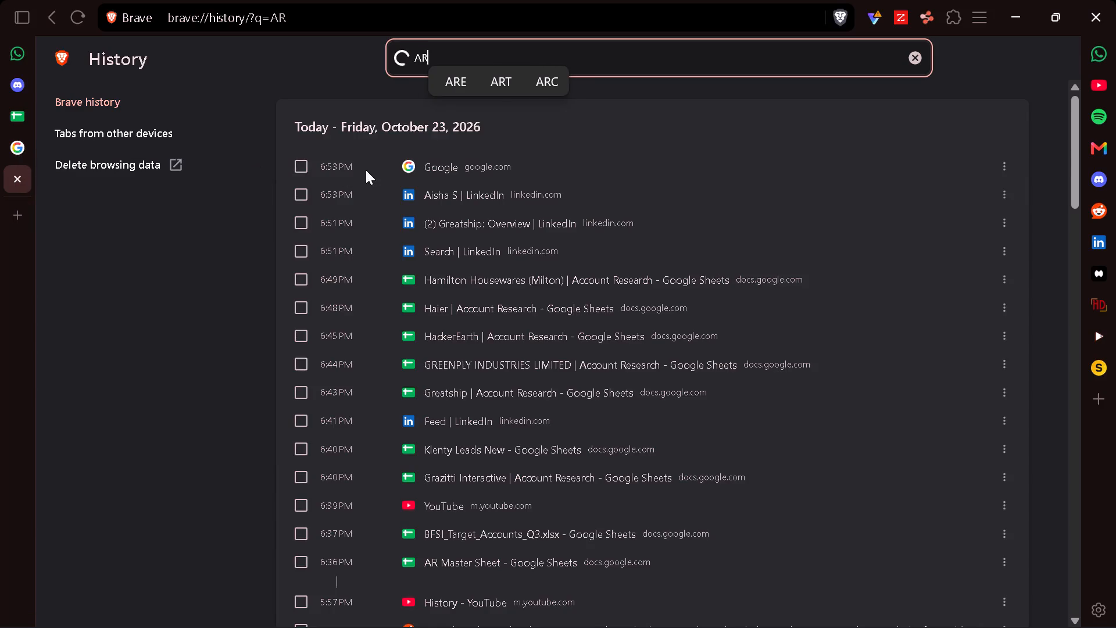
{"action": "left_click", "coordinate": [452, 165]}
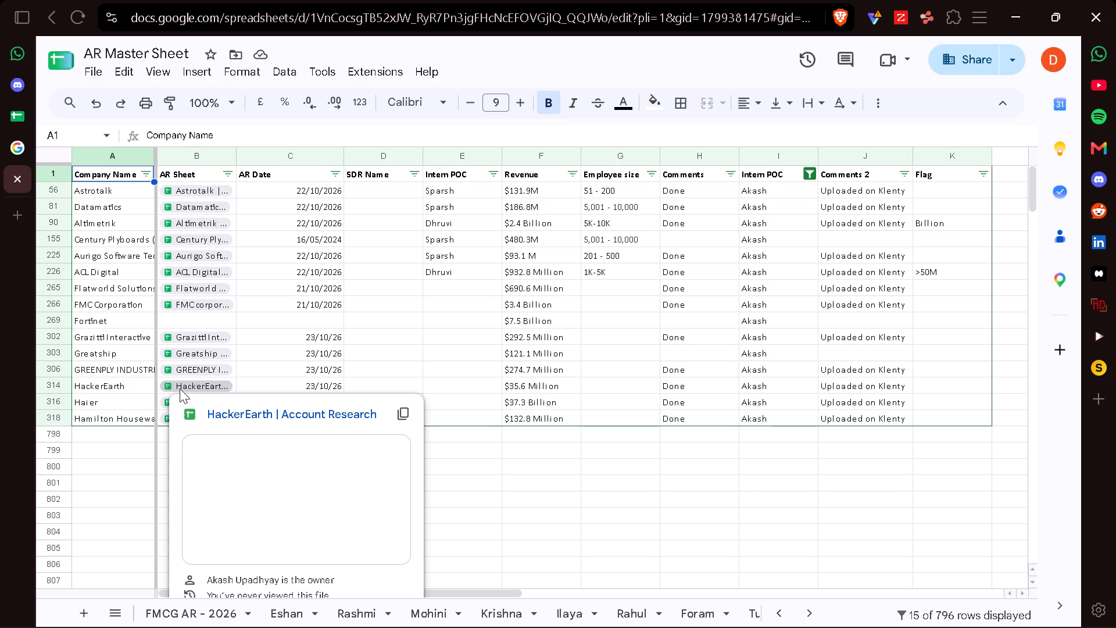
Return to Klenty Leads New and complete company cell F114 as HackerEarth.
{"action": "double_click", "coordinate": [15, 146]}
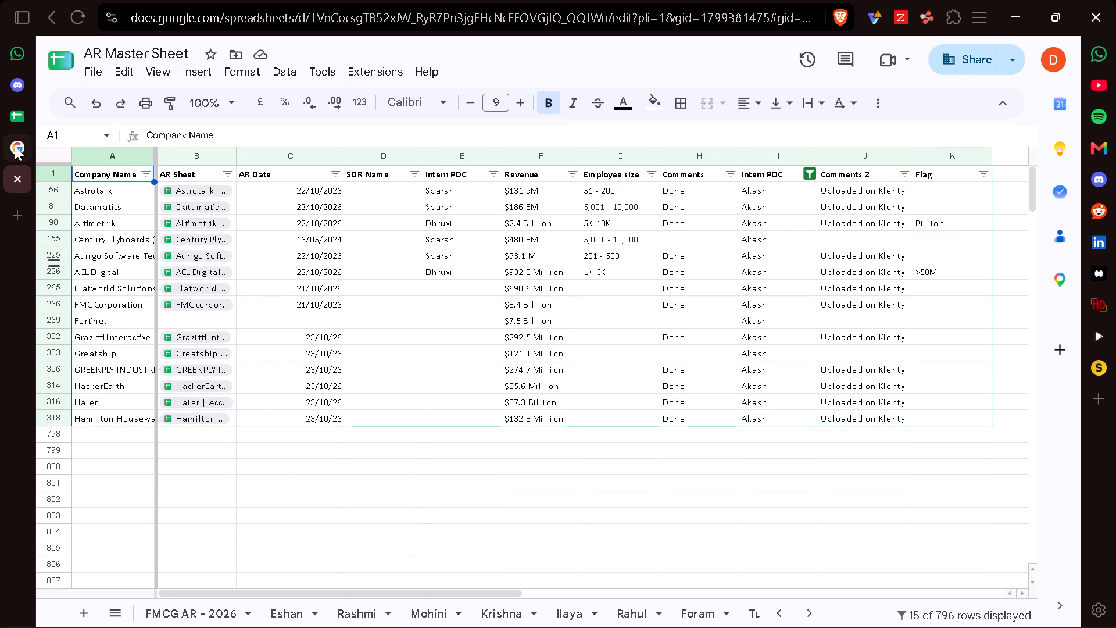
{"action": "left_click", "coordinate": [20, 120]}
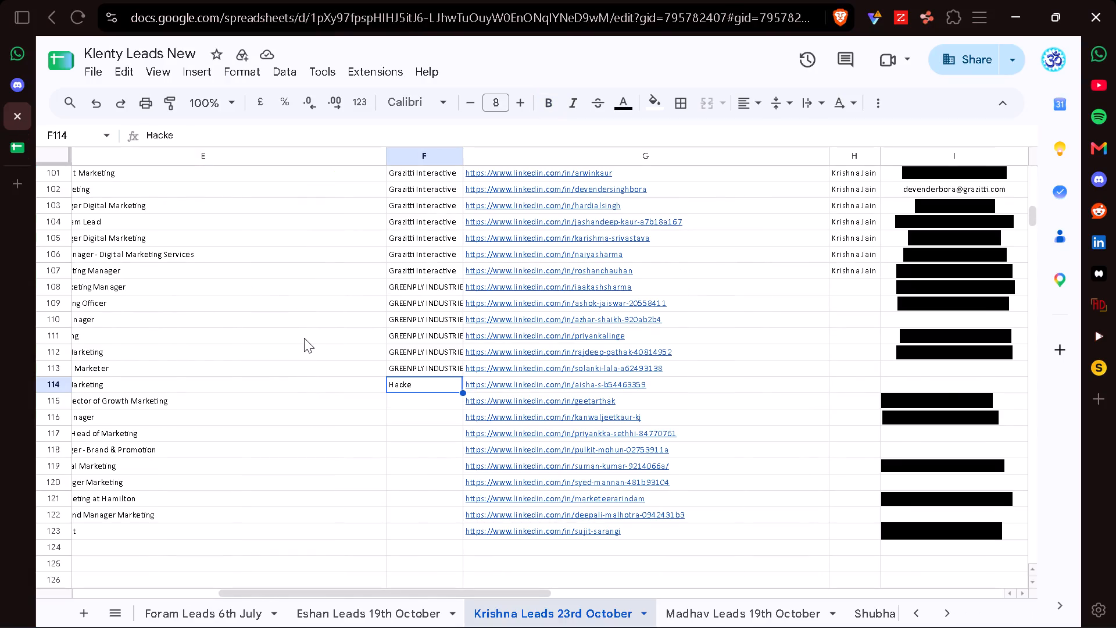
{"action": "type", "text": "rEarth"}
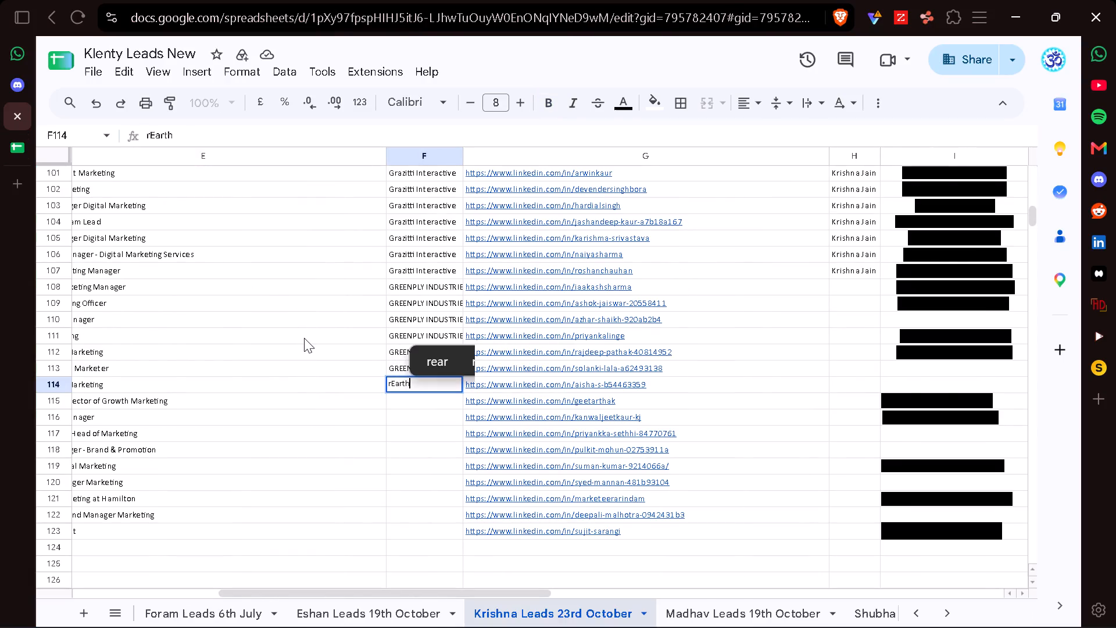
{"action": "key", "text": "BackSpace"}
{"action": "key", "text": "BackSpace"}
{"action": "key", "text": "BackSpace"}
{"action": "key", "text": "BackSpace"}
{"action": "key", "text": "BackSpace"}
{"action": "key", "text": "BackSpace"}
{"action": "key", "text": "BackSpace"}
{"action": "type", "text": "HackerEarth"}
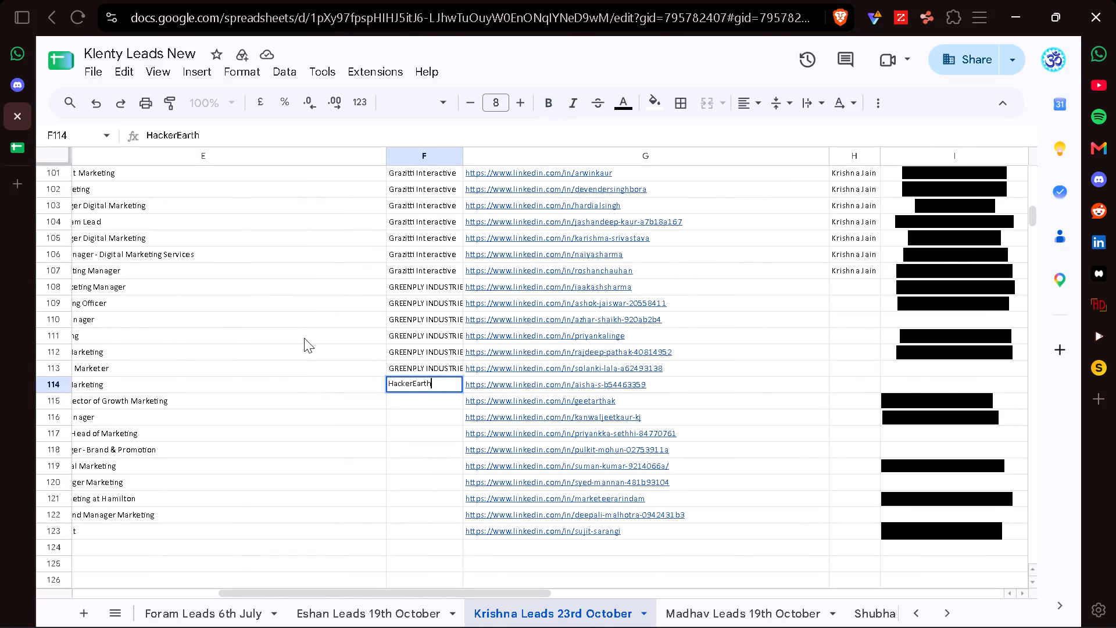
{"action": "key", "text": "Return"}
Fill HackerEarth from F114 down into F115:F118.
{"action": "scroll", "coordinate": [509, 432], "scroll_direction": "left", "scroll_amount": 1}
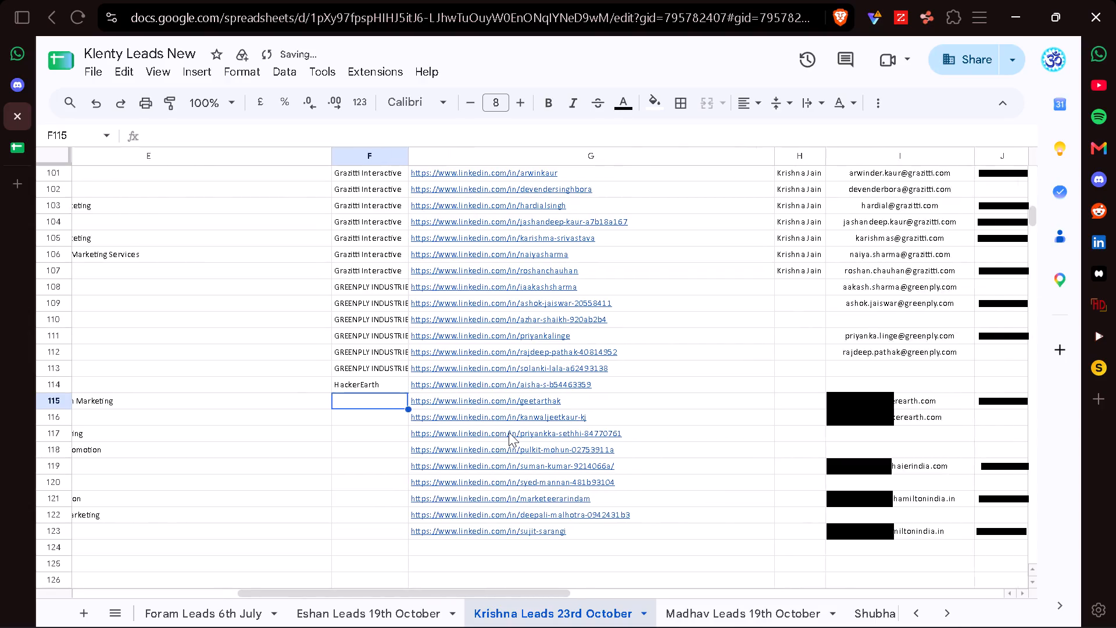
{"action": "scroll", "coordinate": [509, 432], "scroll_direction": "left", "scroll_amount": 1}
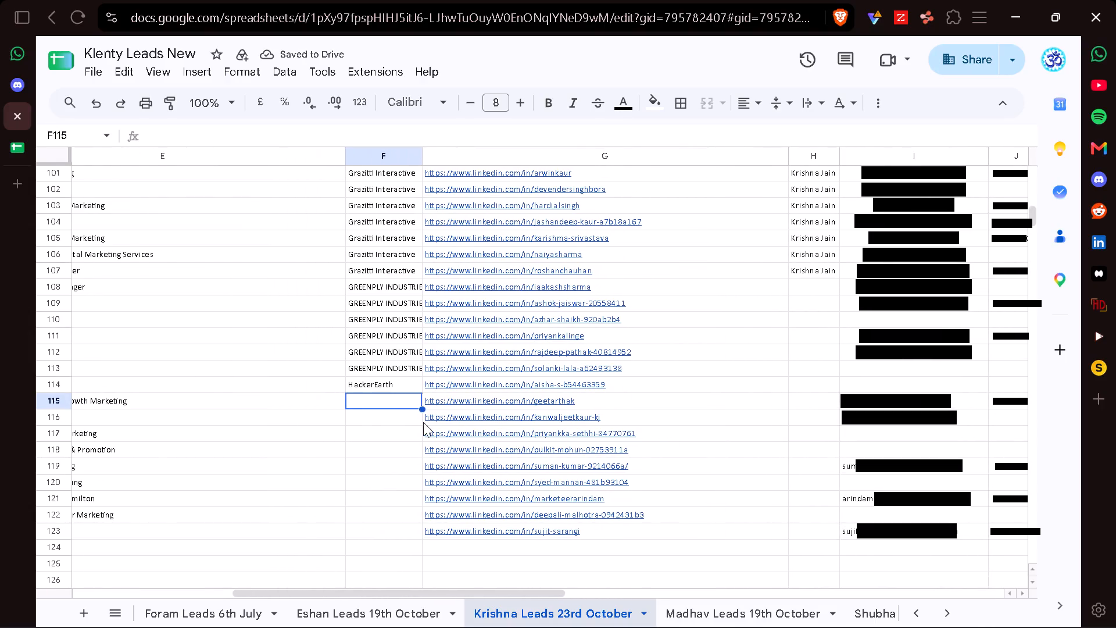
{"action": "left_click_drag", "start_coordinate": [420, 410], "coordinate": [420, 448]}
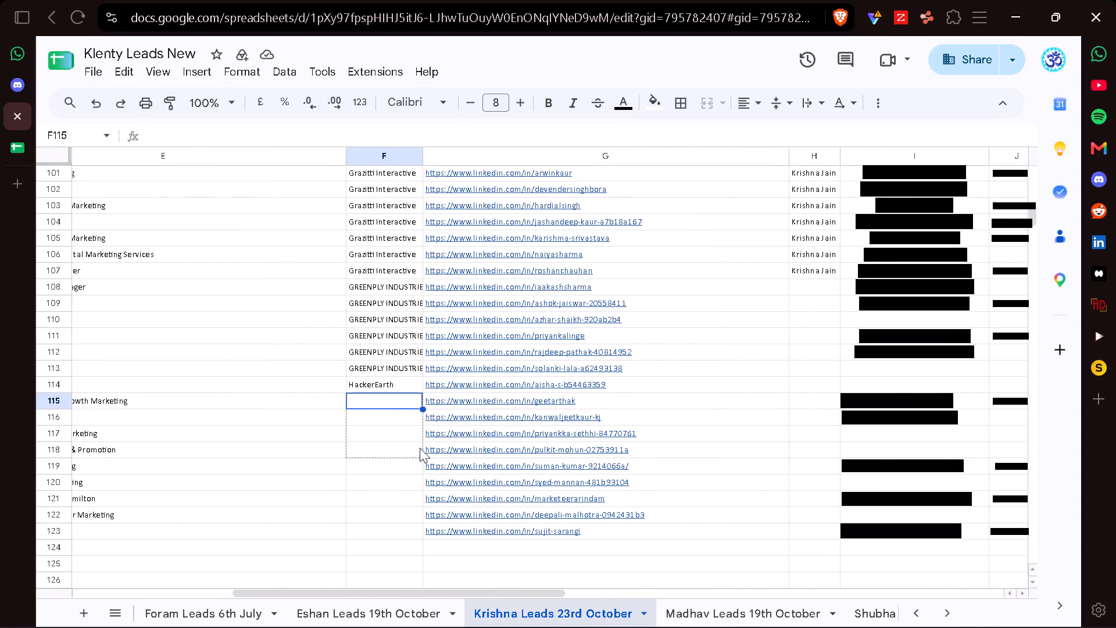
{"action": "scroll", "coordinate": [420, 448], "scroll_direction": "down", "scroll_amount": 1}
{"action": "left_click", "coordinate": [398, 323]}
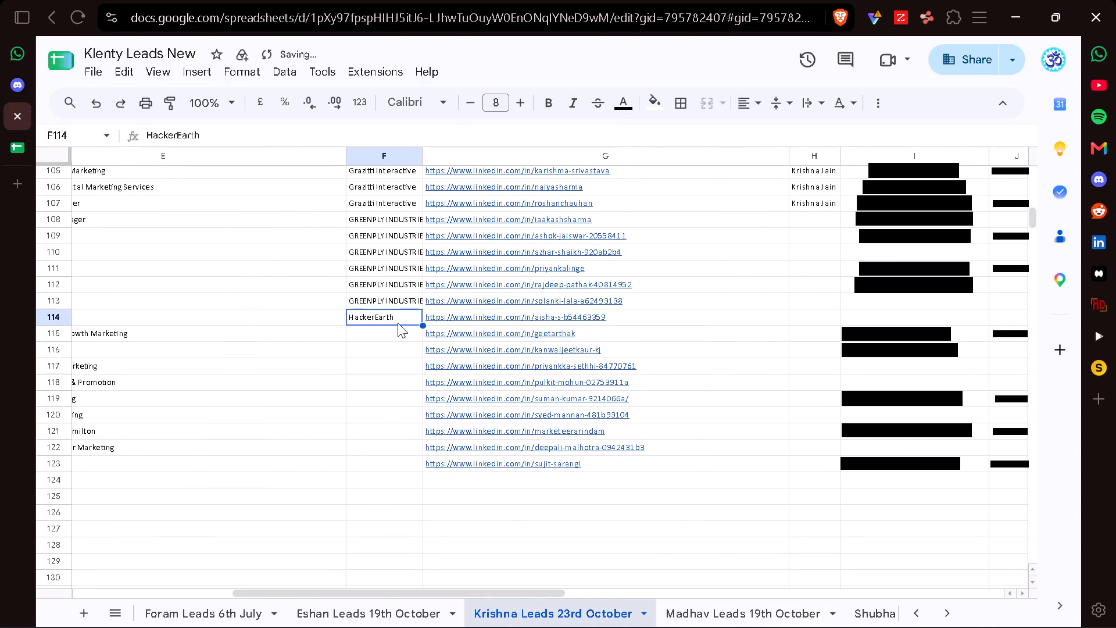
{"action": "left_click_drag", "start_coordinate": [420, 326], "coordinate": [420, 373]}
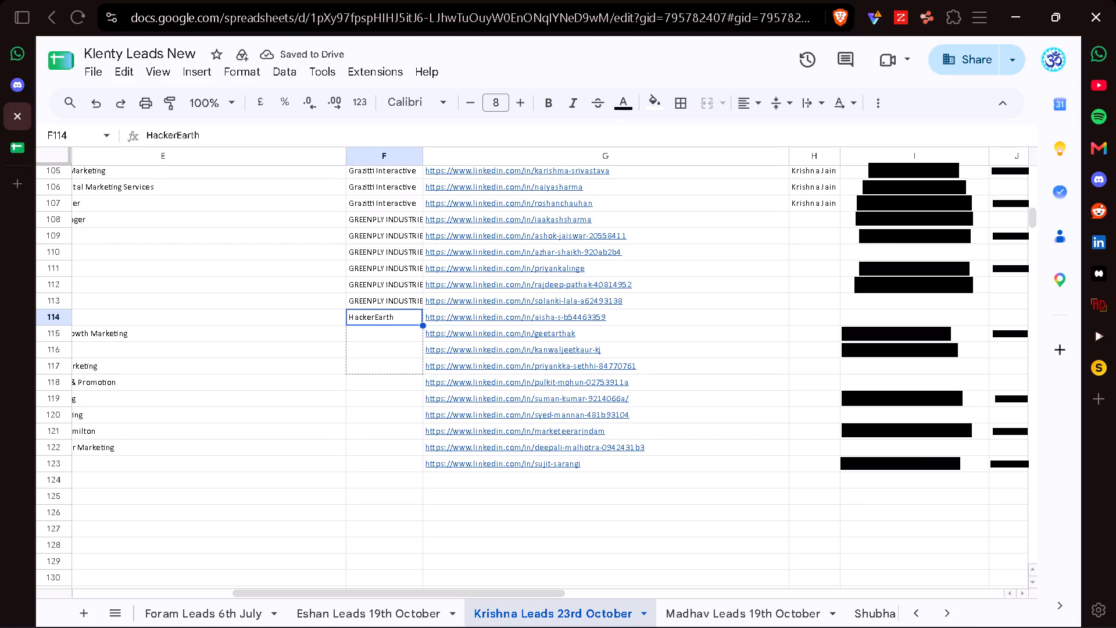
{"action": "left_click_drag", "start_coordinate": [420, 373], "coordinate": [419, 383]}
Check the row 118 contact's company through the LinkedIn link, and replace company cell F118 with Haier.
{"action": "scroll", "coordinate": [419, 383], "scroll_direction": "left", "scroll_amount": 1}
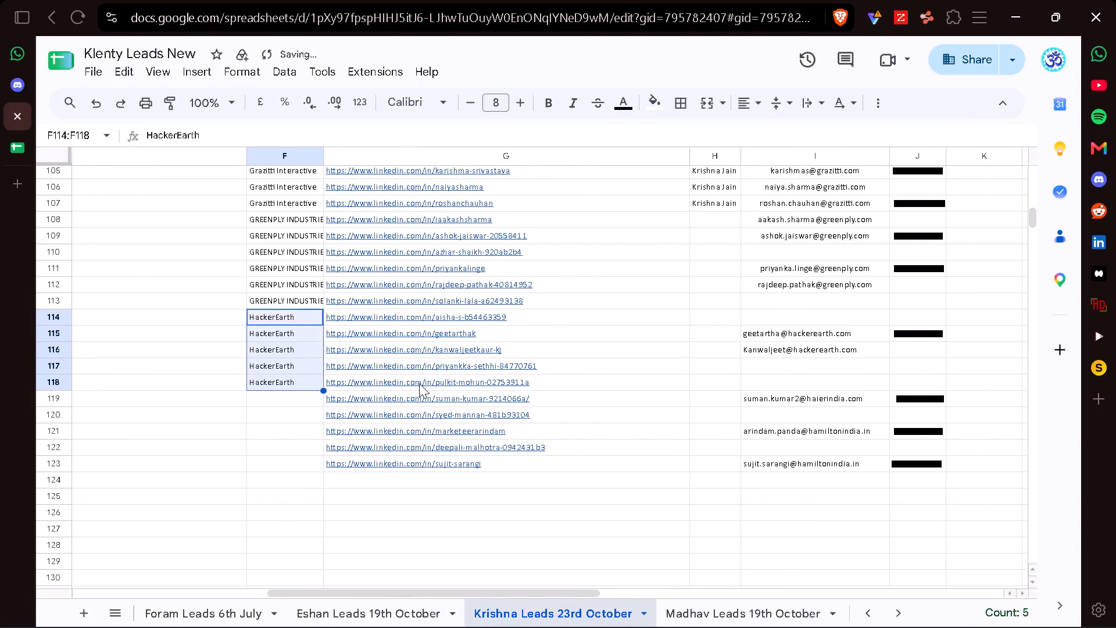
{"action": "left_click", "coordinate": [439, 409]}
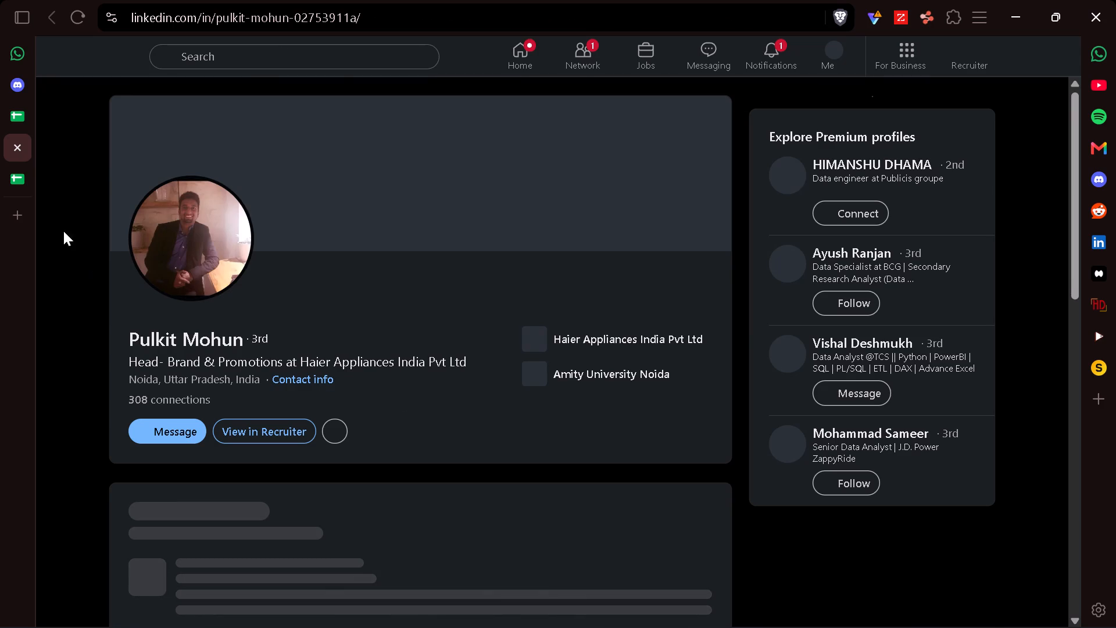
{"action": "left_click", "coordinate": [16, 149]}
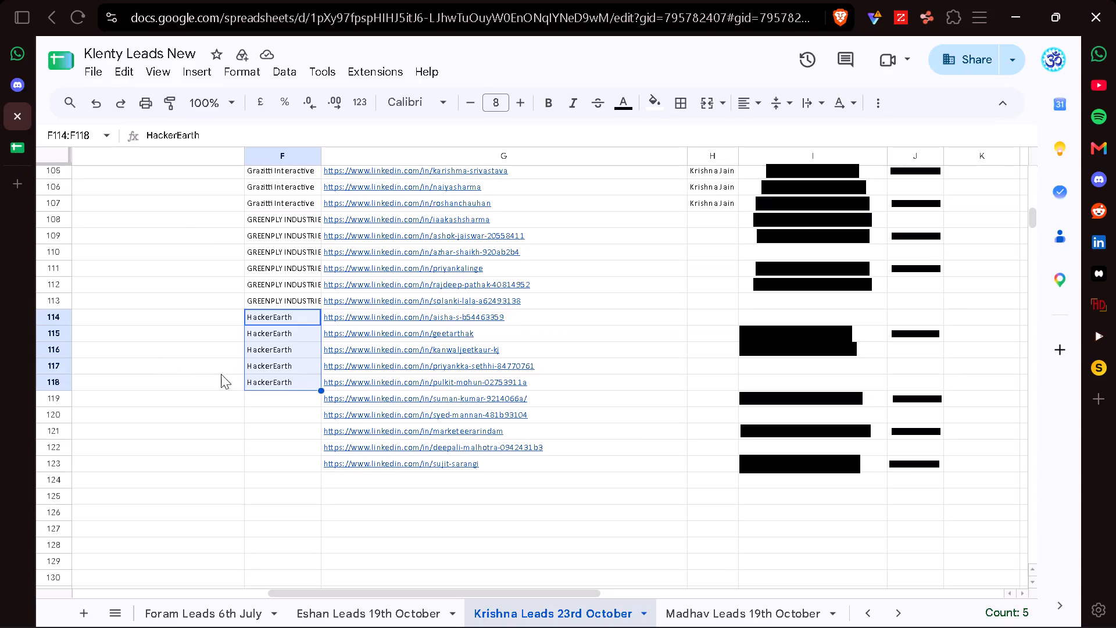
{"action": "left_click", "coordinate": [281, 384]}
{"action": "key", "text": "BackSpace"}
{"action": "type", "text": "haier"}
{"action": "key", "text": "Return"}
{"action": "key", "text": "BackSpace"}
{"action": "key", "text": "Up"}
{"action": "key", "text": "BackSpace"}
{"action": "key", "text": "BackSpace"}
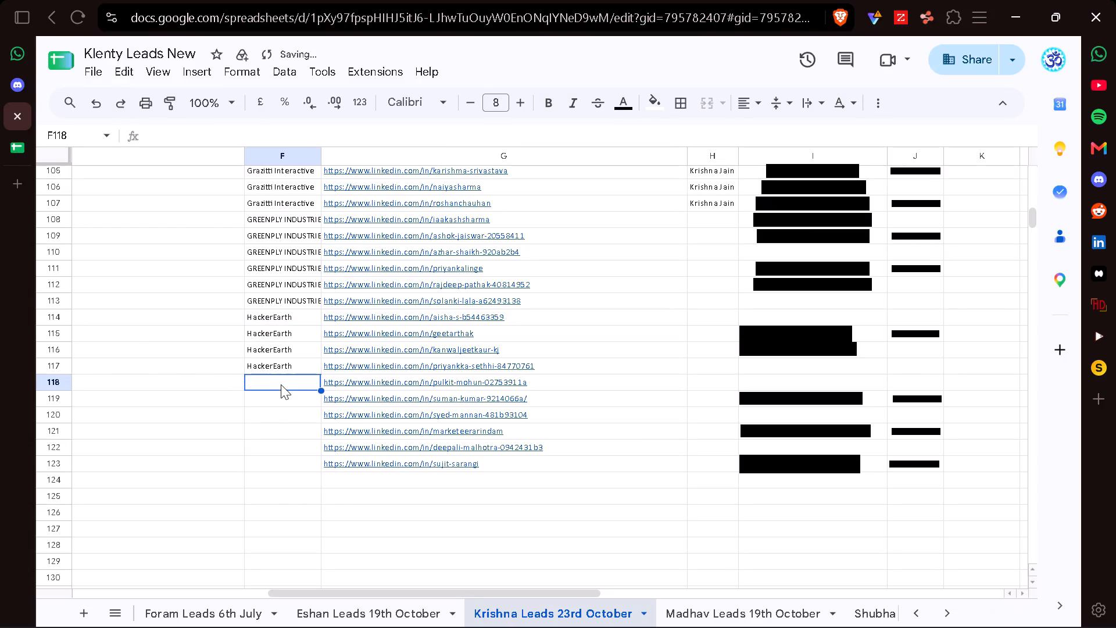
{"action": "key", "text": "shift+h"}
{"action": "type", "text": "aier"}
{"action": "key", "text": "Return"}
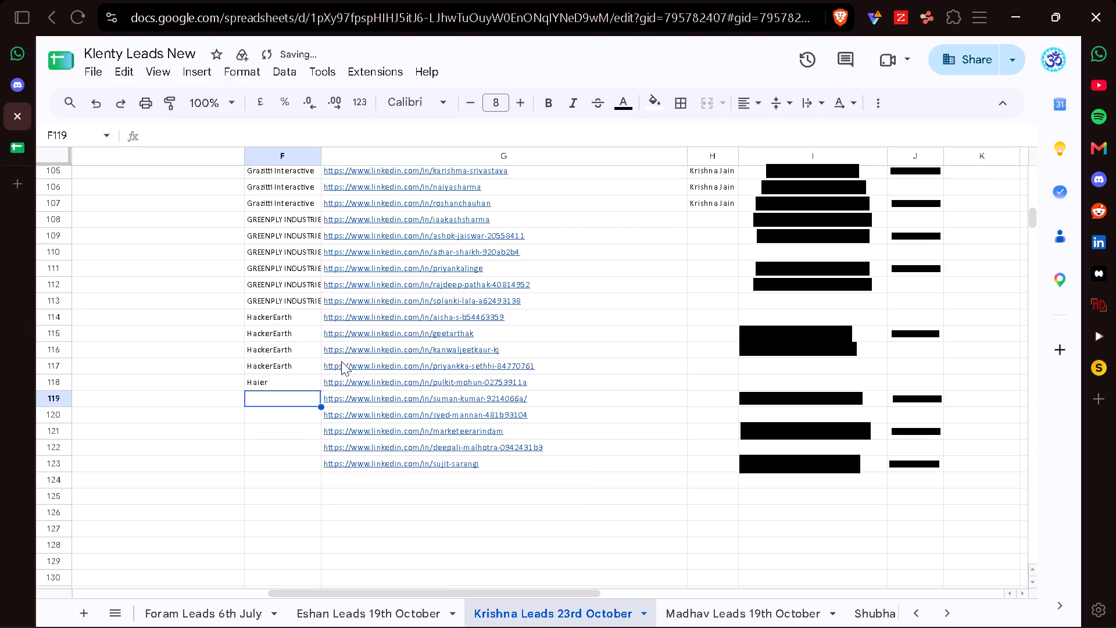
Check the row 117 contact's company through the LinkedIn link, and replace company cell F117 with Haier.
{"action": "left_click", "coordinate": [430, 394]}
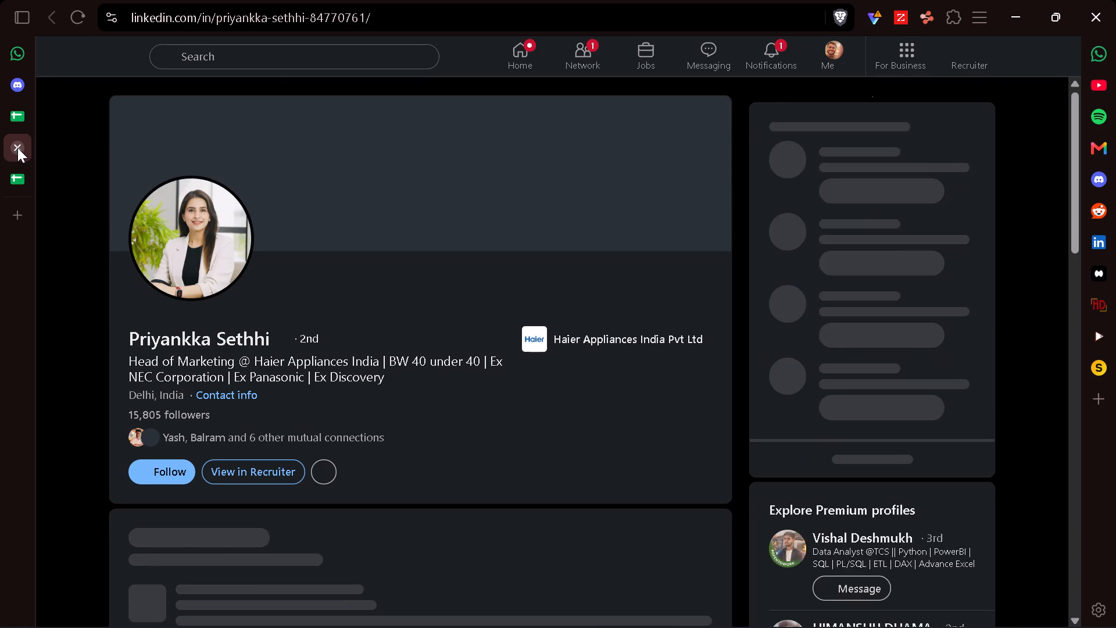
{"action": "left_click", "coordinate": [17, 148]}
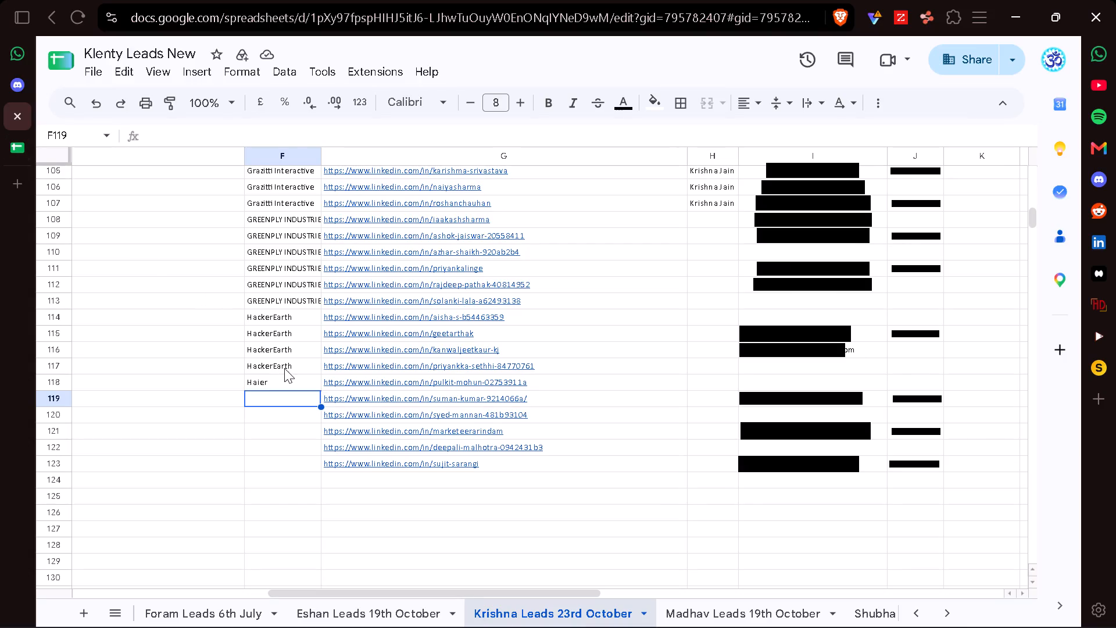
{"action": "left_click", "coordinate": [285, 368]}
{"action": "key", "text": "BackSpace"}
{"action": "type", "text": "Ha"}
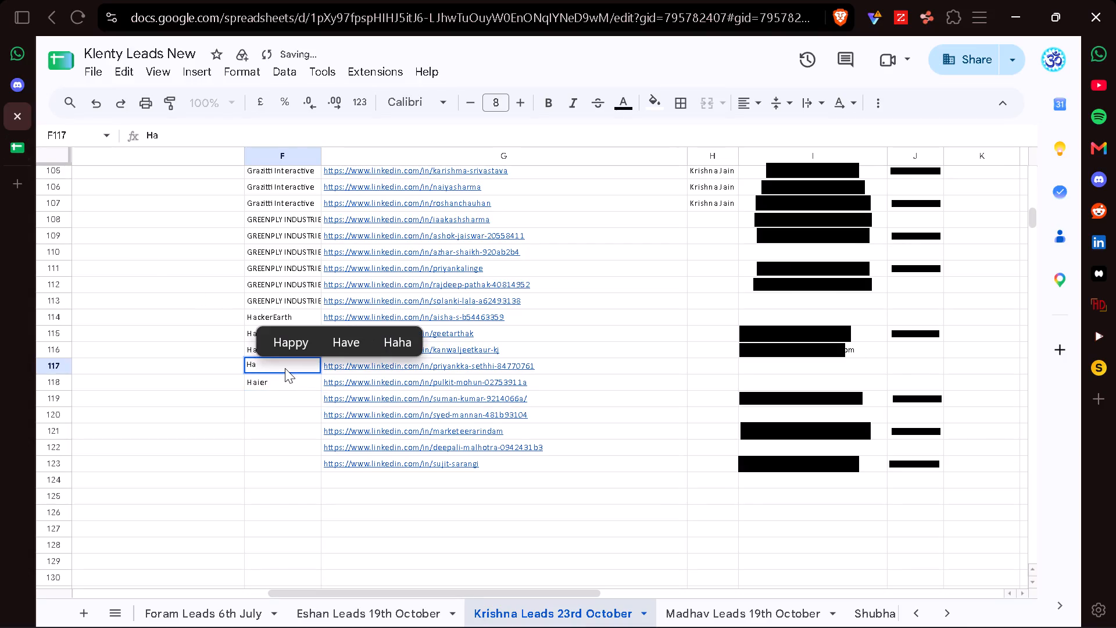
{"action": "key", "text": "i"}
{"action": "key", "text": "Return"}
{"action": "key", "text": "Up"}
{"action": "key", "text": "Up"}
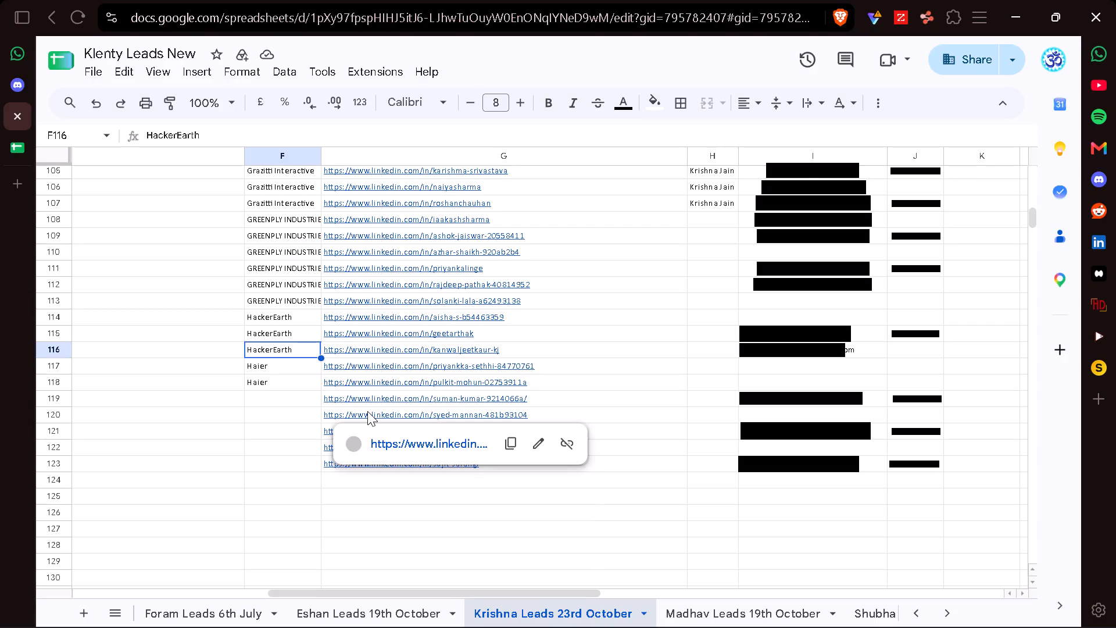
Check the row 119 and 120 contacts' companies through their LinkedIn links, and fill Haier from F118 into F119:F120.
{"action": "scroll", "coordinate": [393, 402], "scroll_direction": "down", "scroll_amount": 1}
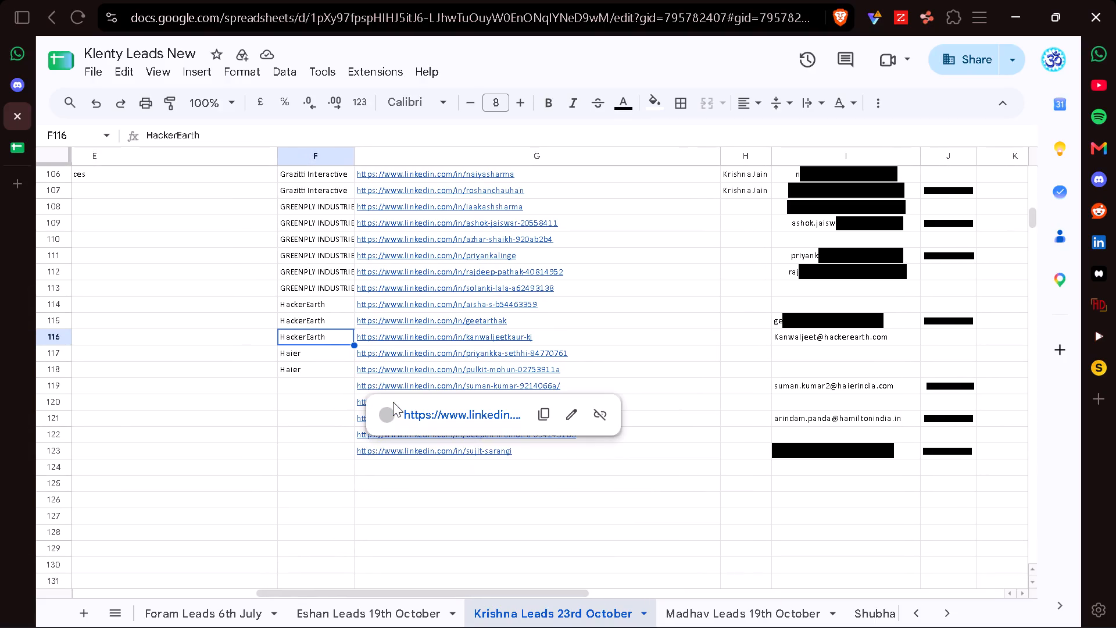
{"action": "scroll", "coordinate": [393, 402], "scroll_direction": "down", "scroll_amount": 2}
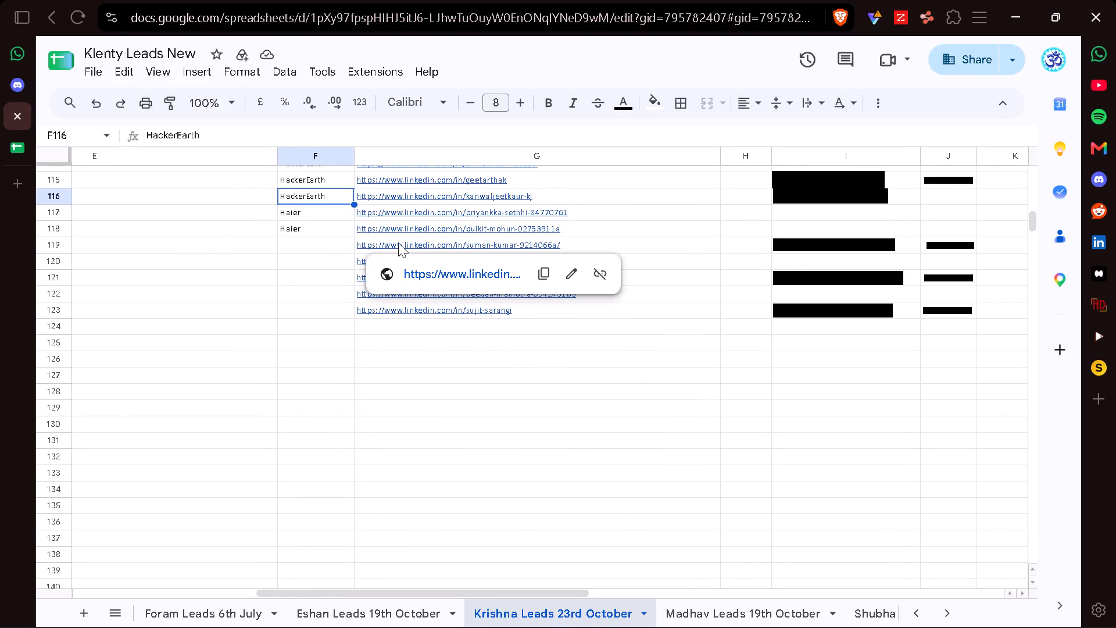
{"action": "left_click", "coordinate": [439, 273]}
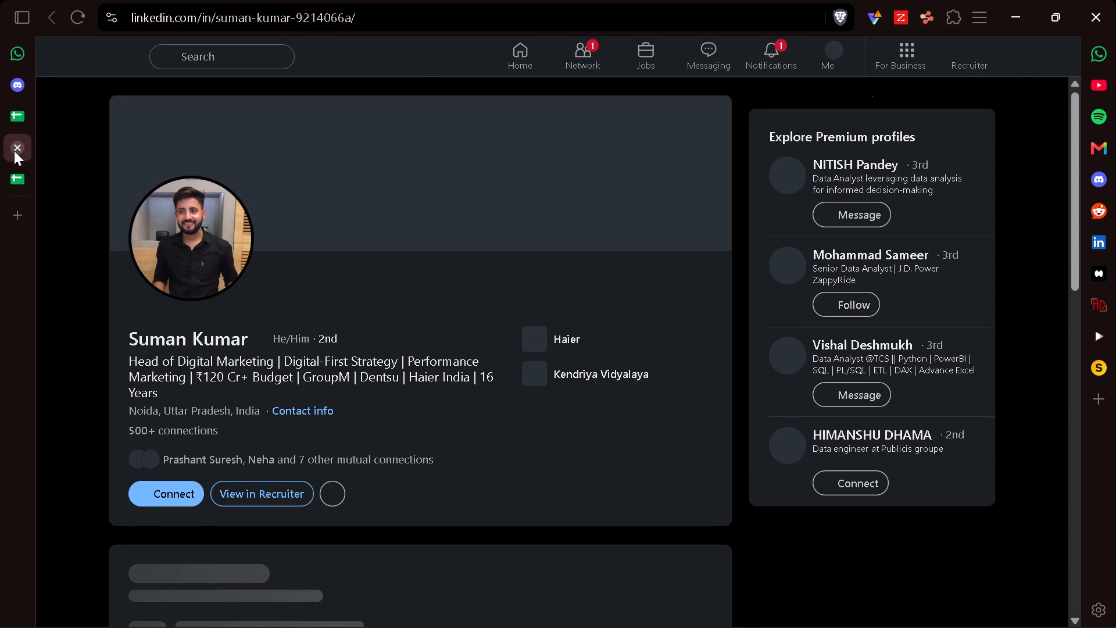
{"action": "left_click", "coordinate": [14, 151]}
{"action": "left_click", "coordinate": [339, 231]}
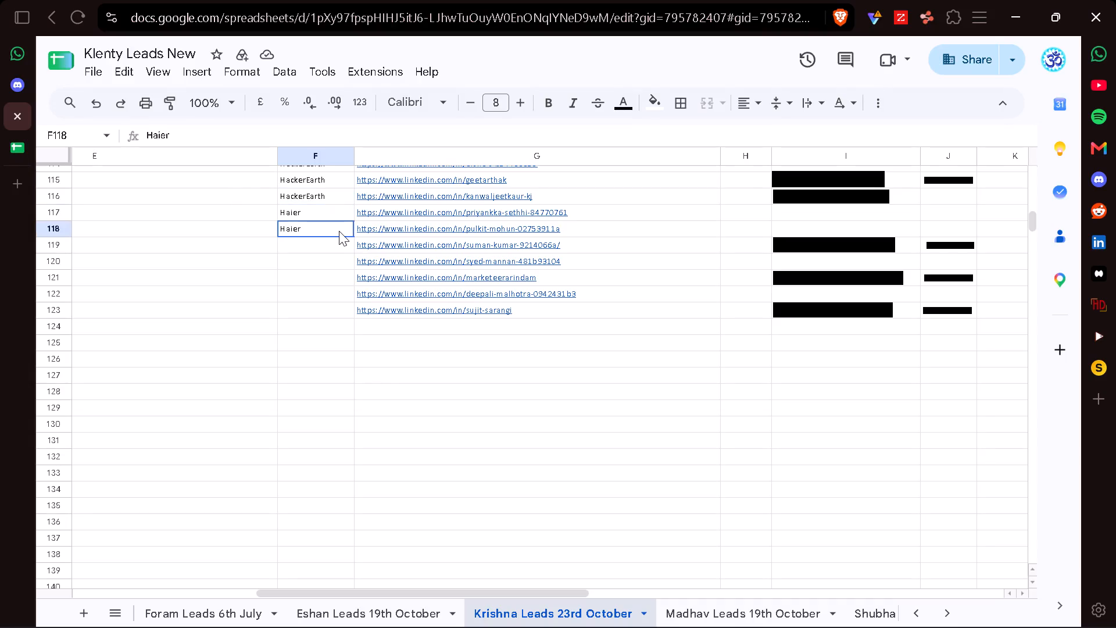
{"action": "left_click_drag", "start_coordinate": [352, 237], "coordinate": [353, 246]}
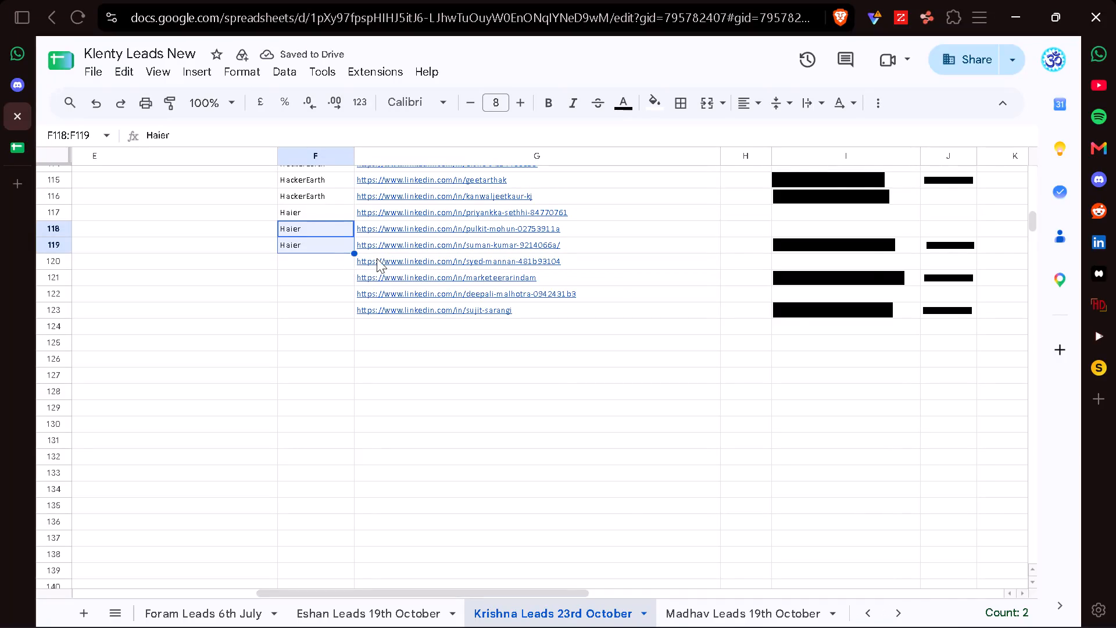
{"action": "left_click", "coordinate": [435, 287]}
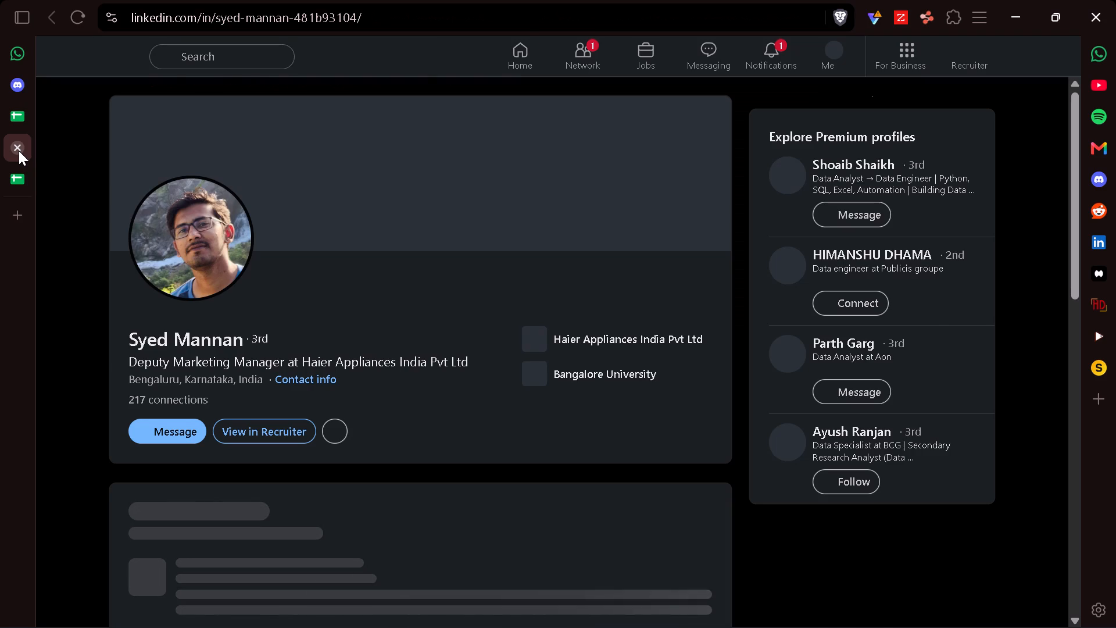
{"action": "left_click", "coordinate": [19, 151]}
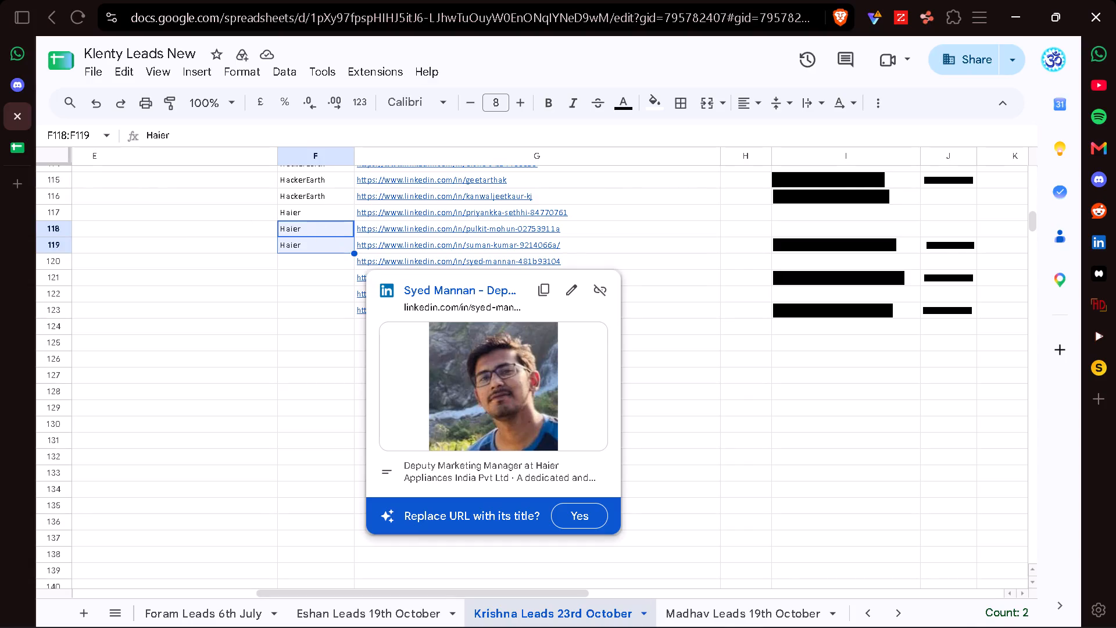
{"action": "left_click_drag", "start_coordinate": [353, 251], "coordinate": [352, 261]}
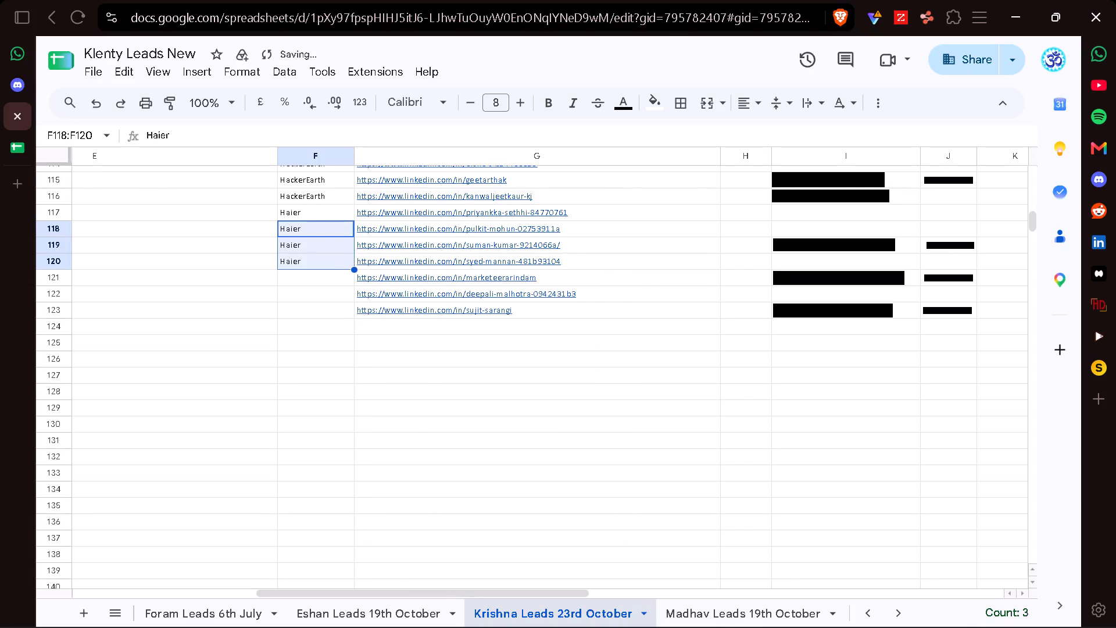
Check the row 121 contact's company on LinkedIn, and copy Hamilton Housewares (Milton) from AR Master Sheet cell A318 into F121.
{"action": "left_click", "coordinate": [339, 275]}
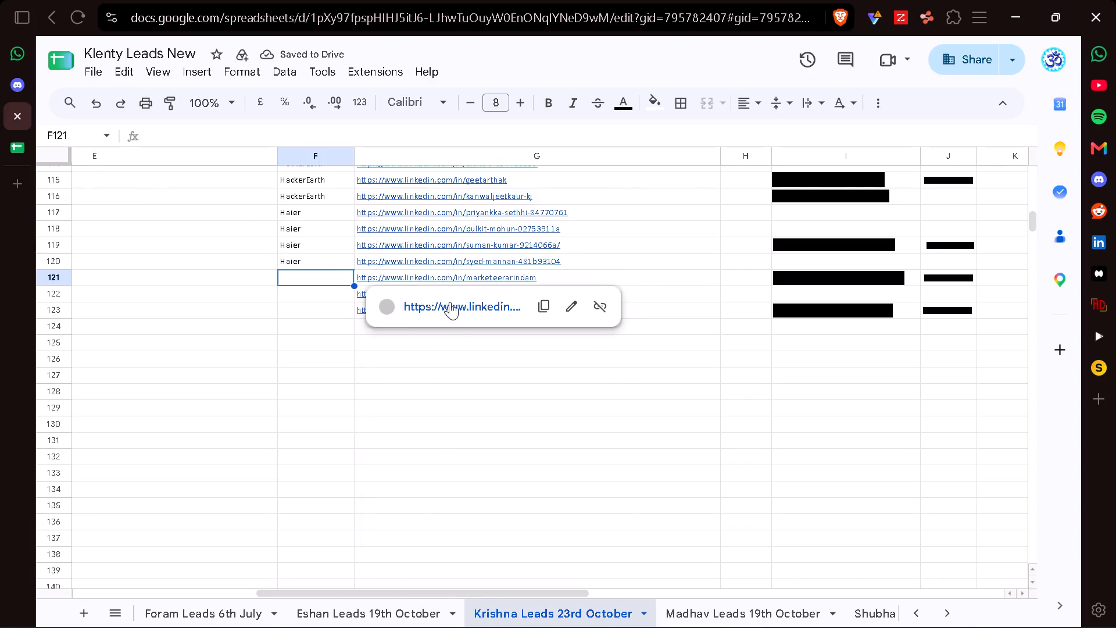
{"action": "left_click", "coordinate": [450, 303]}
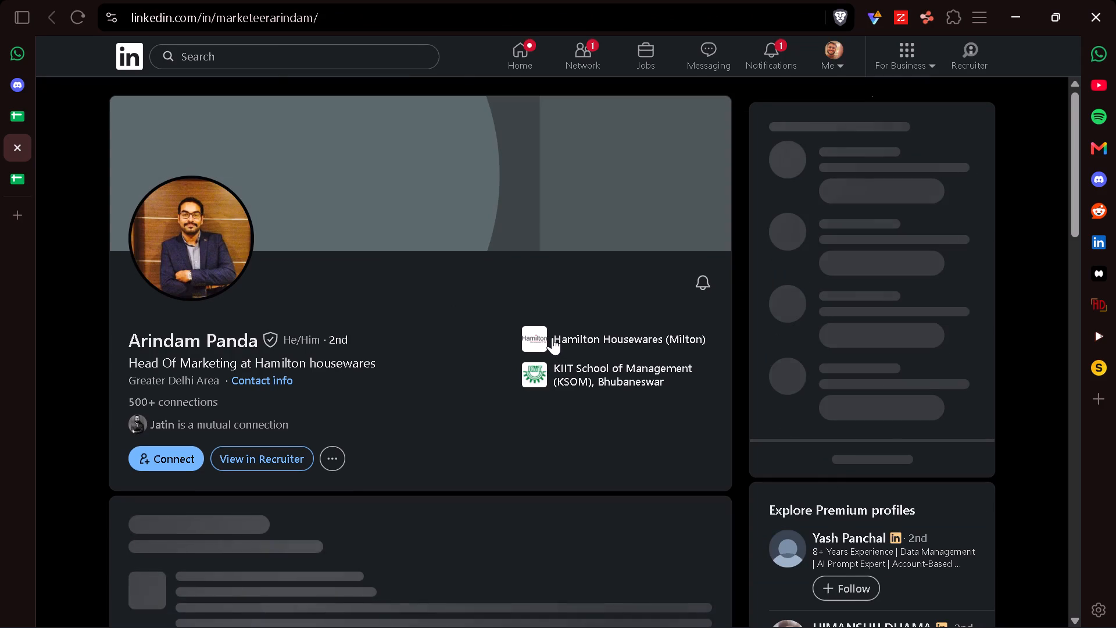
{"action": "left_click", "coordinate": [563, 337]}
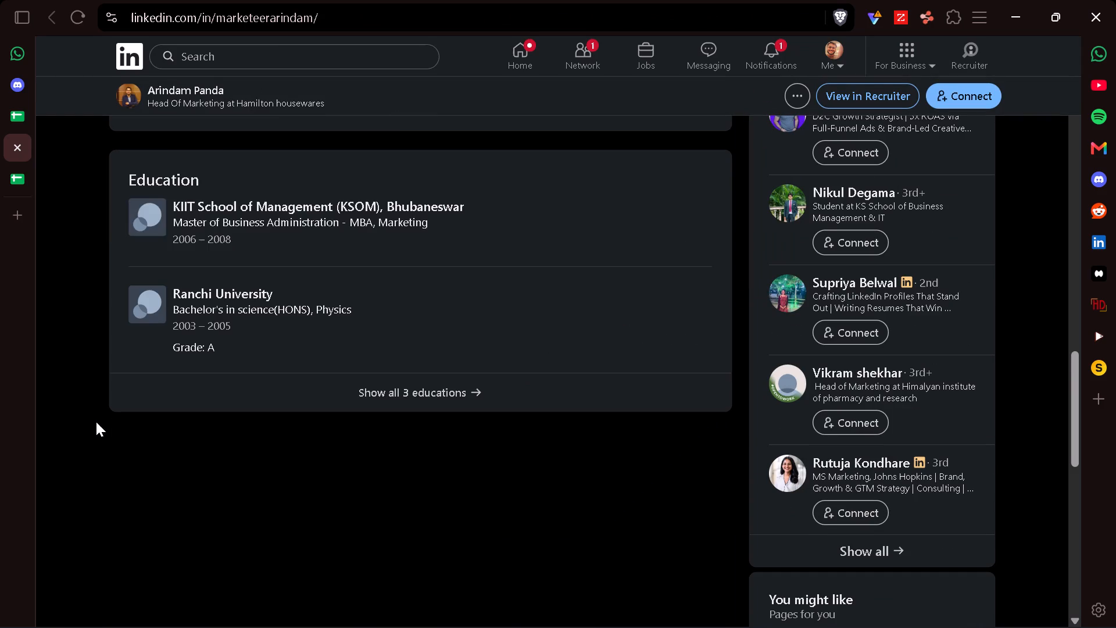
{"action": "scroll", "coordinate": [236, 356], "scroll_direction": "up", "scroll_amount": 1}
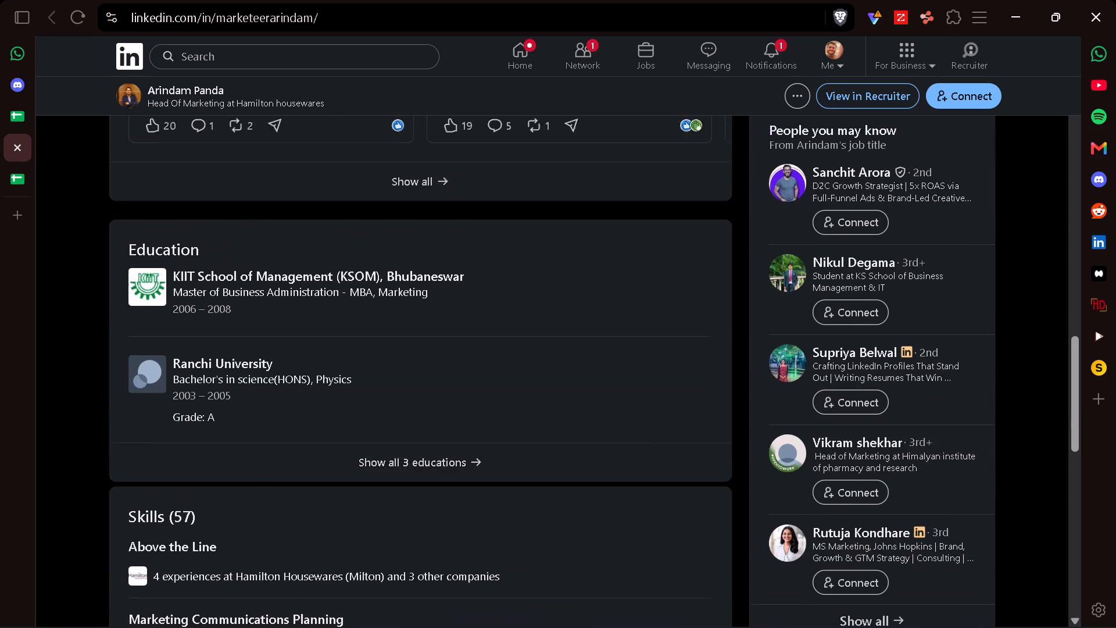
{"action": "scroll", "coordinate": [236, 356], "scroll_direction": "up", "scroll_amount": 3}
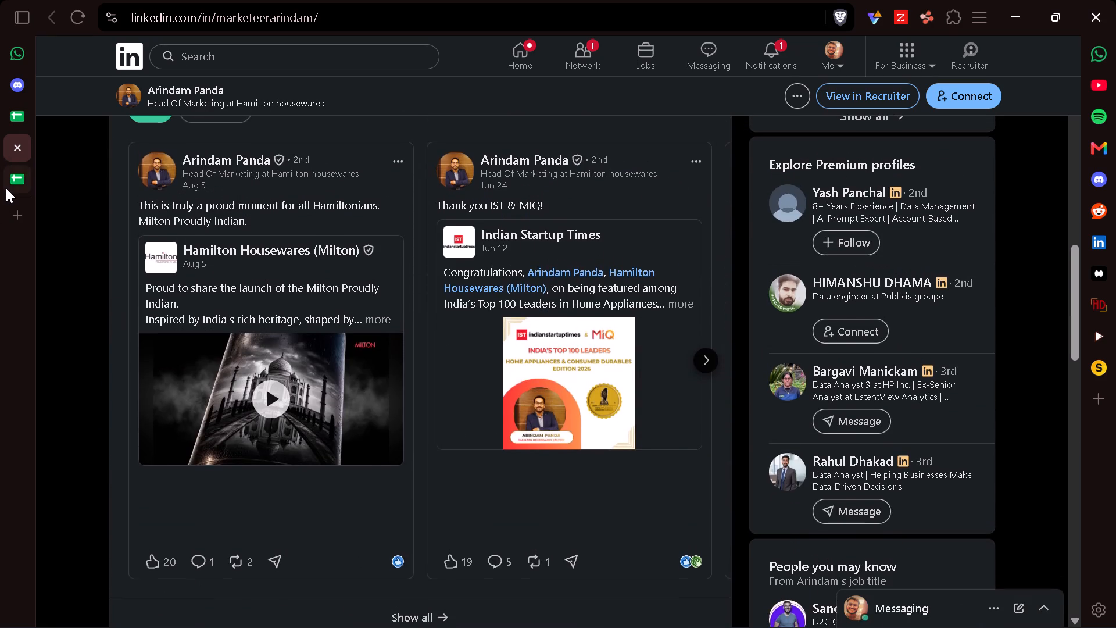
{"action": "left_click", "coordinate": [6, 188]}
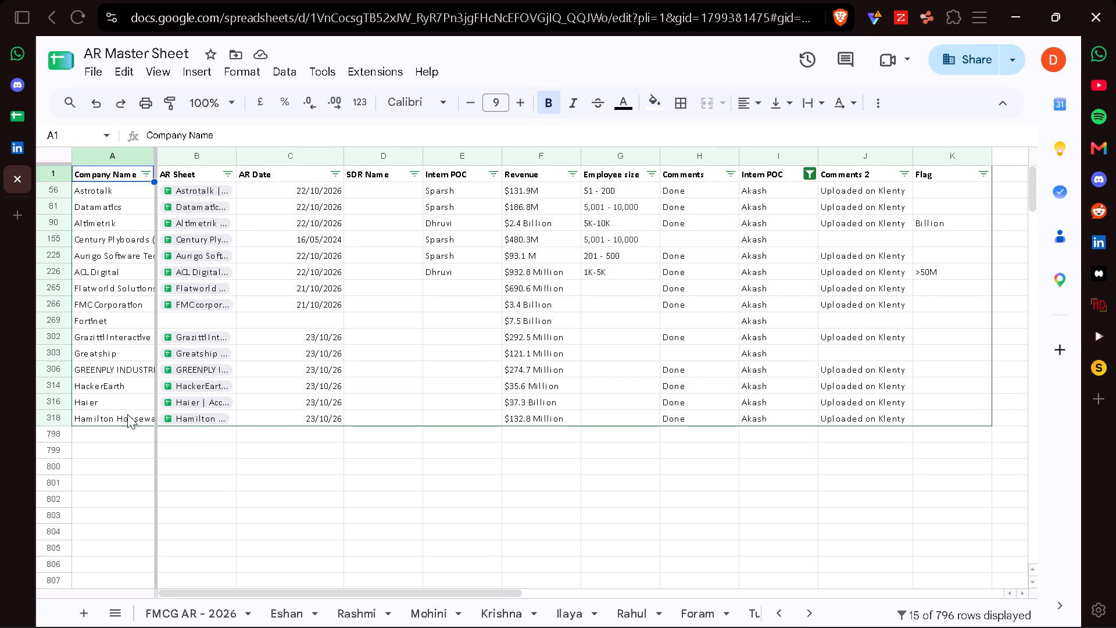
{"action": "left_click", "coordinate": [113, 420]}
{"action": "key", "text": "ctrl+c"}
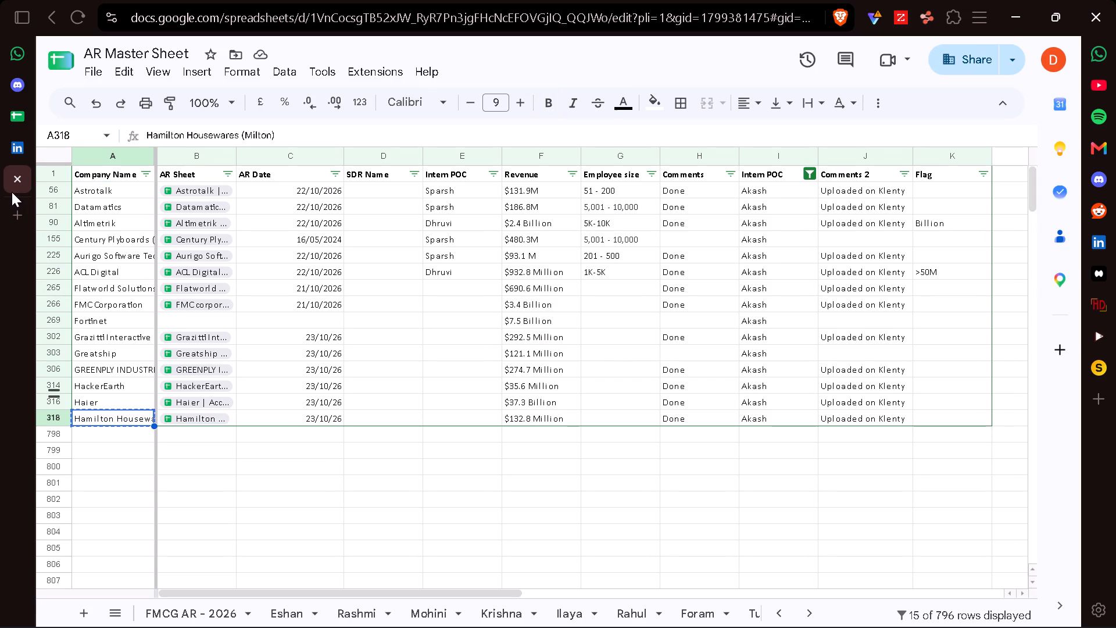
{"action": "left_click", "coordinate": [13, 183]}
{"action": "left_click", "coordinate": [19, 153]}
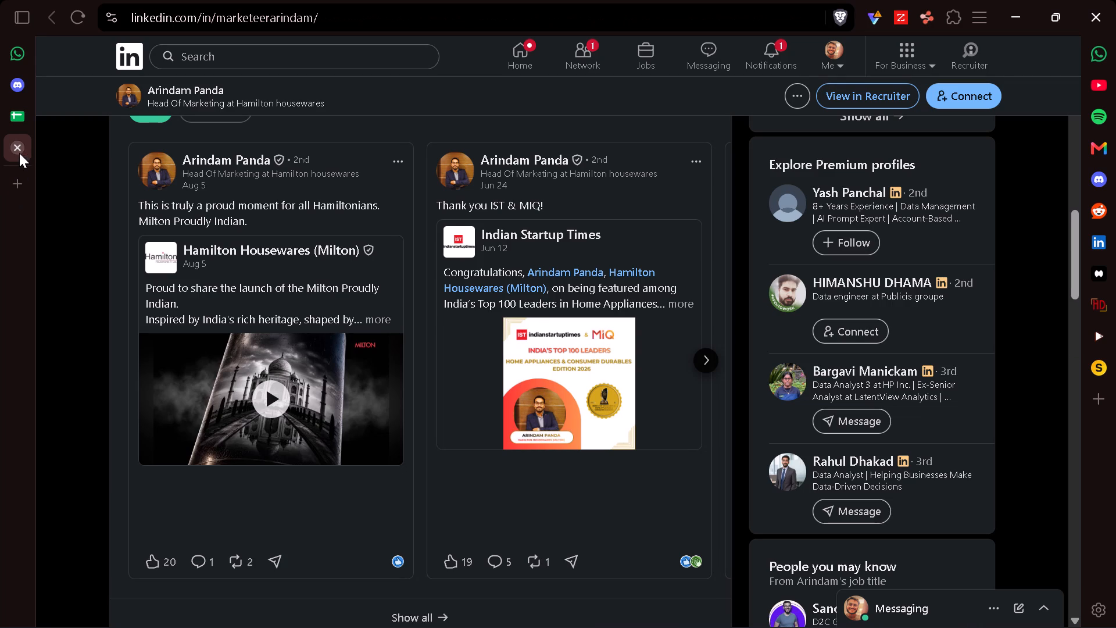
{"action": "key", "text": "ctrl+v"}
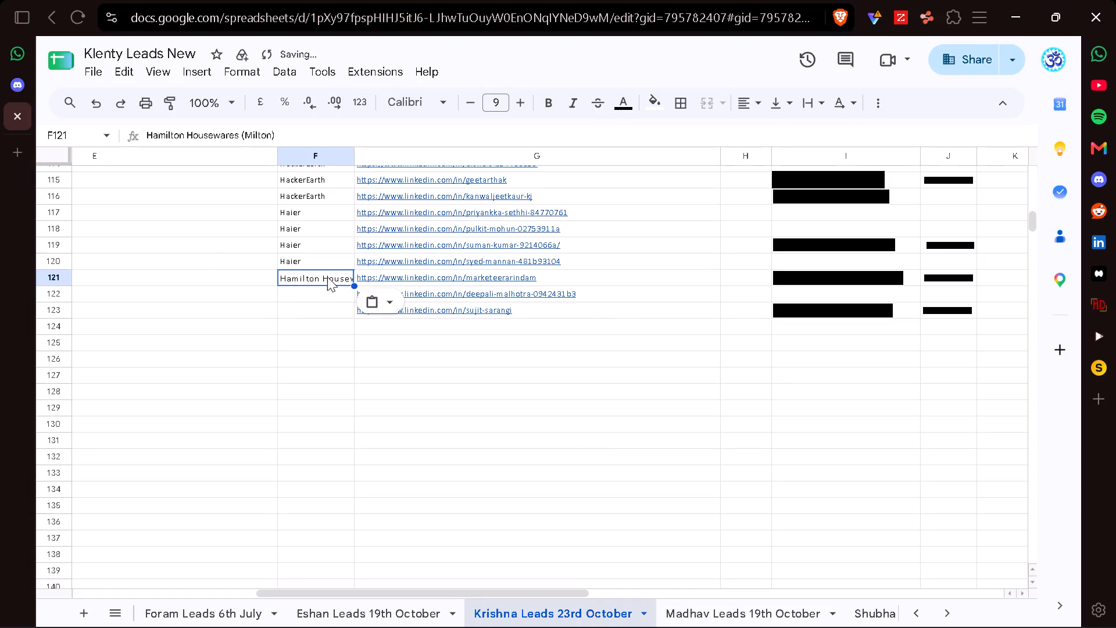
Fill the company name Hamilton Housewares (Milton) from F121 into F122:F123.
{"action": "left_click_drag", "start_coordinate": [353, 286], "coordinate": [354, 310]}
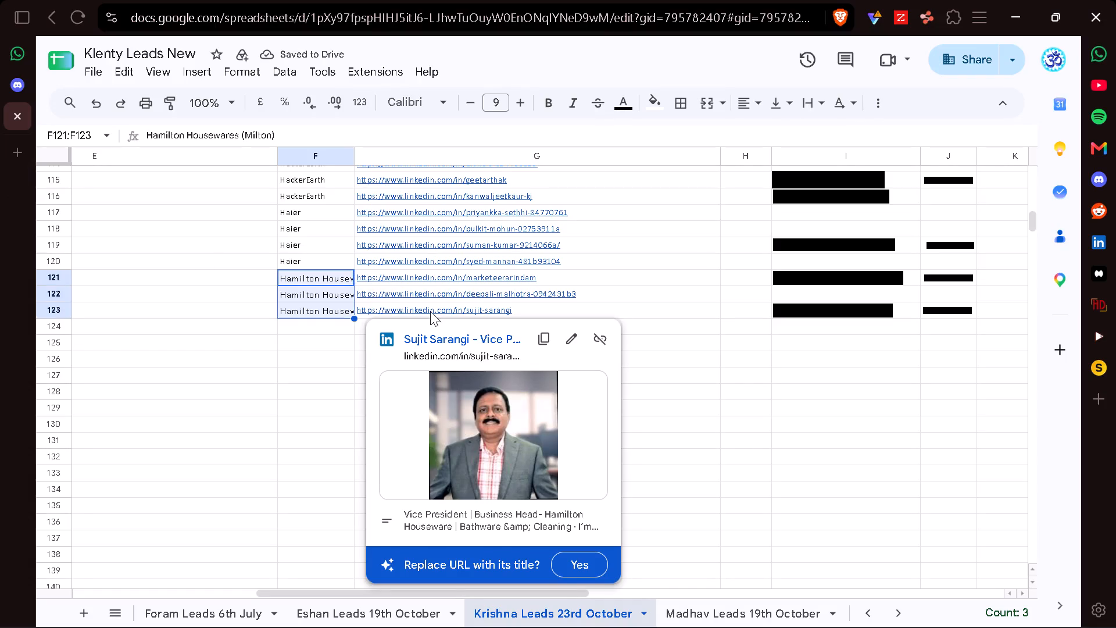
Fill the name-splitting SPLIT formula from C98 down through C123.
{"action": "scroll", "coordinate": [137, 386], "scroll_direction": "right", "scroll_amount": 7}
{"action": "scroll", "coordinate": [137, 386], "scroll_direction": "up", "scroll_amount": 3}
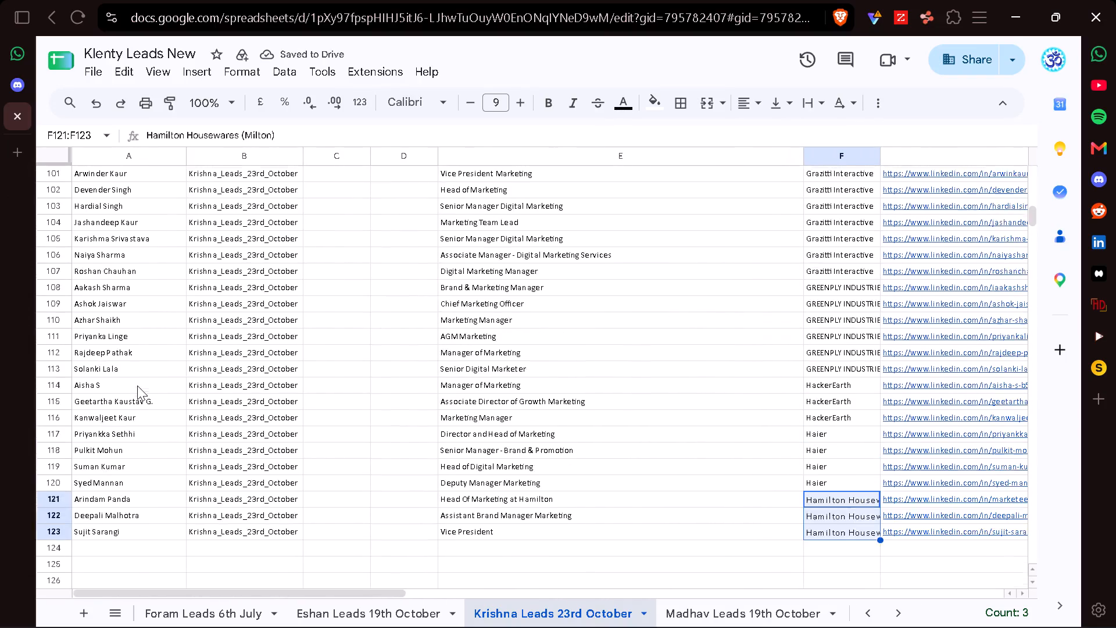
{"action": "scroll", "coordinate": [267, 341], "scroll_direction": "up", "scroll_amount": 2}
{"action": "left_click", "coordinate": [362, 353]}
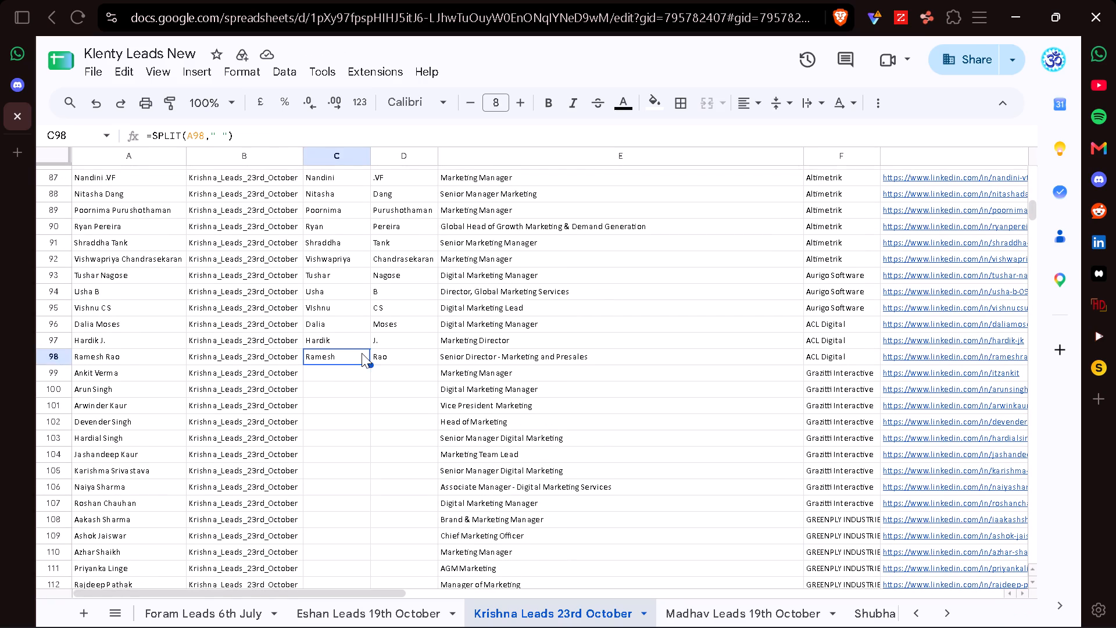
{"action": "left_click_drag", "start_coordinate": [369, 362], "coordinate": [341, 390]}
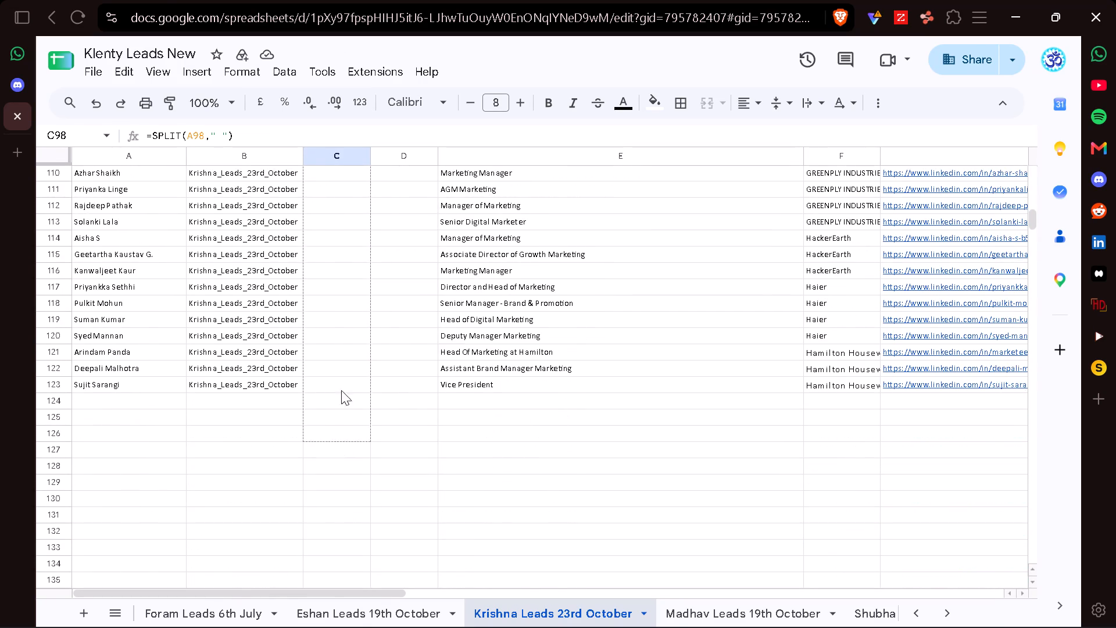
{"action": "left_click_drag", "start_coordinate": [341, 390], "coordinate": [343, 392]}
Replace the formula in C115 with the contact's first and middle names from A115, and enter the last-name initial G in D115.
{"action": "scroll", "coordinate": [343, 392], "scroll_direction": "up", "scroll_amount": 2}
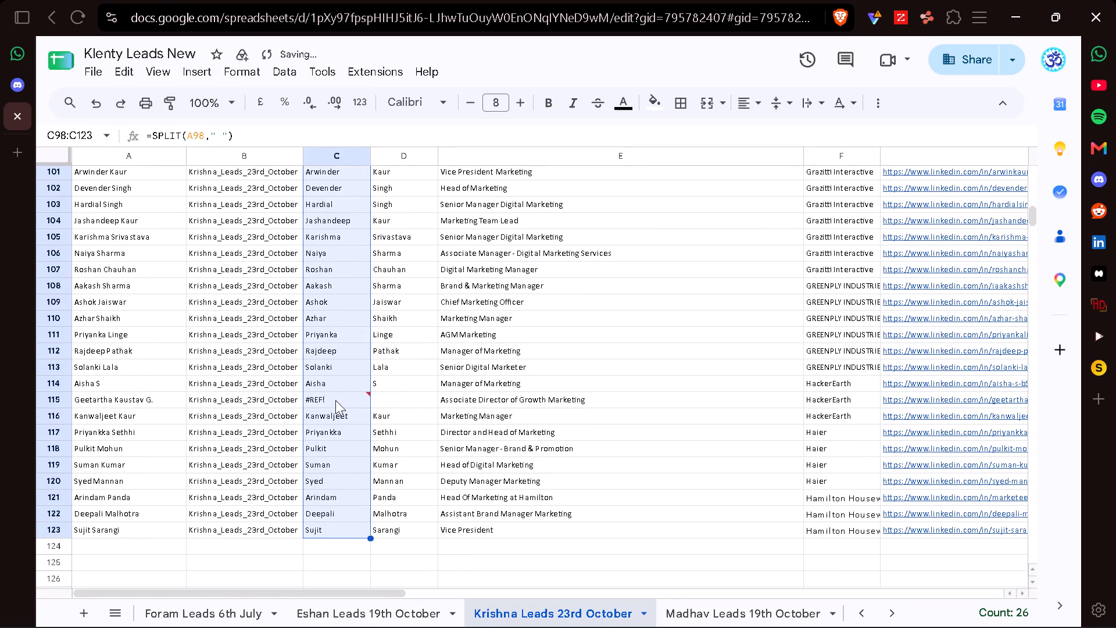
{"action": "left_click", "coordinate": [337, 396]}
{"action": "key", "text": "BackSpace"}
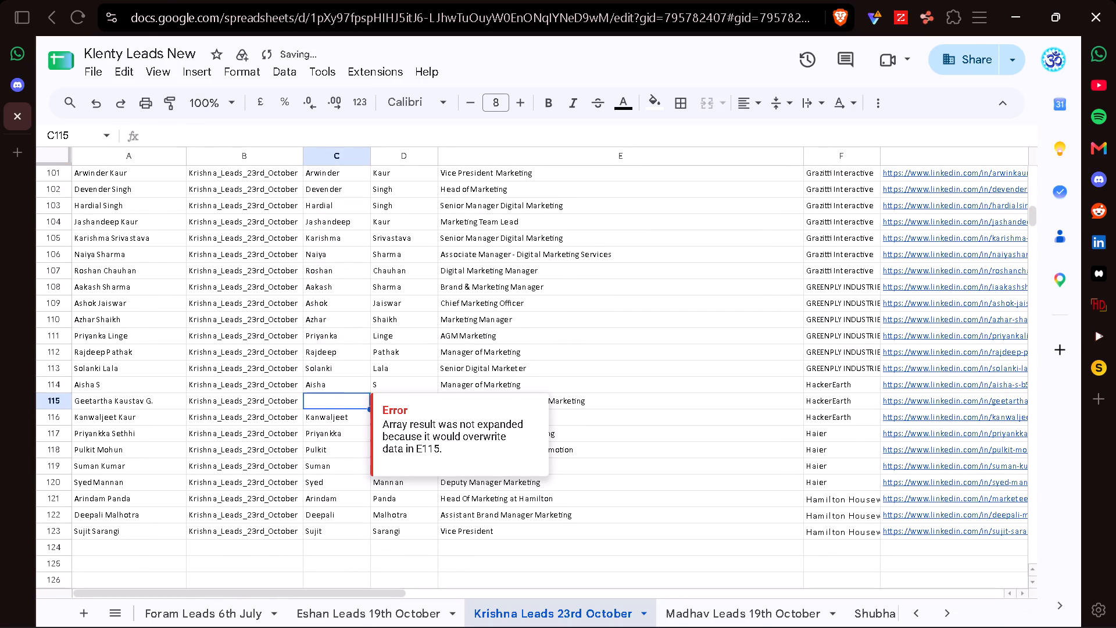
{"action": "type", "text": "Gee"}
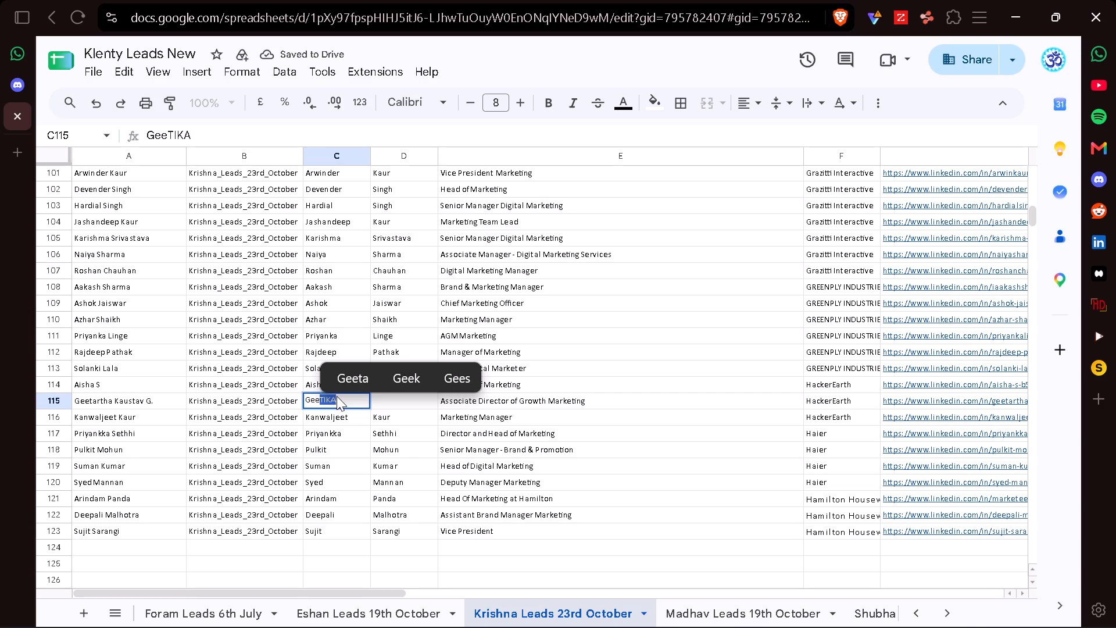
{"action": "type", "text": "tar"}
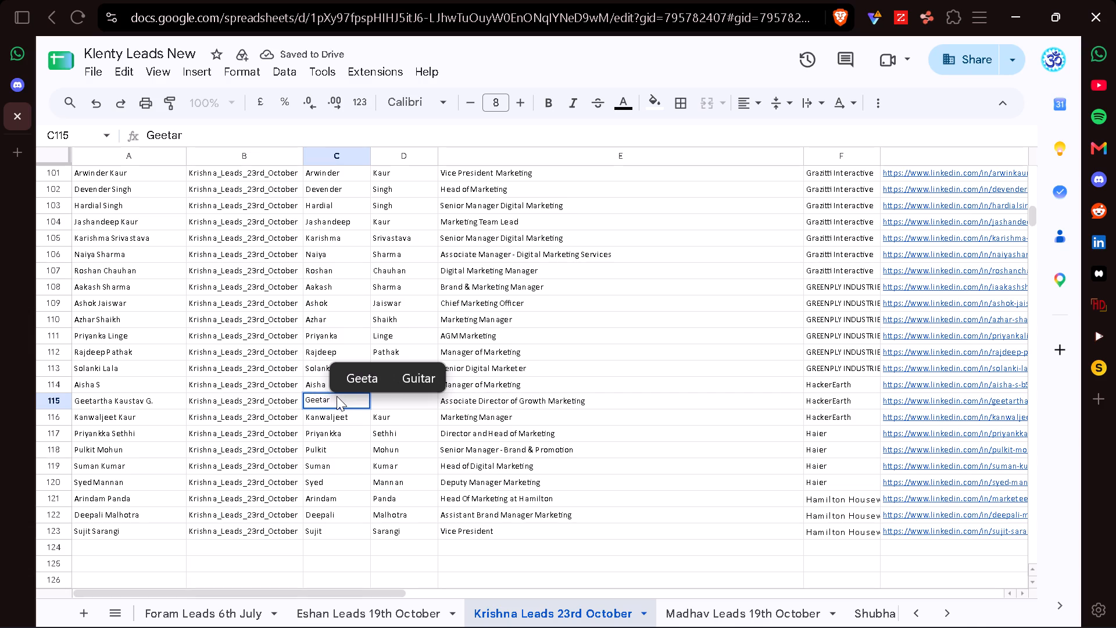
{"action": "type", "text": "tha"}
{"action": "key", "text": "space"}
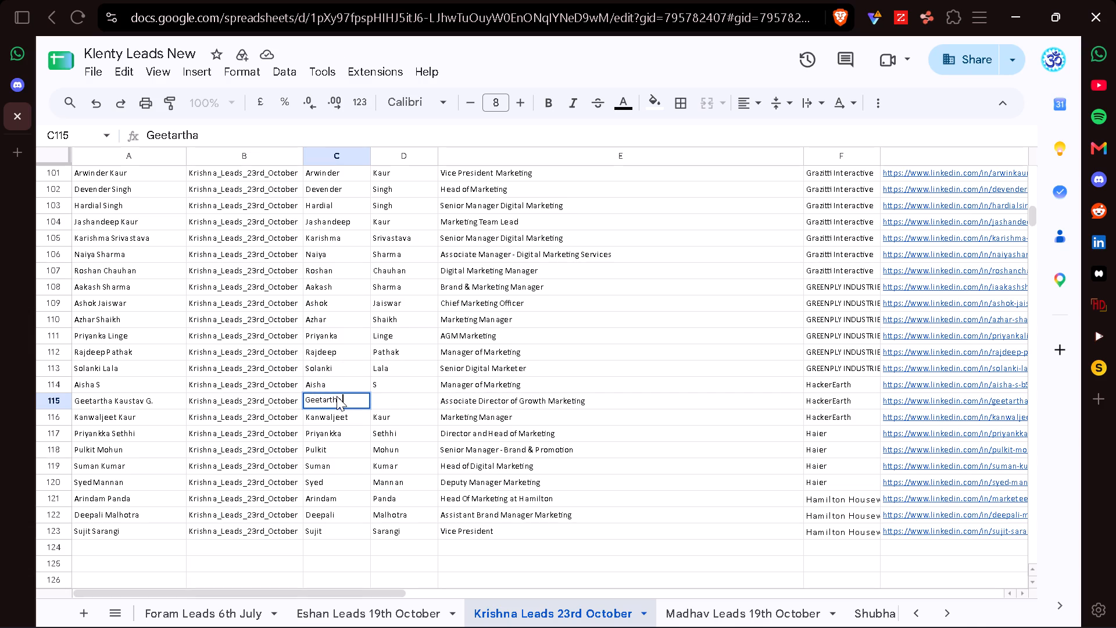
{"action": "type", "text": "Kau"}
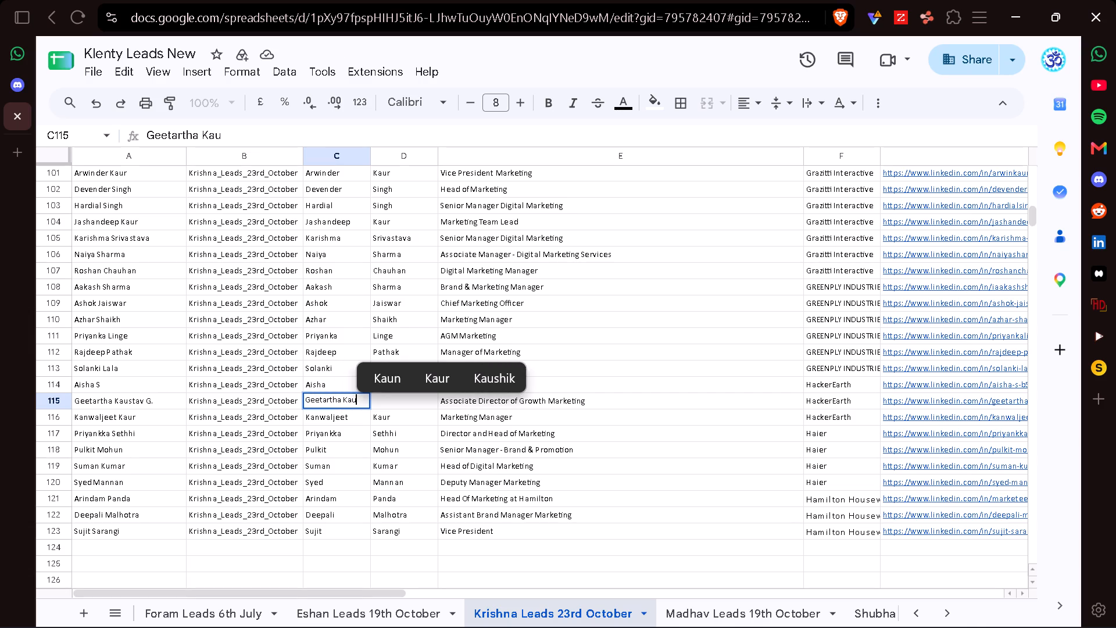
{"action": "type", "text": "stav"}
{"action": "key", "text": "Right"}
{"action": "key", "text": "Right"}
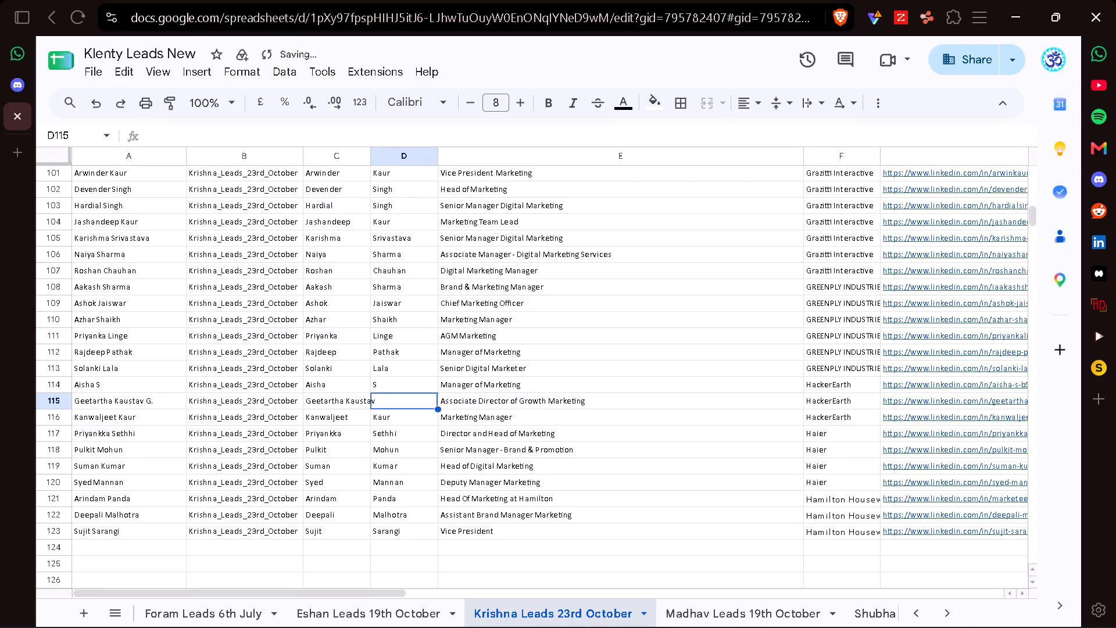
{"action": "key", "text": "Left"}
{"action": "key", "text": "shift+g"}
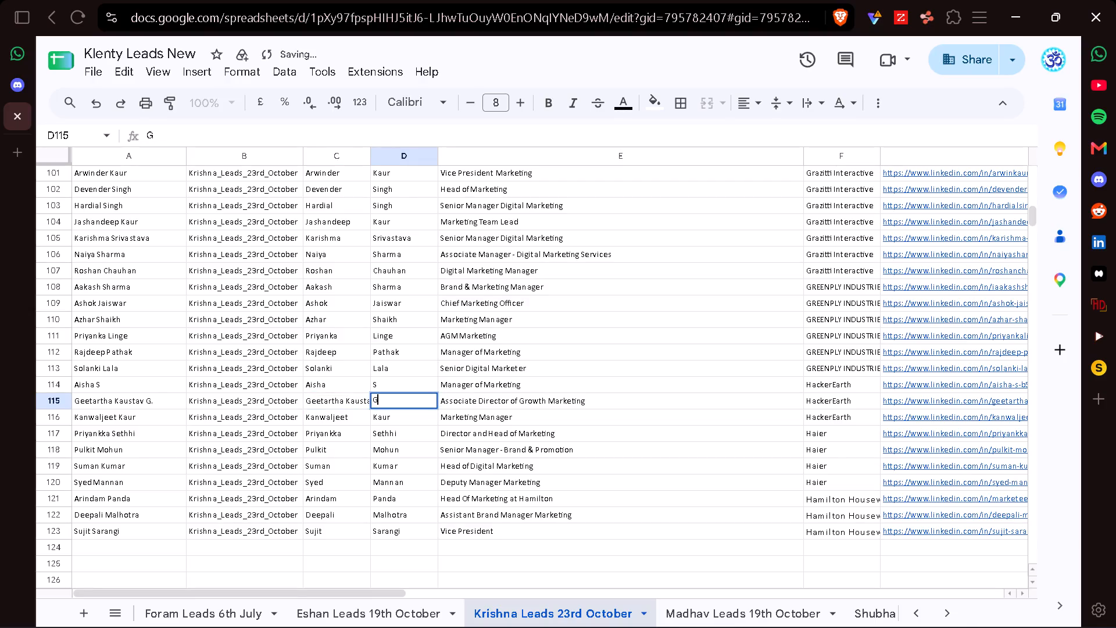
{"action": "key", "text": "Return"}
Fill the owner name from H107 down through H123.
{"action": "scroll", "coordinate": [356, 431], "scroll_direction": "up", "scroll_amount": 1}
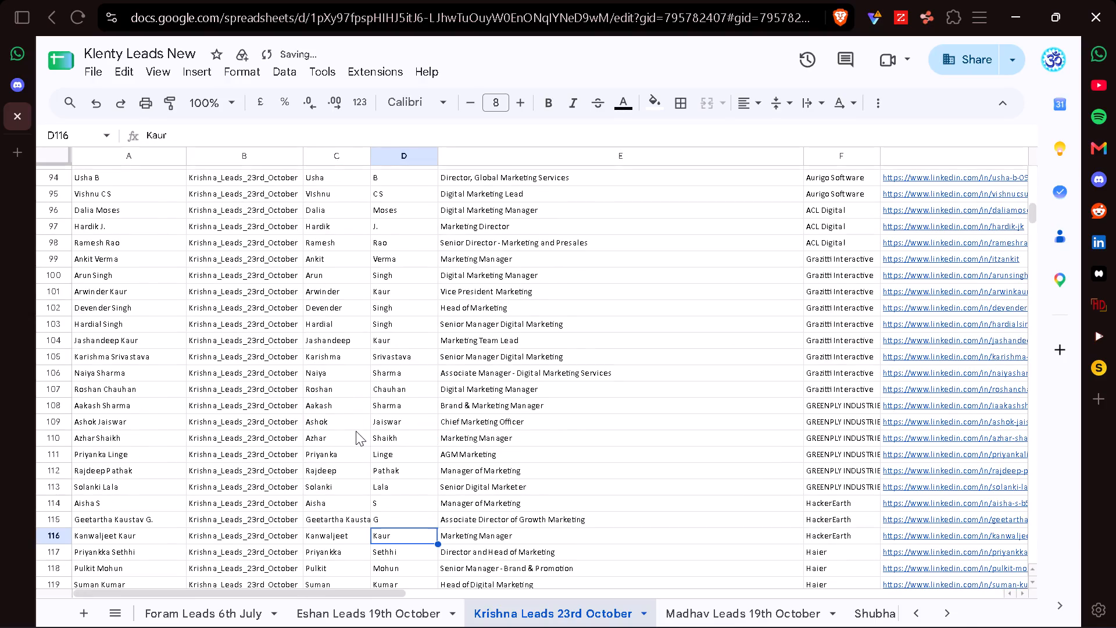
{"action": "scroll", "coordinate": [416, 292], "scroll_direction": "left", "scroll_amount": 2}
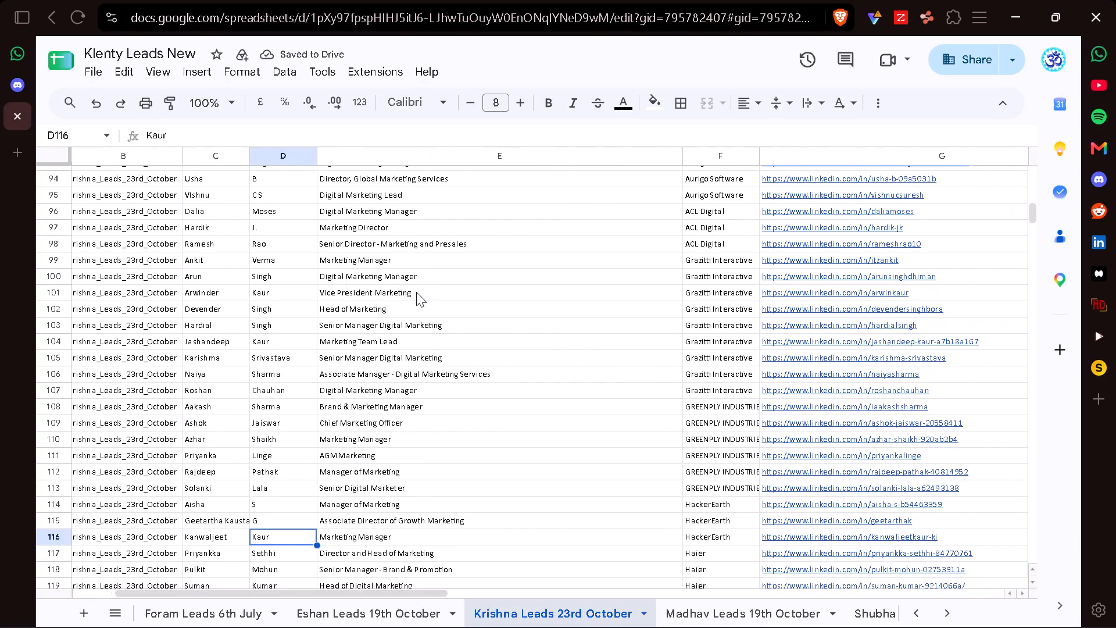
{"action": "scroll", "coordinate": [416, 292], "scroll_direction": "left", "scroll_amount": 4}
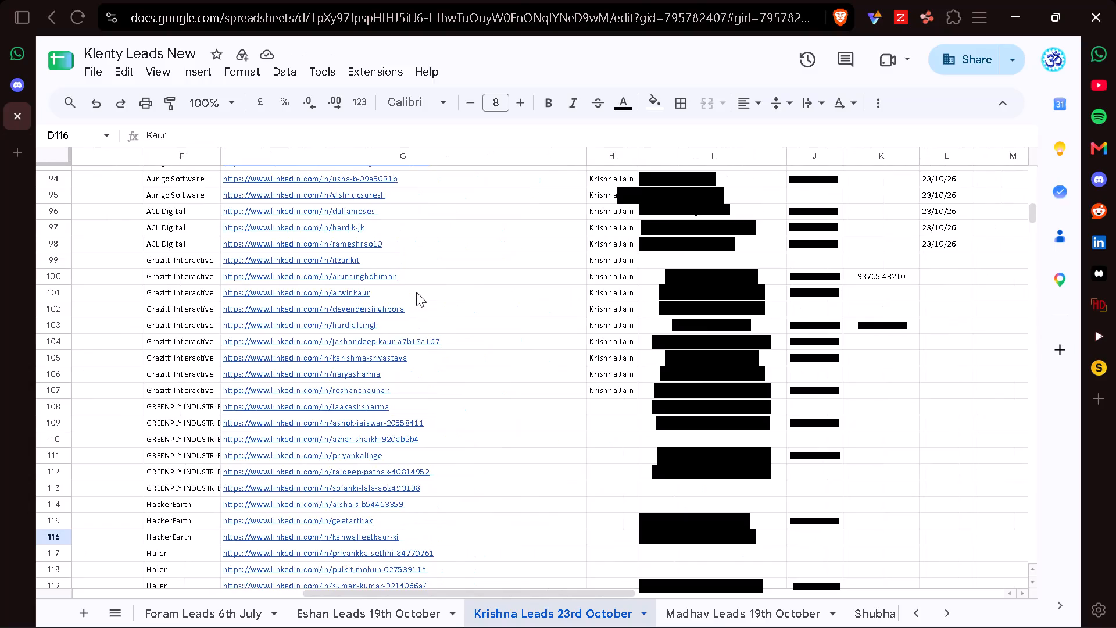
{"action": "left_click", "coordinate": [631, 395]}
{"action": "left_click_drag", "start_coordinate": [638, 398], "coordinate": [621, 374]}
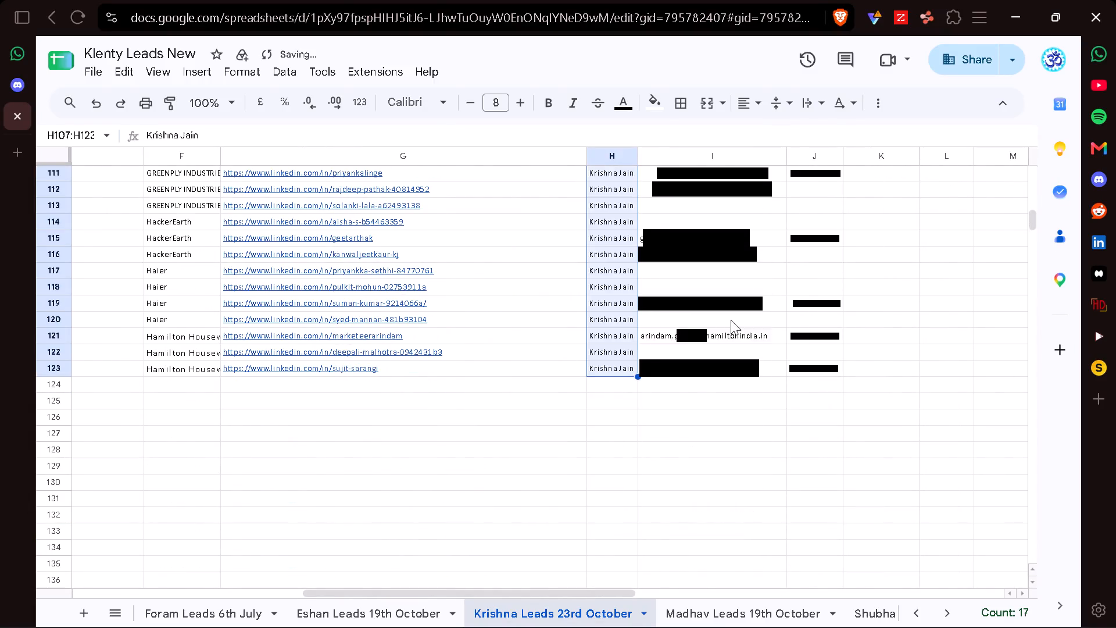
Copy the upload date 23/10/26 from L98 into L99:L123.
{"action": "scroll", "coordinate": [777, 290], "scroll_direction": "up", "scroll_amount": 3}
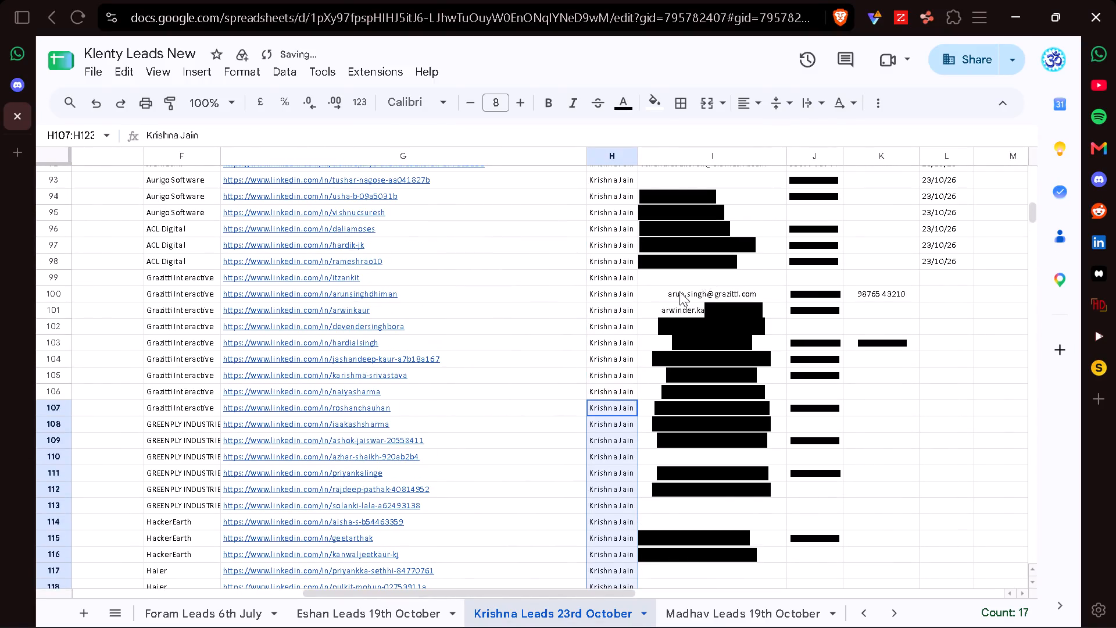
{"action": "left_click", "coordinate": [678, 291]}
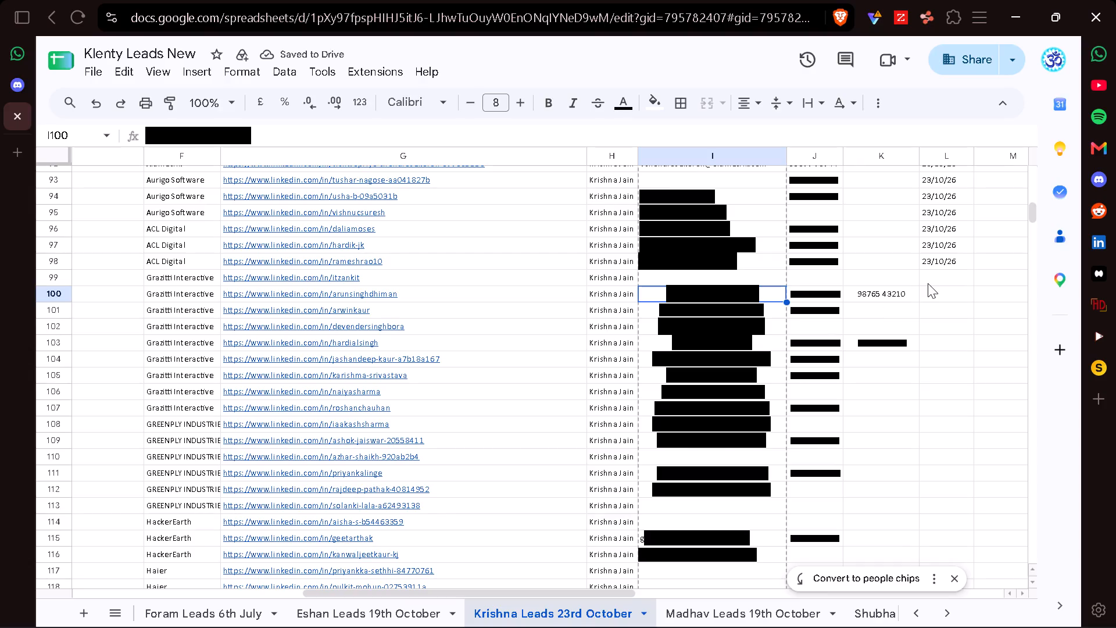
{"action": "left_click", "coordinate": [942, 268]}
{"action": "key", "text": "ctrl+c"}
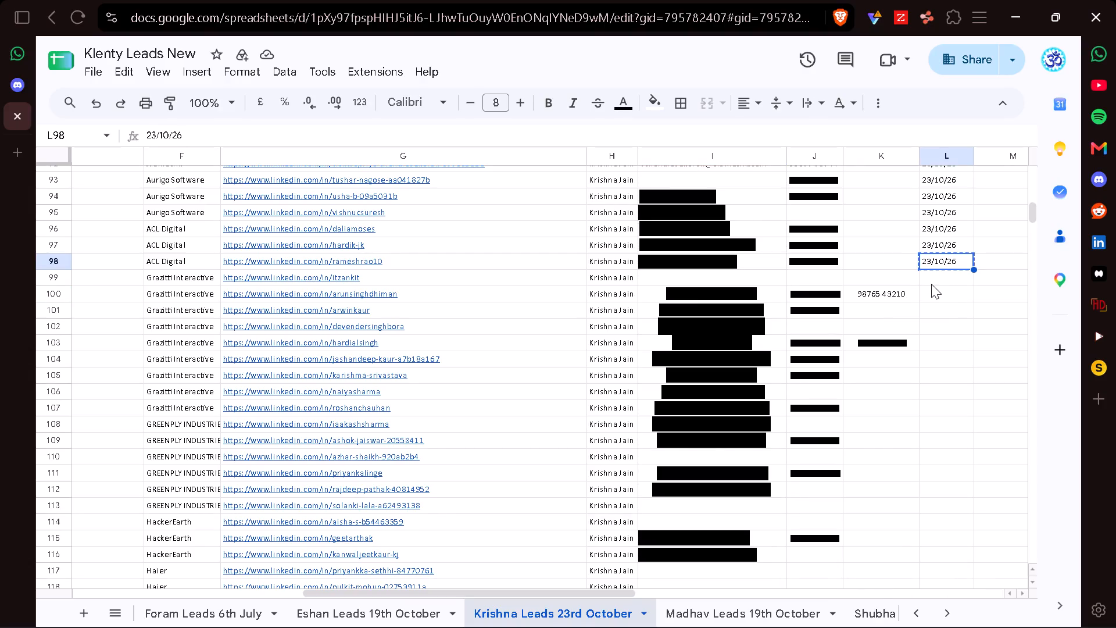
{"action": "left_click", "coordinate": [931, 284]}
{"action": "key", "text": "shift+Down"}
{"action": "key", "text": "shift+Down"}
{"action": "key", "text": "shift+Down"}
{"action": "key", "text": "shift+Down"}
{"action": "key", "text": "shift+Down"}
{"action": "key", "text": "shift+Down"}
{"action": "key", "text": "shift+Down"}
{"action": "key", "text": "shift+Down"}
{"action": "key", "text": "shift+Down"}
{"action": "key", "text": "shift+Down"}
{"action": "key", "text": "shift+Down"}
{"action": "key", "text": "shift+Down"}
{"action": "key", "text": "shift+Down"}
{"action": "key", "text": "shift+Down"}
{"action": "key", "text": "shift+Down"}
{"action": "key", "text": "shift+Down"}
{"action": "key", "text": "shift+Down"}
{"action": "key", "text": "shift+Down"}
{"action": "key", "text": "shift+Down"}
{"action": "key", "text": "shift+Down"}
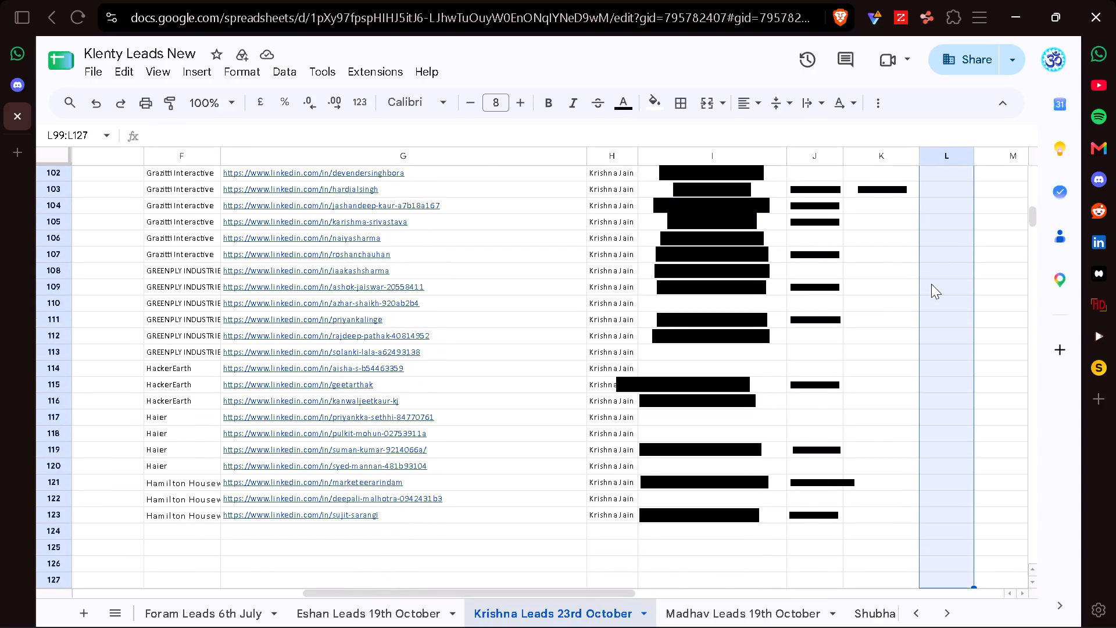
{"action": "key", "text": "shift+Up"}
{"action": "key", "text": "shift+Up"}
{"action": "key", "text": "shift+Up"}
{"action": "key", "text": "shift+Up"}
{"action": "key", "text": "shift+Up"}
{"action": "key", "text": "ctrl+v"}
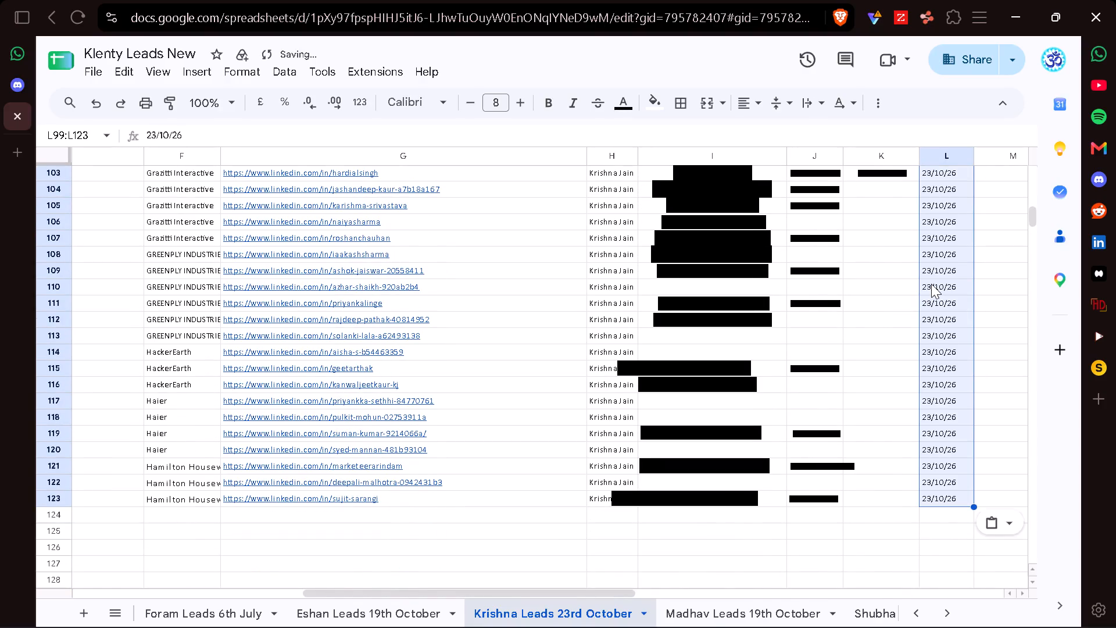
Left-align all the newly added lead rows in A99:L123.
{"action": "scroll", "coordinate": [824, 306], "scroll_direction": "up", "scroll_amount": 1}
{"action": "scroll", "coordinate": [672, 306], "scroll_direction": "right", "scroll_amount": 2}
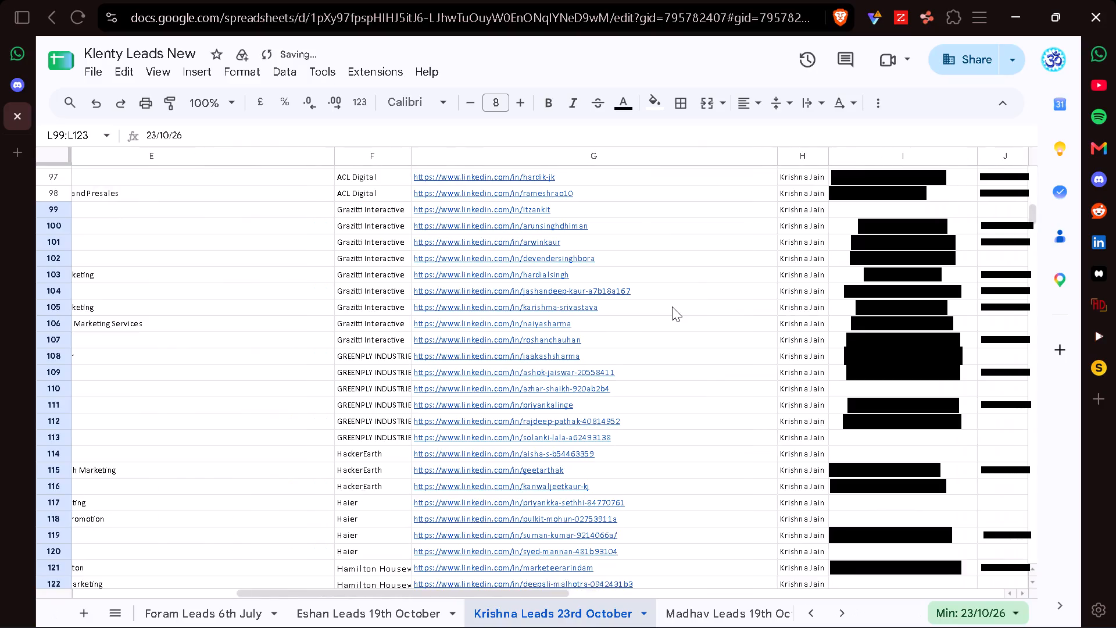
{"action": "scroll", "coordinate": [672, 306], "scroll_direction": "right", "scroll_amount": 2}
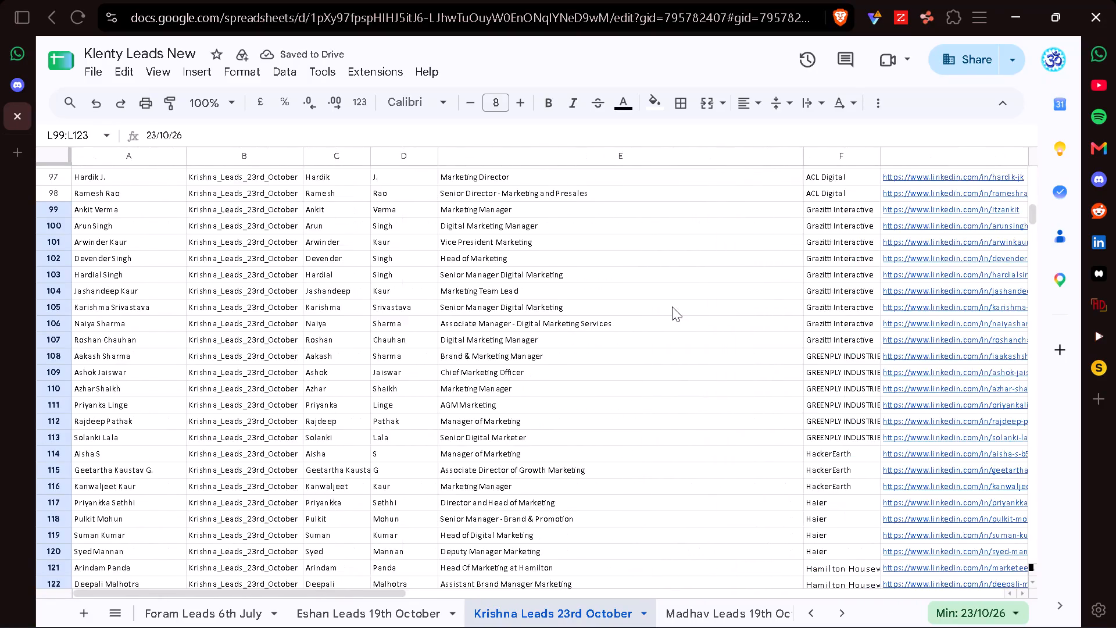
{"action": "left_click", "coordinate": [103, 212]}
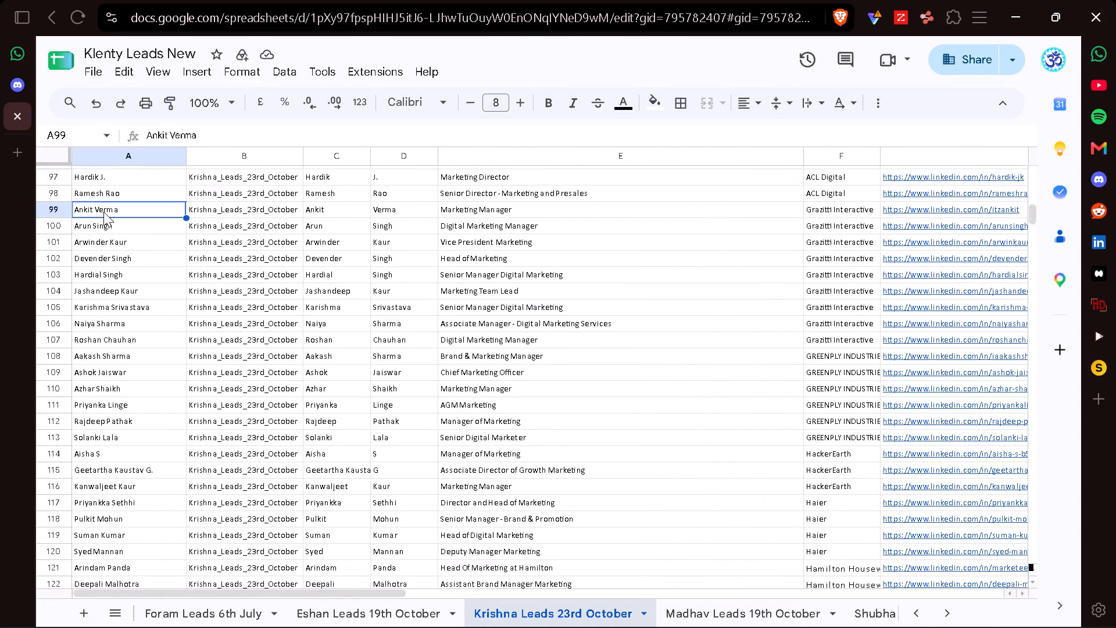
{"action": "key", "text": "ctrl+shift+Down"}
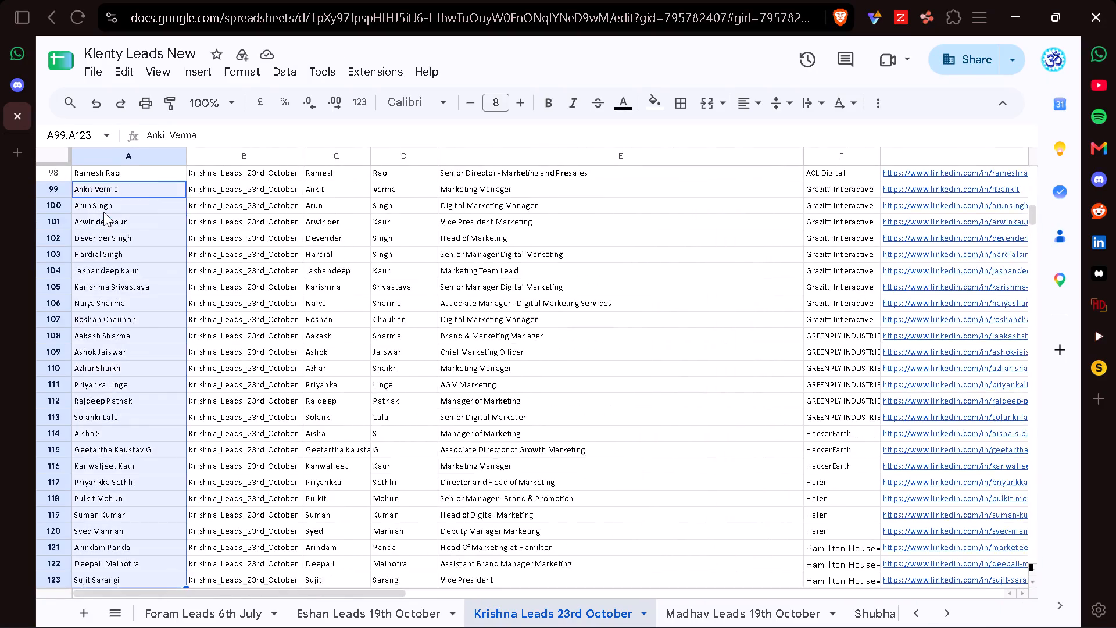
{"action": "key", "text": "ctrl+shift+Right"}
{"action": "key", "text": "ctrl+shift+Right"}
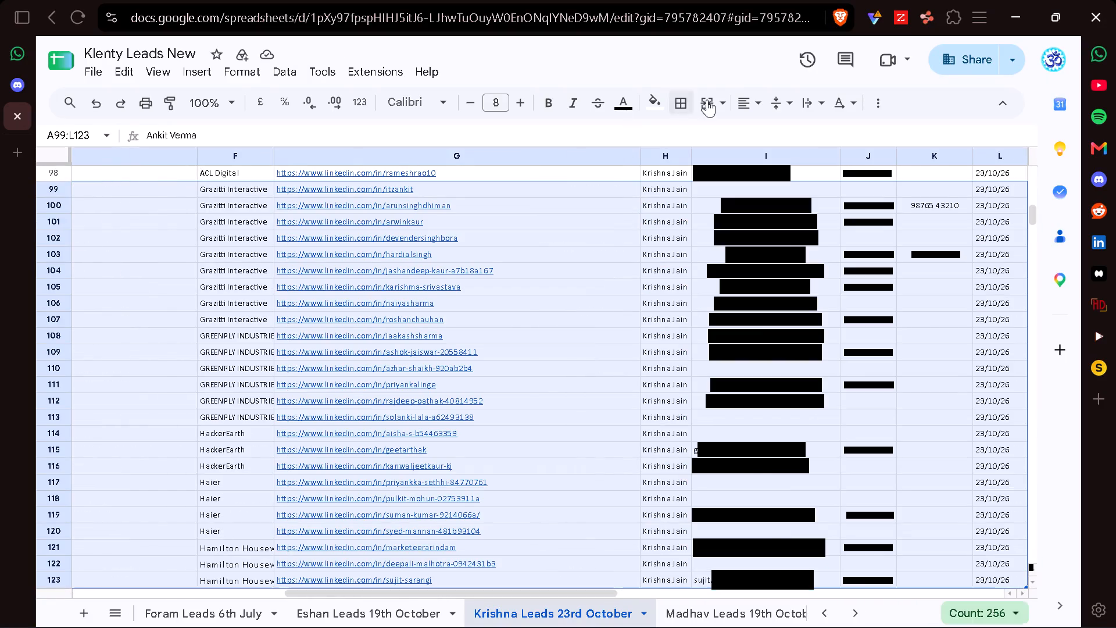
{"action": "left_click", "coordinate": [740, 94]}
{"action": "left_click", "coordinate": [749, 123]}
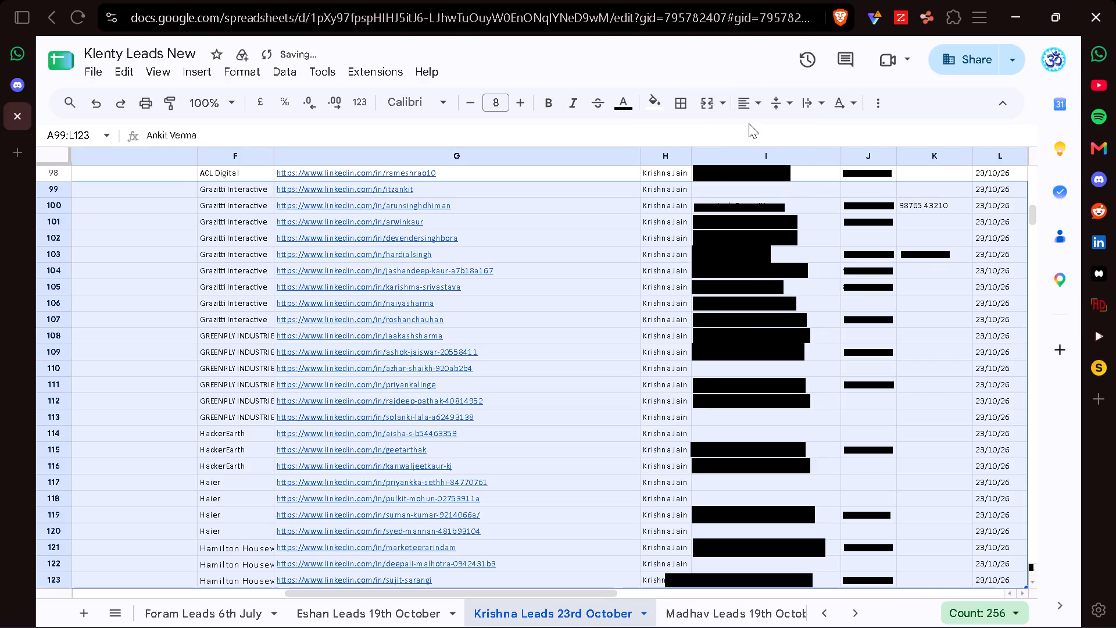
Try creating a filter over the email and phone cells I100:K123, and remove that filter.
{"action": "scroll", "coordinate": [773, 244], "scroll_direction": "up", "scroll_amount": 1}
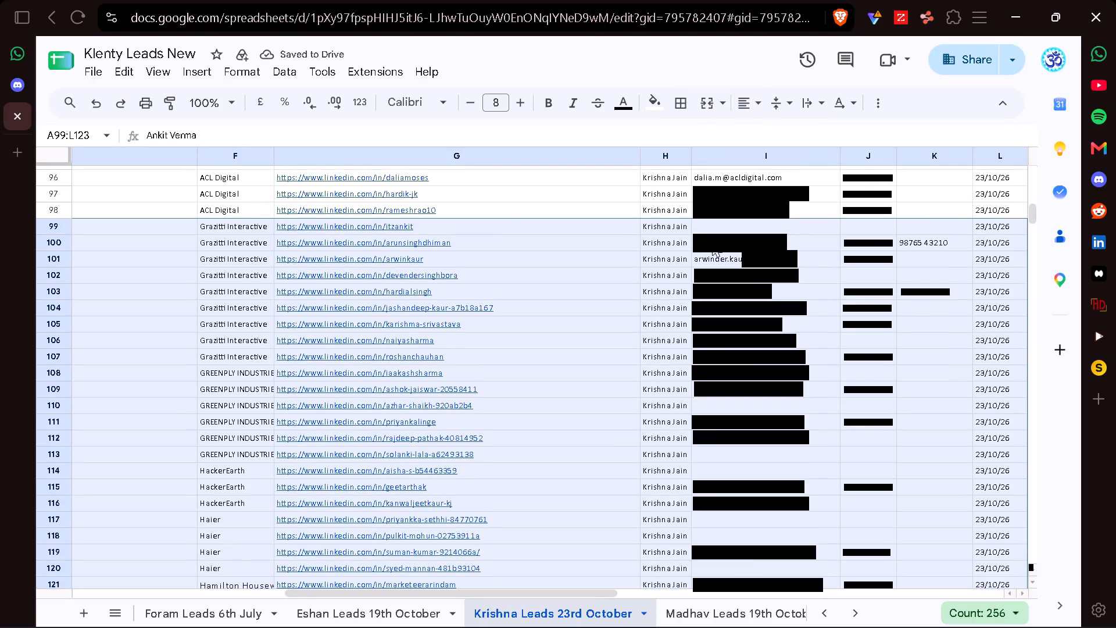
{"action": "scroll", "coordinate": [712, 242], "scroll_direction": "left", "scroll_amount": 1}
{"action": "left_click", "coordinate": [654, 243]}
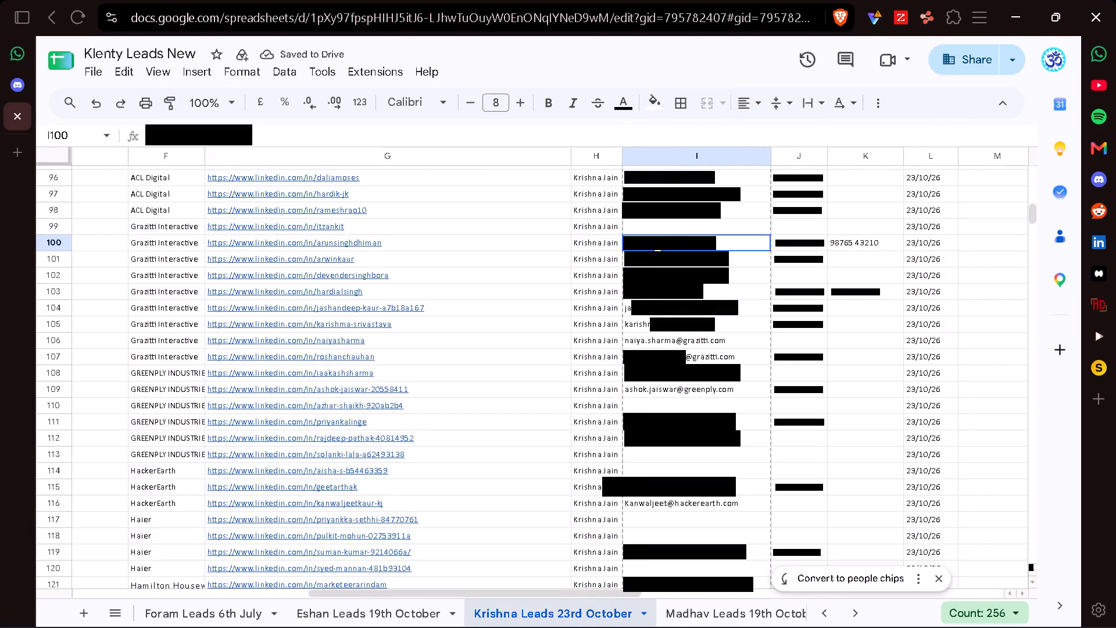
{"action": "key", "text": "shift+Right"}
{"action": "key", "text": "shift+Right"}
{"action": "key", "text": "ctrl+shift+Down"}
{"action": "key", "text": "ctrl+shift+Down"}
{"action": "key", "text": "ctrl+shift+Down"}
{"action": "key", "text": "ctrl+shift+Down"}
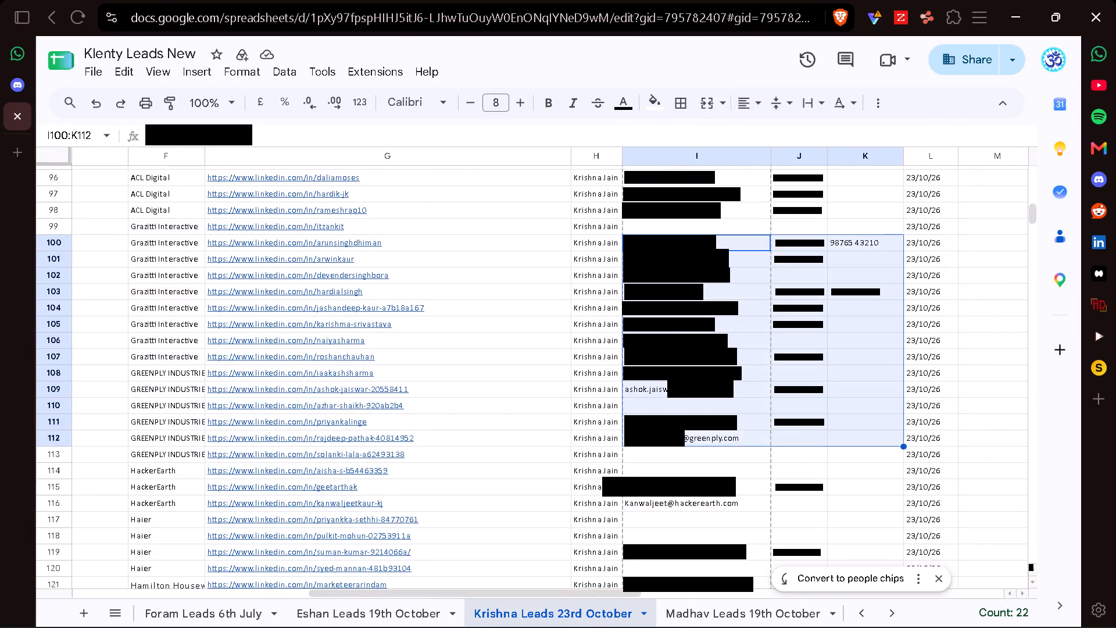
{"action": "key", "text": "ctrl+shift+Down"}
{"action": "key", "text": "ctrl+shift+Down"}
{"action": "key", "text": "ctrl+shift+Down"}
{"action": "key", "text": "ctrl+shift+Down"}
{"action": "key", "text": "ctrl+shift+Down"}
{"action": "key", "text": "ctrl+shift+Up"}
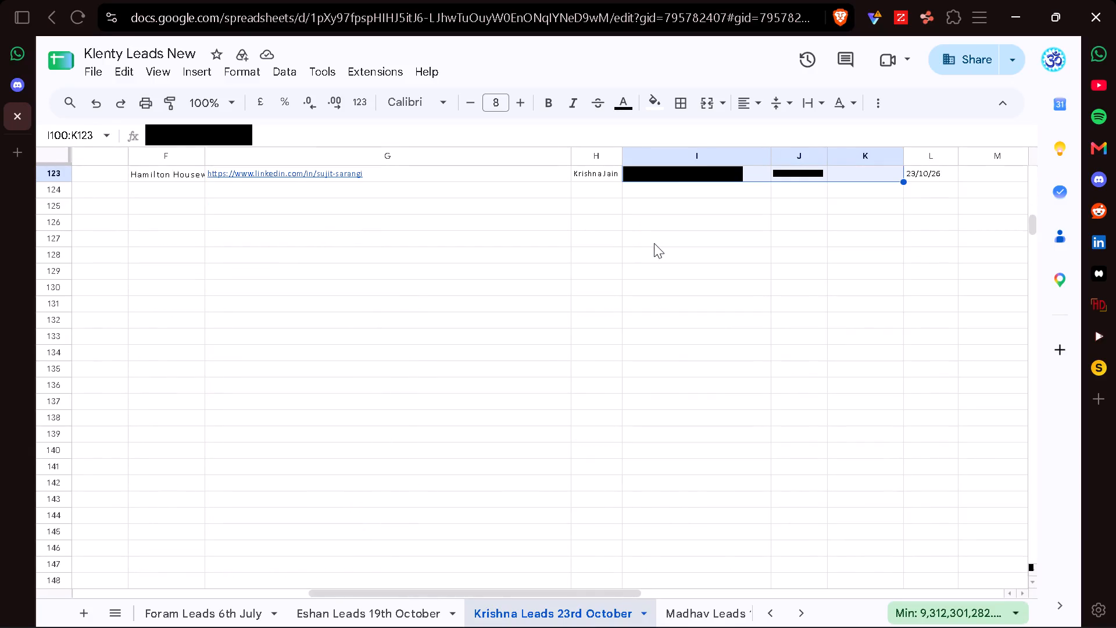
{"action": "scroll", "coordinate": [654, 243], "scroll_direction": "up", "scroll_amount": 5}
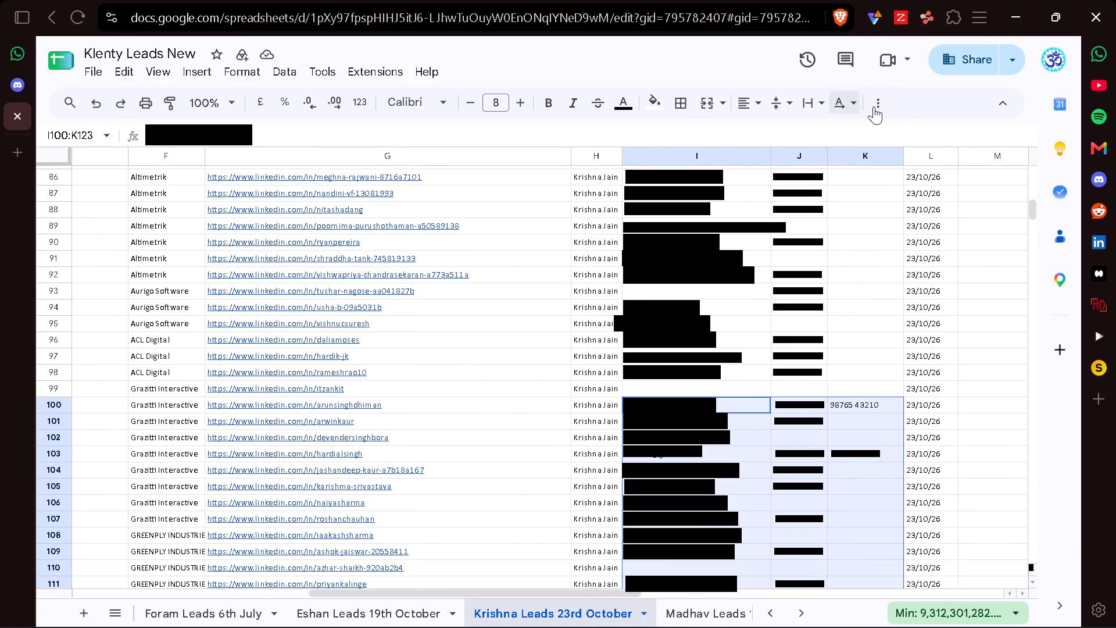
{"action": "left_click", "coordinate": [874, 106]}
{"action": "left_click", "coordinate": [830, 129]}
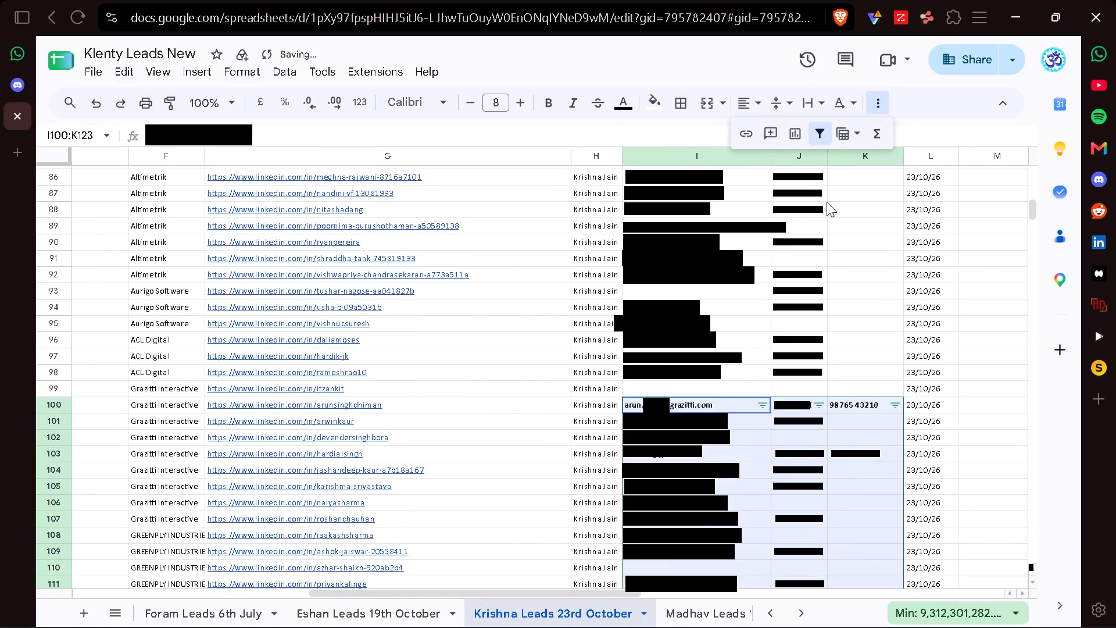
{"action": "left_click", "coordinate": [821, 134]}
Create a filter on the header row and filter the Phone column to show only blank entries.
{"action": "scroll", "coordinate": [752, 284], "scroll_direction": "up", "scroll_amount": 3}
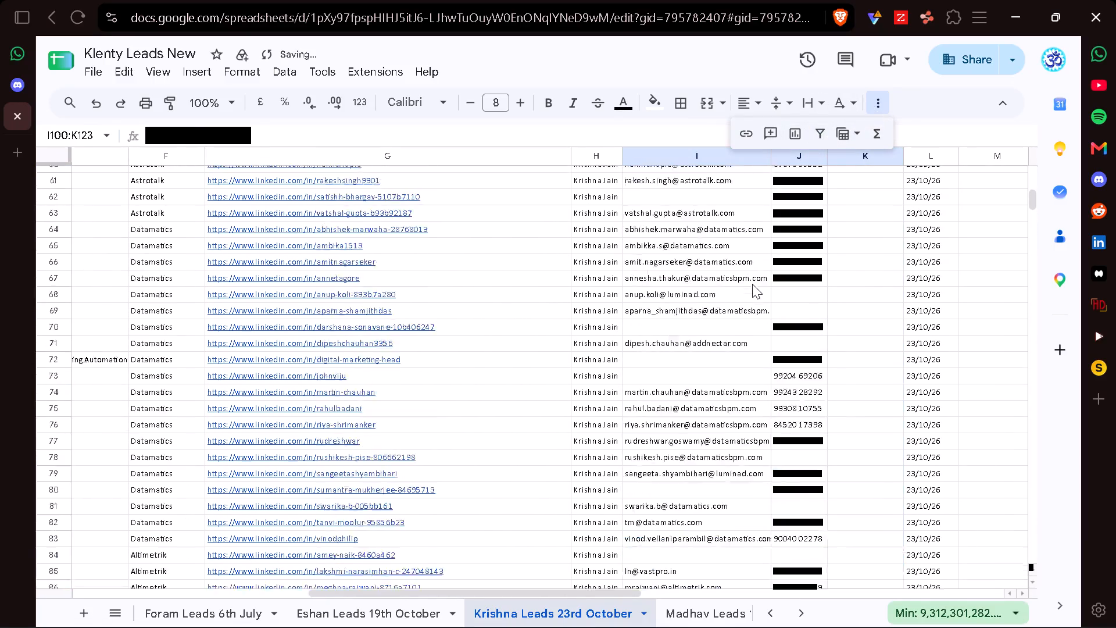
{"action": "scroll", "coordinate": [752, 284], "scroll_direction": "up", "scroll_amount": 5}
{"action": "left_click", "coordinate": [818, 167]}
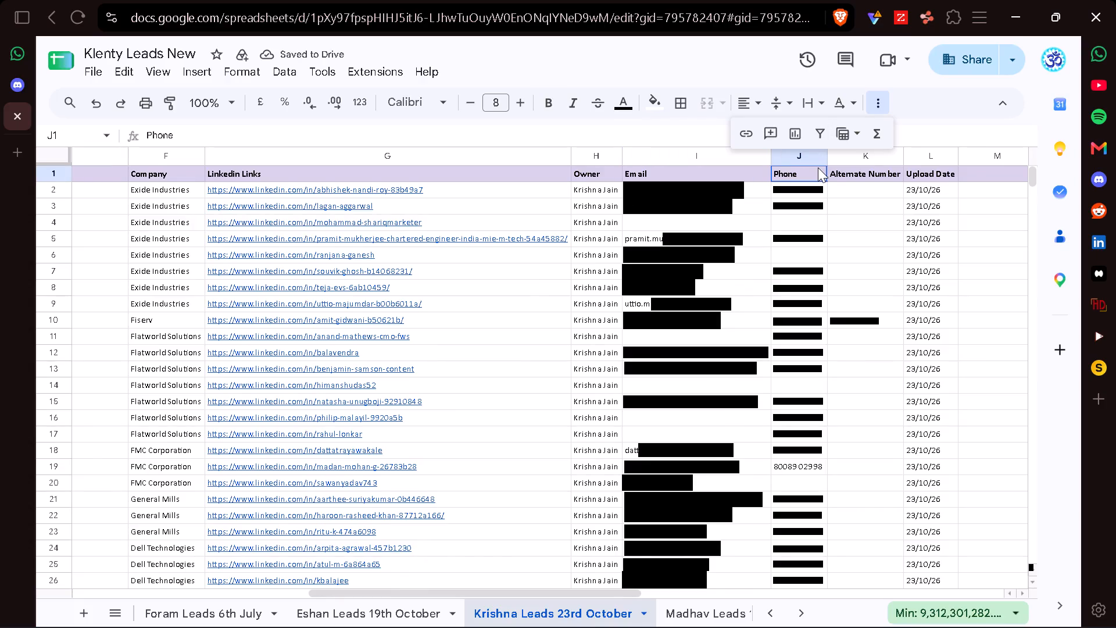
{"action": "left_click", "coordinate": [819, 141]}
{"action": "left_click", "coordinate": [820, 172]}
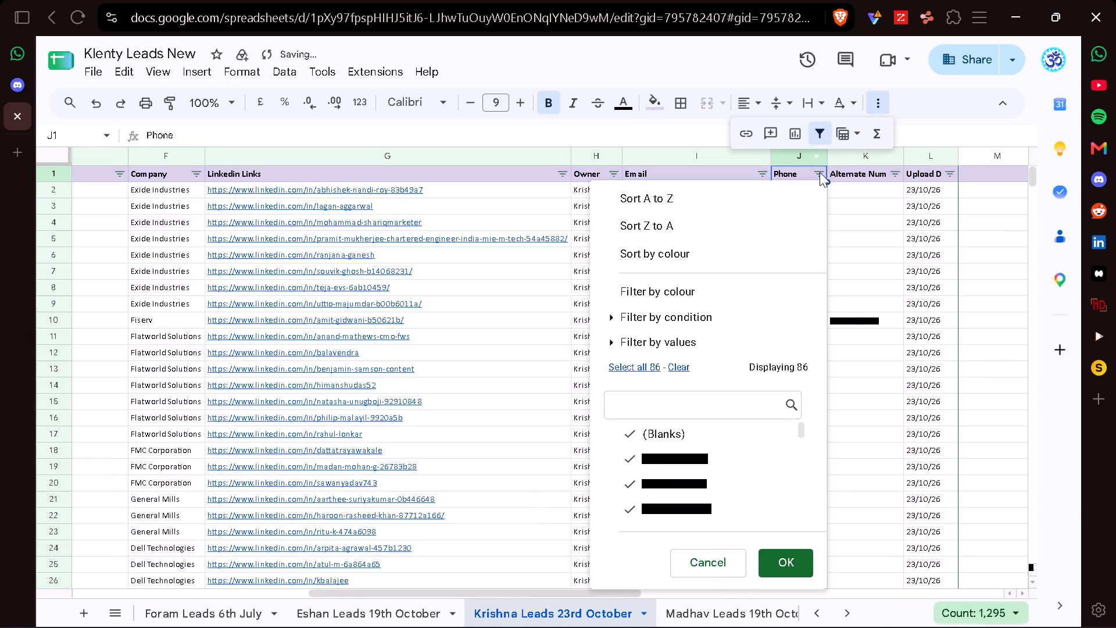
{"action": "left_click", "coordinate": [689, 366]}
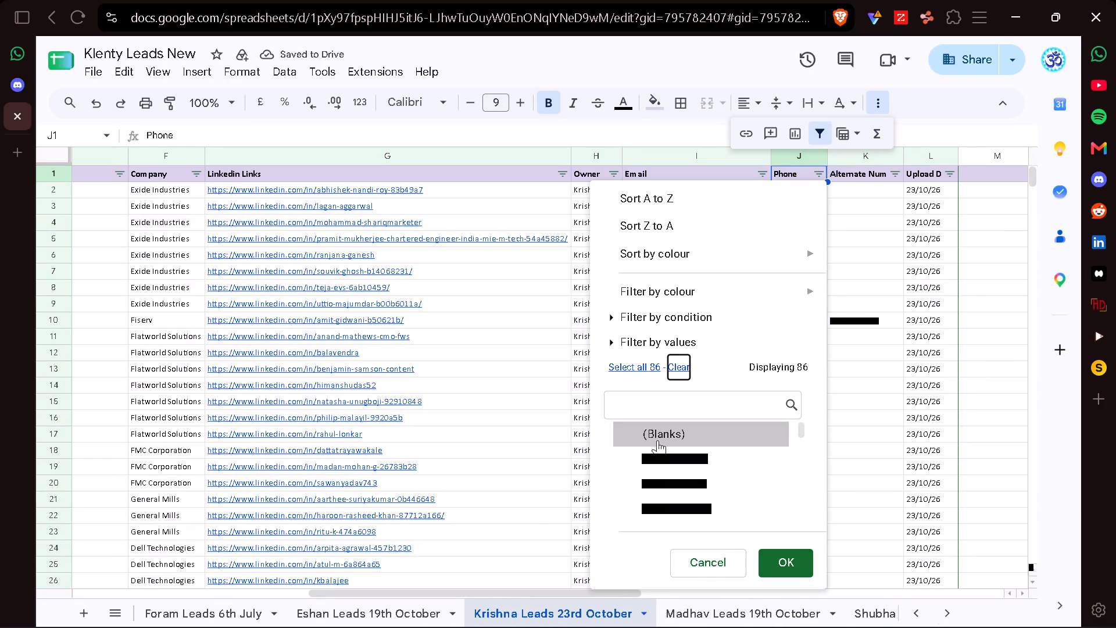
{"action": "left_click", "coordinate": [657, 440]}
{"action": "left_click", "coordinate": [774, 558]}
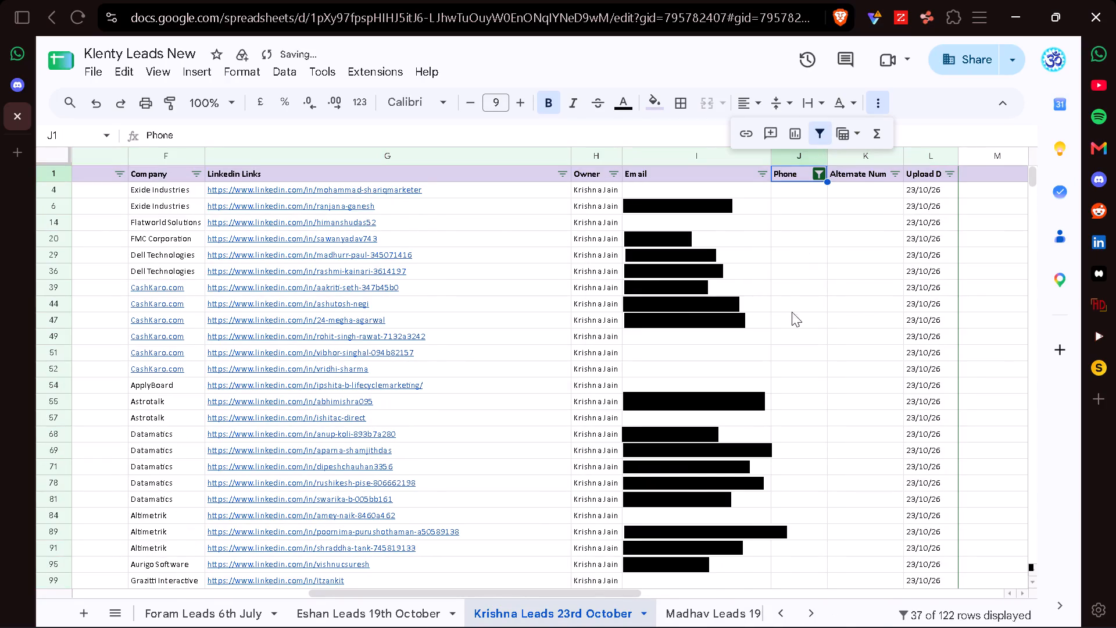
{"action": "left_click", "coordinate": [878, 105]}
Open the LinkedIn profile linked in row 99 for Grazitti Interactive and launch the SMARTe extension beside it.
{"action": "scroll", "coordinate": [703, 377], "scroll_direction": "down", "scroll_amount": 2}
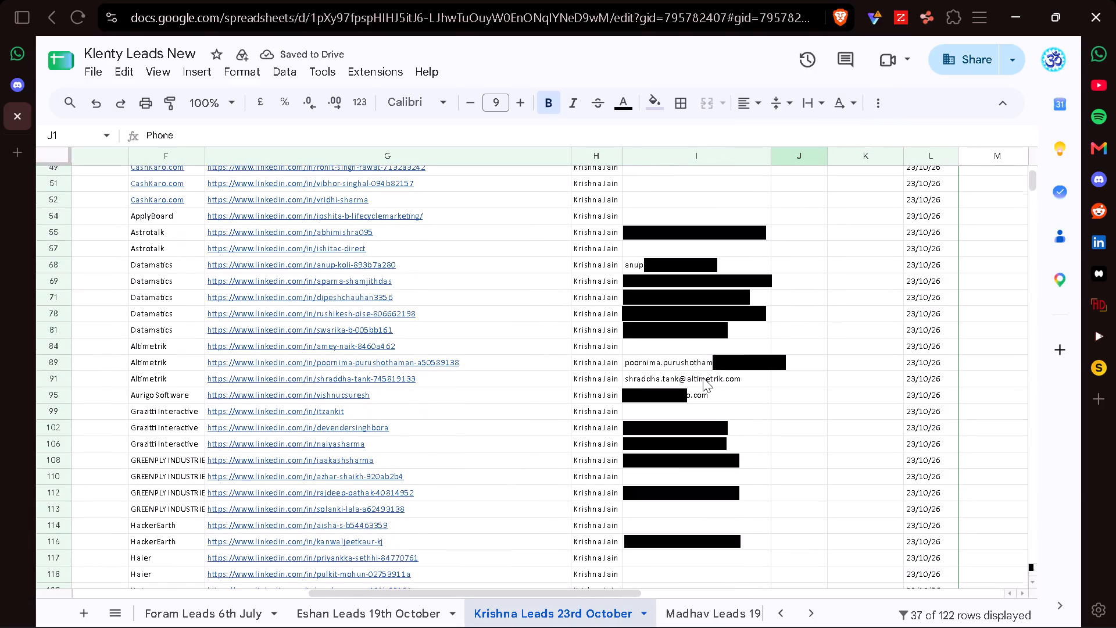
{"action": "scroll", "coordinate": [431, 380], "scroll_direction": "down", "scroll_amount": 2}
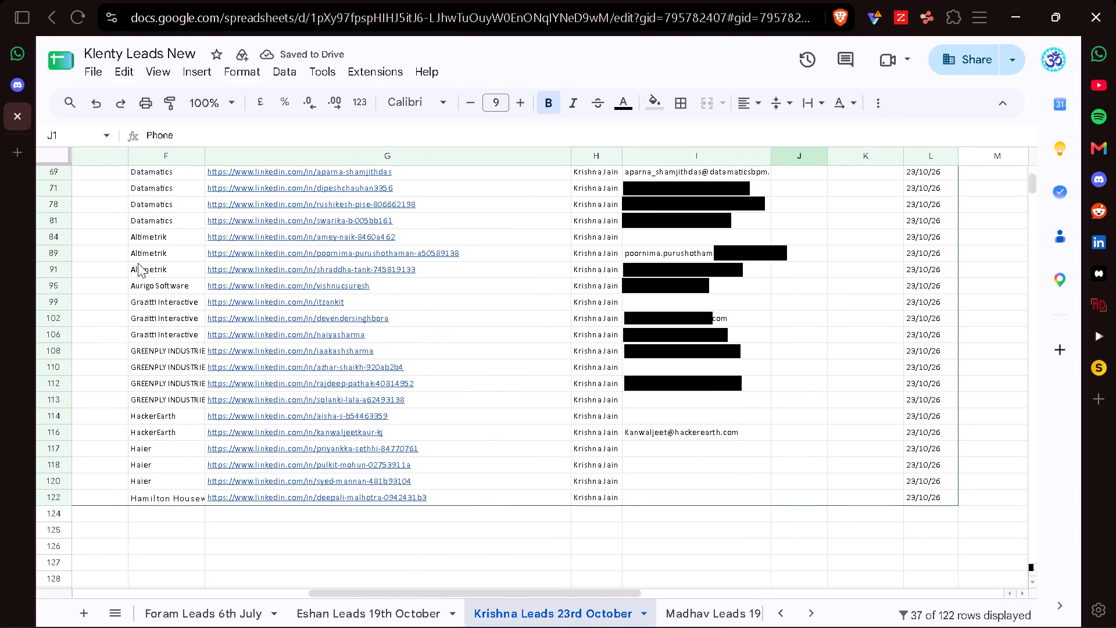
{"action": "scroll", "coordinate": [541, 330], "scroll_direction": "down", "scroll_amount": 1}
{"action": "scroll", "coordinate": [541, 330], "scroll_direction": "left", "scroll_amount": 1}
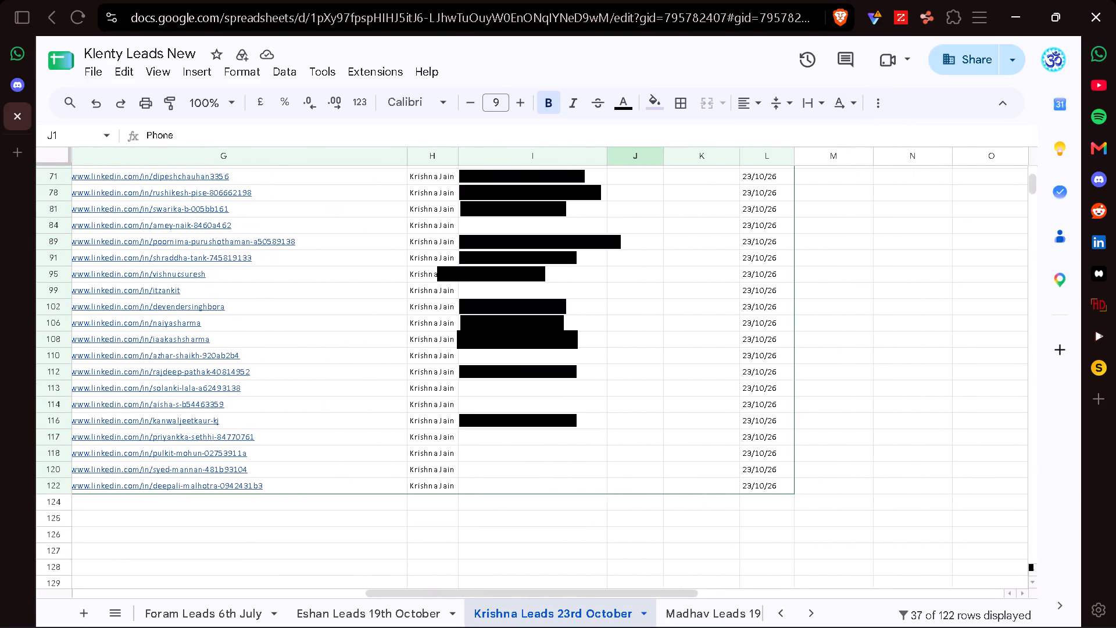
{"action": "scroll", "coordinate": [541, 330], "scroll_direction": "left", "scroll_amount": 1}
{"action": "left_click", "coordinate": [480, 285]}
{"action": "scroll", "coordinate": [373, 306], "scroll_direction": "right", "scroll_amount": 1}
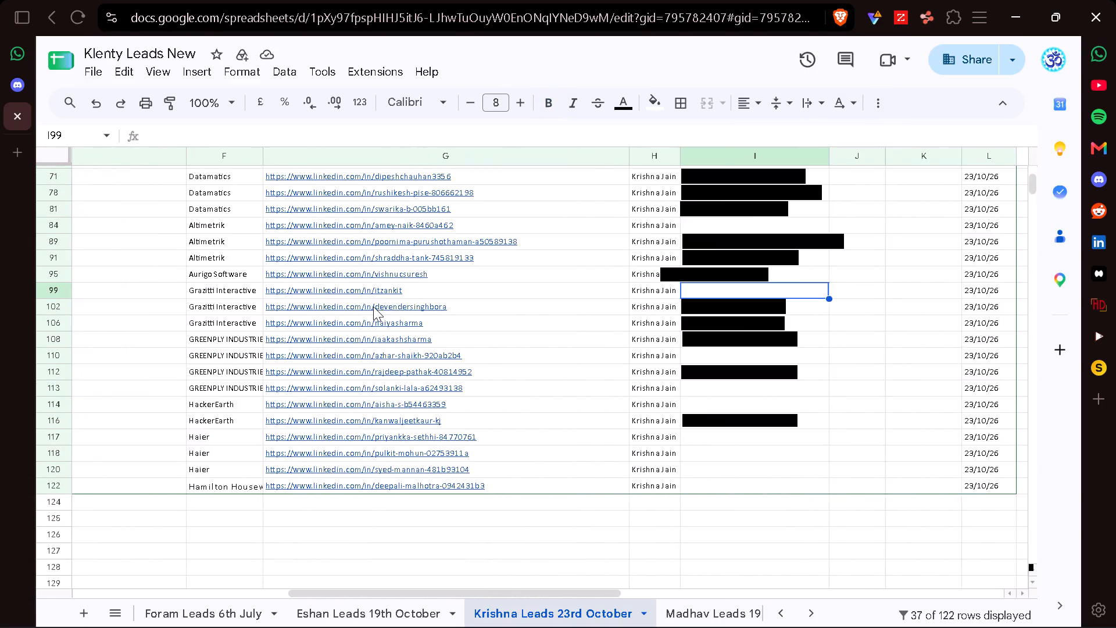
{"action": "scroll", "coordinate": [373, 306], "scroll_direction": "right", "scroll_amount": 1}
{"action": "scroll", "coordinate": [373, 306], "scroll_direction": "left", "scroll_amount": 1}
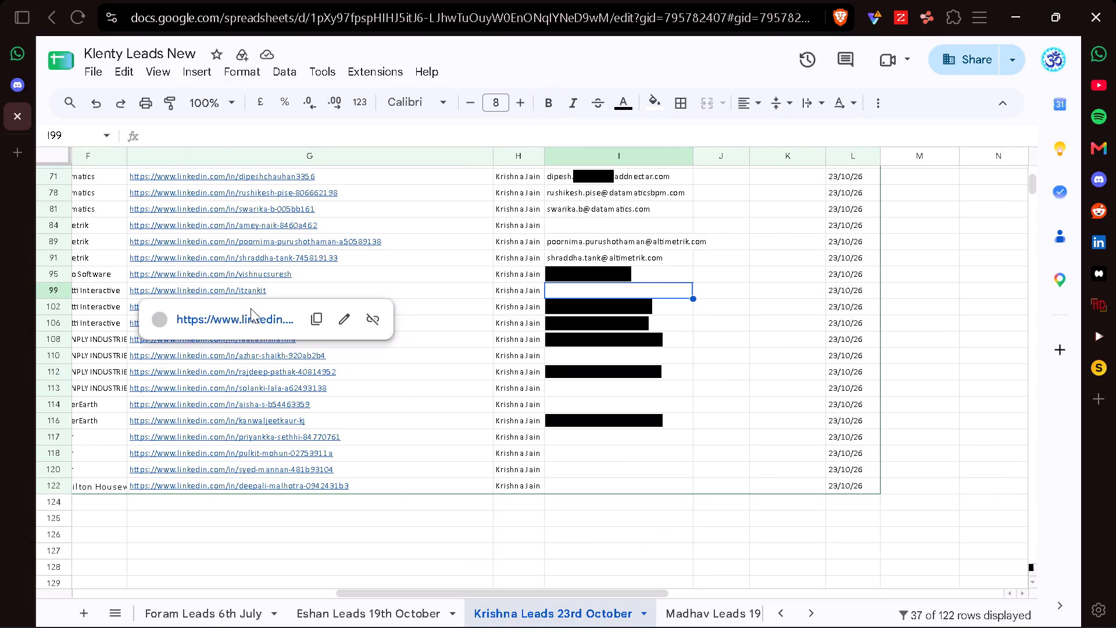
{"action": "left_click", "coordinate": [259, 320]}
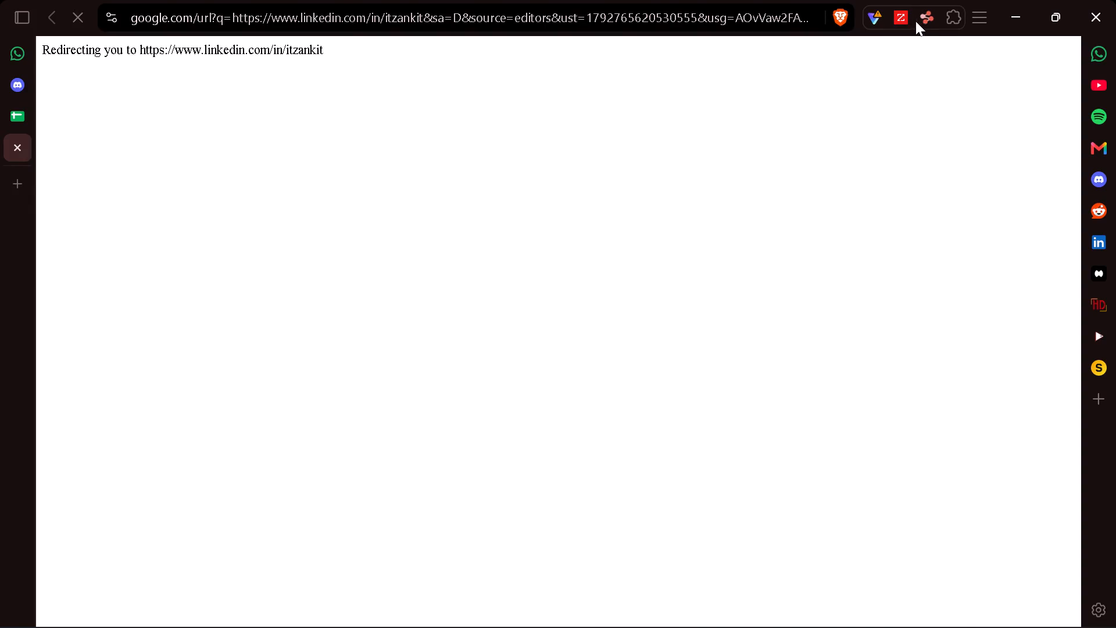
{"action": "left_click", "coordinate": [917, 20]}
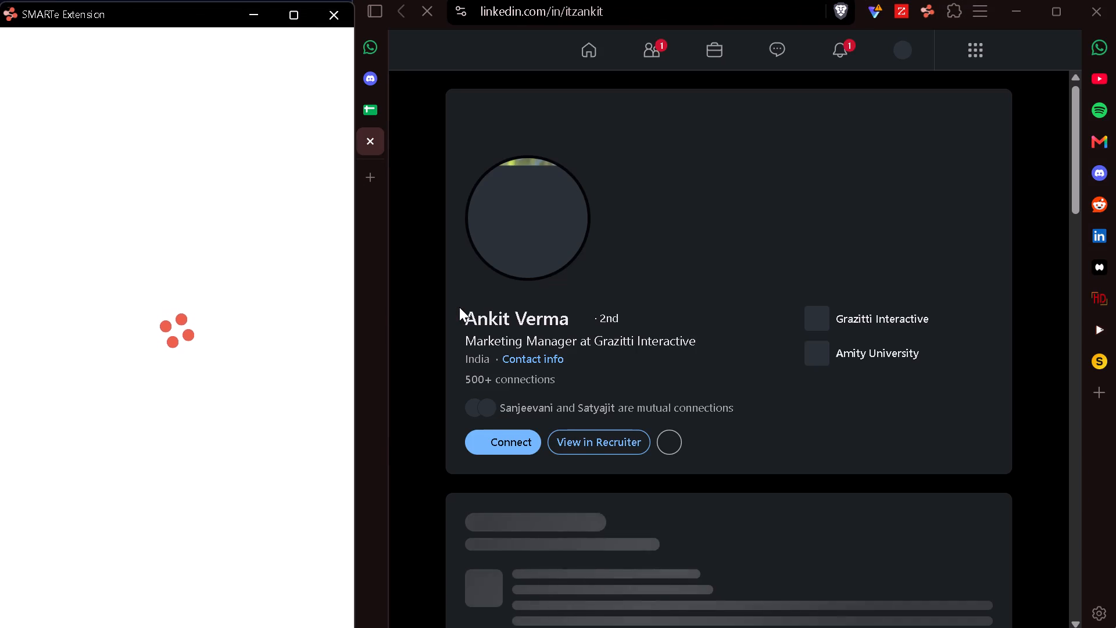
Send the row 99 lead a LinkedIn connection request.
{"action": "left_click", "coordinate": [499, 426]}
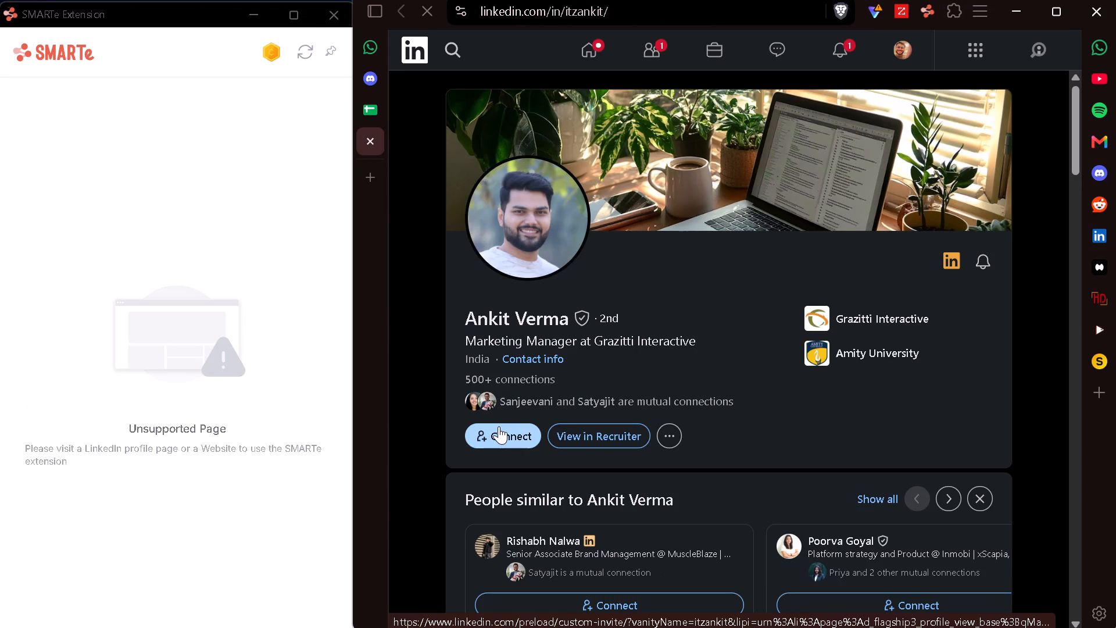
{"action": "left_click", "coordinate": [831, 229]}
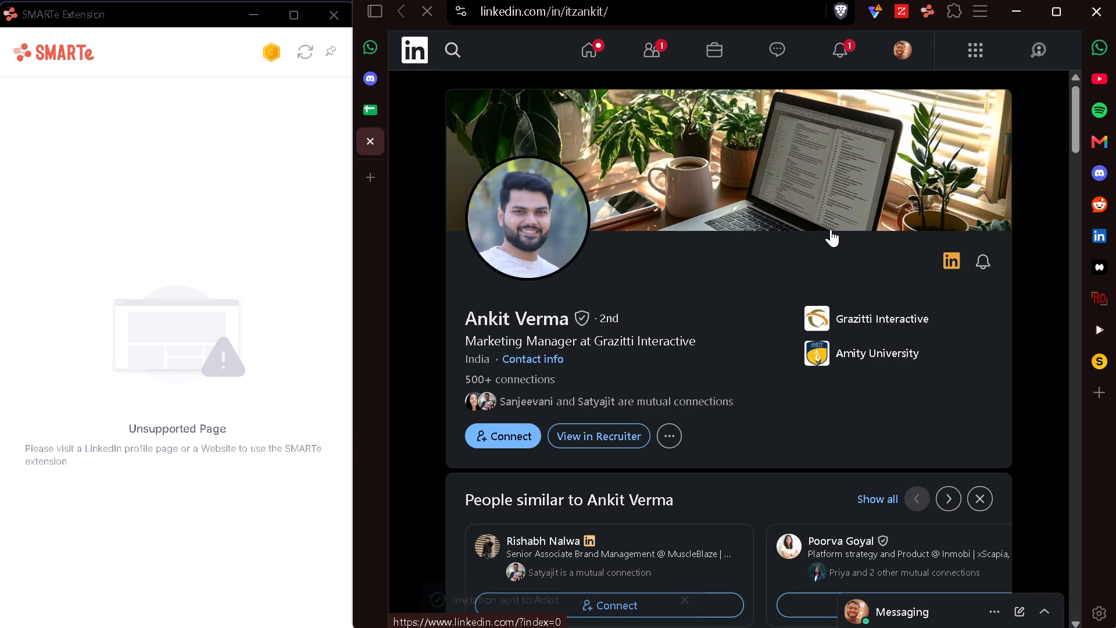
Reload SMARTe for the open profile, reveal the lead's contact details, and copy the email address into I99.
{"action": "left_click", "coordinate": [312, 63]}
{"action": "left_click", "coordinate": [306, 45]}
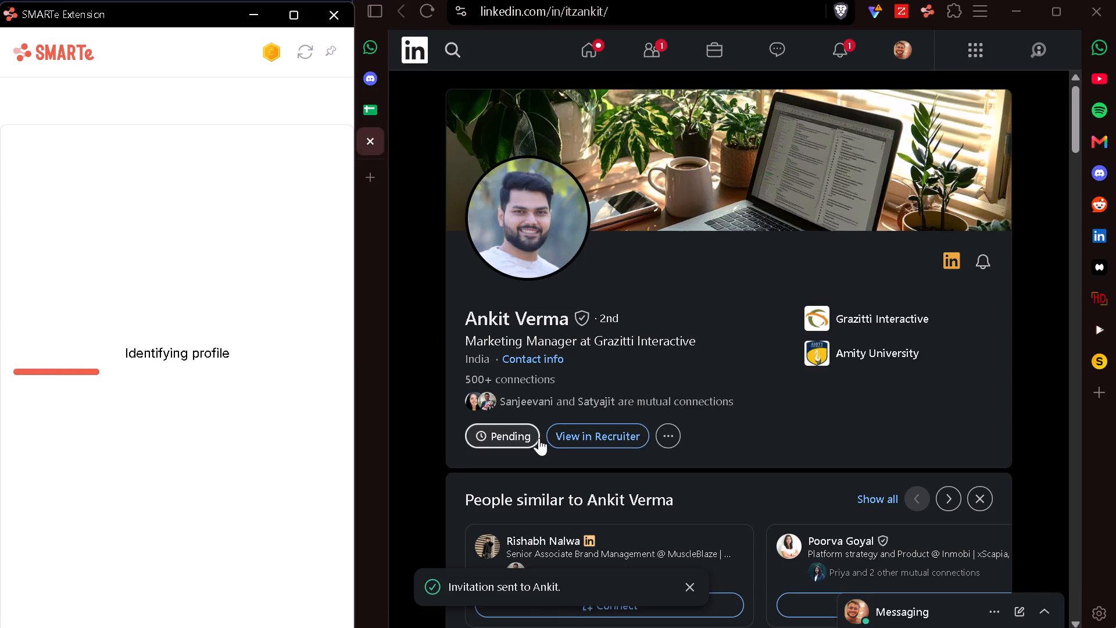
{"action": "left_click", "coordinate": [685, 577]}
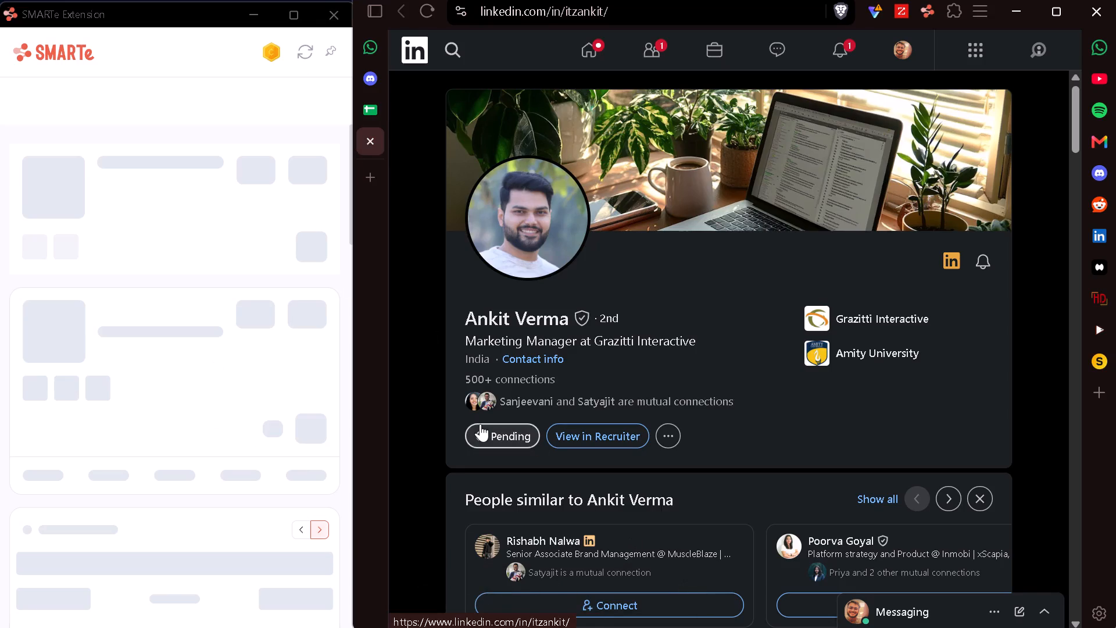
{"action": "left_click", "coordinate": [303, 240]}
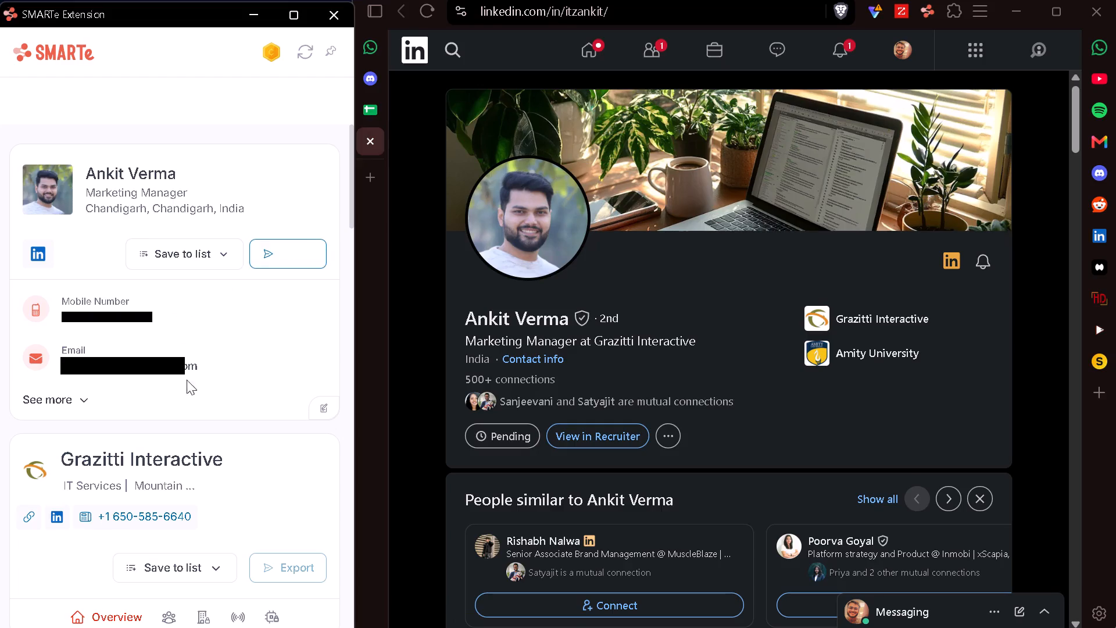
{"action": "left_click", "coordinate": [214, 362]}
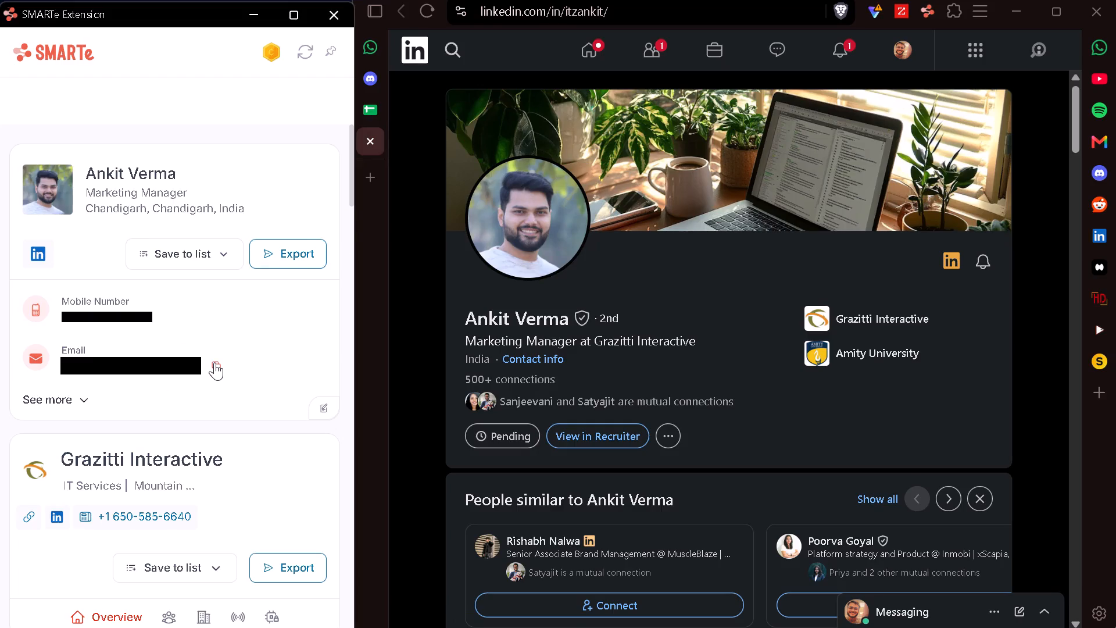
{"action": "left_click", "coordinate": [366, 140]}
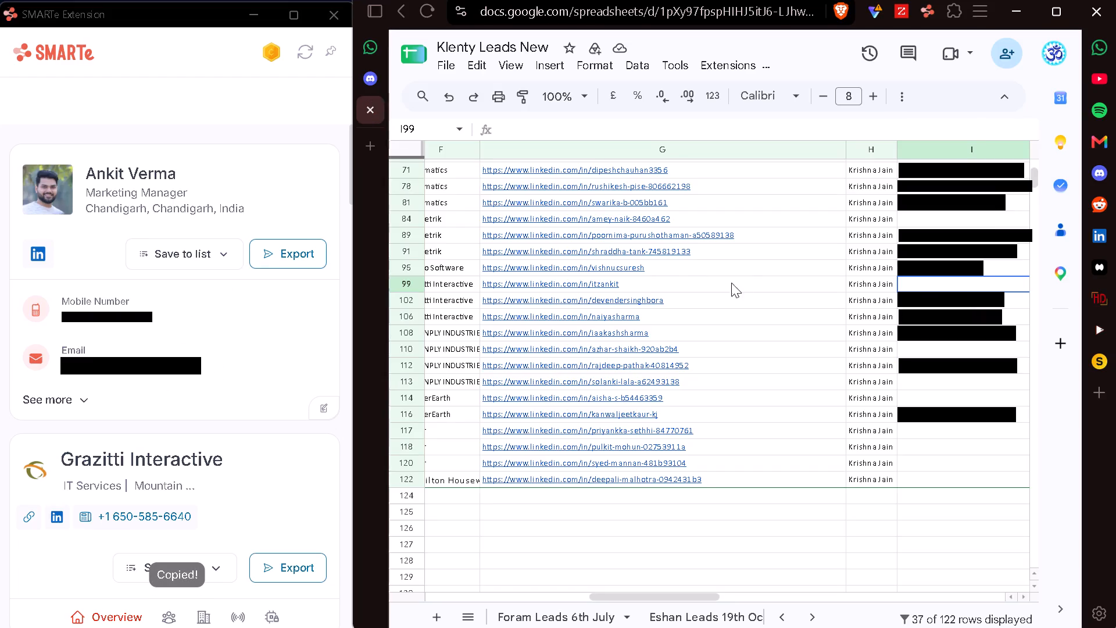
{"action": "scroll", "coordinate": [740, 282], "scroll_direction": "left", "scroll_amount": 3}
{"action": "key", "text": "ctrl+v"}
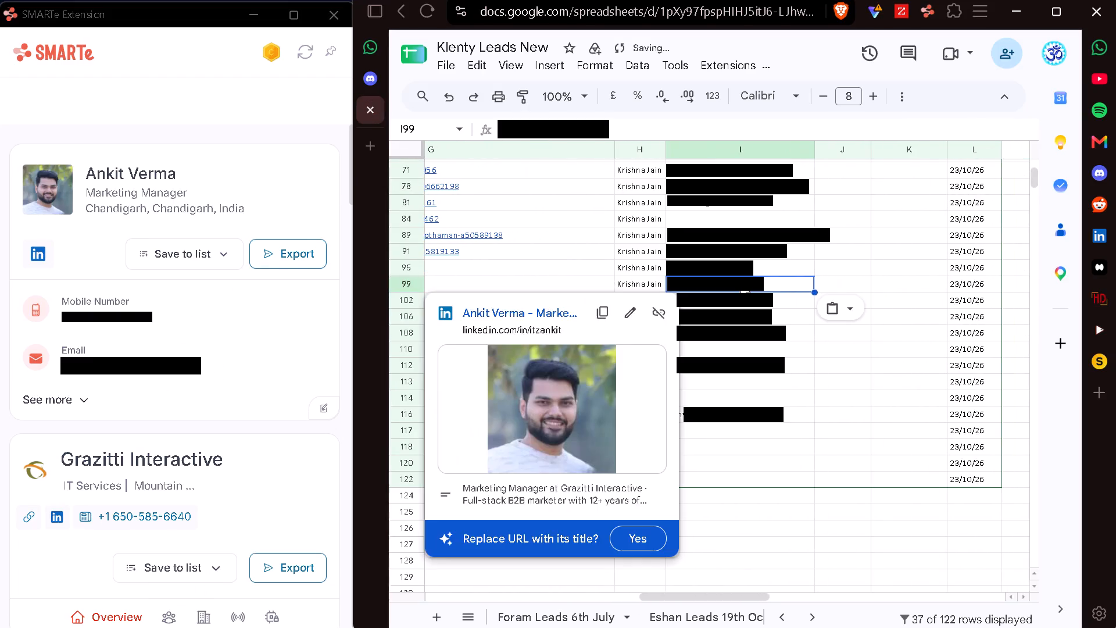
Copy the lead's mobile number from SMARTe into J99 and strip the leading prefix from the number.
{"action": "key", "text": "Right"}
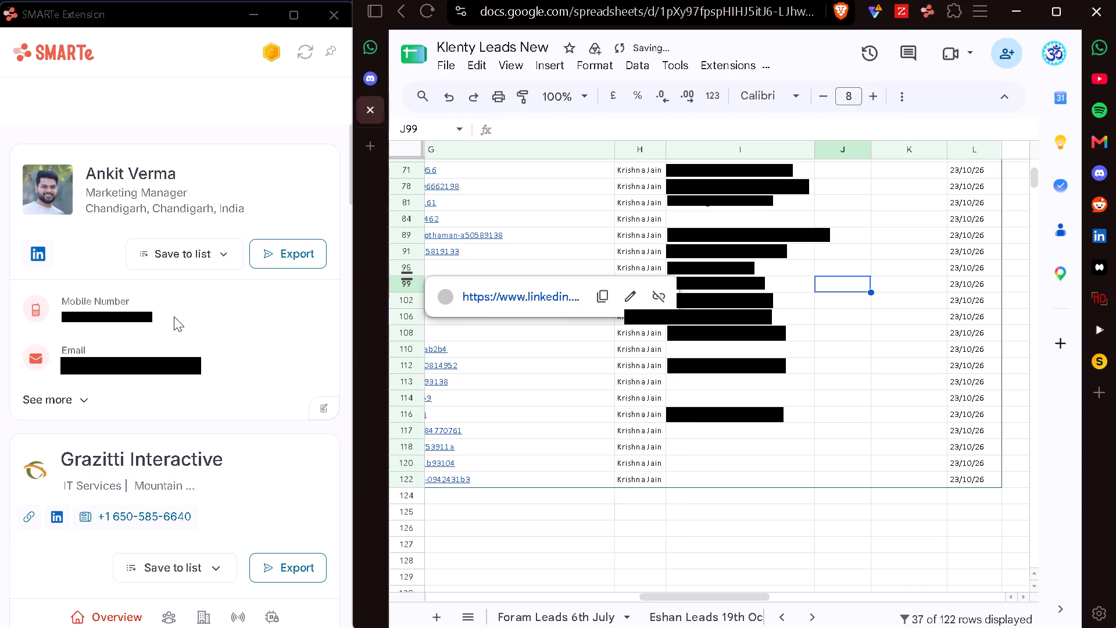
{"action": "left_click", "coordinate": [169, 318]}
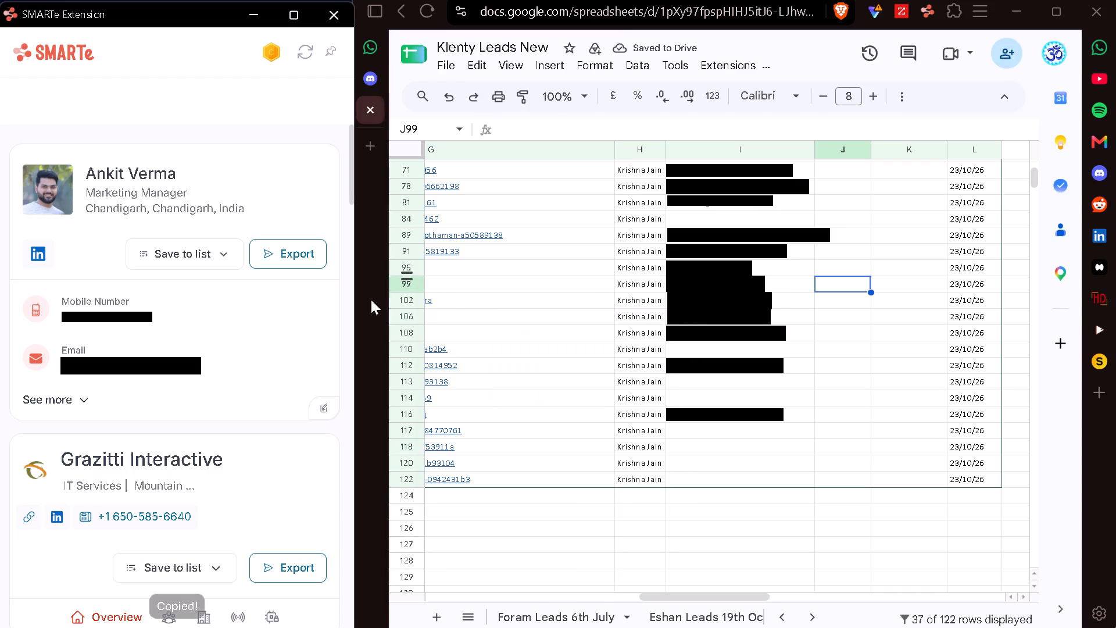
{"action": "key", "text": "ctrl+v"}
{"action": "scroll", "coordinate": [763, 322], "scroll_direction": "right", "scroll_amount": 1}
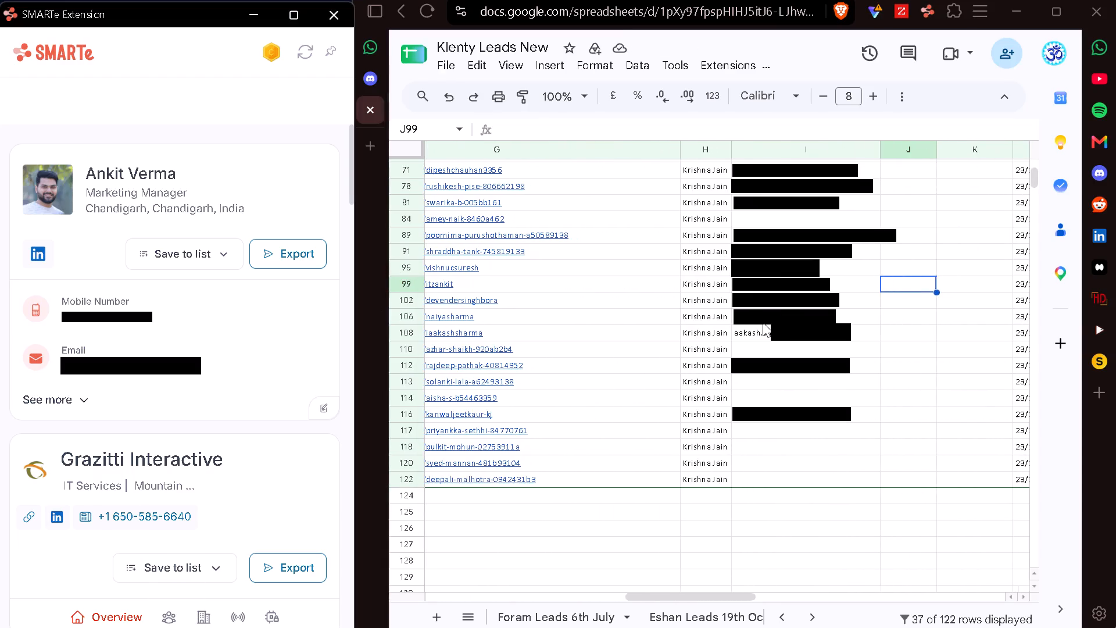
{"action": "left_click", "coordinate": [890, 287]}
{"action": "key", "text": "ctrl+v"}
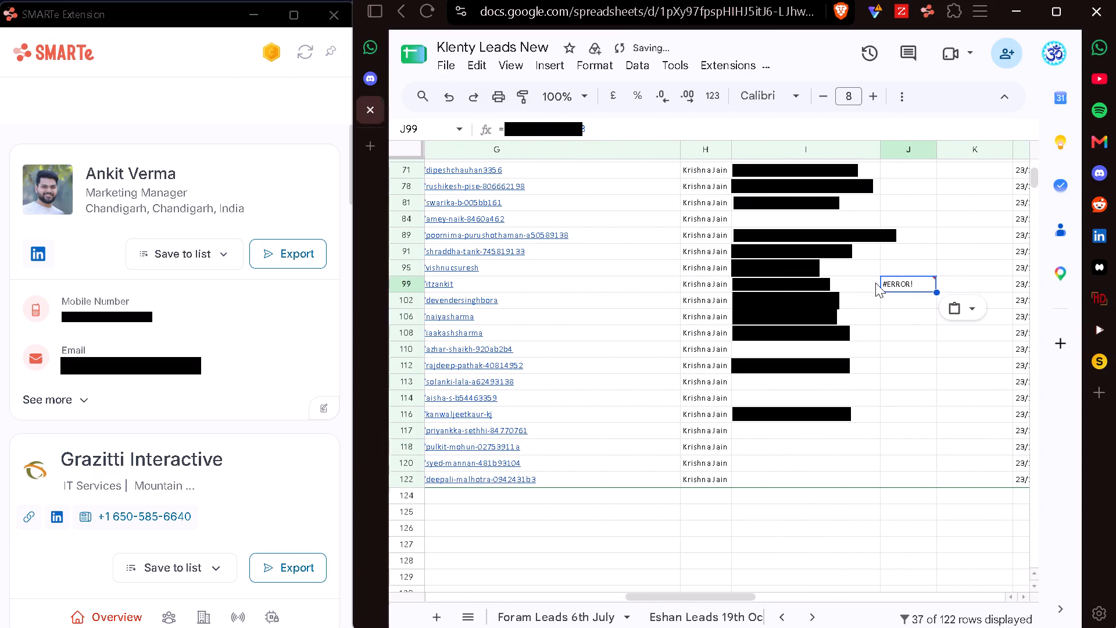
{"action": "left_click", "coordinate": [521, 130]}
{"action": "key", "text": "BackSpace"}
{"action": "key", "text": "BackSpace"}
{"action": "key", "text": "BackSpace"}
{"action": "key", "text": "BackSpace"}
{"action": "key", "text": "BackSpace"}
{"action": "key", "text": "BackSpace"}
{"action": "key", "text": "BackSpace"}
{"action": "key", "text": "BackSpace"}
{"action": "key", "text": "BackSpace"}
{"action": "key", "text": "BackSpace"}
{"action": "key", "text": "BackSpace"}
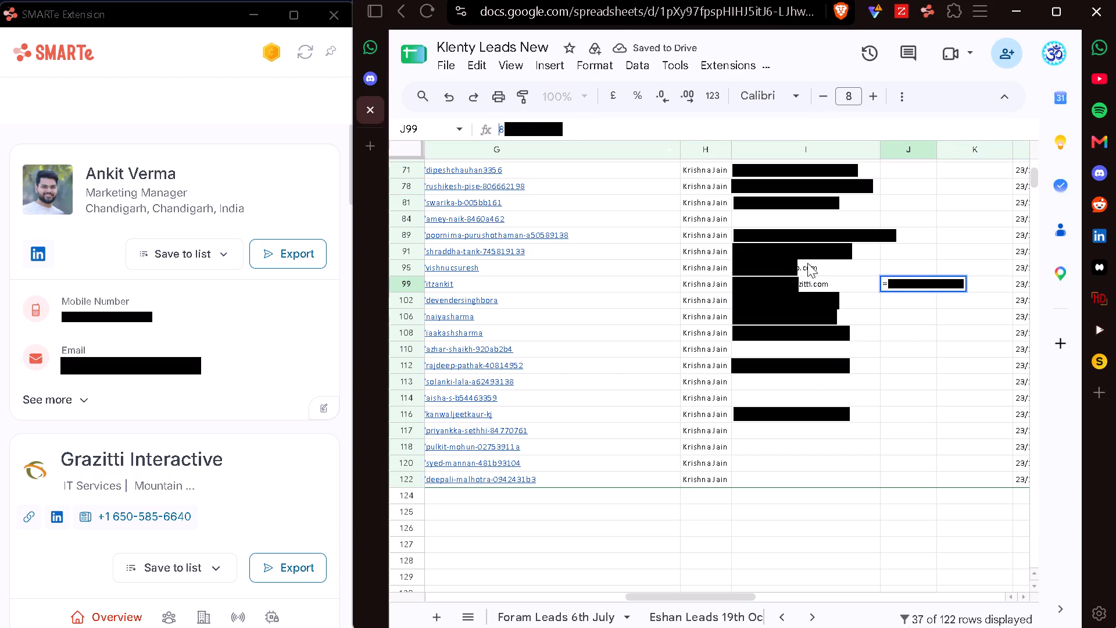
{"action": "left_click", "coordinate": [889, 292]}
Open the LinkedIn profile linked in row 102 and reveal that lead's contact details in SMARTe.
{"action": "scroll", "coordinate": [889, 292], "scroll_direction": "left", "scroll_amount": 1}
{"action": "key", "text": "Down"}
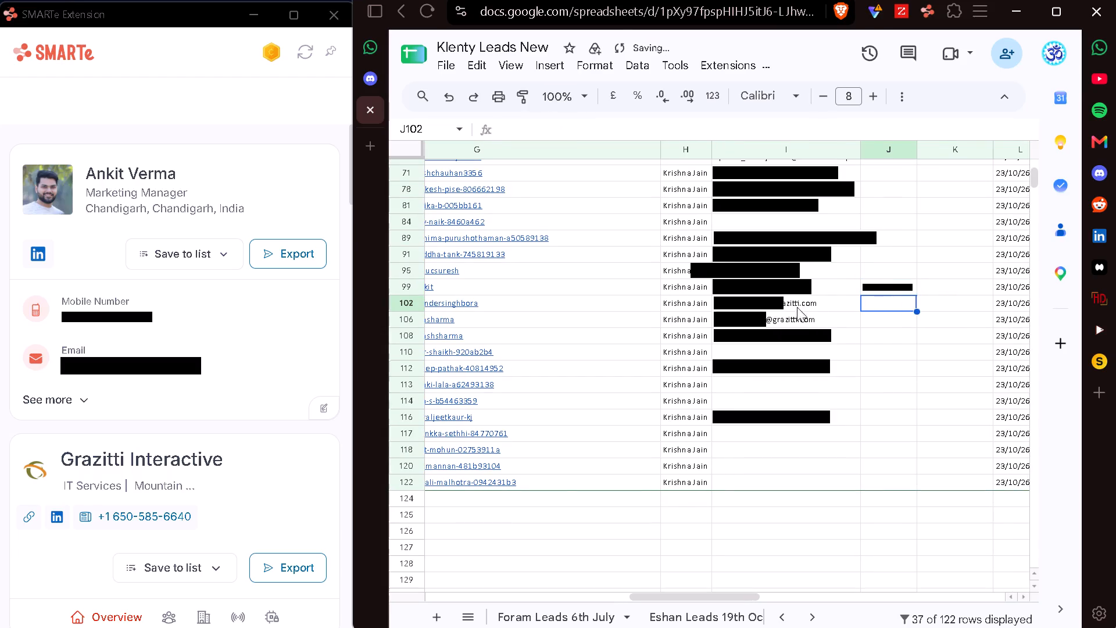
{"action": "scroll", "coordinate": [678, 315], "scroll_direction": "right", "scroll_amount": 1}
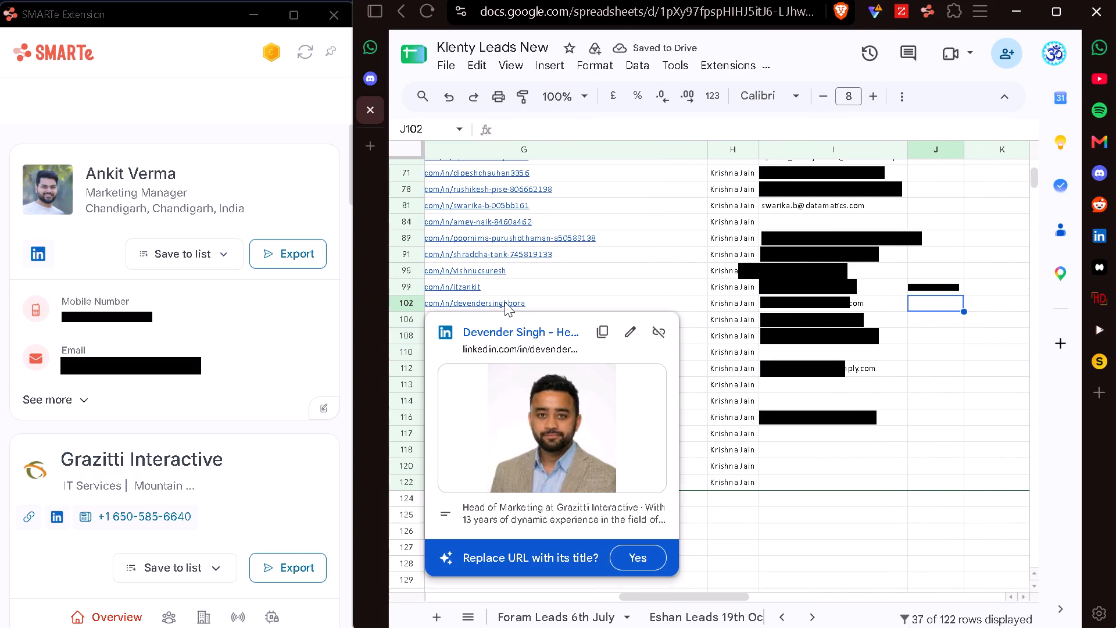
{"action": "left_click", "coordinate": [549, 398]}
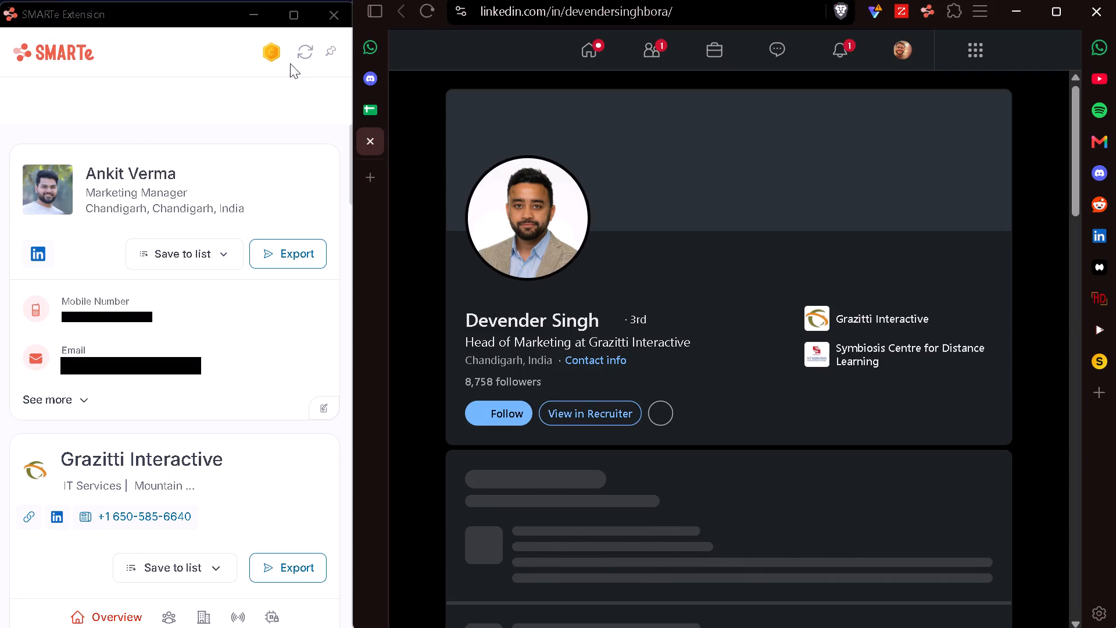
{"action": "left_click", "coordinate": [305, 61]}
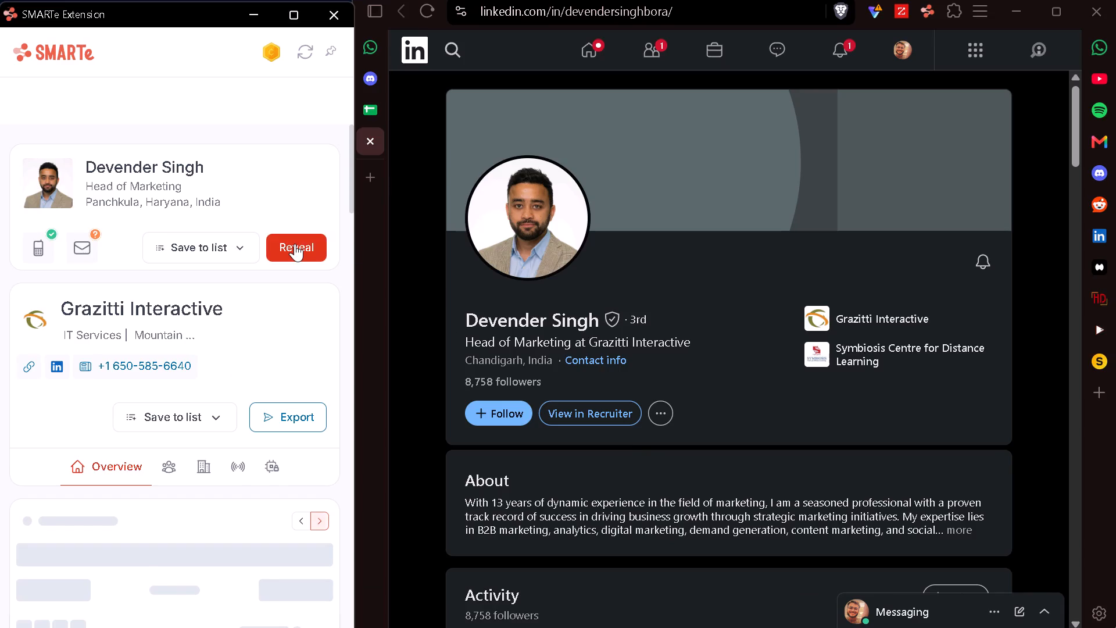
{"action": "left_click", "coordinate": [295, 244]}
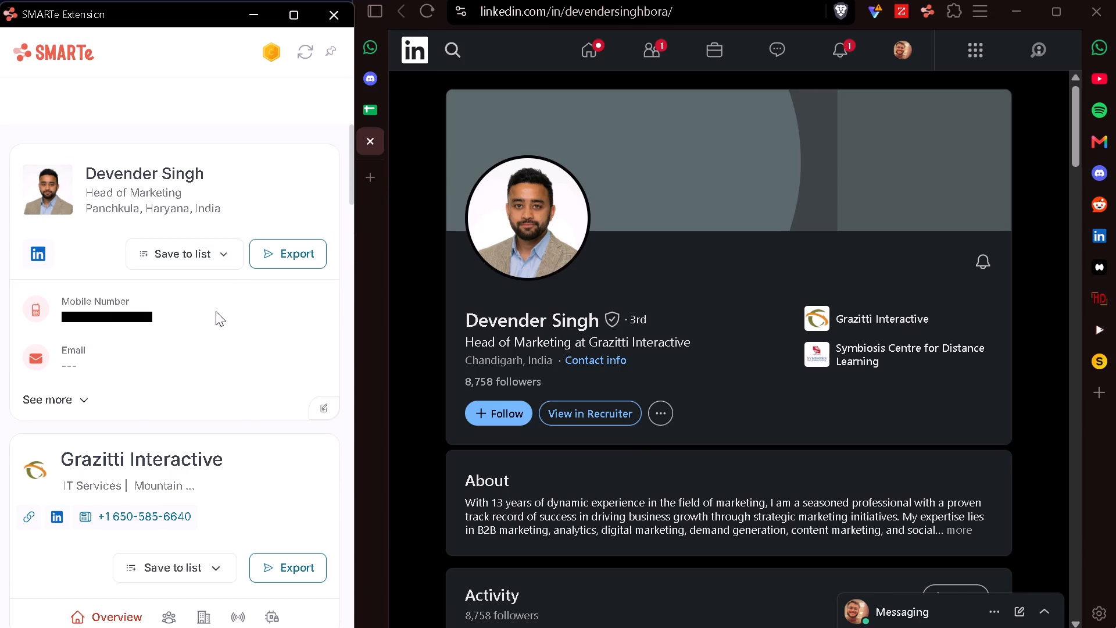
Copy the revealed mobile number into J102 and strip the leading prefix from the number.
{"action": "left_click", "coordinate": [169, 317]}
{"action": "left_click", "coordinate": [370, 141]}
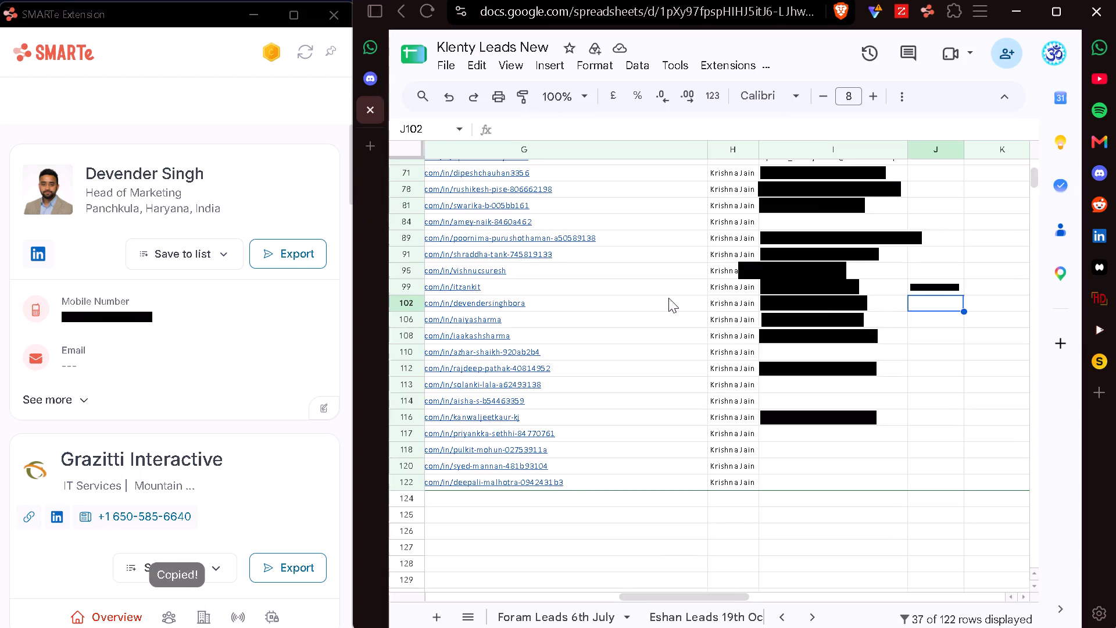
{"action": "scroll", "coordinate": [756, 336], "scroll_direction": "left", "scroll_amount": 1}
{"action": "key", "text": "ctrl+v"}
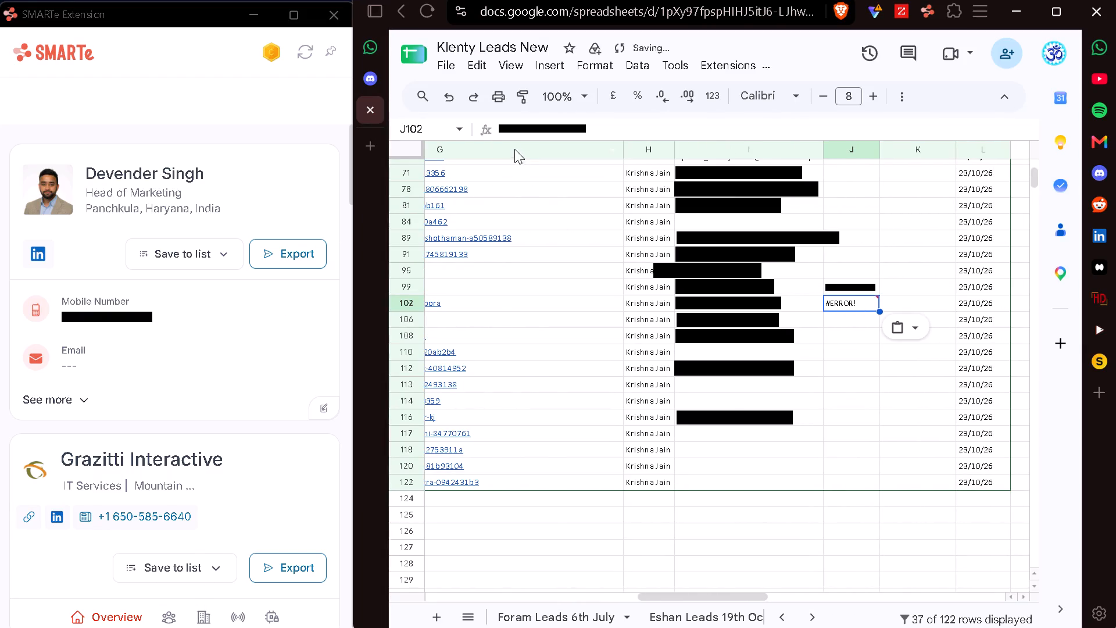
{"action": "left_click", "coordinate": [522, 129]}
{"action": "key", "text": "BackSpace"}
{"action": "key", "text": "BackSpace"}
{"action": "key", "text": "BackSpace"}
{"action": "key", "text": "BackSpace"}
{"action": "key", "text": "BackSpace"}
{"action": "key", "text": "BackSpace"}
{"action": "key", "text": "BackSpace"}
{"action": "key", "text": "BackSpace"}
{"action": "key", "text": "BackSpace"}
{"action": "key", "text": "BackSpace"}
{"action": "left_click", "coordinate": [836, 317]}
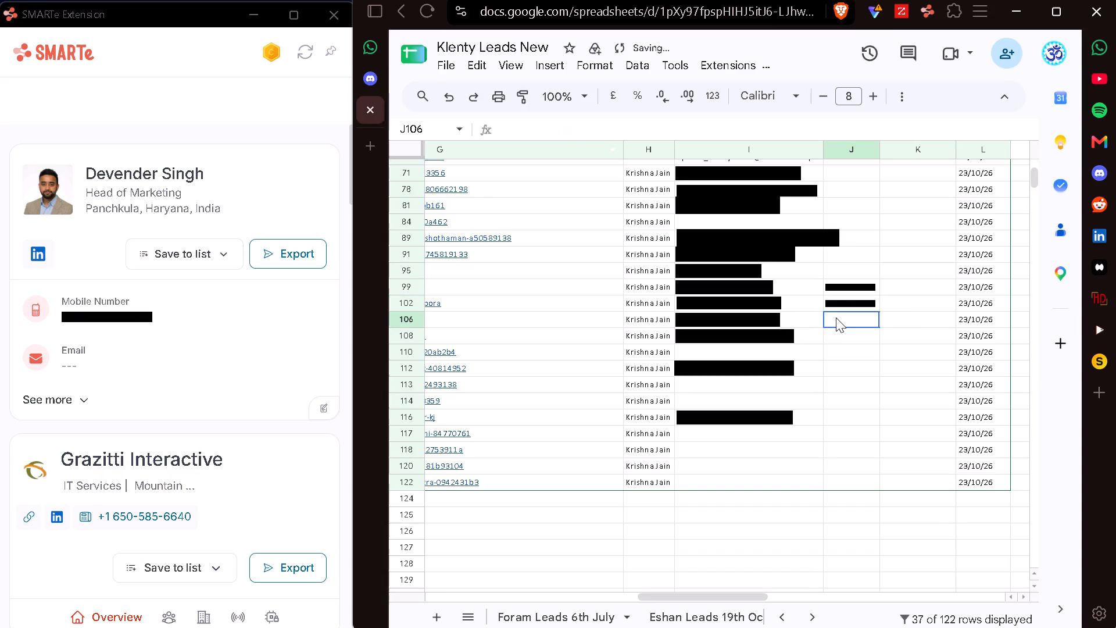
Open the LinkedIn profile linked in row 106, reload SMARTe for it, and send that lead a connection invitation.
{"action": "scroll", "coordinate": [689, 319], "scroll_direction": "right", "scroll_amount": 1}
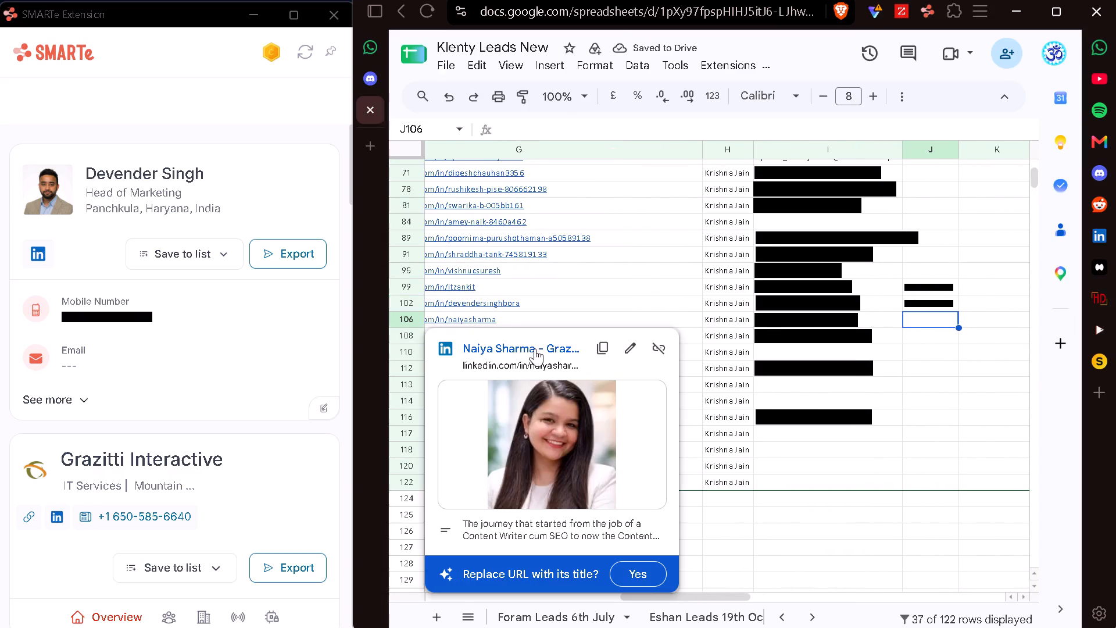
{"action": "left_click", "coordinate": [535, 348]}
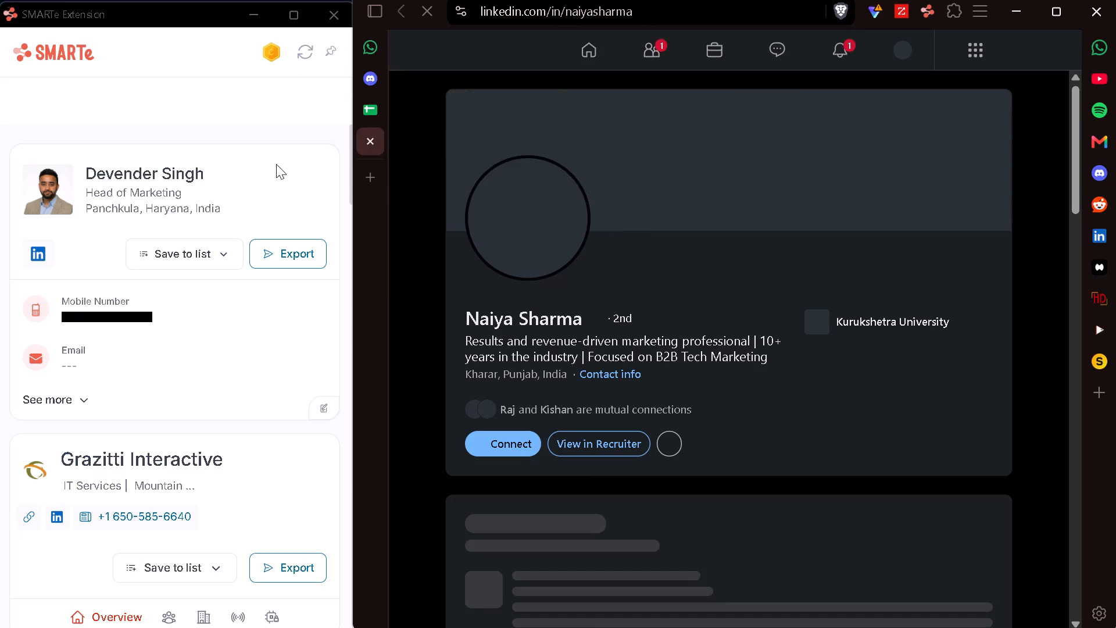
{"action": "left_click", "coordinate": [313, 42]}
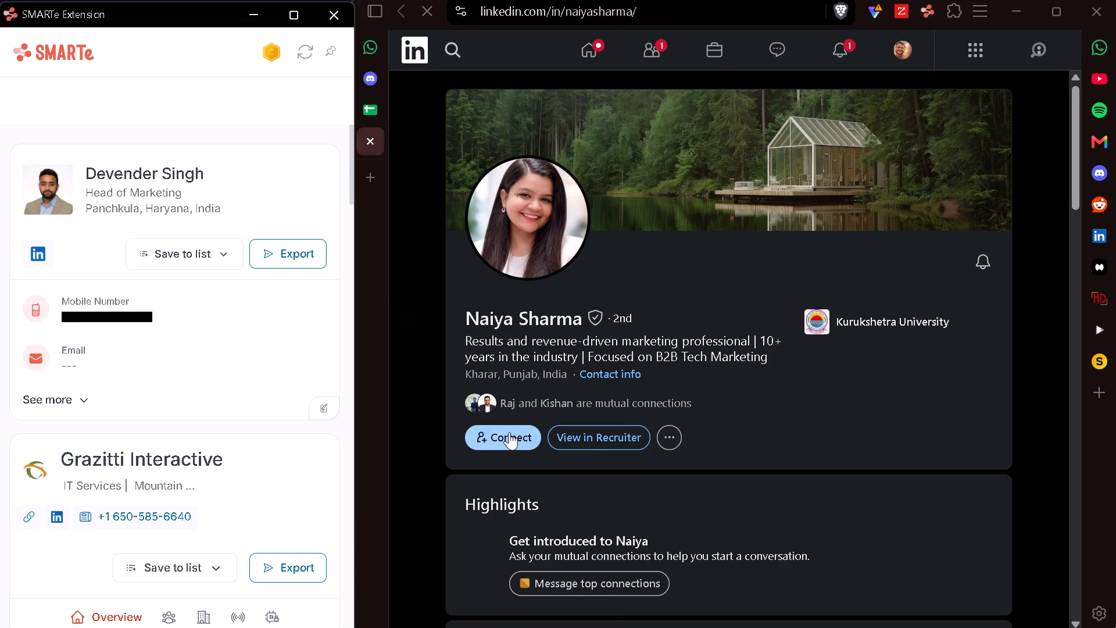
{"action": "left_click", "coordinate": [509, 432]}
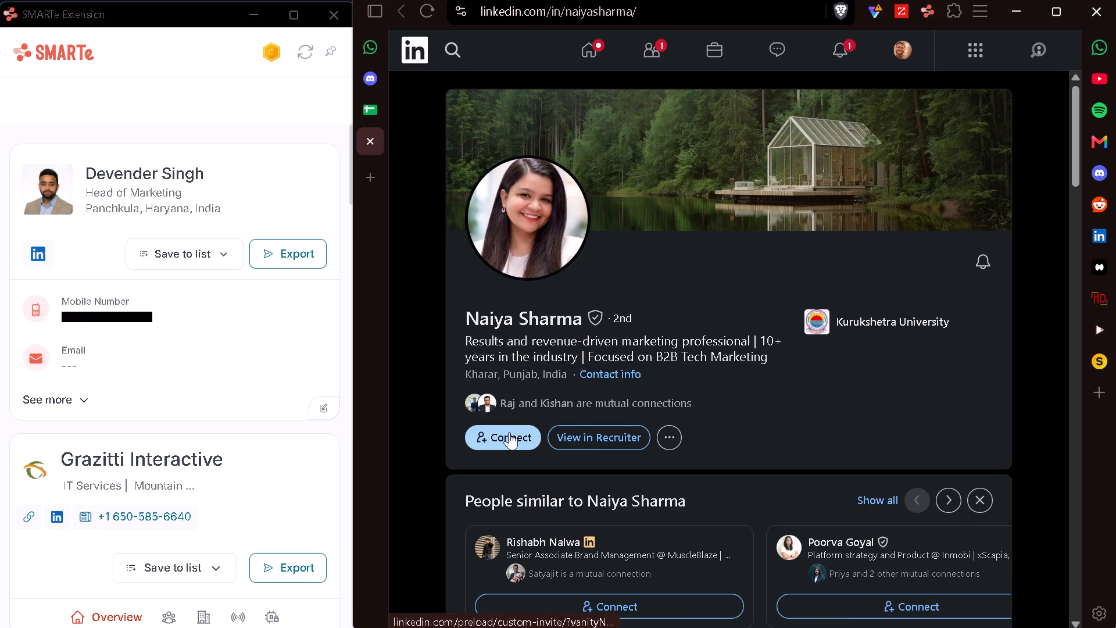
{"action": "left_click_drag", "start_coordinate": [832, 223], "coordinate": [845, 238]}
{"action": "left_click", "coordinate": [845, 238]}
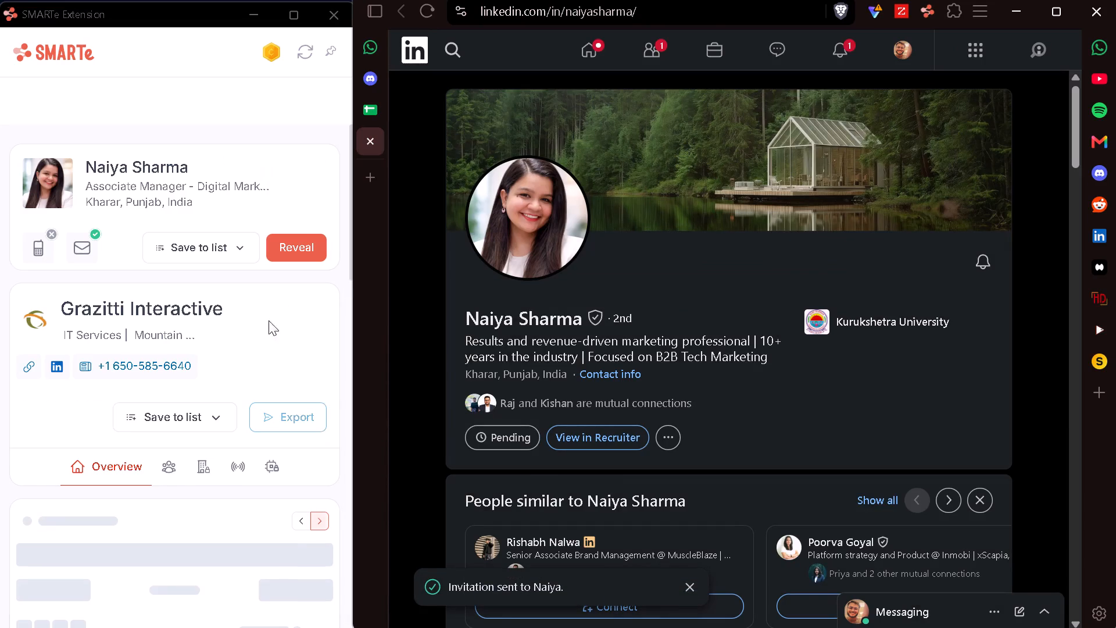
Reveal the row 106 lead's contact details in SMARTe, copy the email address, and close the profile.
{"action": "left_click", "coordinate": [295, 238]}
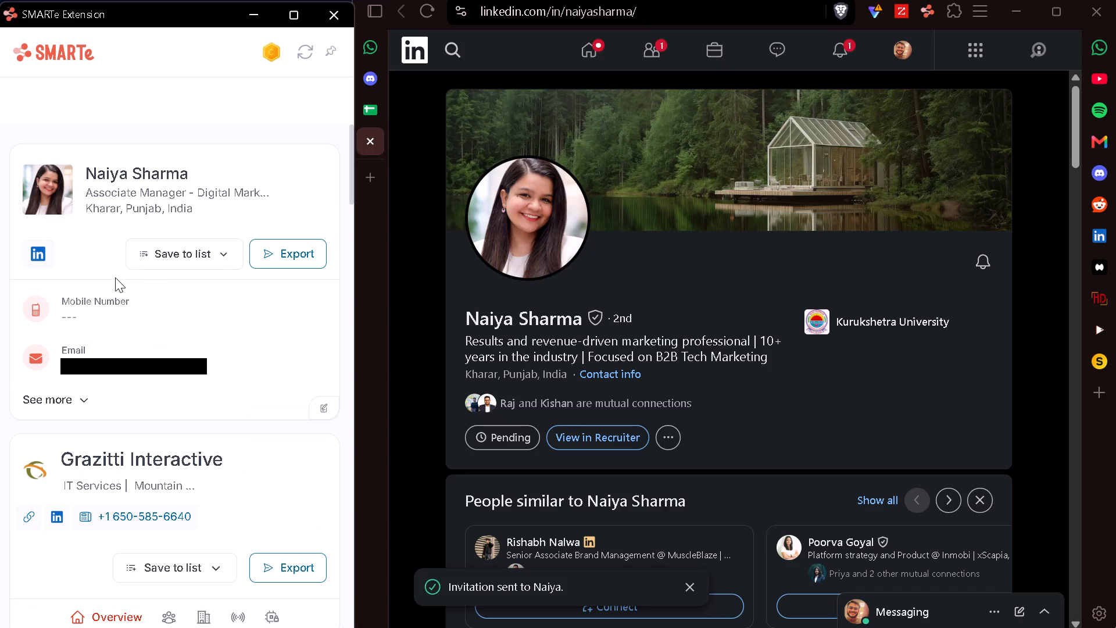
{"action": "left_click", "coordinate": [220, 365]}
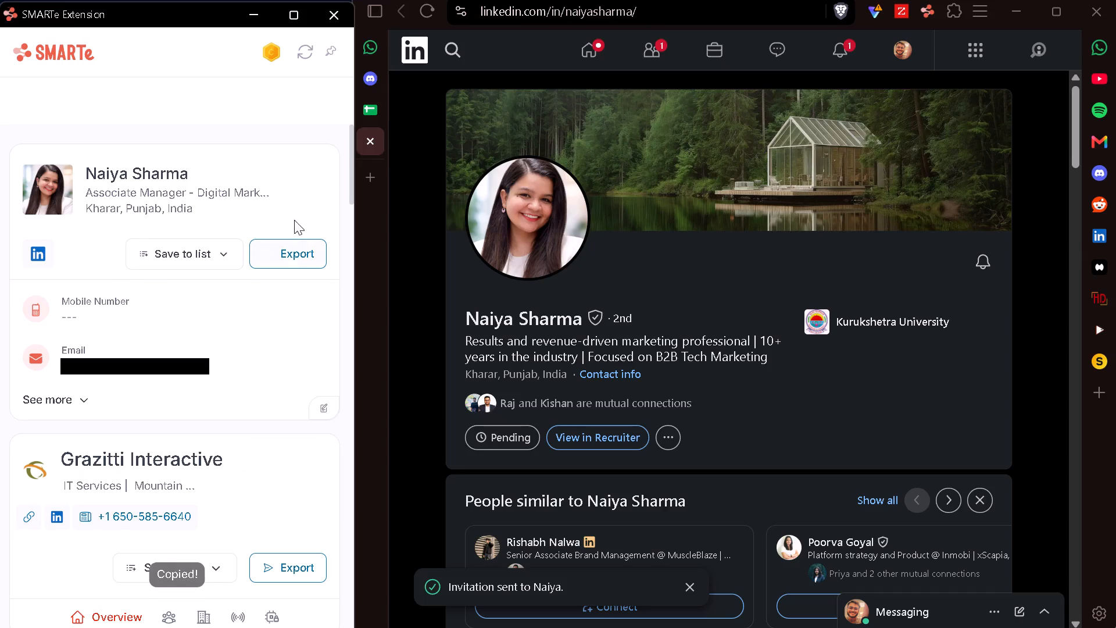
{"action": "left_click", "coordinate": [374, 136]}
Open the LinkedIn profile linked in row 108, reveal that lead's contact details in SMARTe, and return to the sheet.
{"action": "key", "text": "Down"}
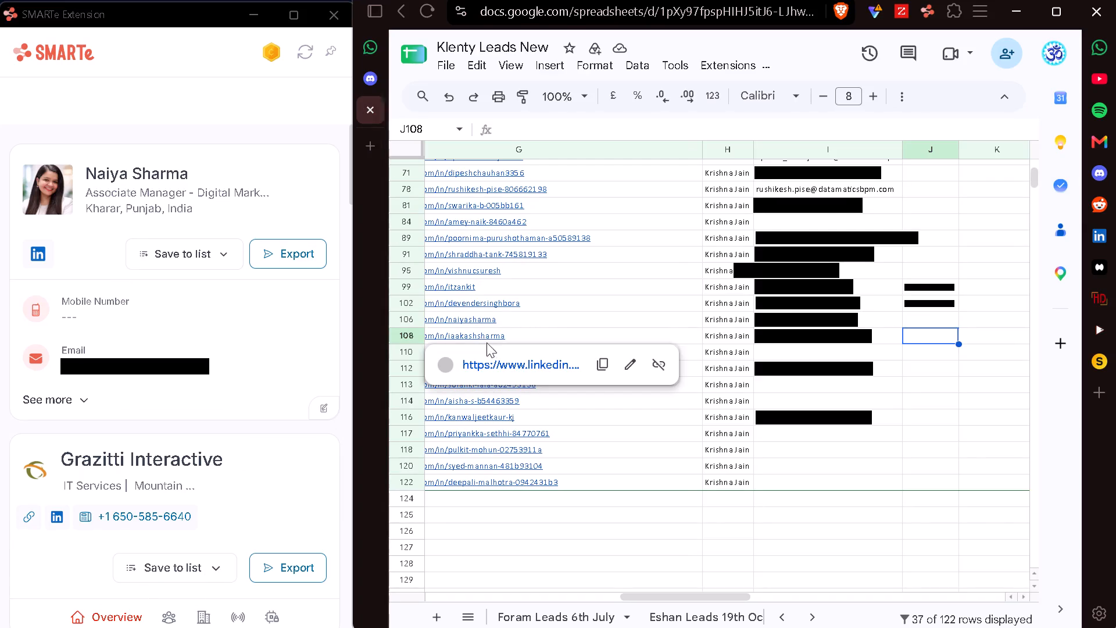
{"action": "left_click", "coordinate": [508, 361]}
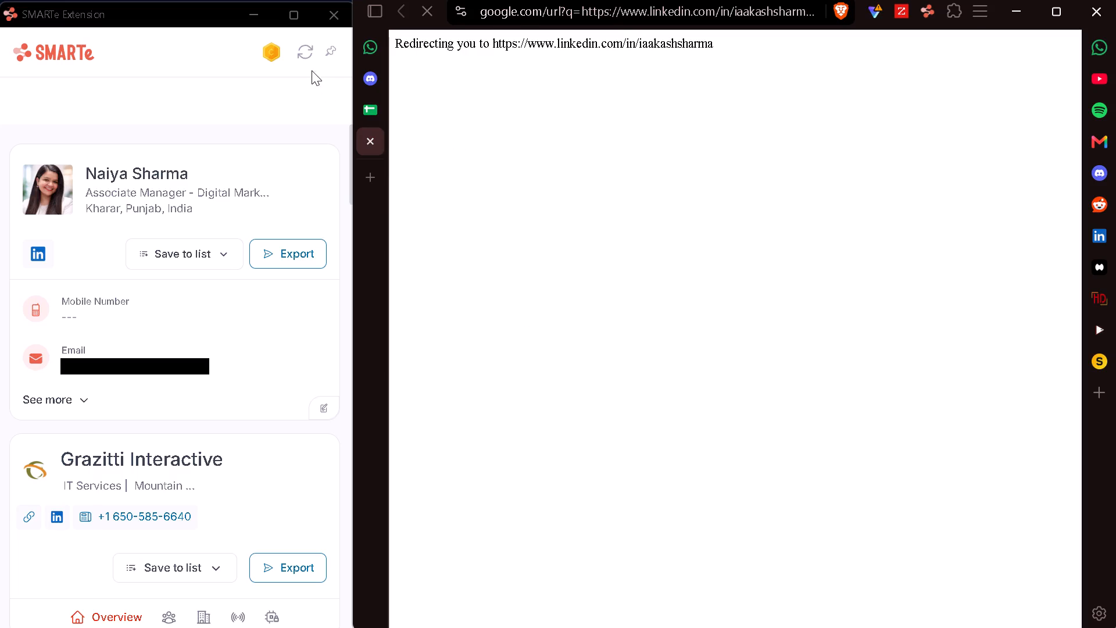
{"action": "left_click", "coordinate": [313, 55]}
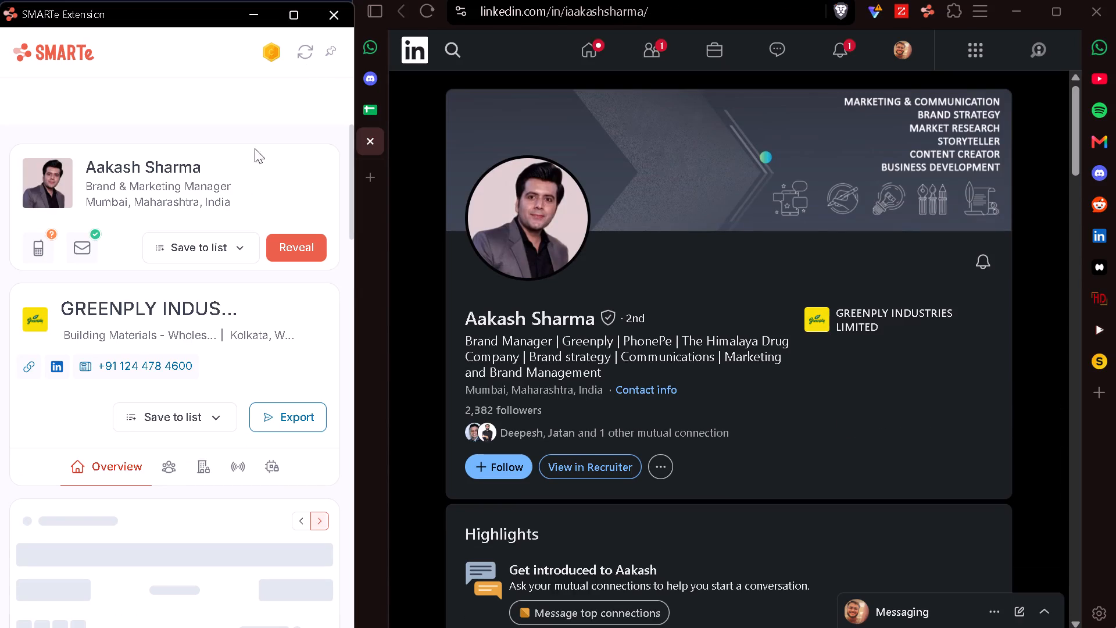
{"action": "left_click", "coordinate": [297, 248]}
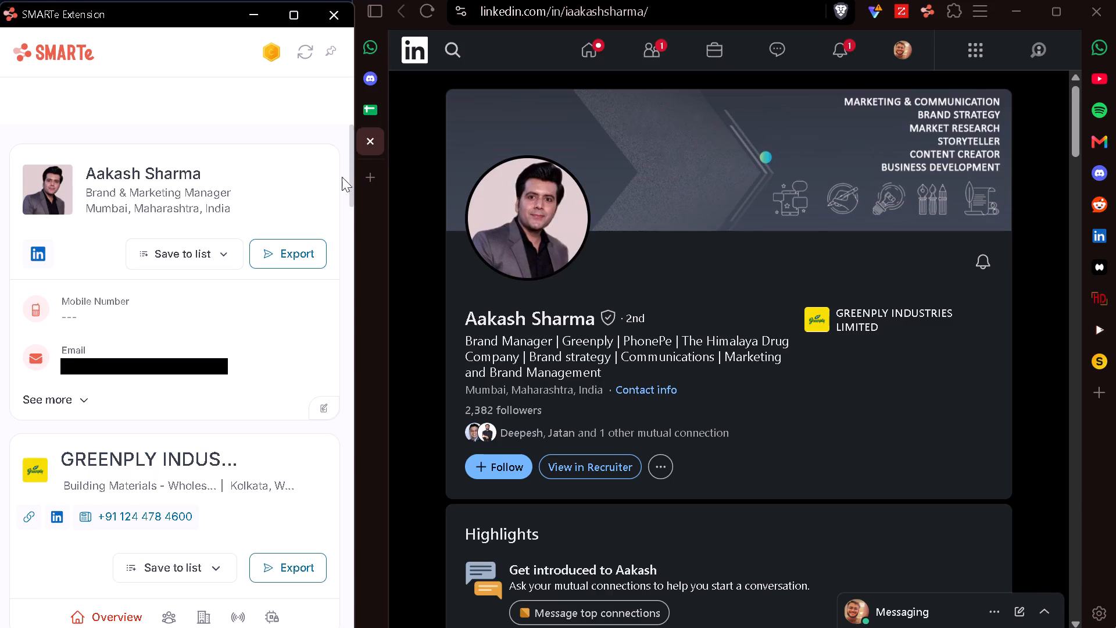
{"action": "left_click", "coordinate": [371, 145]}
Open the LinkedIn profile linked in row 110 and reveal that lead's contact details in SMARTe.
{"action": "key", "text": "Down"}
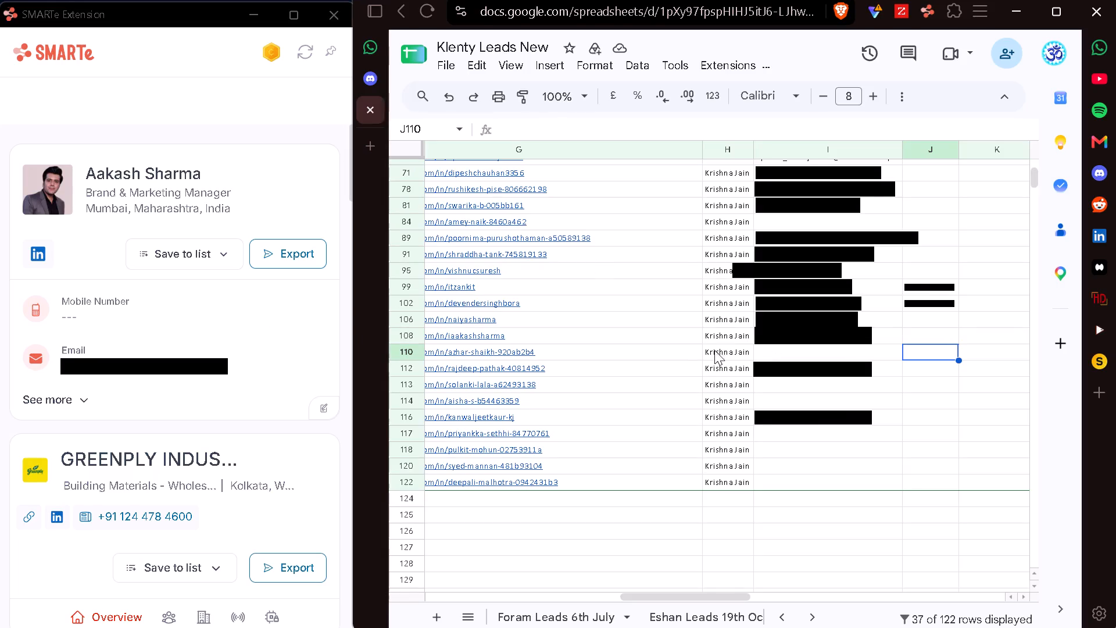
{"action": "left_click", "coordinate": [529, 376]}
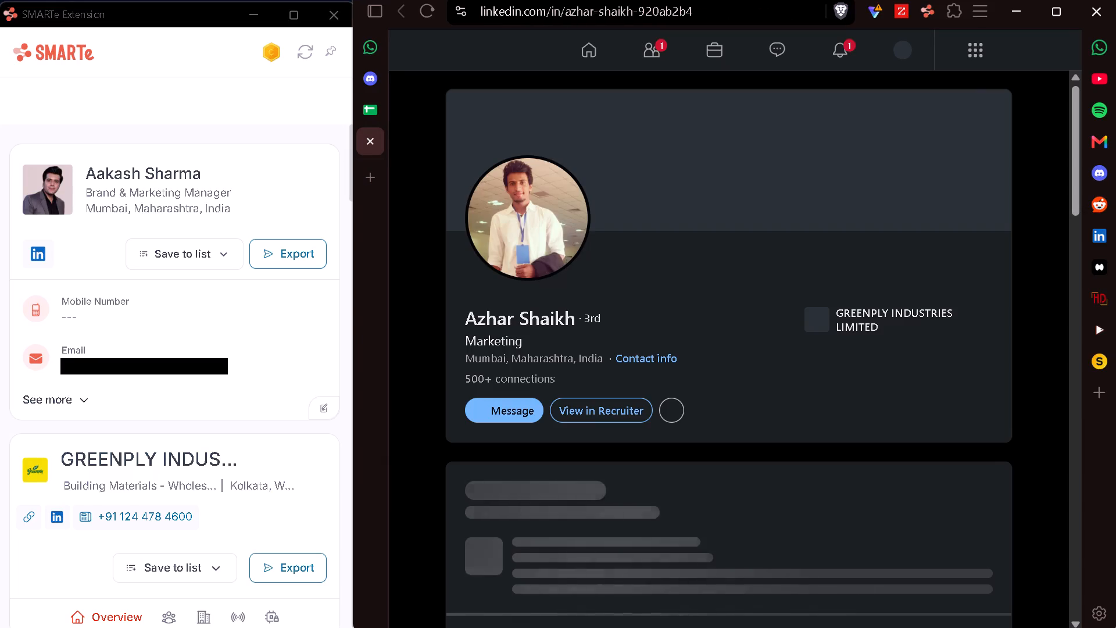
{"action": "left_click", "coordinate": [306, 52]}
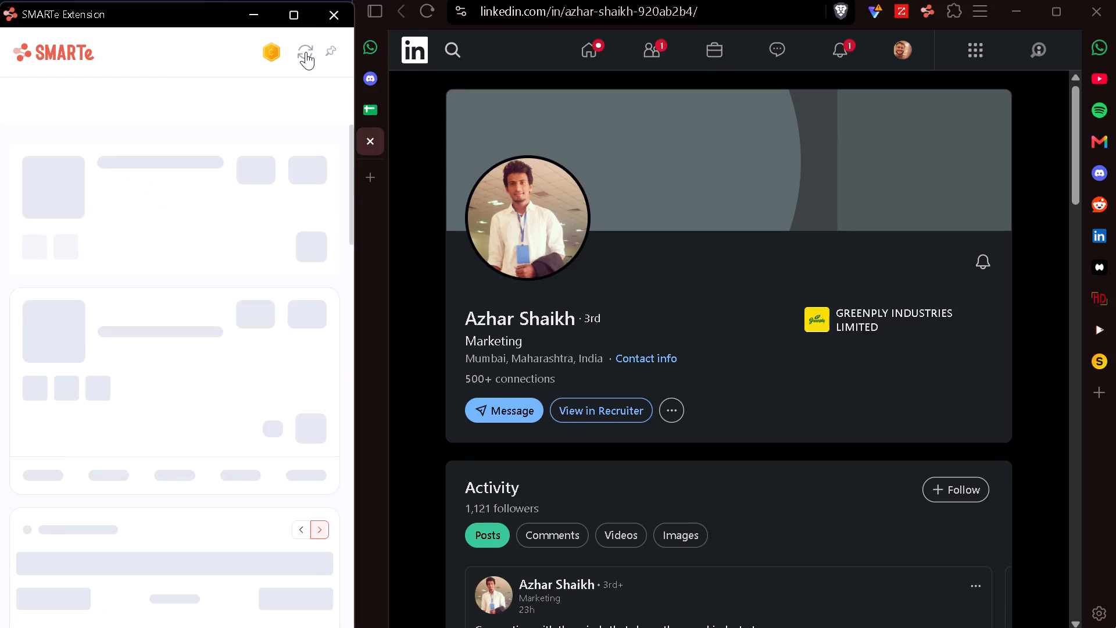
{"action": "left_click", "coordinate": [271, 252]}
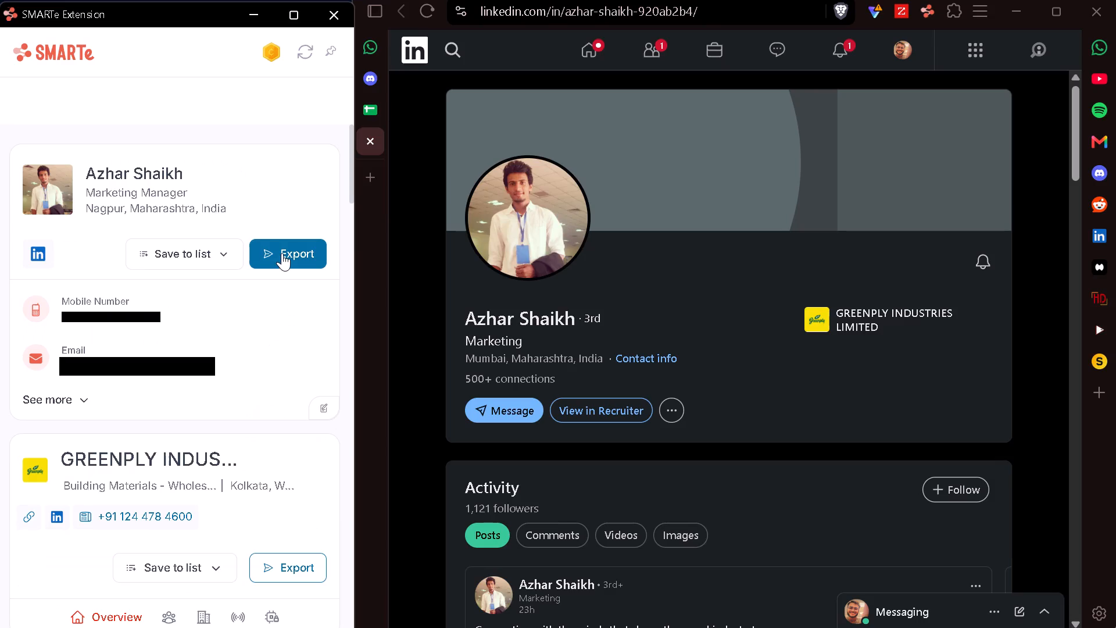
Copy the revealed mobile number into J110 and strip the leading prefix from the number.
{"action": "left_click", "coordinate": [174, 313]}
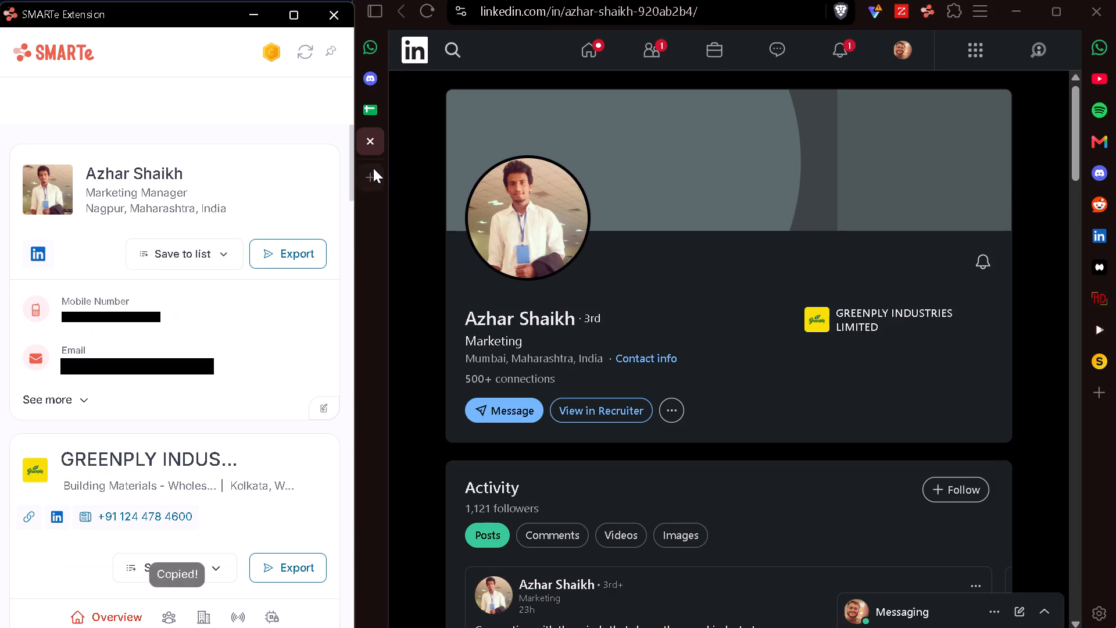
{"action": "left_click", "coordinate": [374, 100]}
{"action": "key", "text": "ctrl+v"}
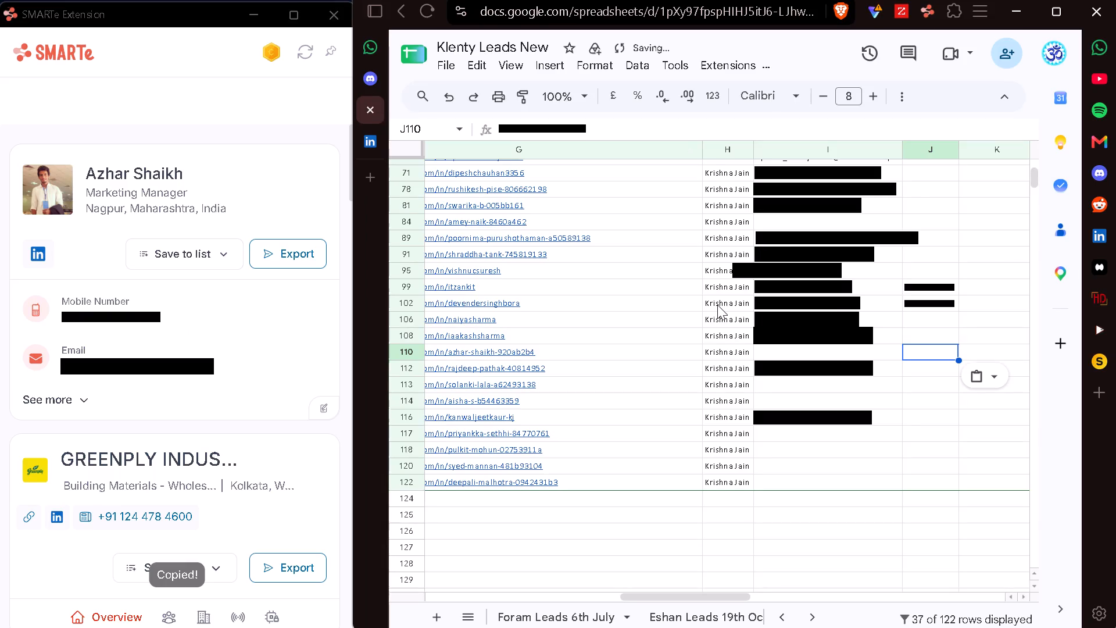
{"action": "left_click", "coordinate": [520, 128]}
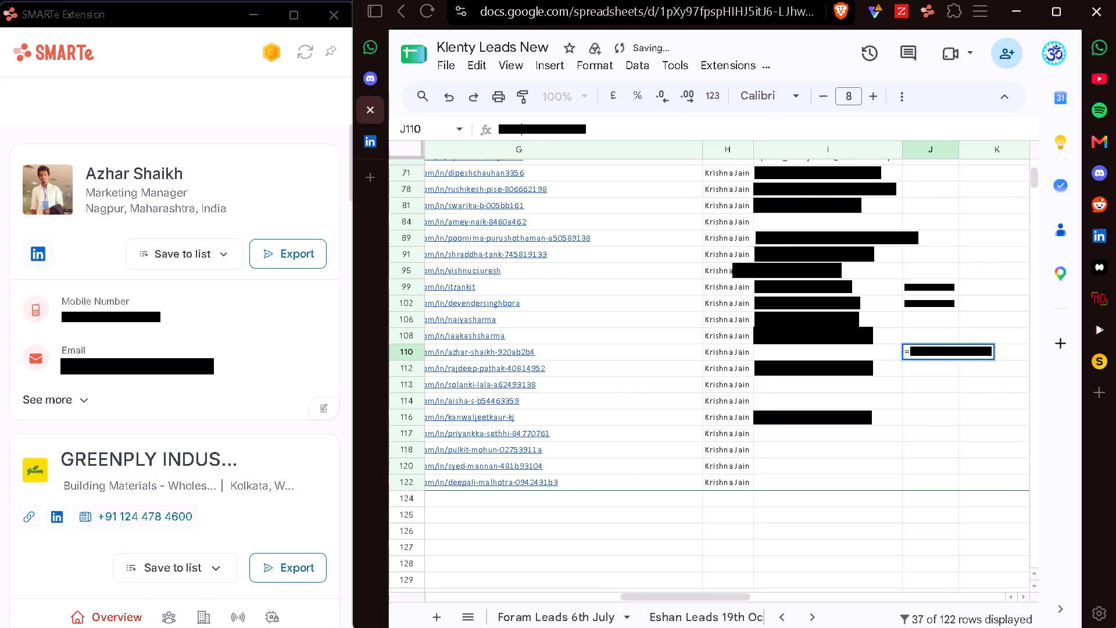
{"action": "key", "text": "BackSpace"}
{"action": "key", "text": "BackSpace"}
{"action": "key", "text": "BackSpace"}
{"action": "key", "text": "BackSpace"}
{"action": "key", "text": "BackSpace"}
{"action": "key", "text": "BackSpace"}
{"action": "key", "text": "BackSpace"}
{"action": "key", "text": "BackSpace"}
{"action": "key", "text": "BackSpace"}
{"action": "key", "text": "BackSpace"}
{"action": "key", "text": "BackSpace"}
{"action": "key", "text": "BackSpace"}
{"action": "key", "text": "BackSpace"}
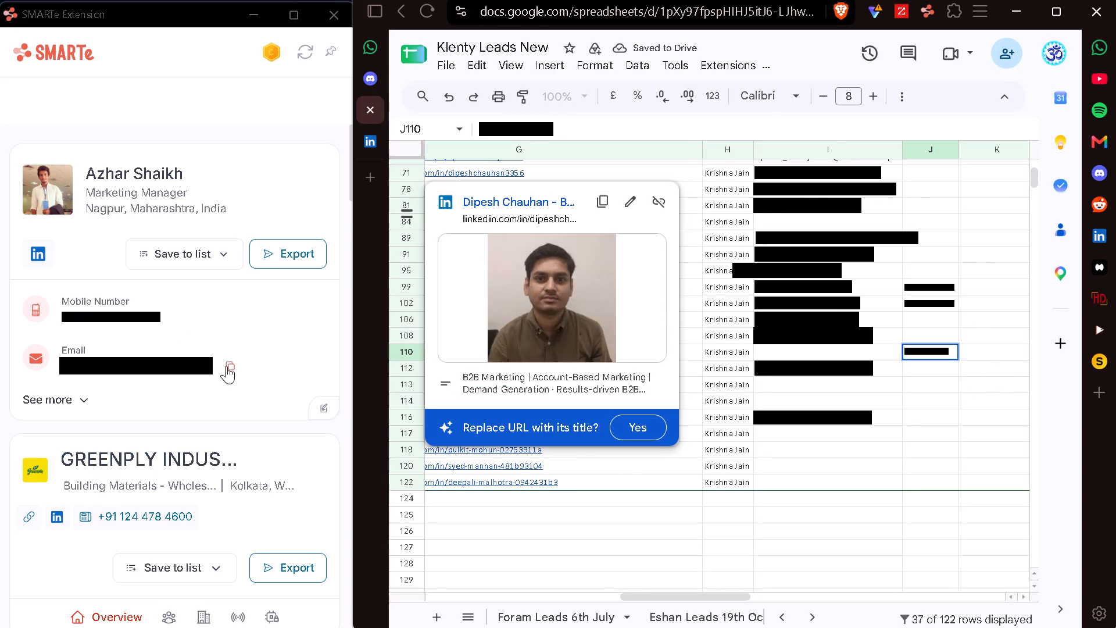
Copy the same lead's email address from SMARTe into I110.
{"action": "left_click", "coordinate": [227, 364]}
{"action": "left_click", "coordinate": [793, 348]}
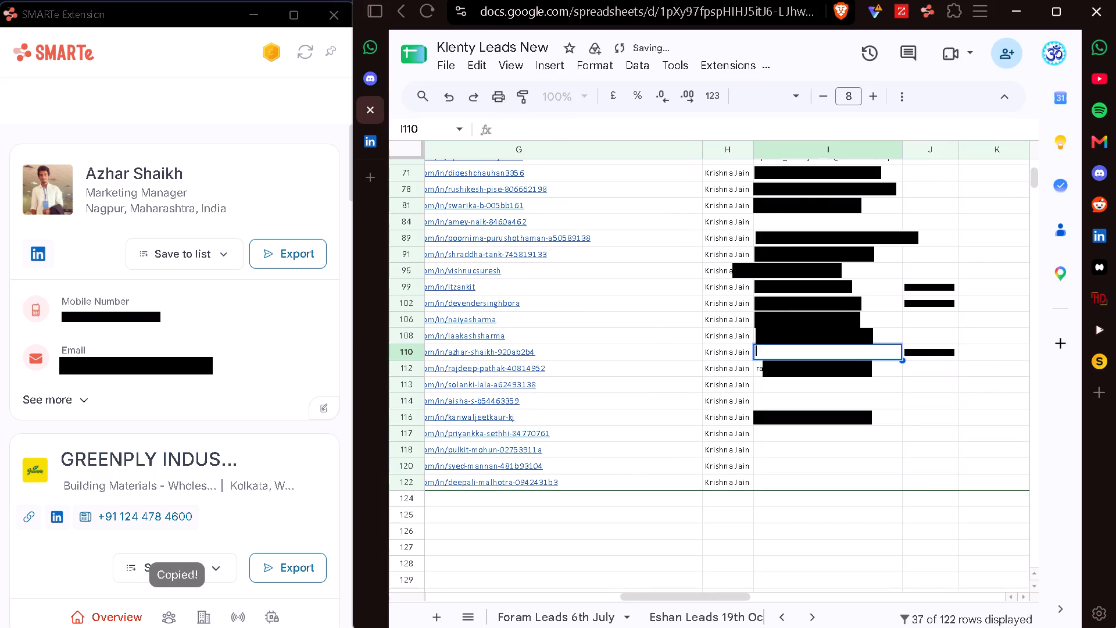
{"action": "key", "text": "ctrl+v"}
{"action": "key", "text": "Down"}
{"action": "key", "text": "Return"}
Open the LinkedIn profile linked in row 112, reveal that lead's contact details in SMARTe, and close the open LinkedIn pages.
{"action": "key", "text": "Right"}
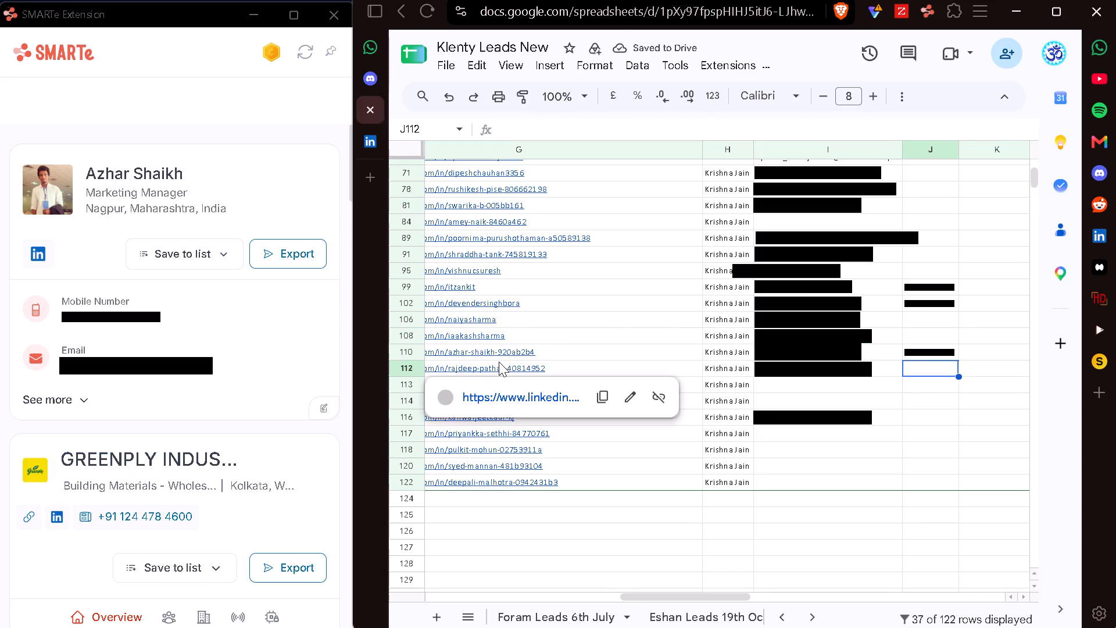
{"action": "left_click", "coordinate": [536, 443]}
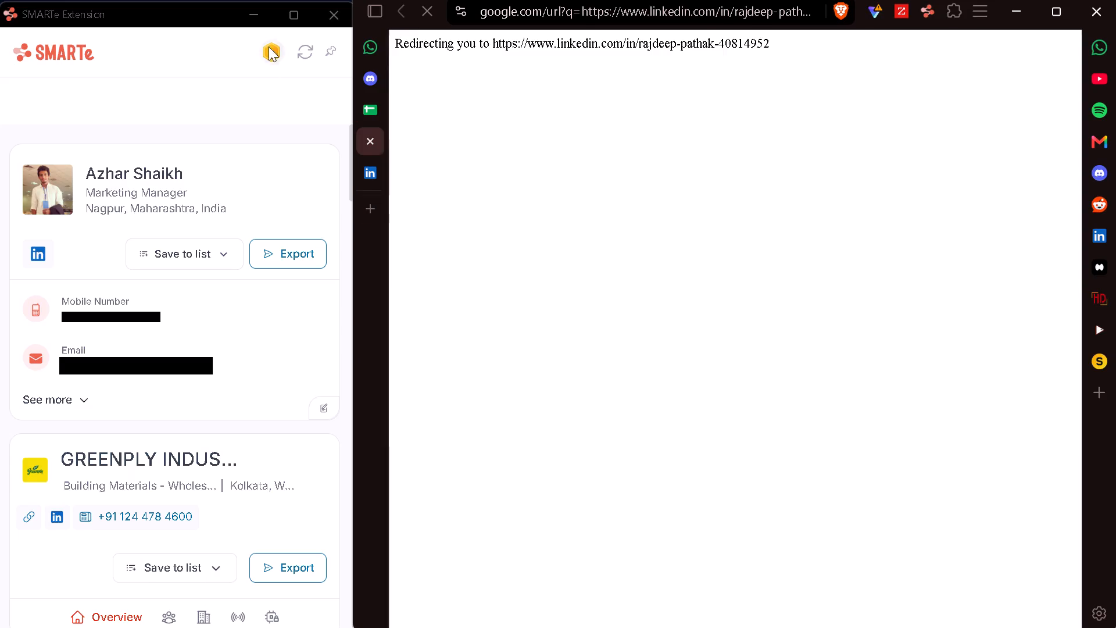
{"action": "left_click", "coordinate": [311, 56]}
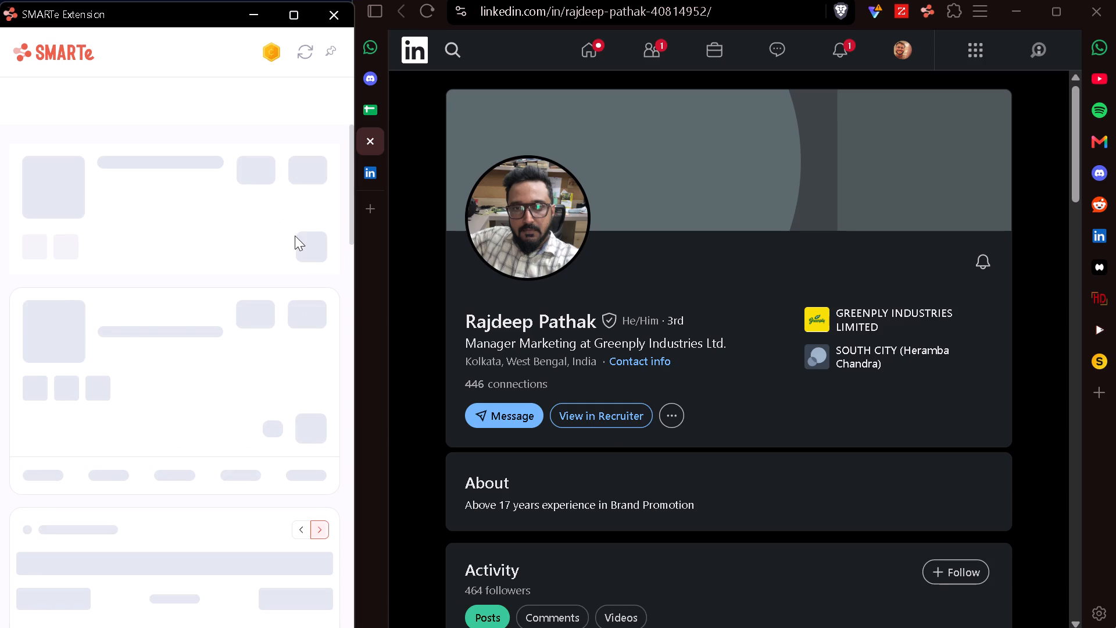
{"action": "left_click", "coordinate": [295, 244]}
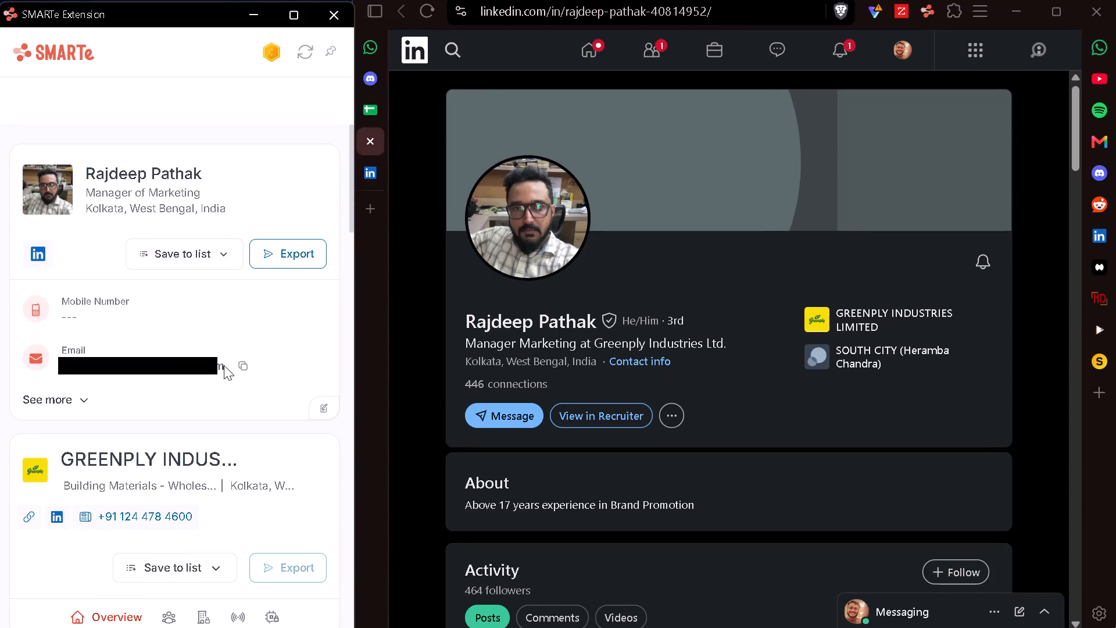
{"action": "double_click", "coordinate": [367, 169]}
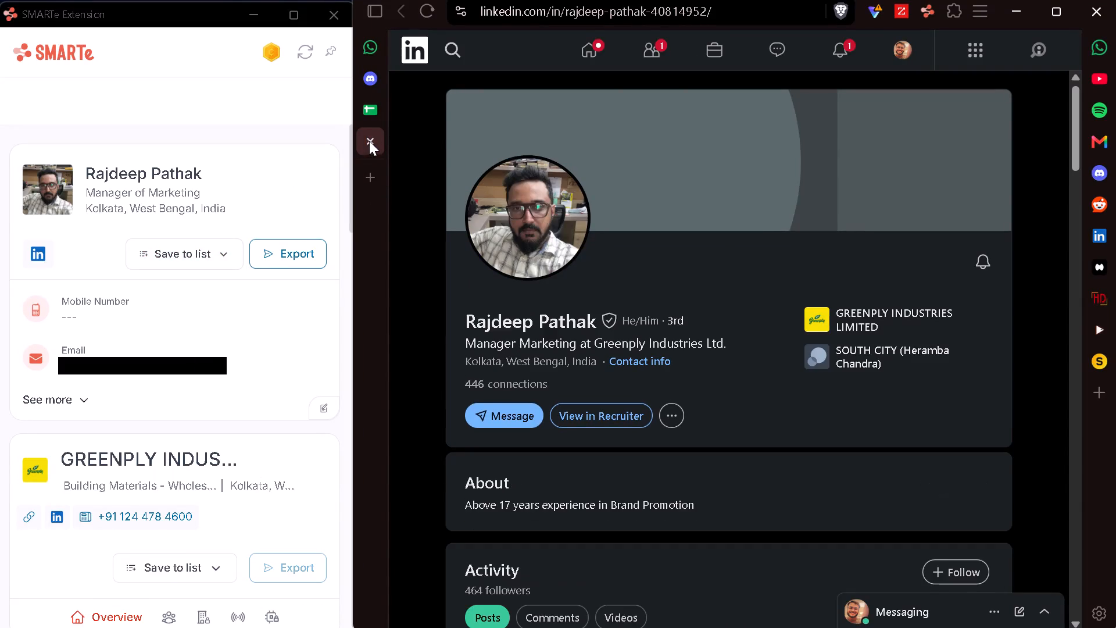
{"action": "left_click", "coordinate": [373, 109]}
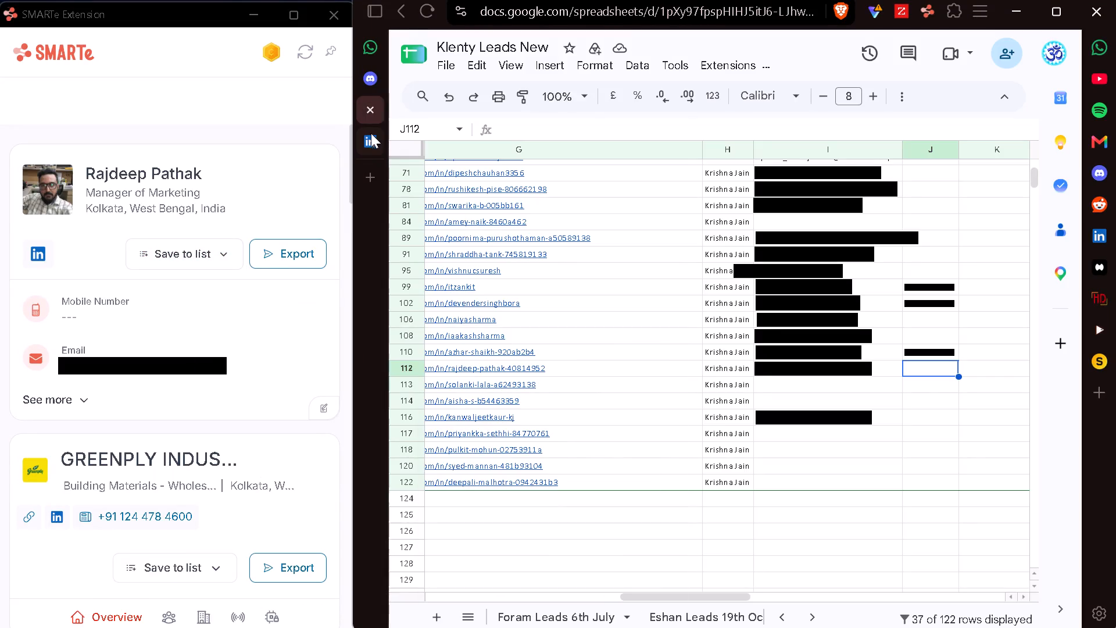
{"action": "double_click", "coordinate": [370, 135]}
Open the LinkedIn profile linked in row 113, look the lead up in SMARTe, and close the profile.
{"action": "key", "text": "Down"}
{"action": "key", "text": "Left"}
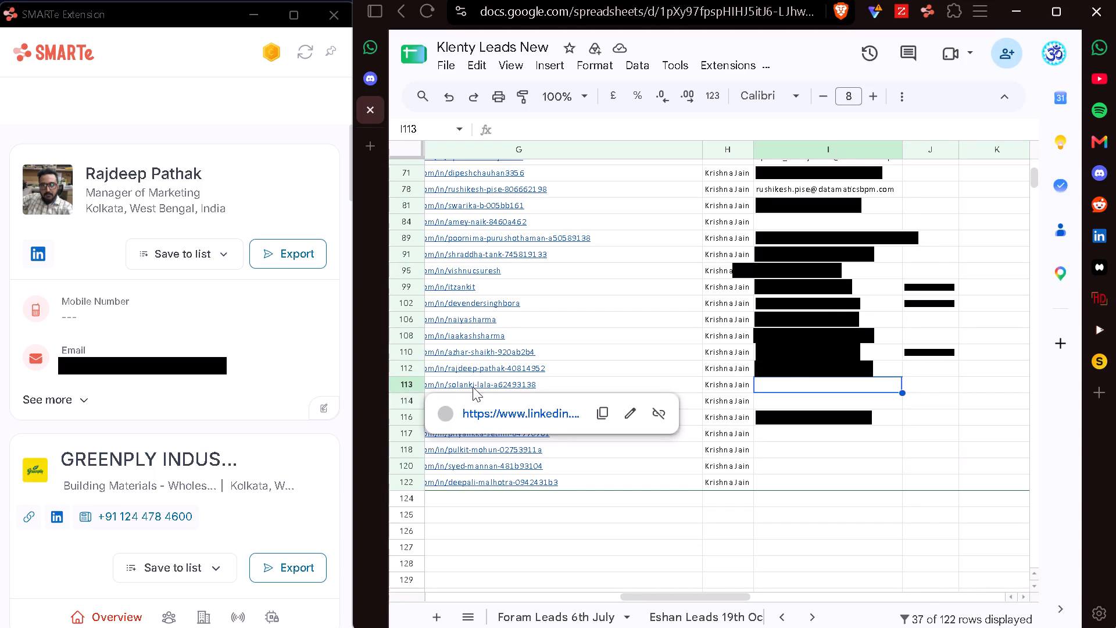
{"action": "left_click", "coordinate": [514, 416]}
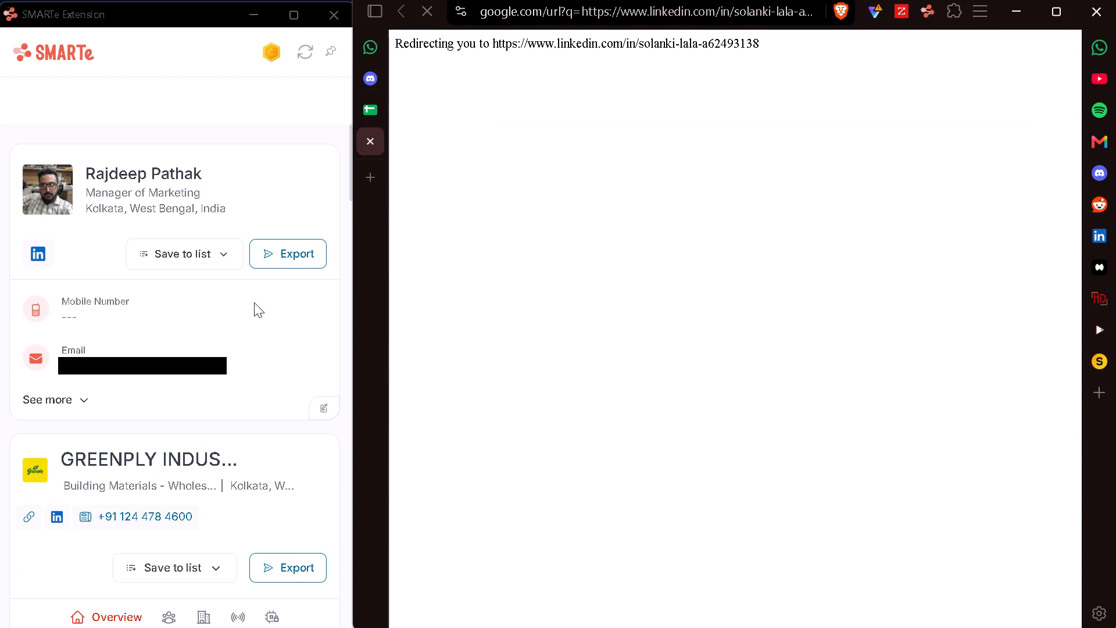
{"action": "left_click", "coordinate": [303, 59]}
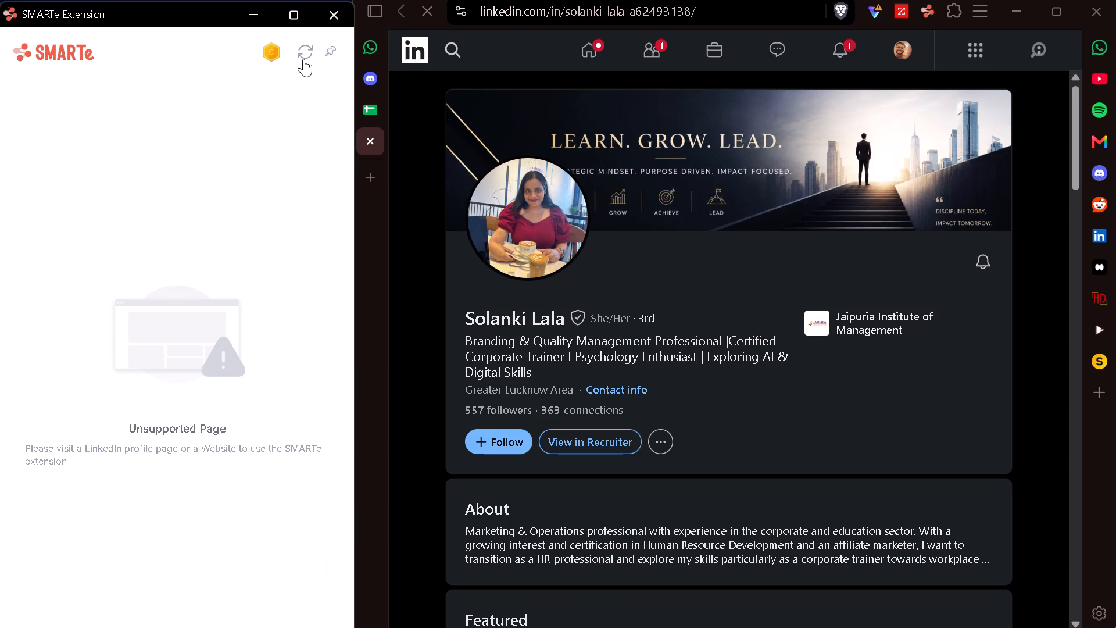
{"action": "left_click", "coordinate": [303, 59]}
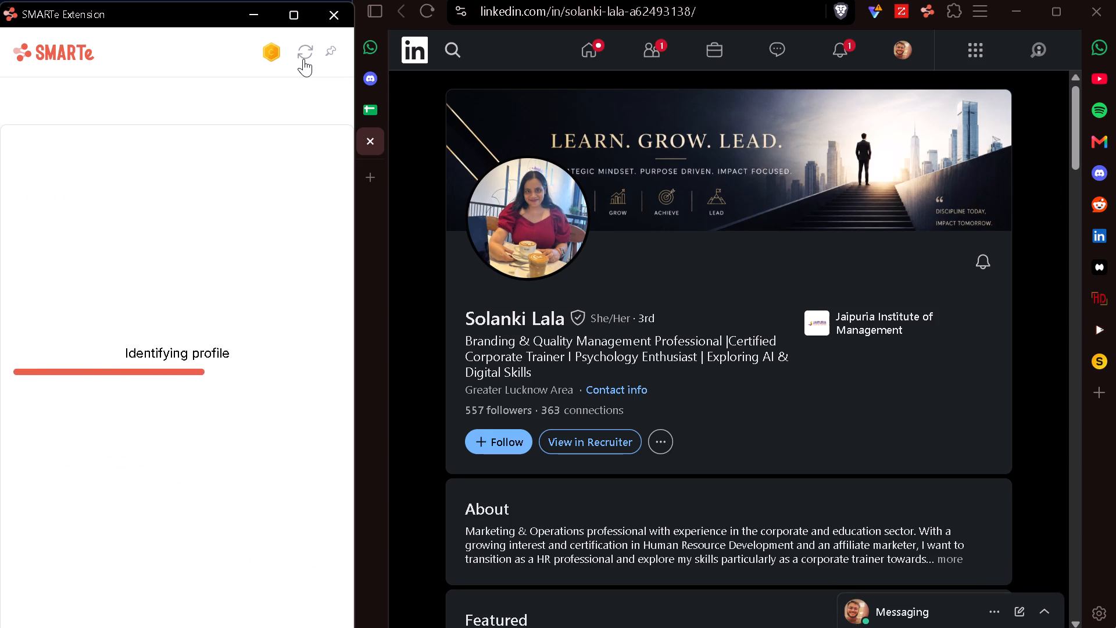
{"action": "left_click", "coordinate": [374, 141]}
Open the LinkedIn profile linked in row 114, reveal that lead's contact details in SMARTe, and return to the sheet.
{"action": "key", "text": "Down"}
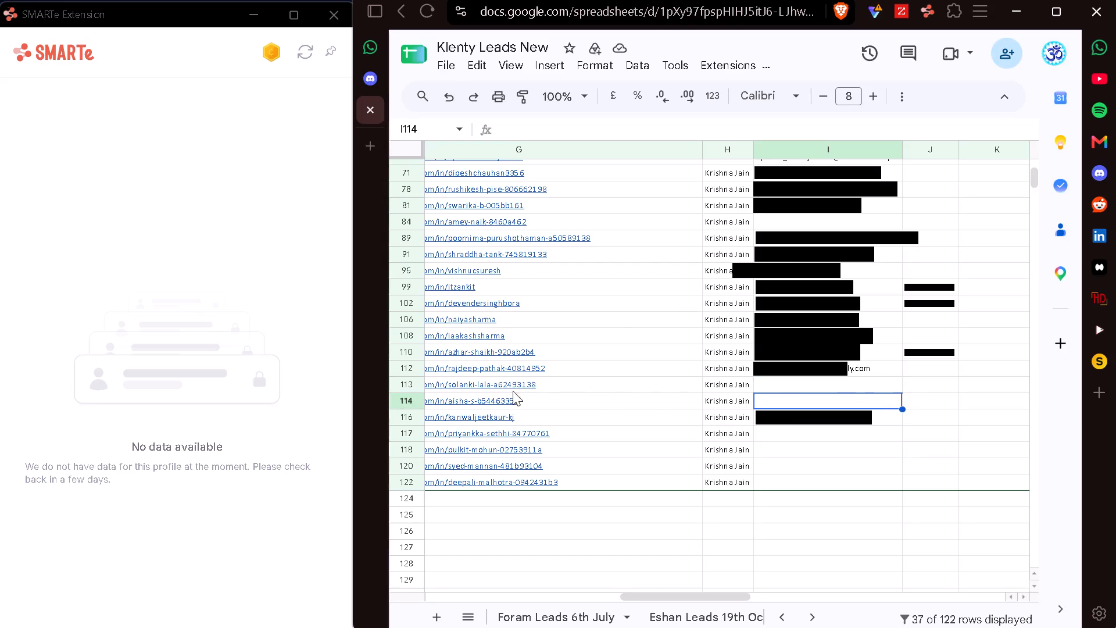
{"action": "left_click", "coordinate": [510, 361]}
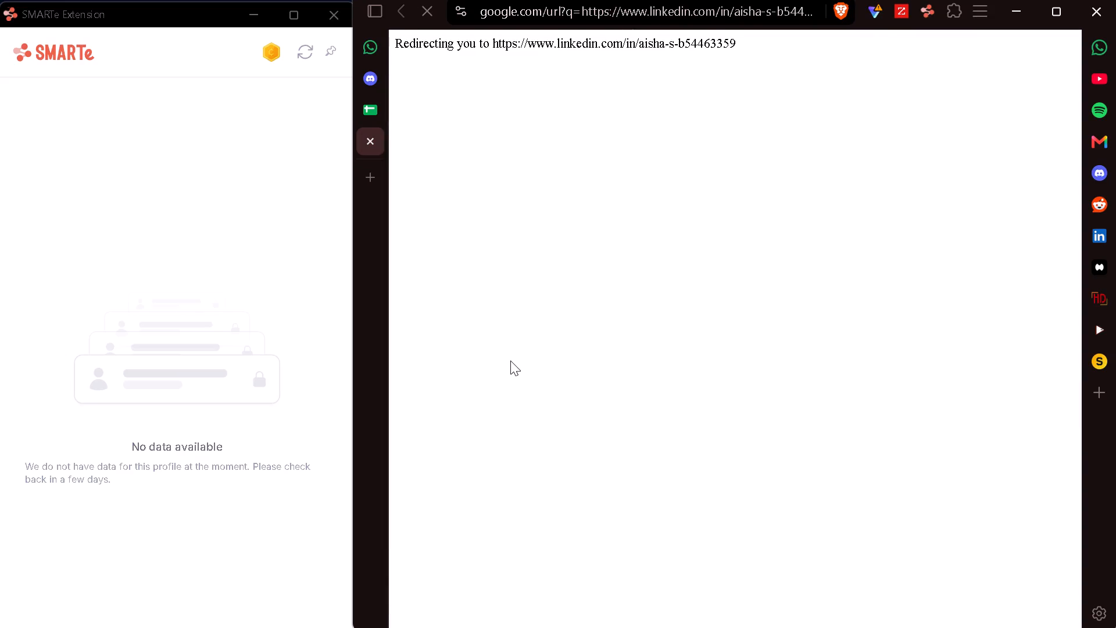
{"action": "left_click", "coordinate": [305, 55]}
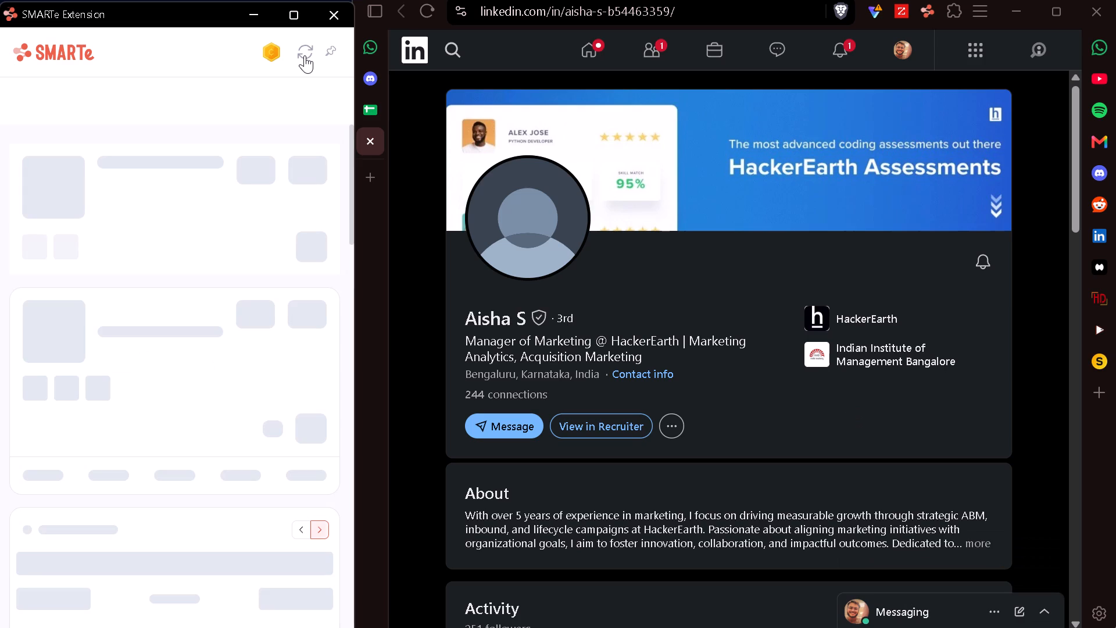
{"action": "left_click", "coordinate": [283, 244]}
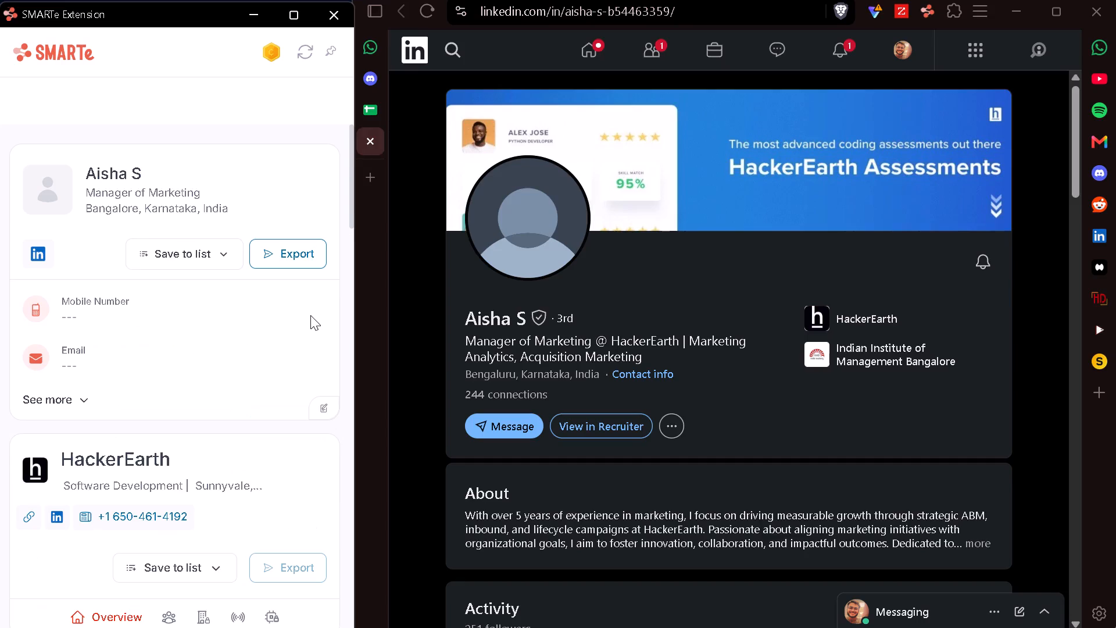
{"action": "left_click", "coordinate": [371, 140]}
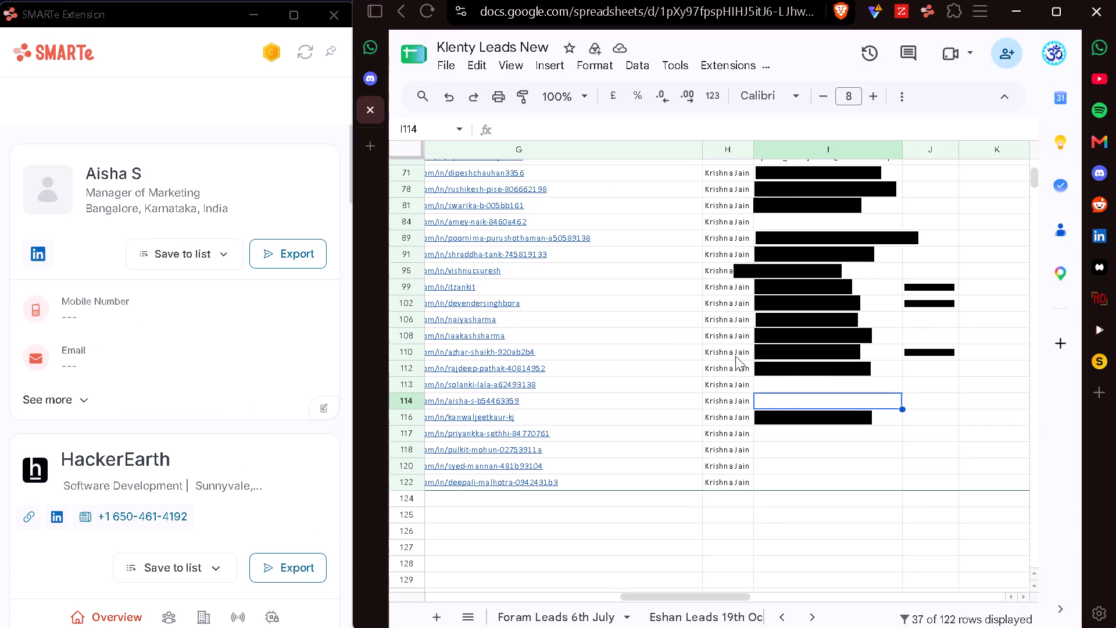
Open the LinkedIn profile linked in row 116, reveal that lead's contact details in SMARTe, copy the email address, and close the profile.
{"action": "key", "text": "Down"}
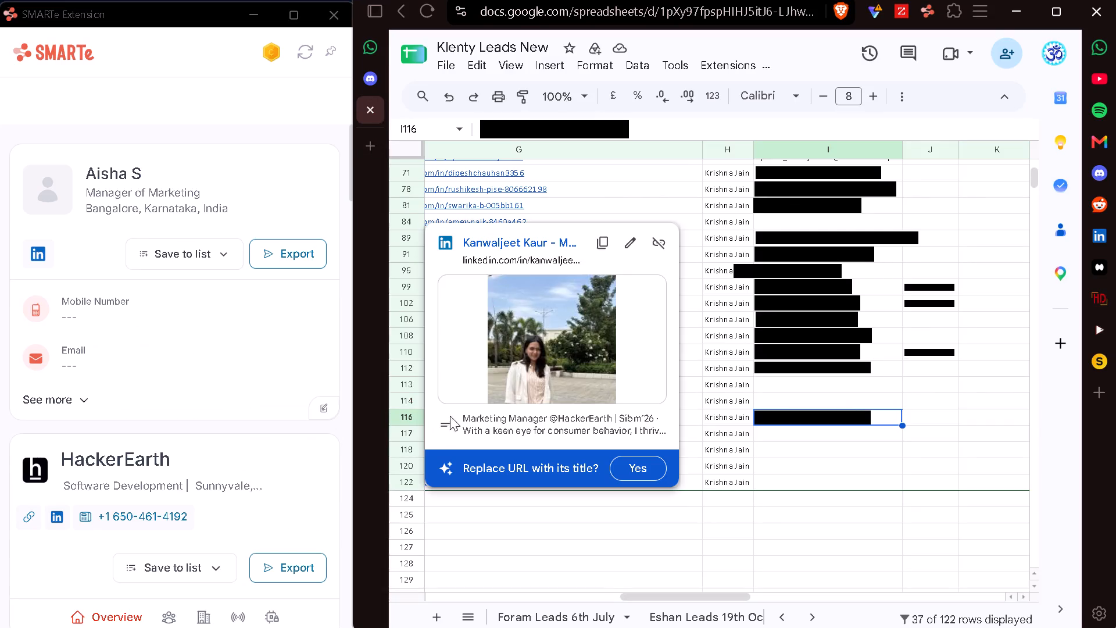
{"action": "left_click", "coordinate": [532, 352]}
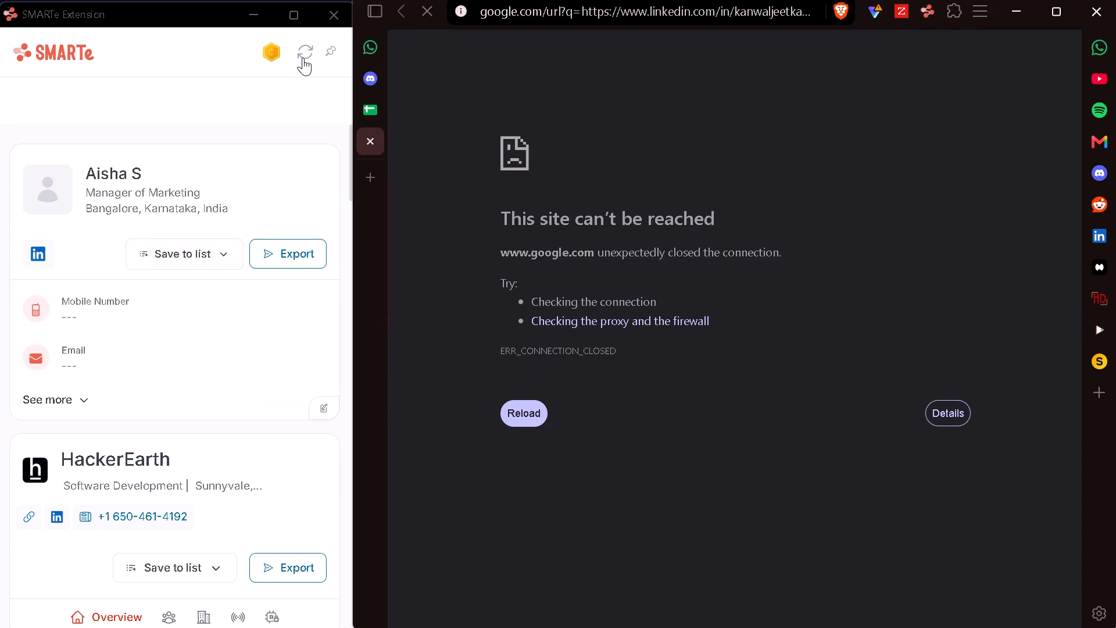
{"action": "left_click", "coordinate": [305, 53]}
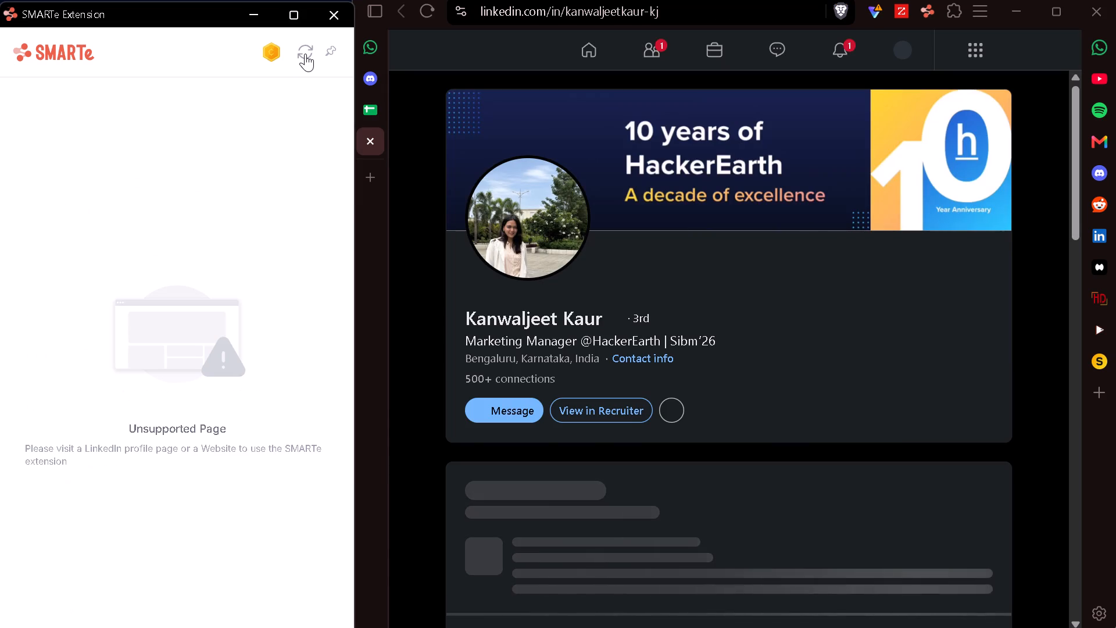
{"action": "left_click", "coordinate": [305, 53]}
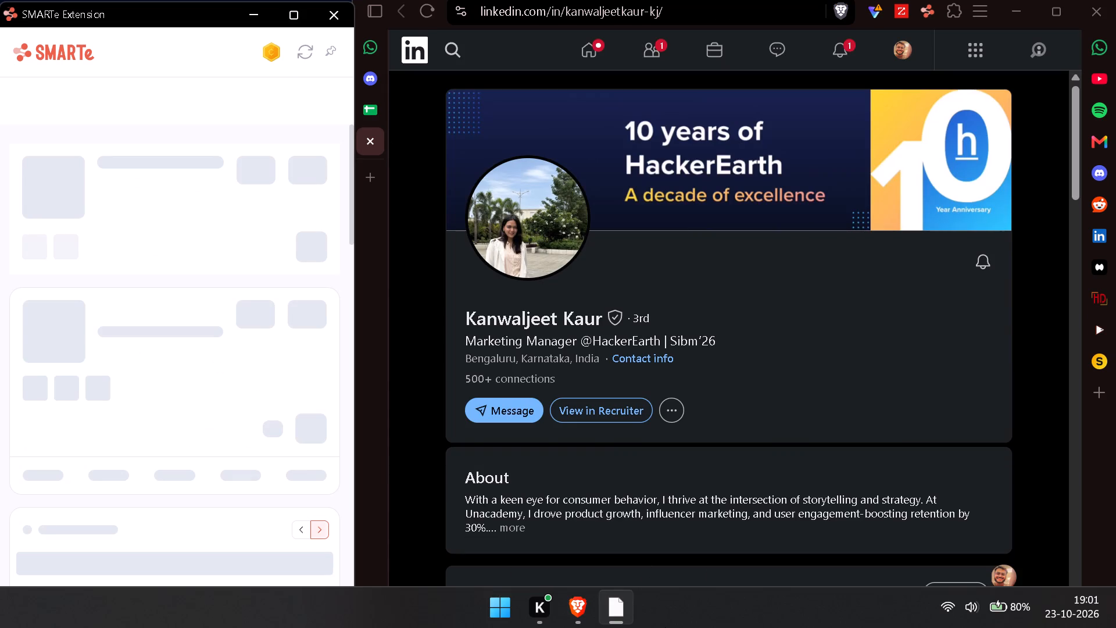
{"action": "left_click", "coordinate": [872, 13]}
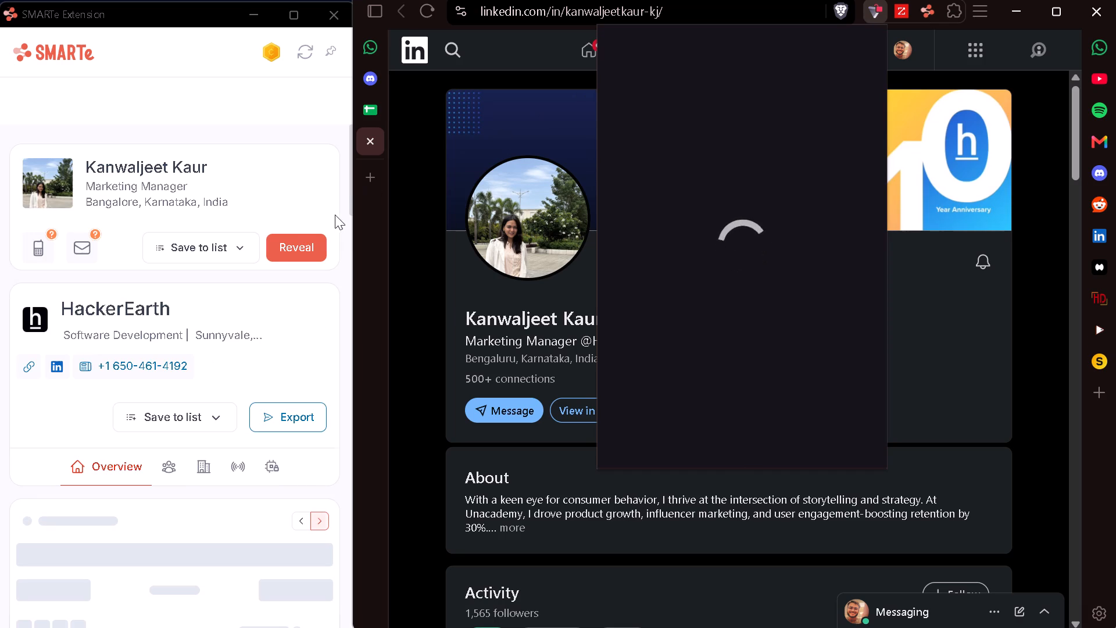
{"action": "left_click", "coordinate": [316, 236]}
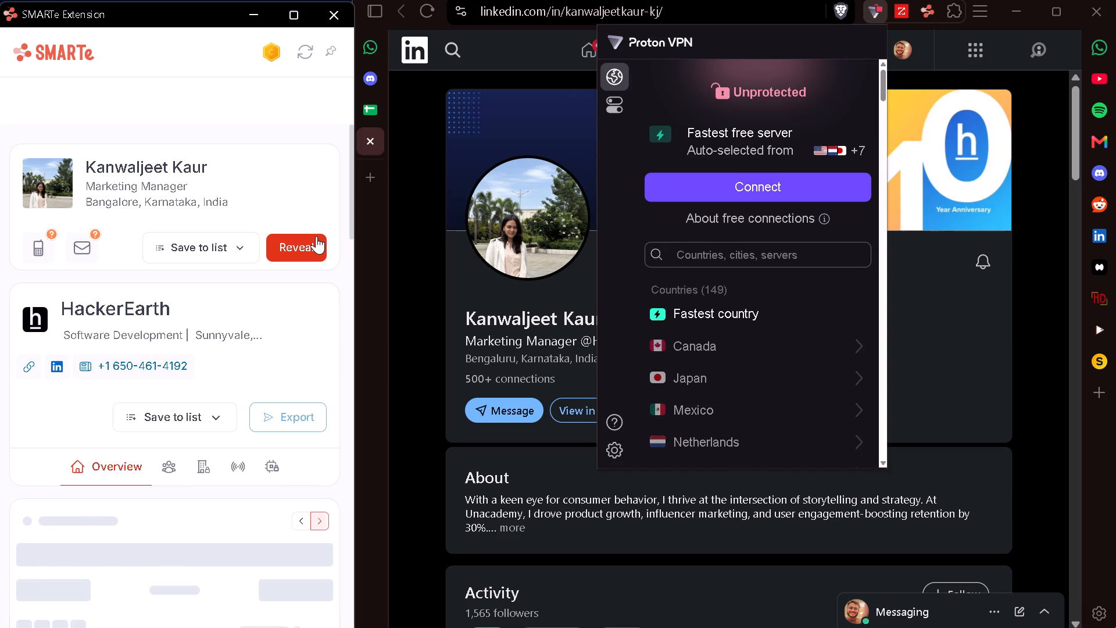
{"action": "left_click", "coordinate": [945, 64]}
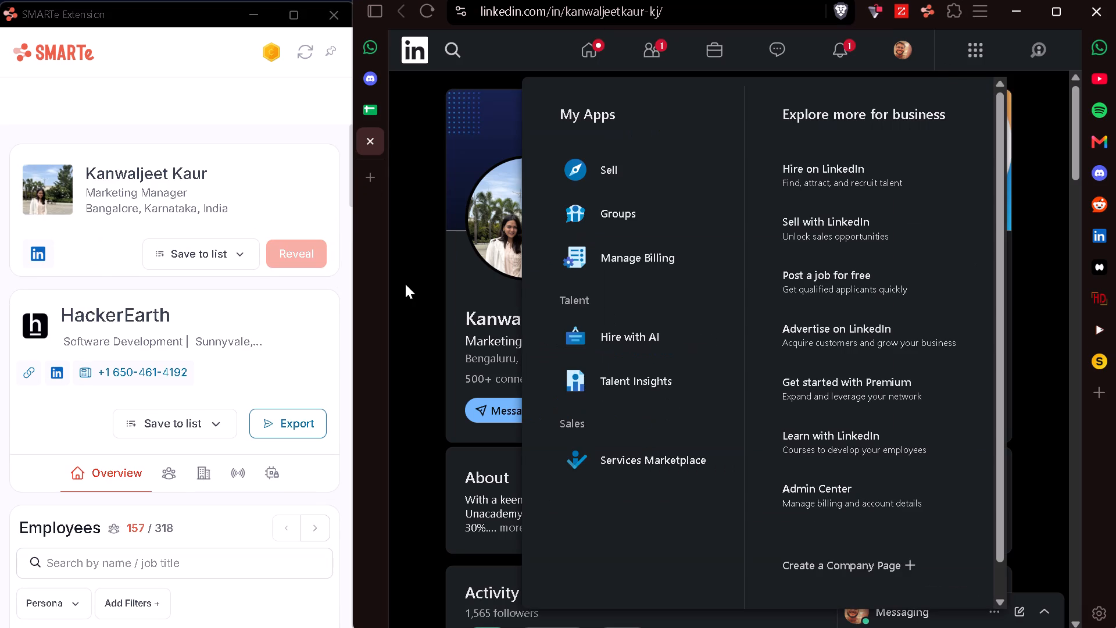
{"action": "left_click", "coordinate": [1047, 273]}
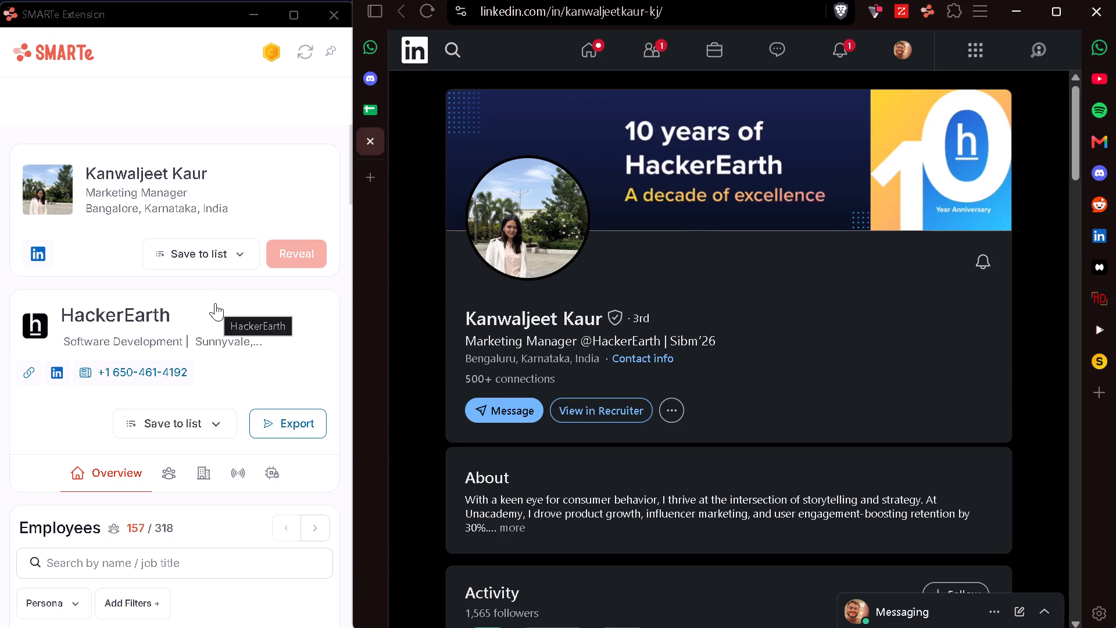
{"action": "left_click", "coordinate": [235, 363]}
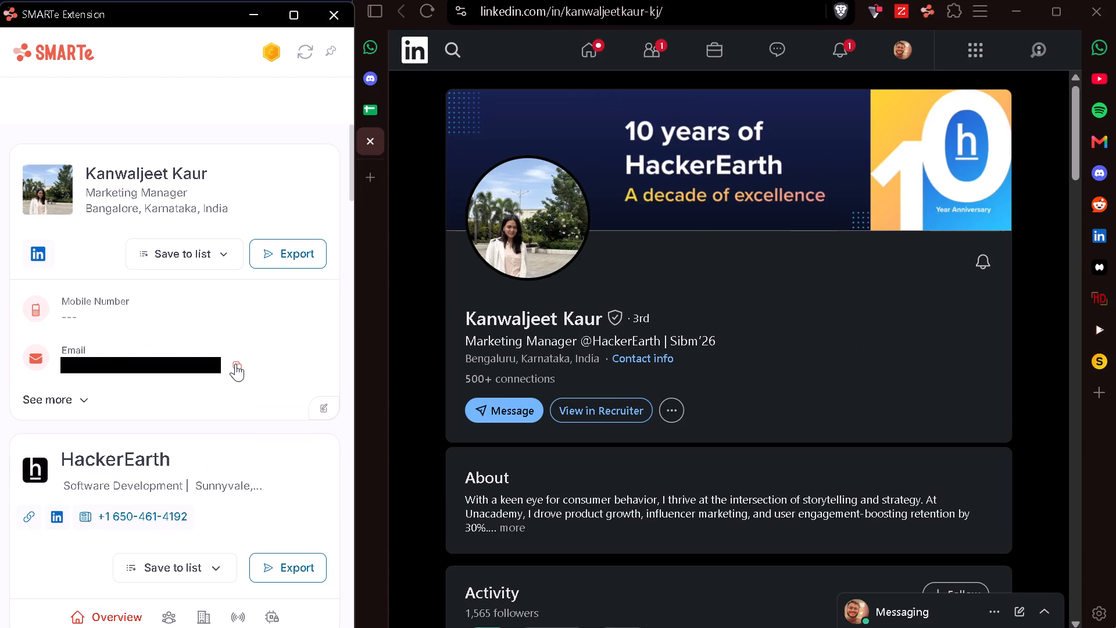
{"action": "left_click", "coordinate": [372, 144]}
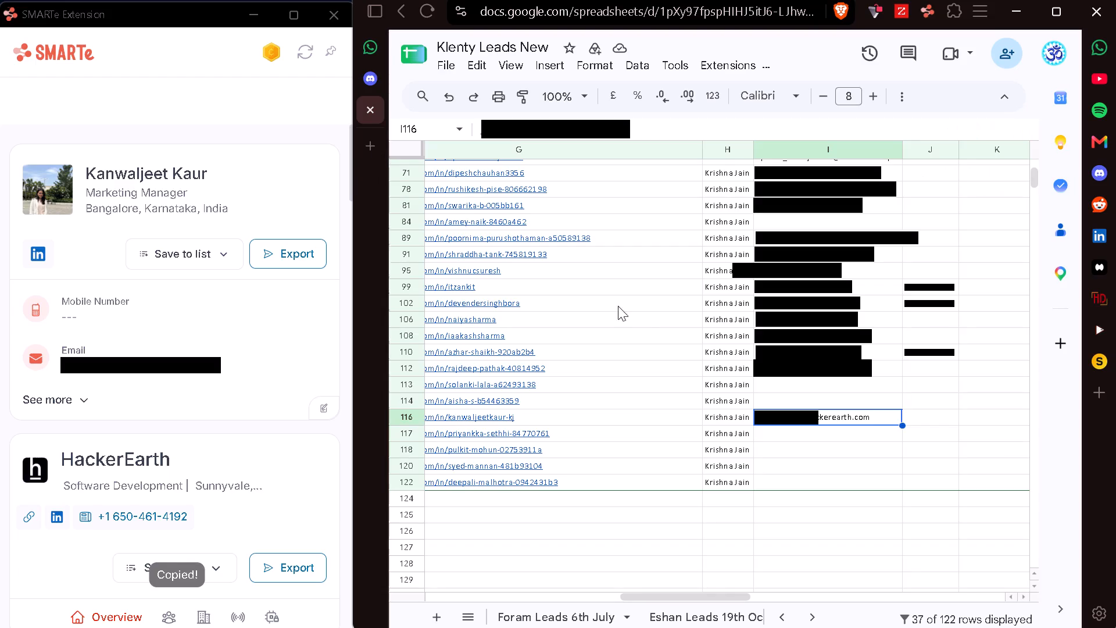
Open the LinkedIn profile linked in row 117, reveal that lead's contact details in SMARTe, and copy the email address into I117.
{"action": "key", "text": "Down"}
{"action": "scroll", "coordinate": [743, 394], "scroll_direction": "down", "scroll_amount": 2}
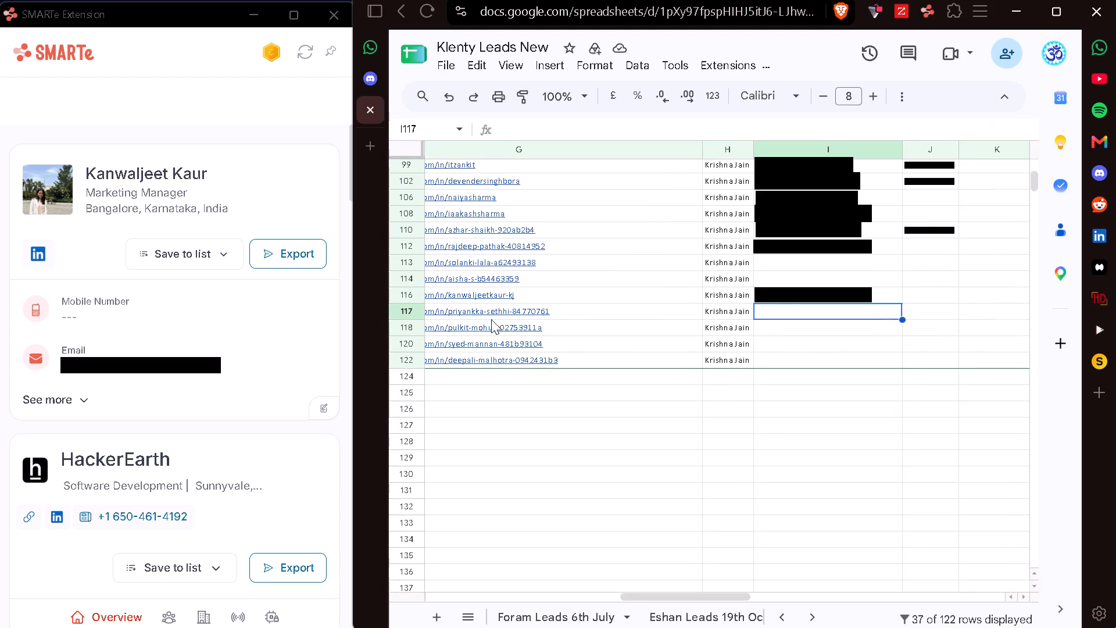
{"action": "left_click", "coordinate": [503, 337]}
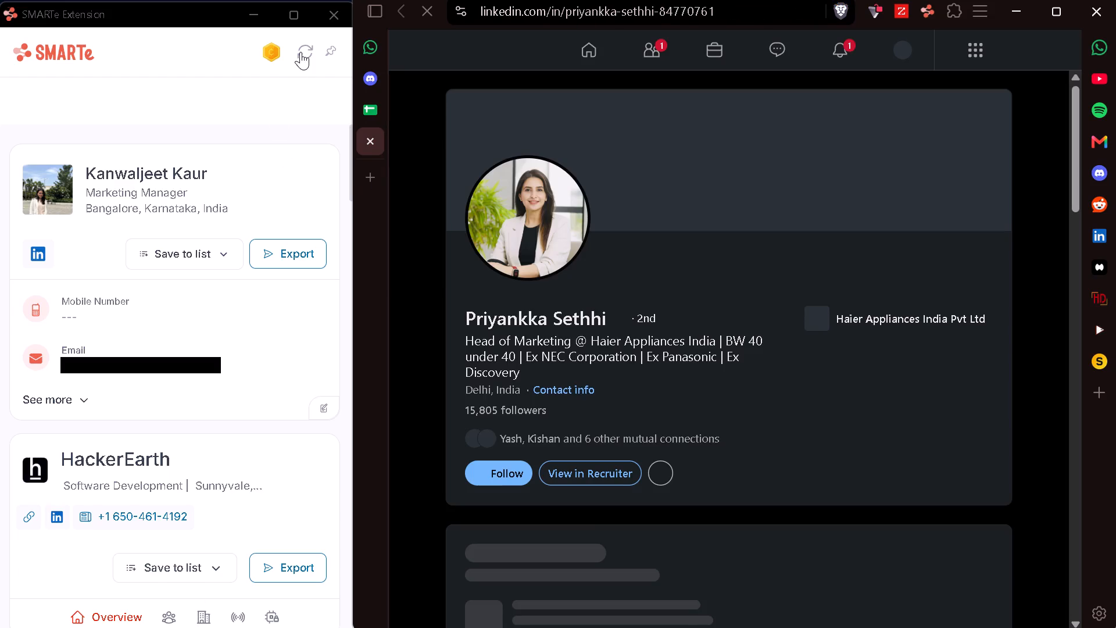
{"action": "left_click", "coordinate": [301, 52]}
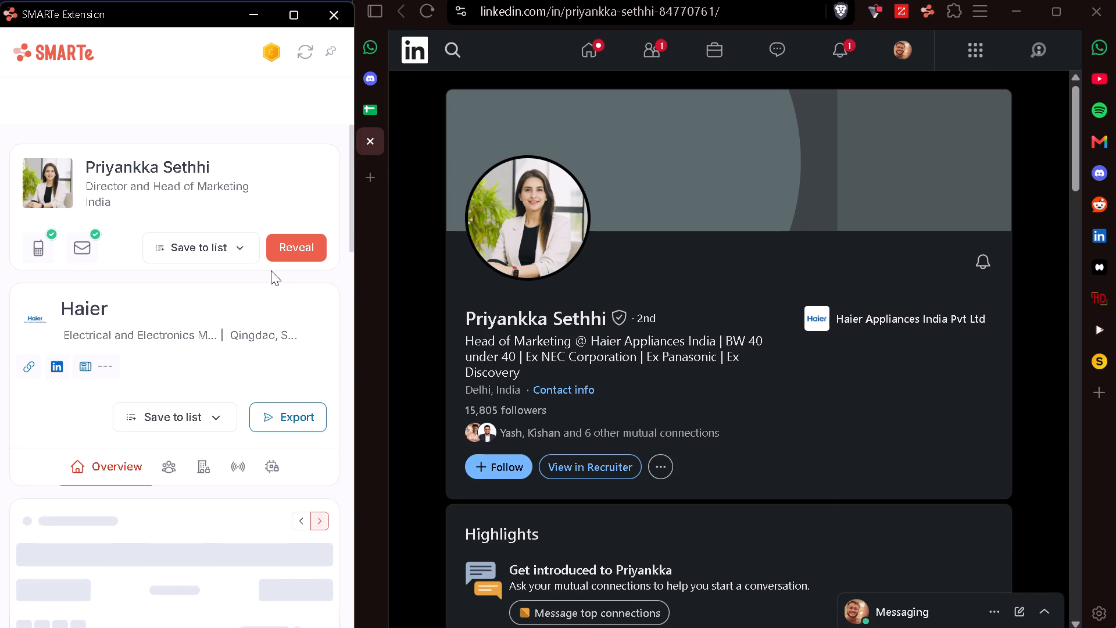
{"action": "left_click", "coordinate": [281, 251]}
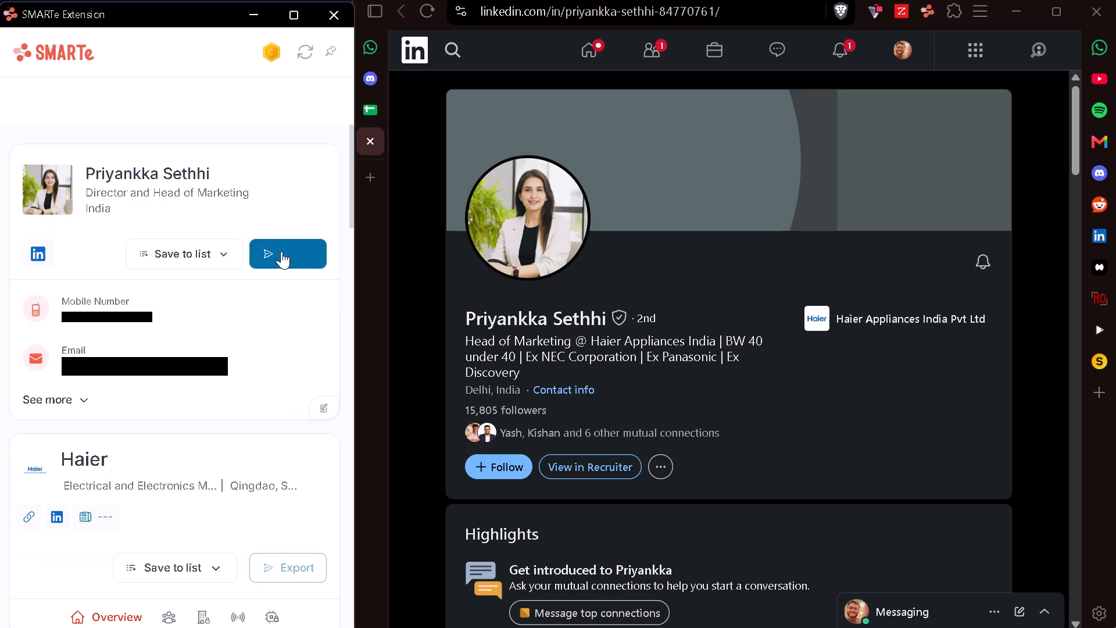
{"action": "left_click", "coordinate": [239, 366]}
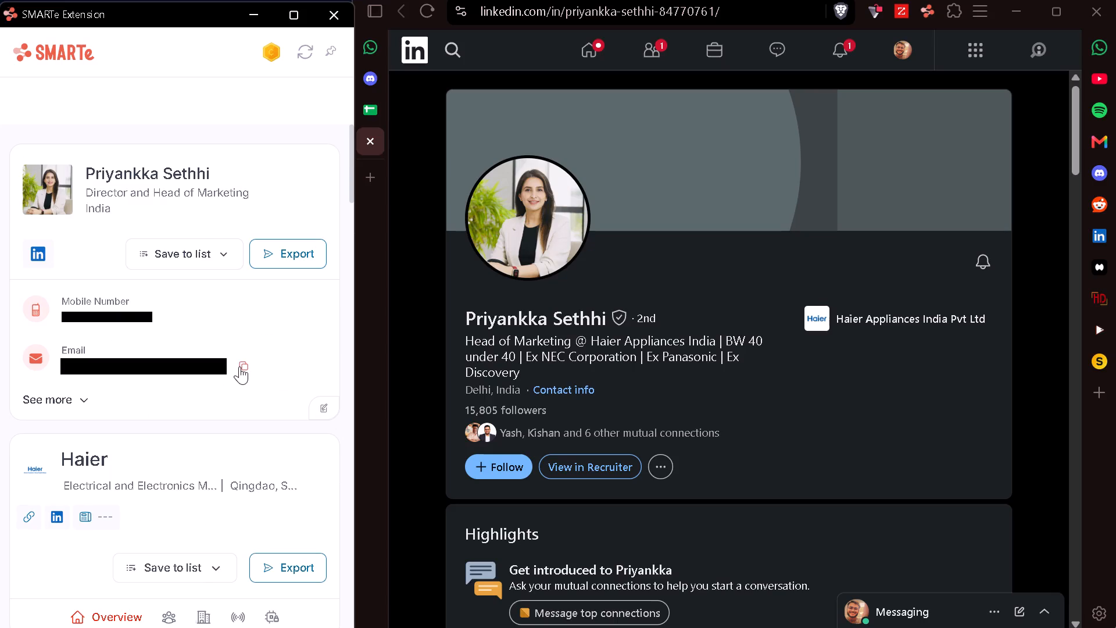
{"action": "left_click", "coordinate": [379, 116]}
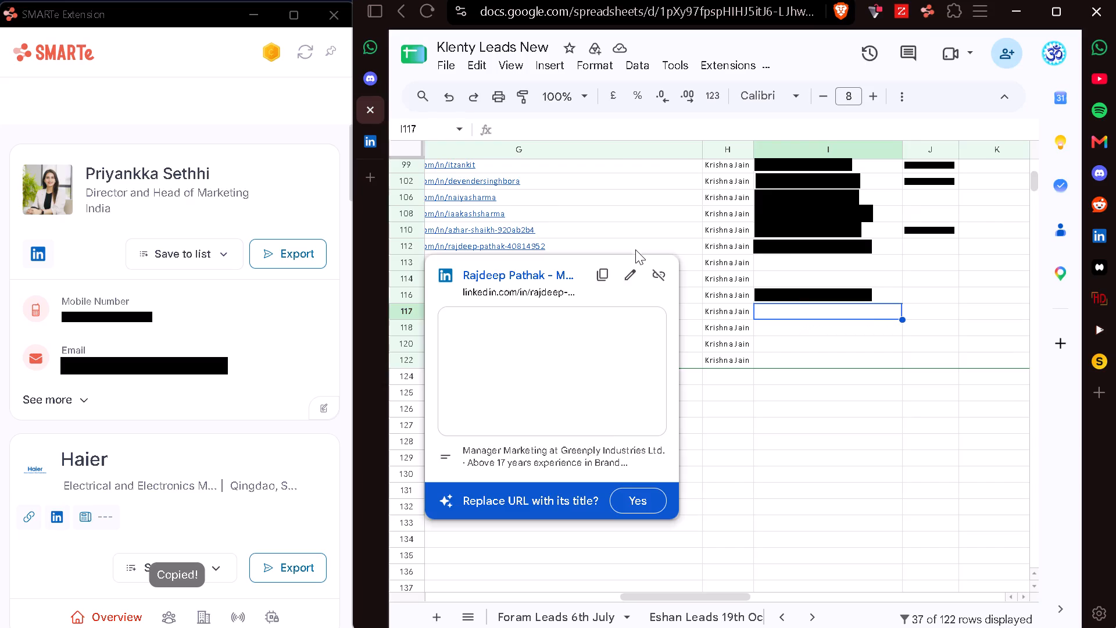
{"action": "key", "text": "ctrl+v"}
Copy the same lead's mobile number from SMARTe into J117 and delete its leading characters so it enters as a plain number.
{"action": "key", "text": "Right"}
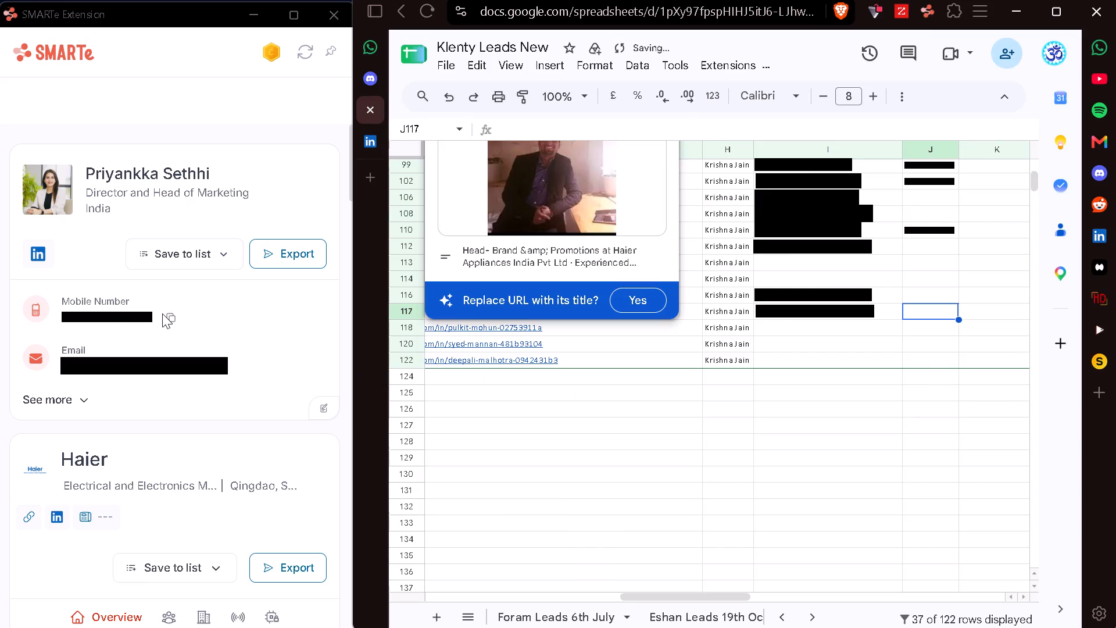
{"action": "left_click", "coordinate": [167, 317]}
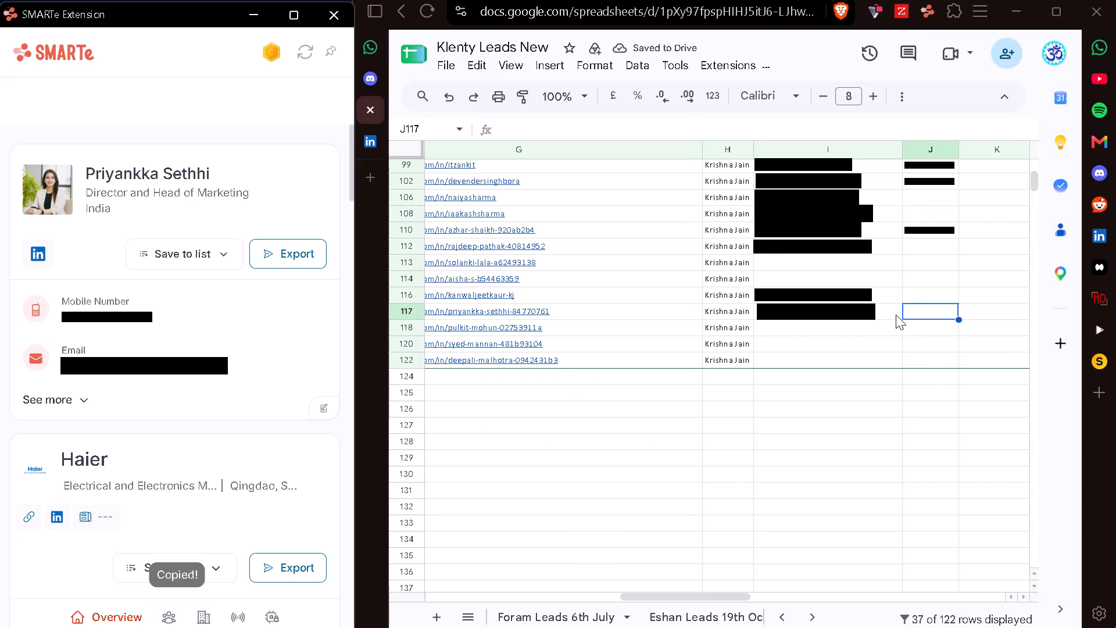
{"action": "left_click", "coordinate": [908, 314]}
{"action": "key", "text": "ctrl+v"}
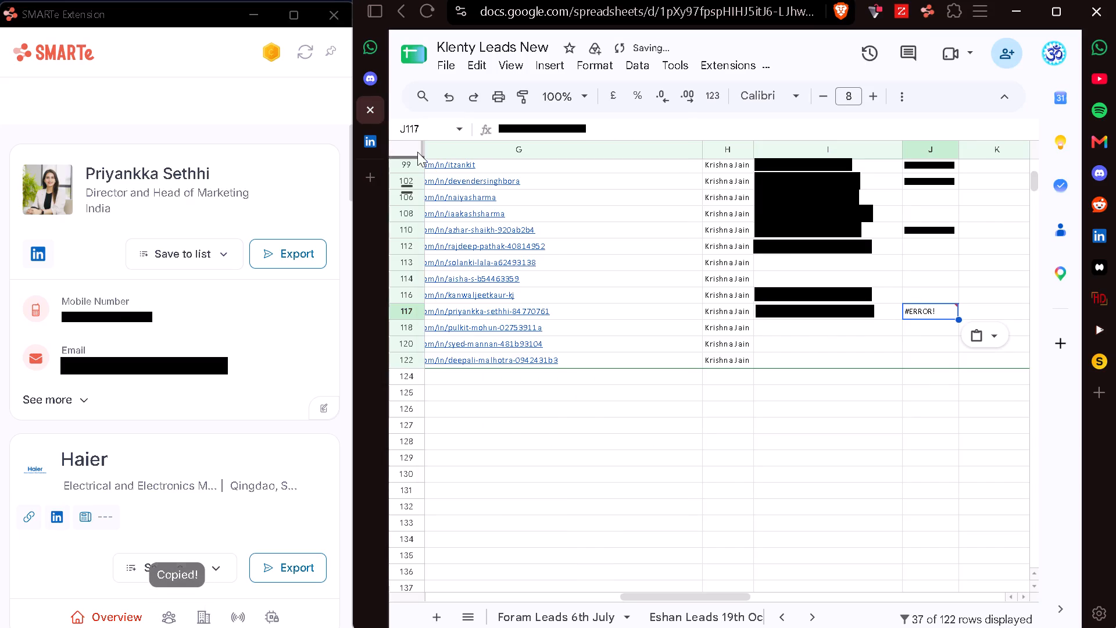
{"action": "left_click", "coordinate": [519, 128]}
{"action": "key", "text": "BackSpace"}
{"action": "key", "text": "BackSpace"}
{"action": "key", "text": "BackSpace"}
{"action": "key", "text": "BackSpace"}
{"action": "key", "text": "BackSpace"}
{"action": "key", "text": "BackSpace"}
{"action": "key", "text": "BackSpace"}
{"action": "key", "text": "BackSpace"}
{"action": "key", "text": "BackSpace"}
{"action": "key", "text": "BackSpace"}
{"action": "key", "text": "BackSpace"}
{"action": "key", "text": "BackSpace"}
{"action": "key", "text": "BackSpace"}
{"action": "key", "text": "BackSpace"}
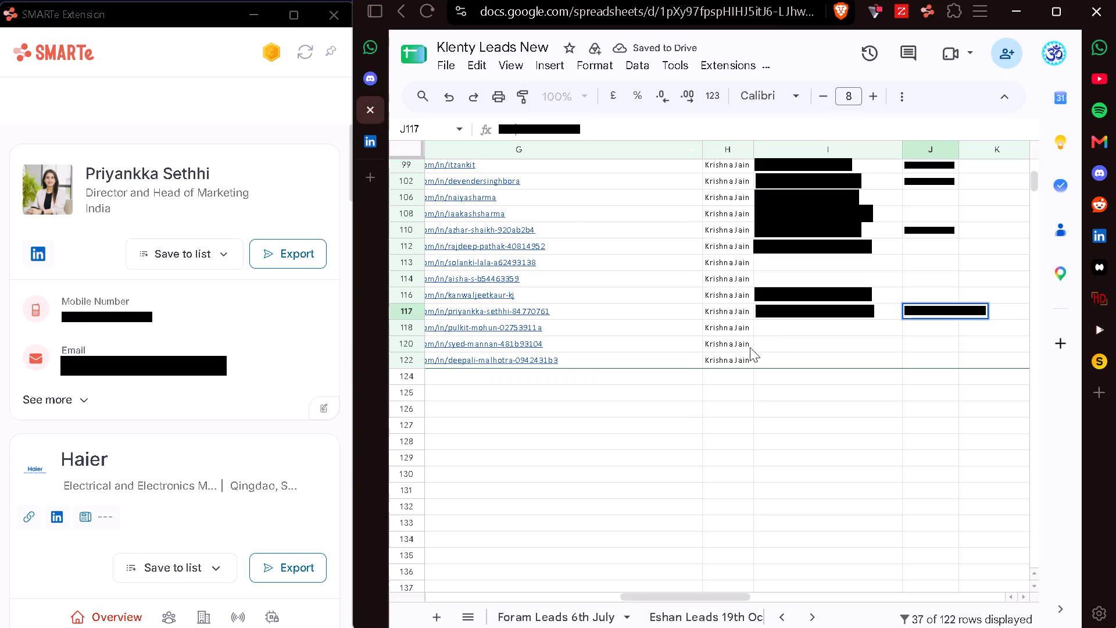
{"action": "left_click", "coordinate": [799, 333]}
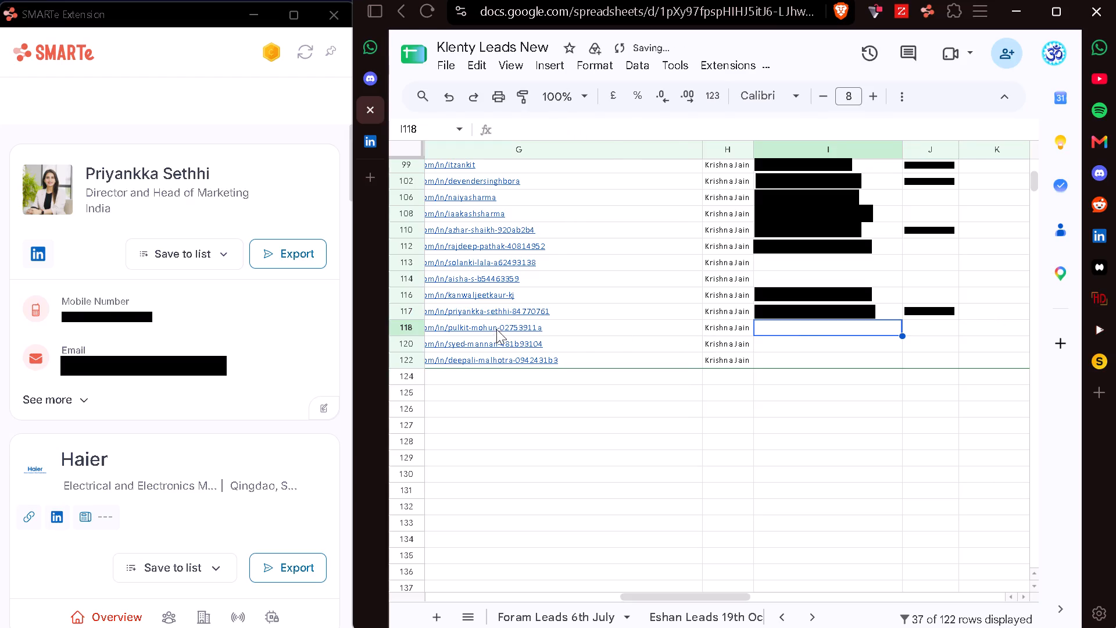
Open the LinkedIn profile linked in row 118, reveal that lead's contact details in SMARTe, and close the row 117 lead's LinkedIn page.
{"action": "left_click", "coordinate": [509, 199]}
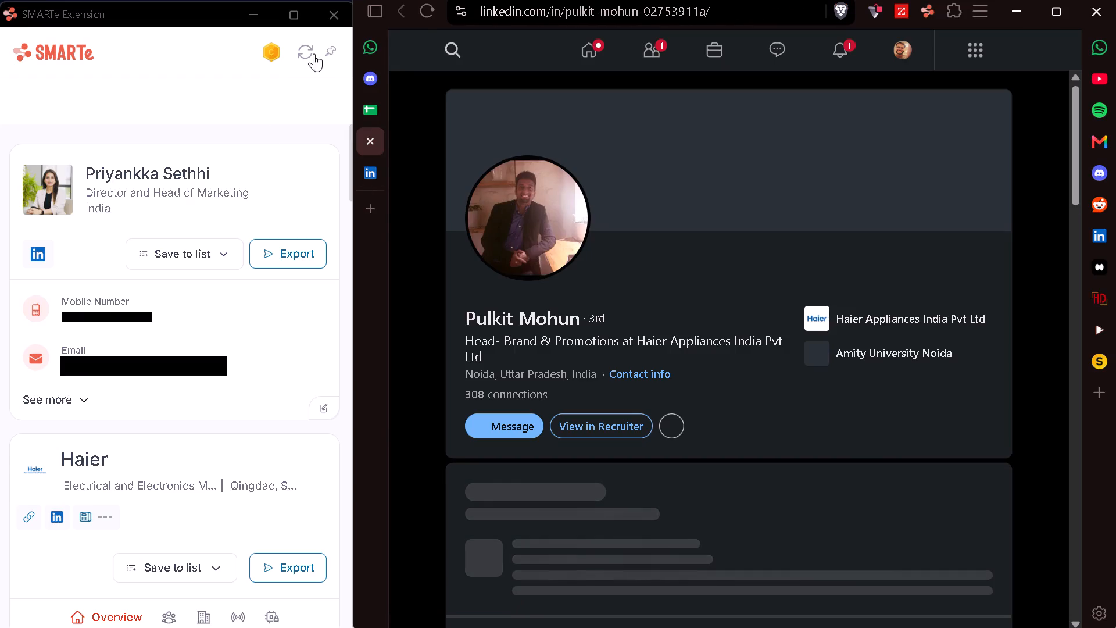
{"action": "left_click", "coordinate": [307, 47]}
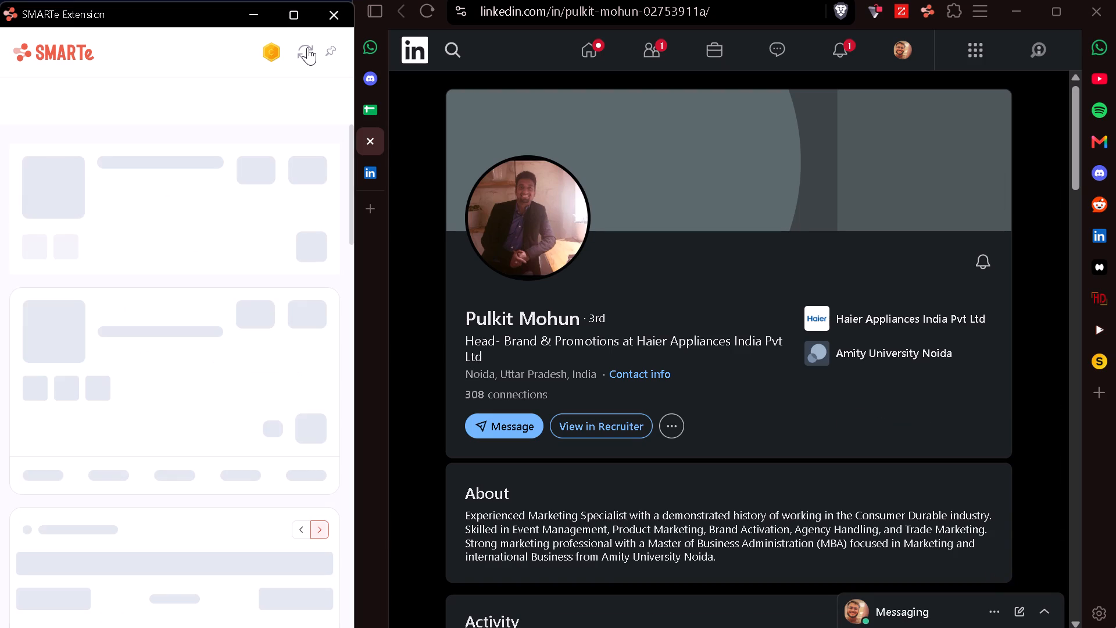
{"action": "left_click", "coordinate": [298, 242]}
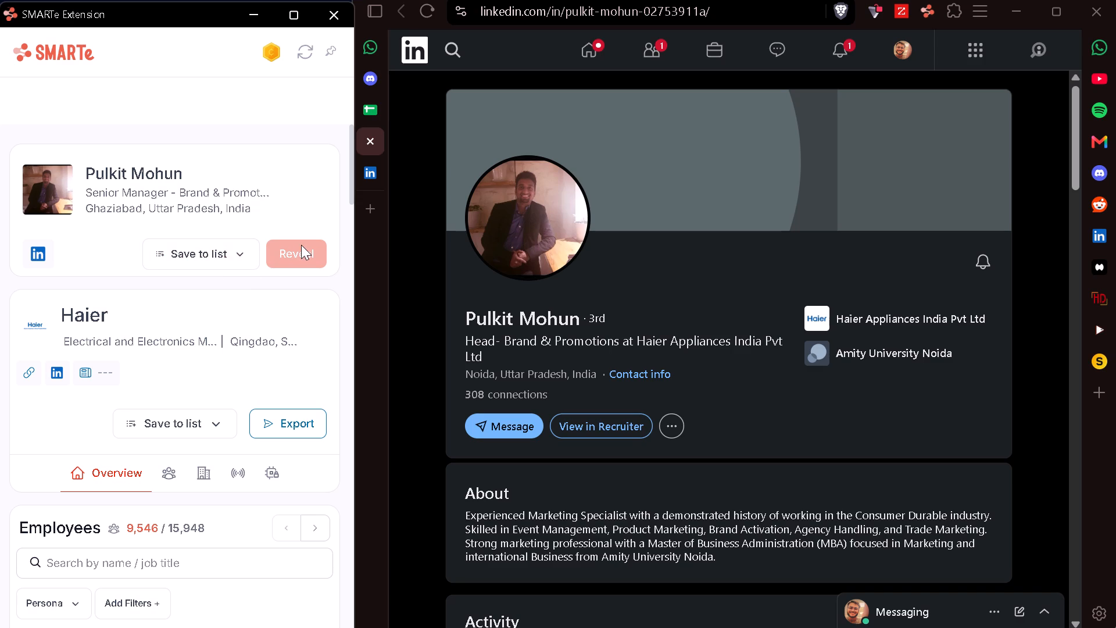
{"action": "double_click", "coordinate": [372, 172]}
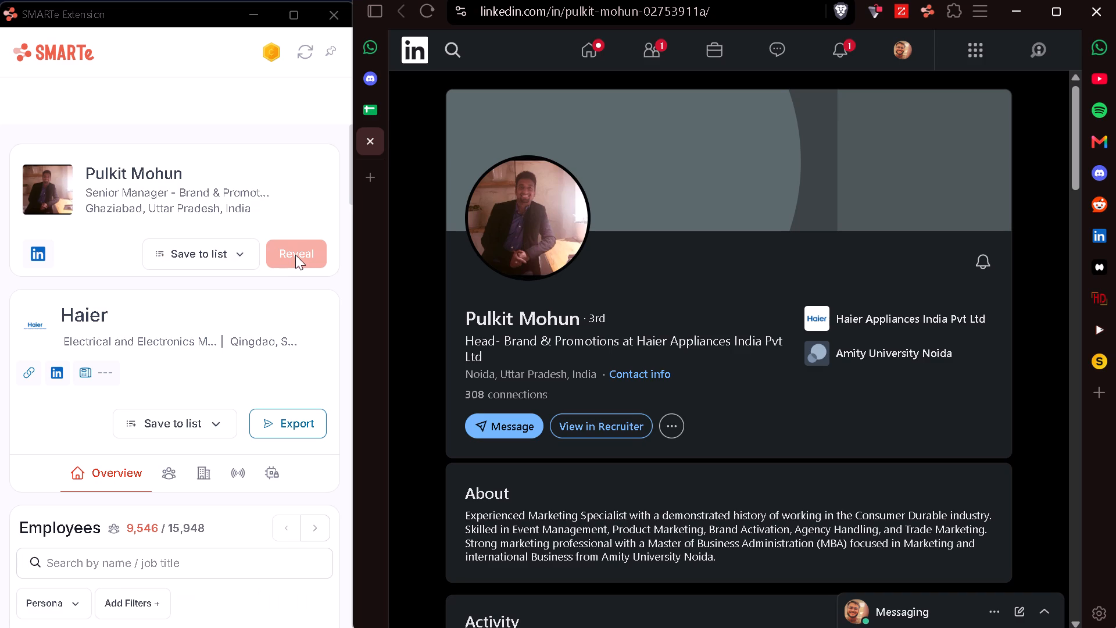
Scan the row 118 lead's LinkedIn profile, refresh SMARTe, and try again to reveal the lead's contact details.
{"action": "scroll", "coordinate": [648, 455], "scroll_direction": "down", "scroll_amount": 2}
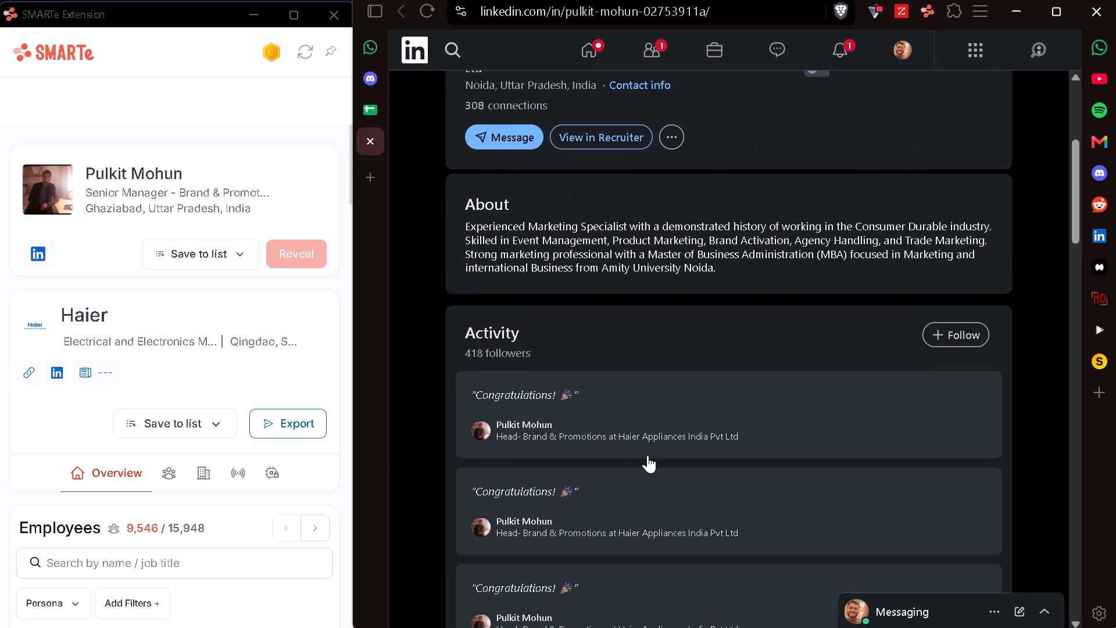
{"action": "scroll", "coordinate": [648, 455], "scroll_direction": "down", "scroll_amount": 1}
{"action": "scroll", "coordinate": [648, 455], "scroll_direction": "up", "scroll_amount": 5}
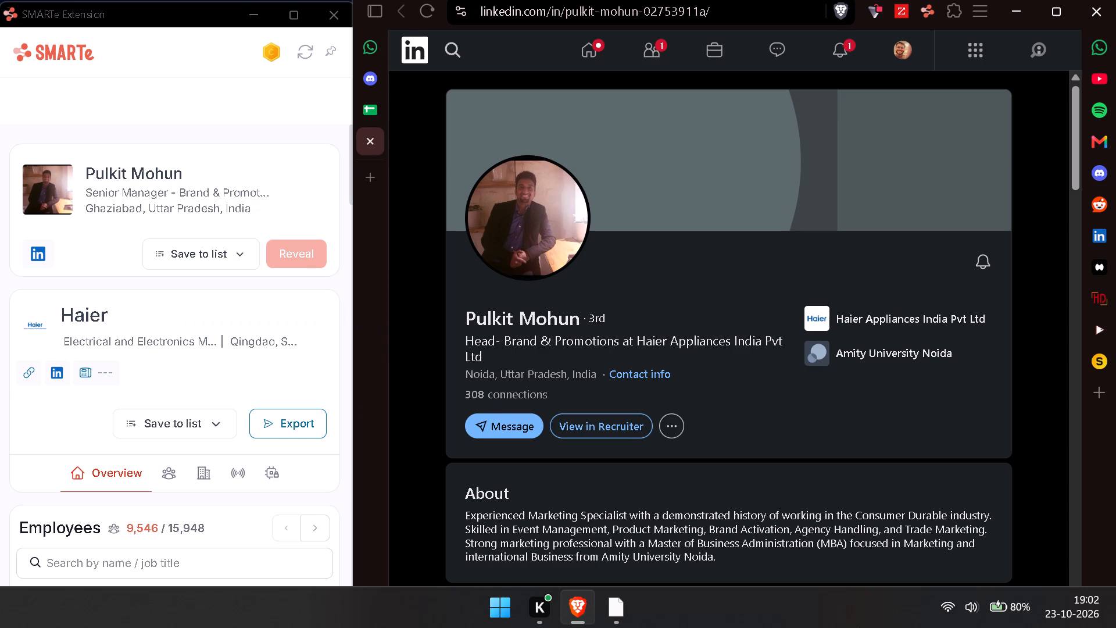
{"action": "left_click", "coordinate": [305, 251]}
{"action": "left_click", "coordinate": [303, 56]}
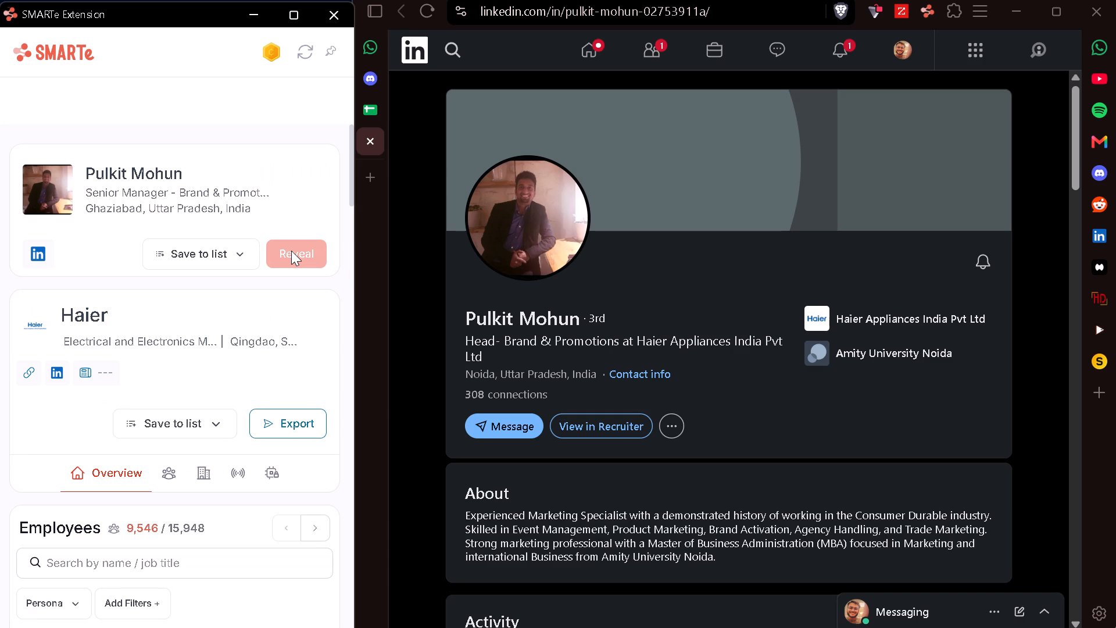
{"action": "left_click", "coordinate": [285, 256]}
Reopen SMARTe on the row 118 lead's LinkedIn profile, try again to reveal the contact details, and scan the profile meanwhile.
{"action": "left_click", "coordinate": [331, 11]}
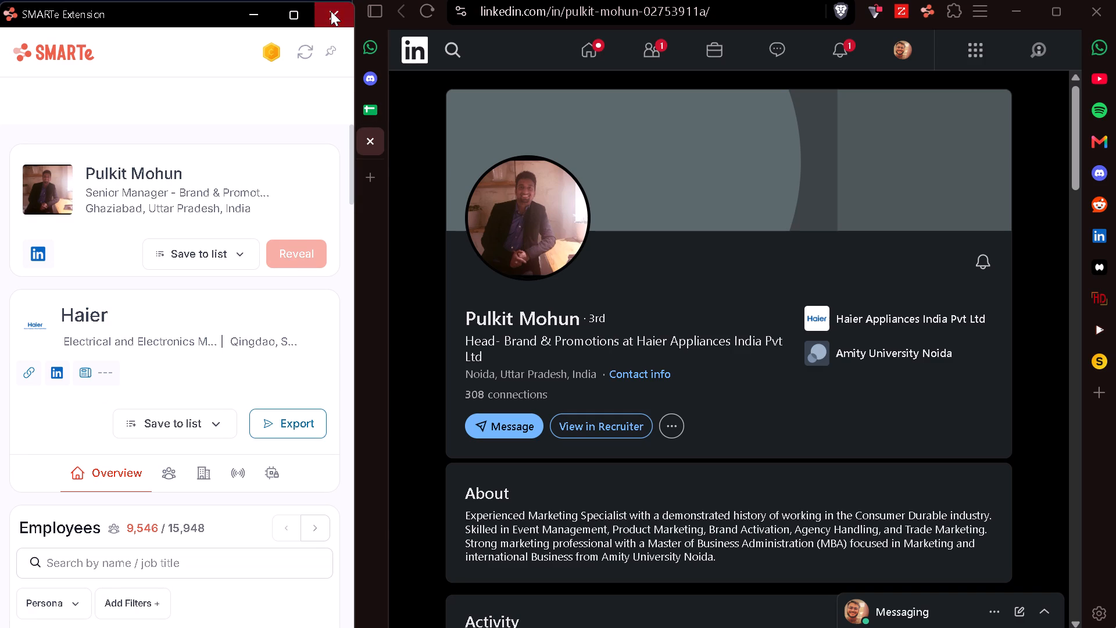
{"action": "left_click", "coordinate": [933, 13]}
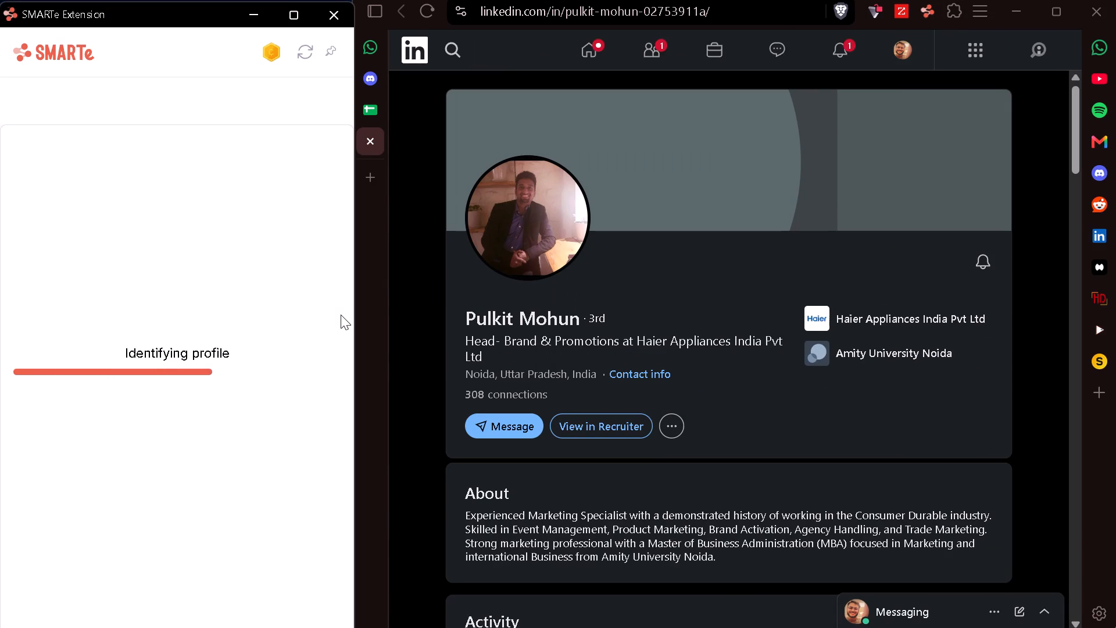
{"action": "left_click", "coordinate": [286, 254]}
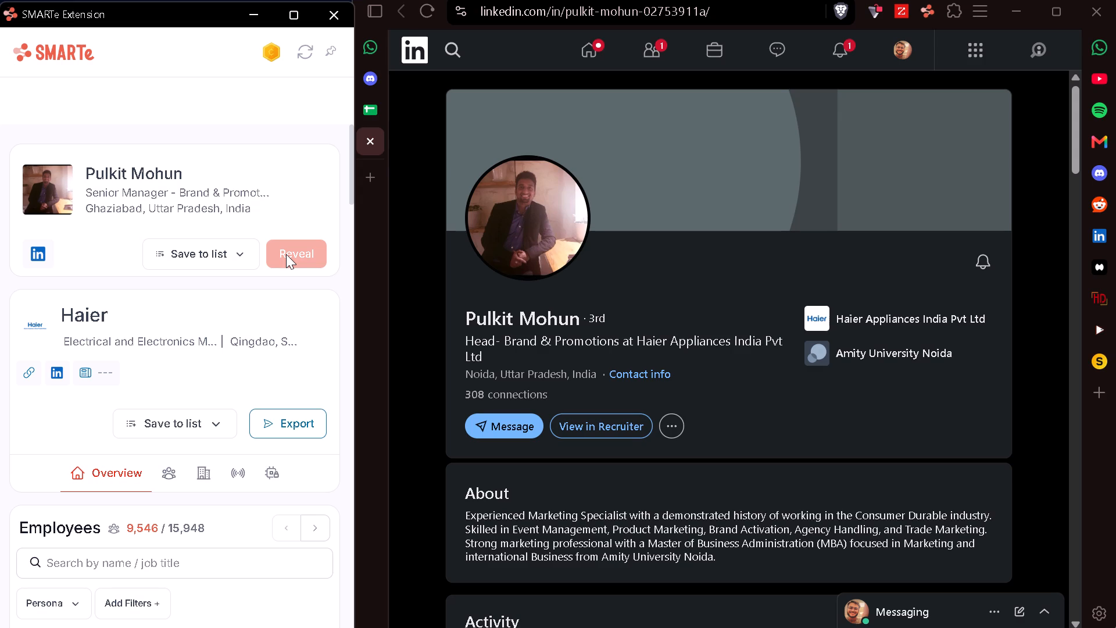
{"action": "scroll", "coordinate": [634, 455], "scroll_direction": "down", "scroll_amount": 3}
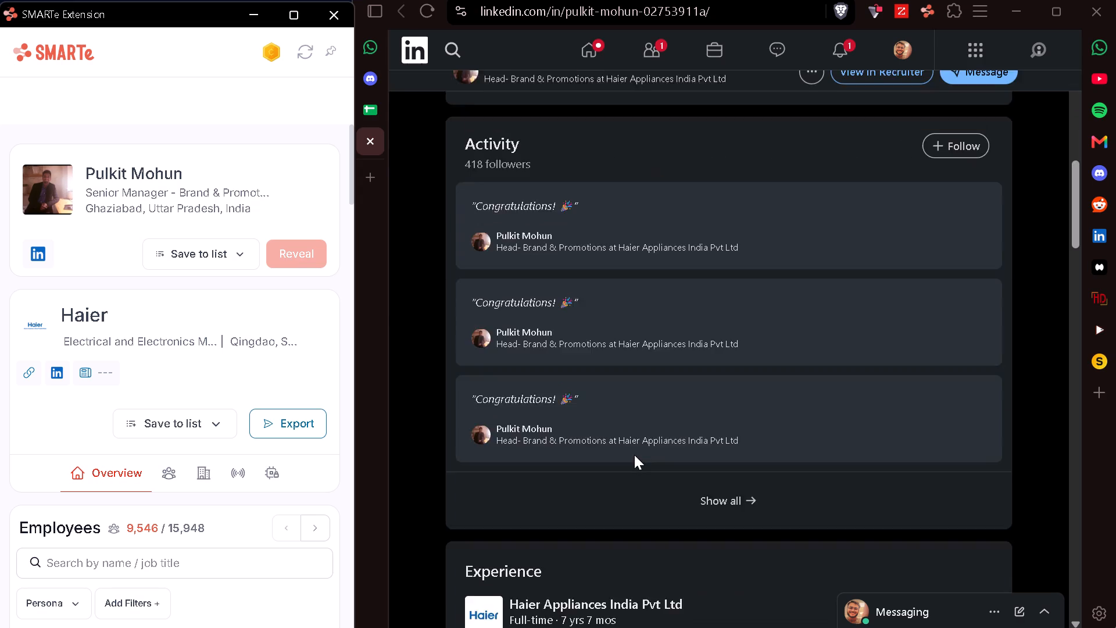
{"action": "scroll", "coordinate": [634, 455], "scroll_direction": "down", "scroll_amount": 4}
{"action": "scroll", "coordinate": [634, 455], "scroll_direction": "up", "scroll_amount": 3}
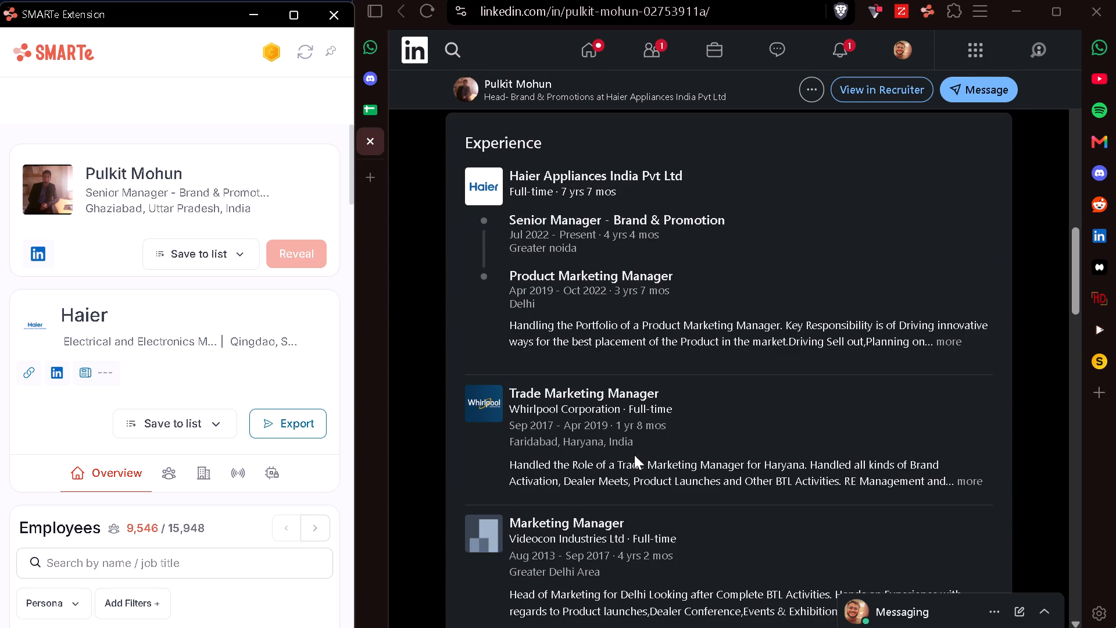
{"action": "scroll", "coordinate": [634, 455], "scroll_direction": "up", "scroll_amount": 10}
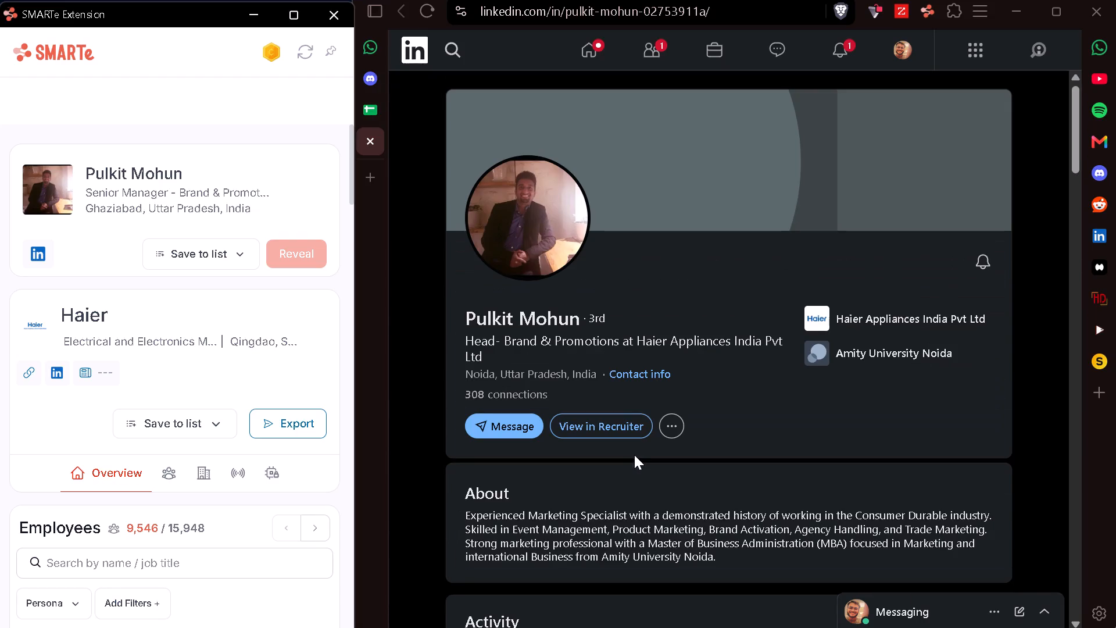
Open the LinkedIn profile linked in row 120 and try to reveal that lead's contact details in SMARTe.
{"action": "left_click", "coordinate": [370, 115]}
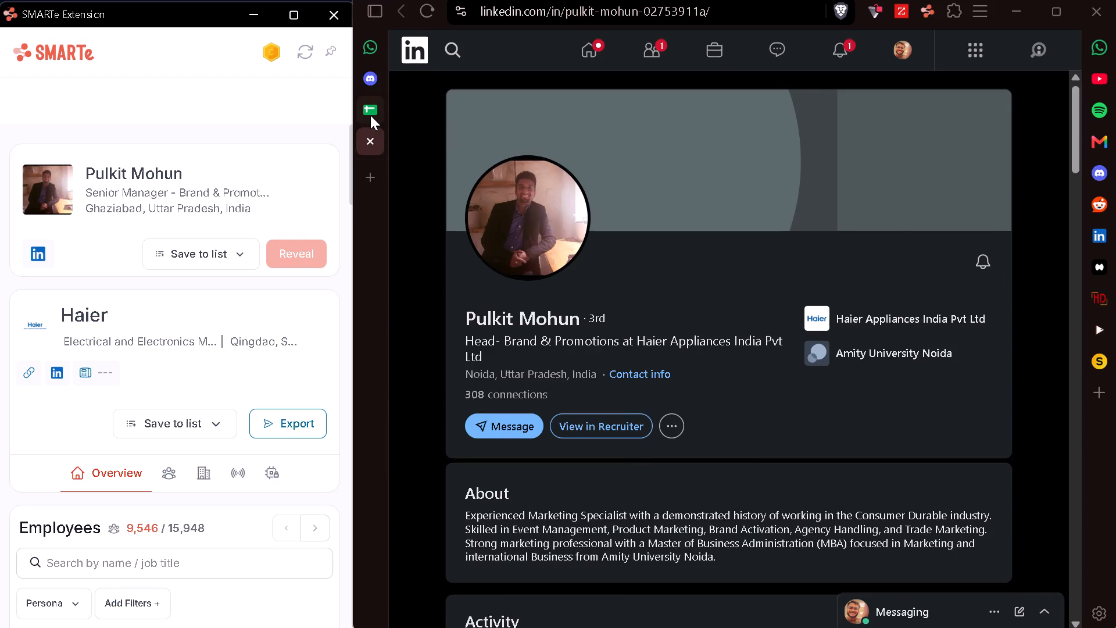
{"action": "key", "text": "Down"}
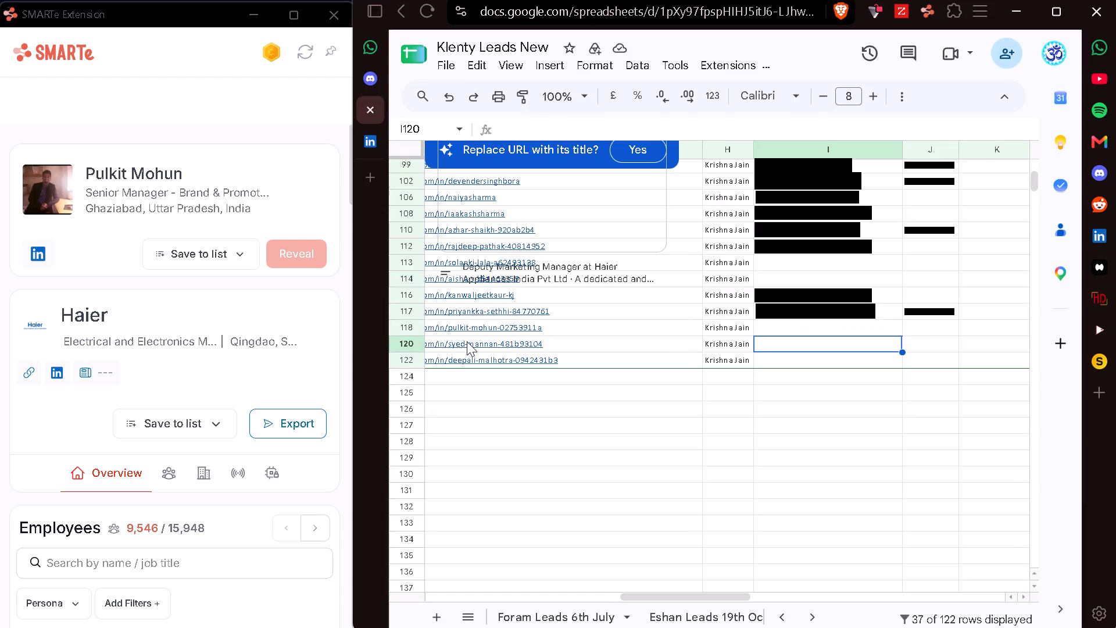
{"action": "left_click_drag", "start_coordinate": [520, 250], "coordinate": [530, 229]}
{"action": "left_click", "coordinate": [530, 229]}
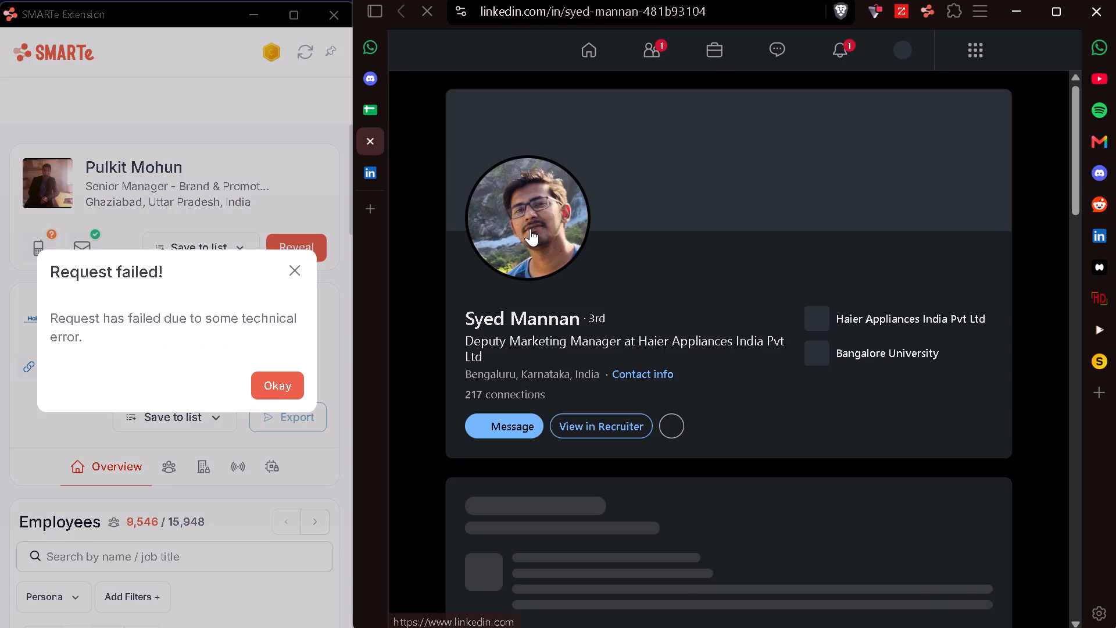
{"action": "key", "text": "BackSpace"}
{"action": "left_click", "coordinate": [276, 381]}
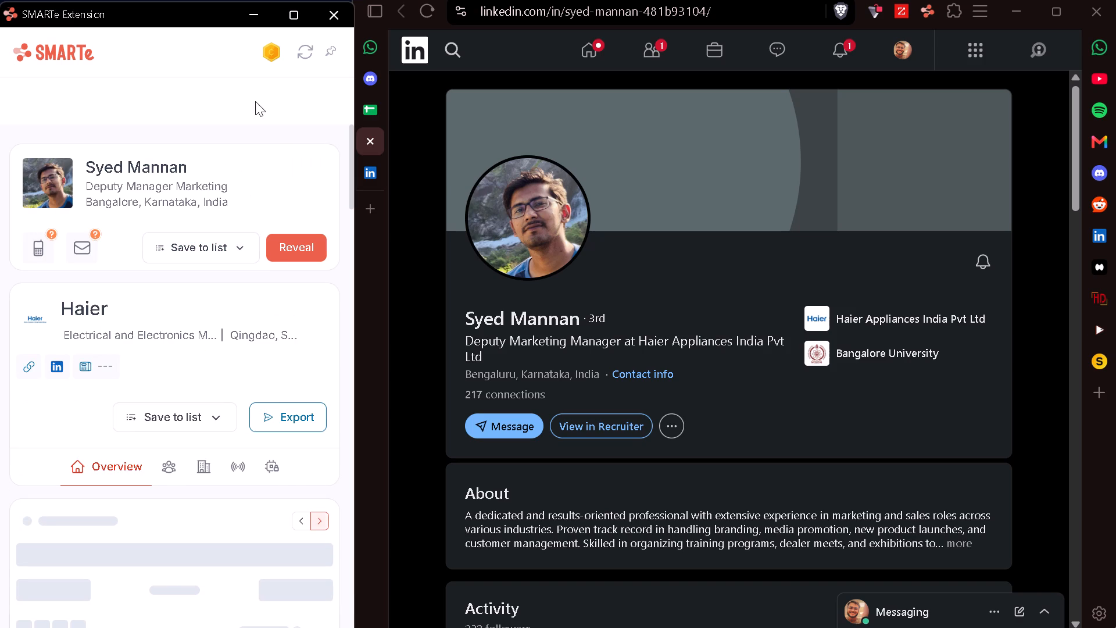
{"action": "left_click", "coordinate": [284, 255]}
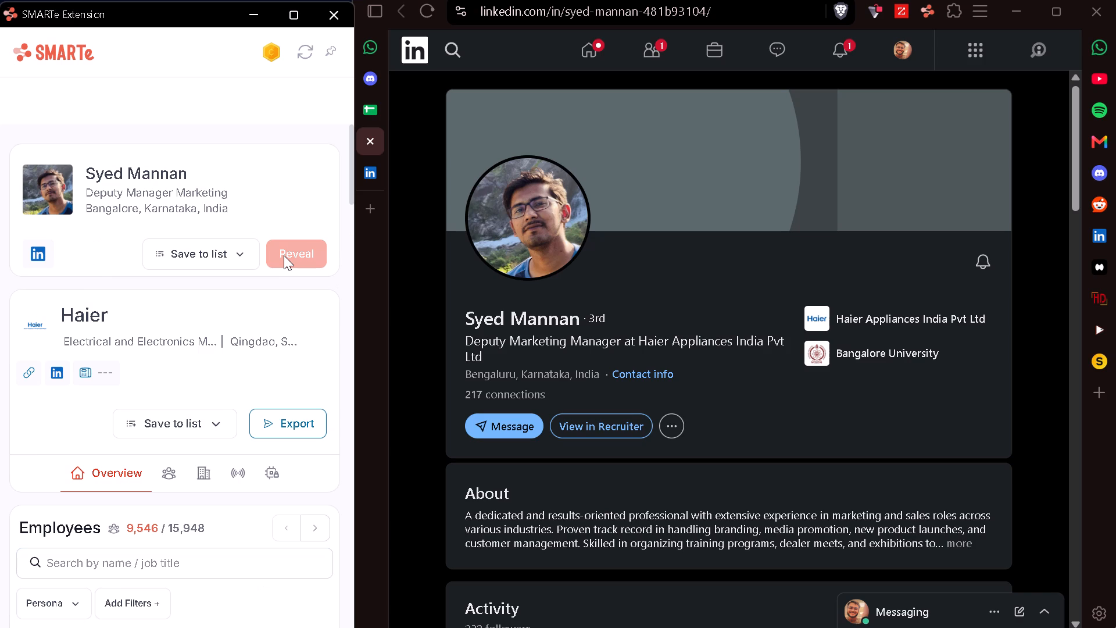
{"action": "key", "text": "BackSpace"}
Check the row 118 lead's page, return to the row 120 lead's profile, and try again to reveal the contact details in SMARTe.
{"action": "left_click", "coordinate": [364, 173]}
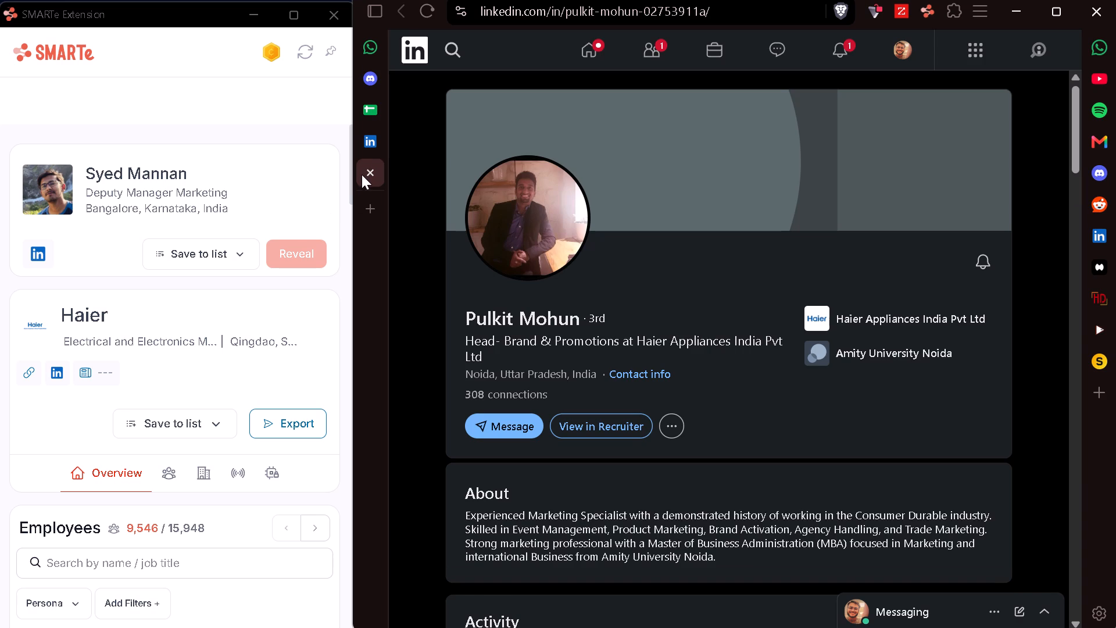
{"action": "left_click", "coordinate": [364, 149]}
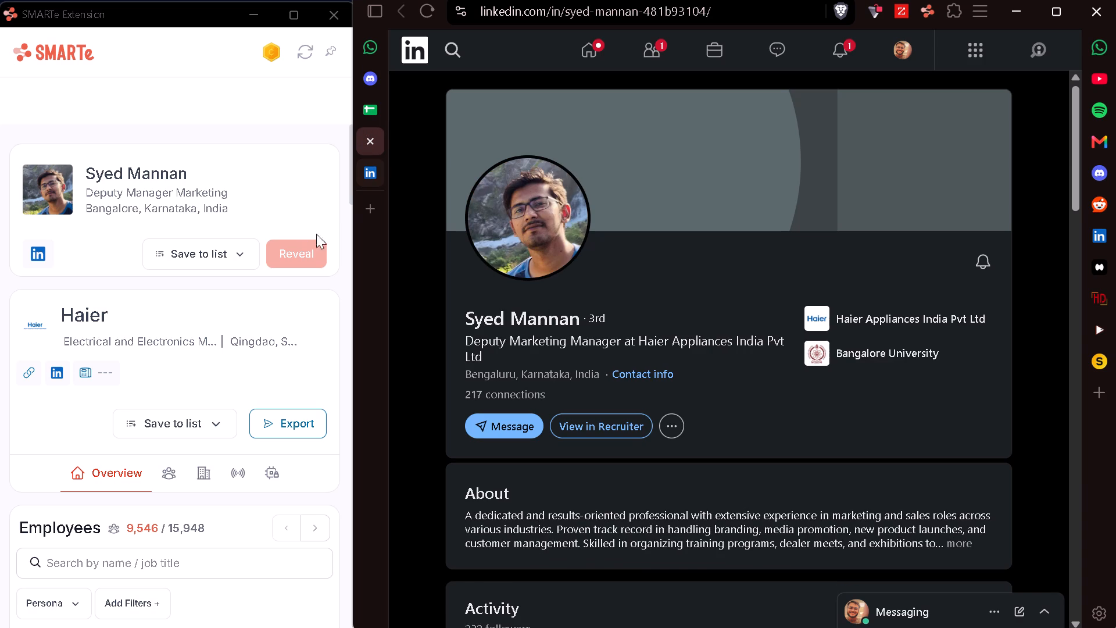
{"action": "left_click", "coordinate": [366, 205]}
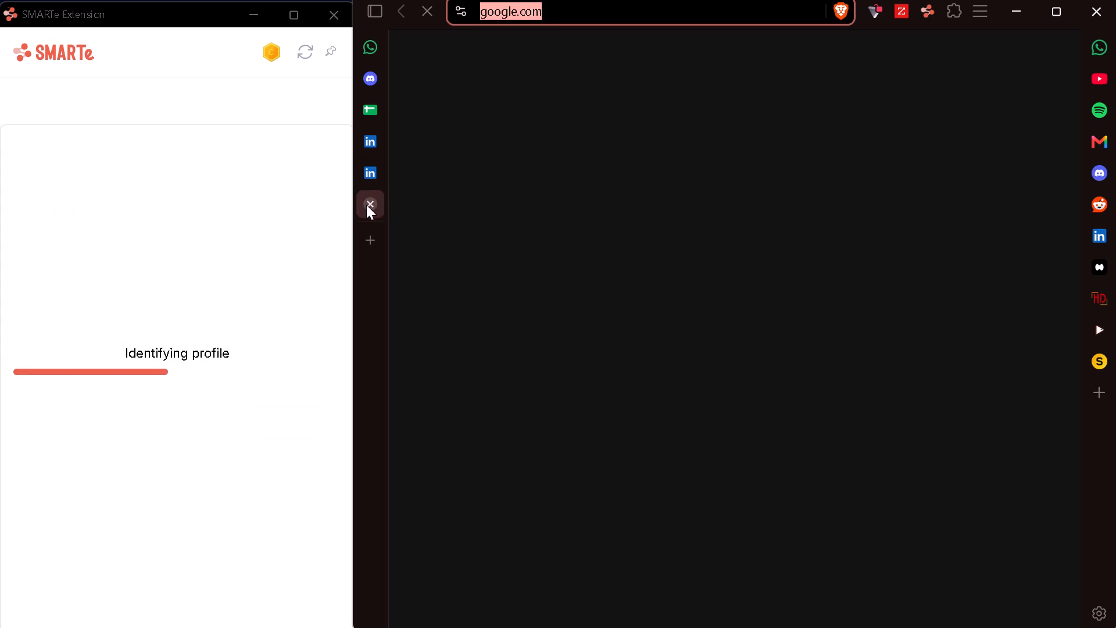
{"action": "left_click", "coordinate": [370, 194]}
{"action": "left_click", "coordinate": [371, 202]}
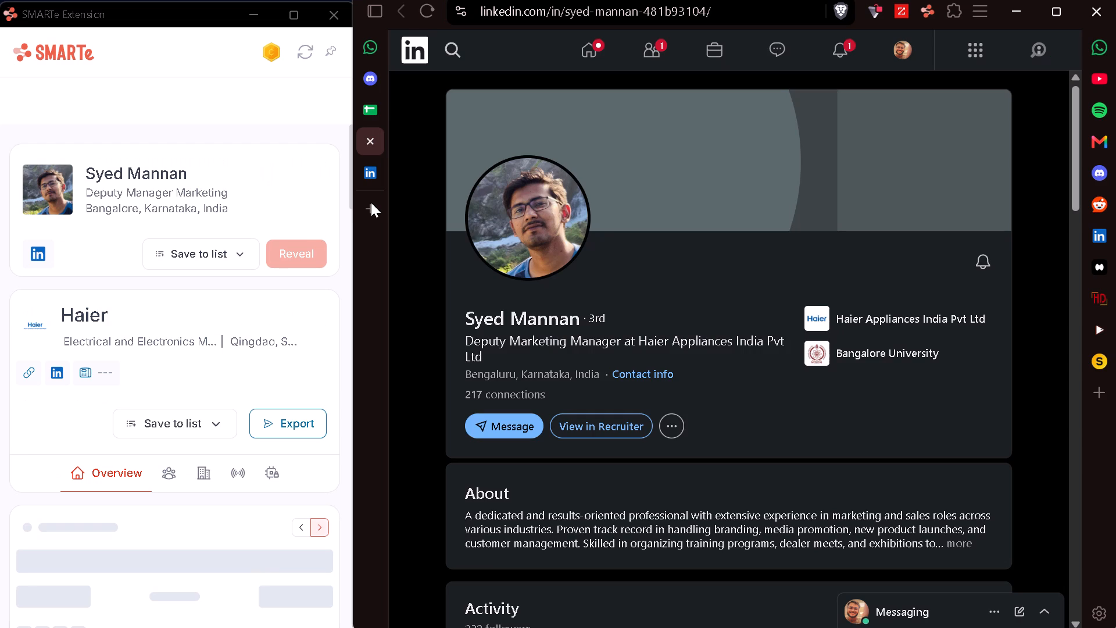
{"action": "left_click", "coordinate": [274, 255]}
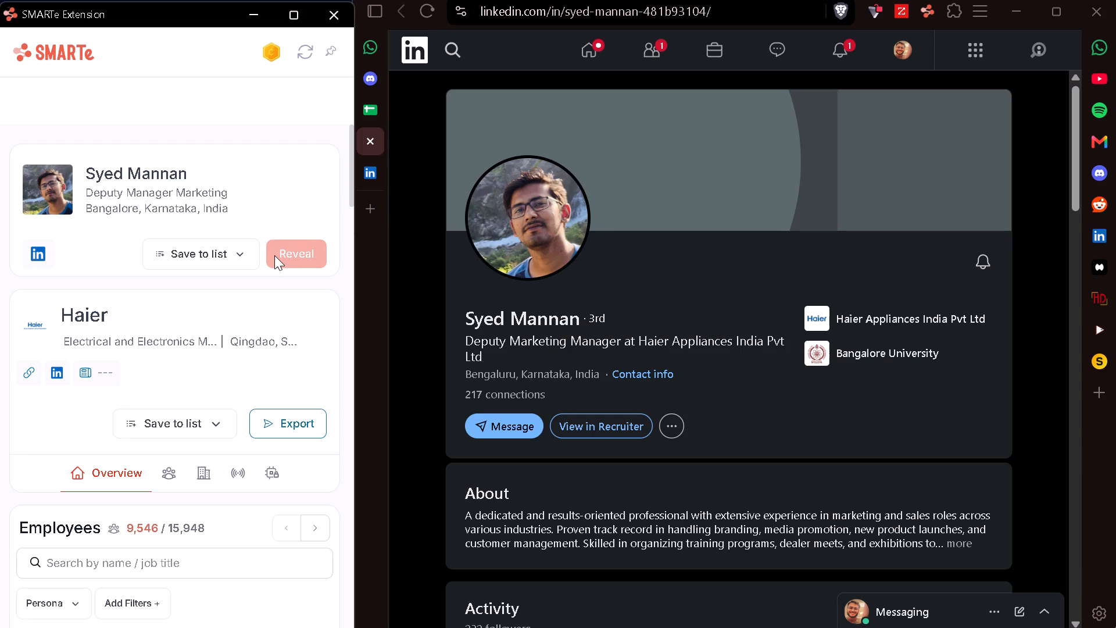
Look over the row 120 lead's LinkedIn profile and SMARTe's Haier employee list, and close that lead's LinkedIn page.
{"action": "scroll", "coordinate": [154, 432], "scroll_direction": "down", "scroll_amount": 1}
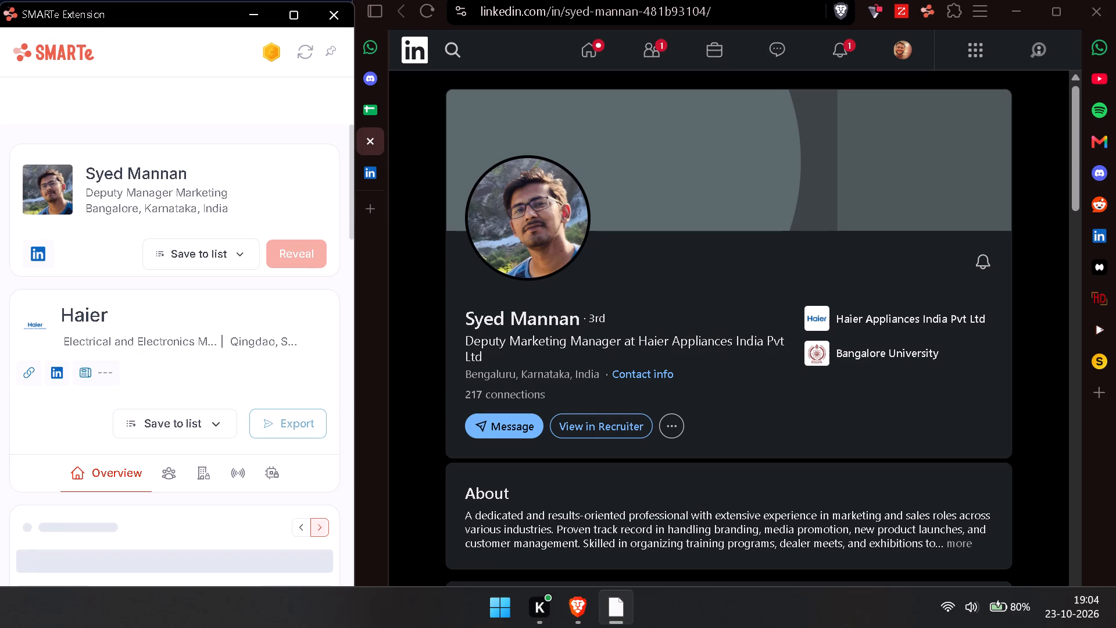
{"action": "scroll", "coordinate": [399, 308], "scroll_direction": "down", "scroll_amount": 2}
{"action": "scroll", "coordinate": [481, 350], "scroll_direction": "up", "scroll_amount": 3}
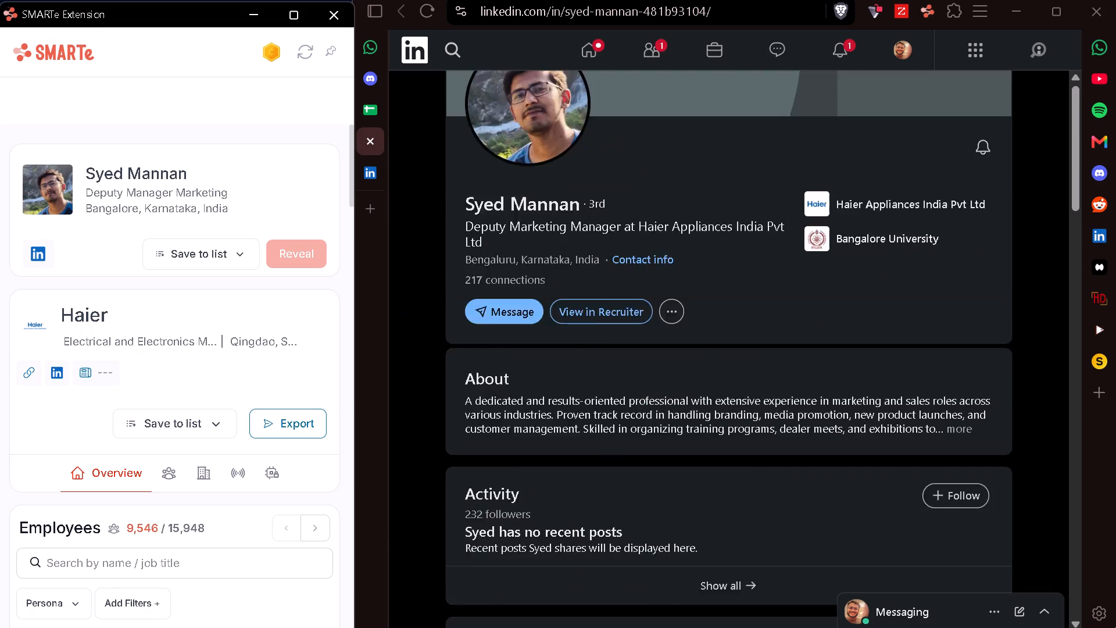
{"action": "scroll", "coordinate": [481, 350], "scroll_direction": "up", "scroll_amount": 2}
{"action": "scroll", "coordinate": [80, 347], "scroll_direction": "down", "scroll_amount": 4}
{"action": "scroll", "coordinate": [80, 347], "scroll_direction": "up", "scroll_amount": 6}
{"action": "scroll", "coordinate": [80, 347], "scroll_direction": "down", "scroll_amount": 2}
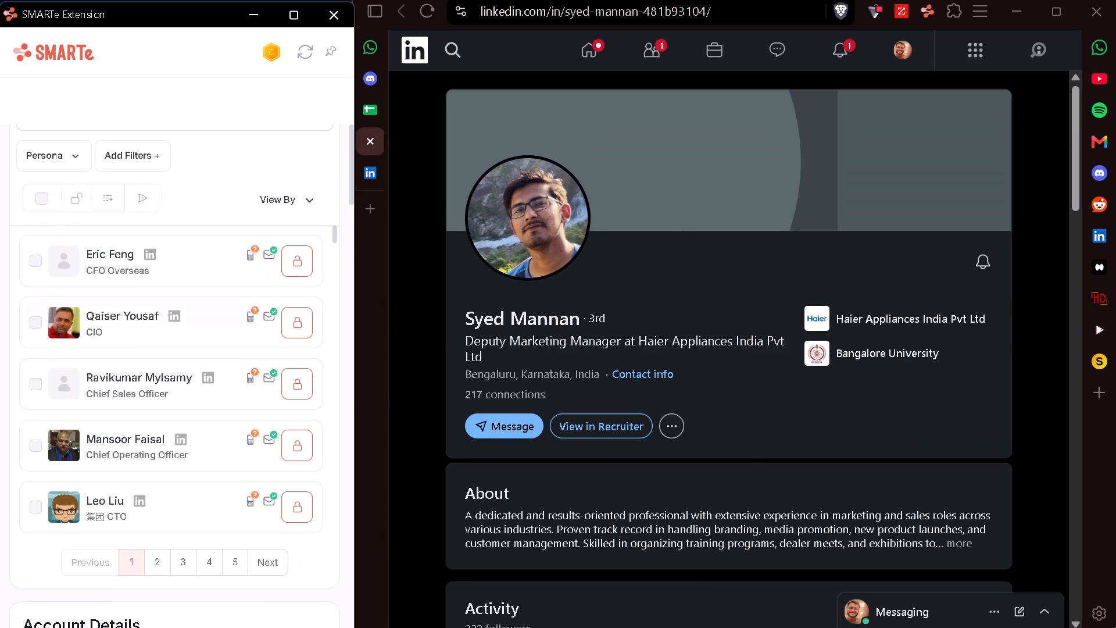
{"action": "scroll", "coordinate": [80, 347], "scroll_direction": "down", "scroll_amount": 2}
{"action": "scroll", "coordinate": [80, 347], "scroll_direction": "up", "scroll_amount": 16}
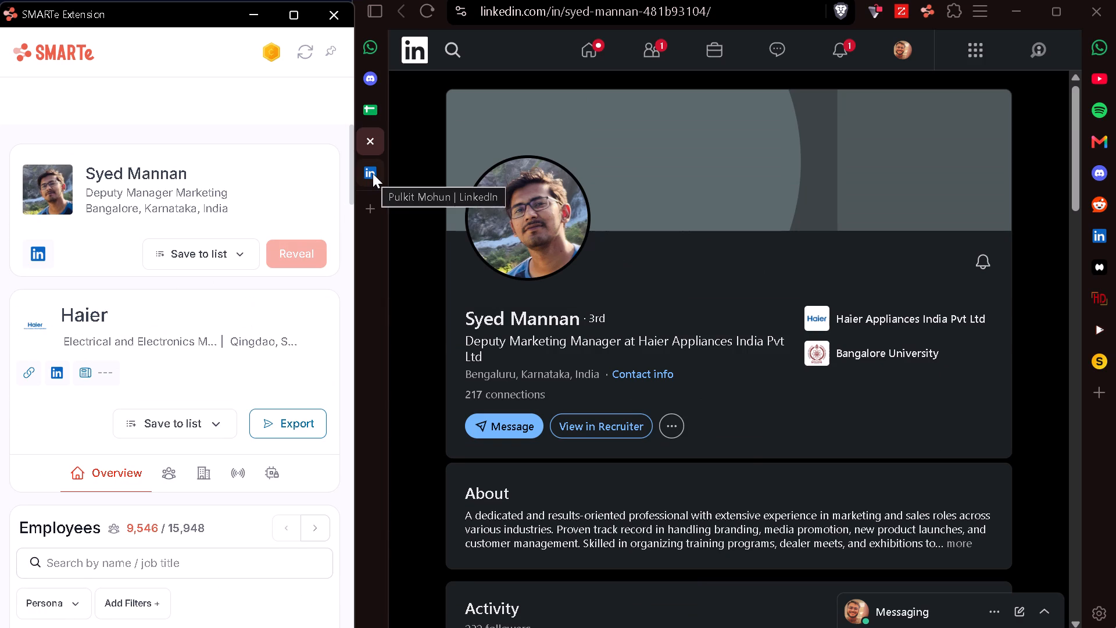
{"action": "left_click", "coordinate": [371, 143]}
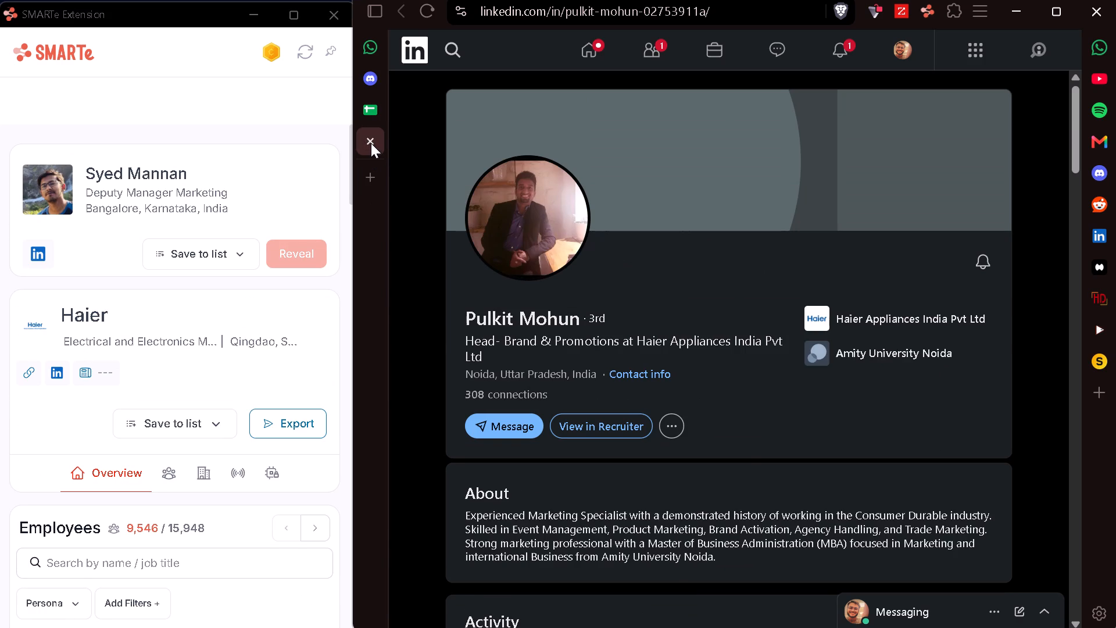
Refresh SMARTe on the row 118 lead's profile, reveal the contact details, and copy the mobile number into J118.
{"action": "left_click", "coordinate": [301, 51]}
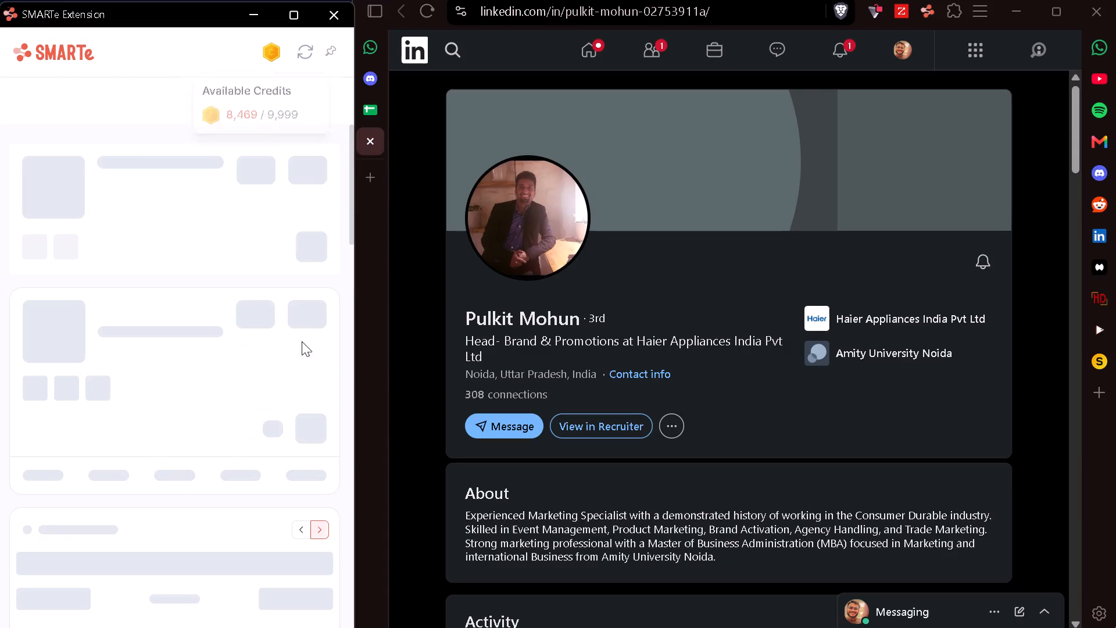
{"action": "left_click", "coordinate": [288, 252]}
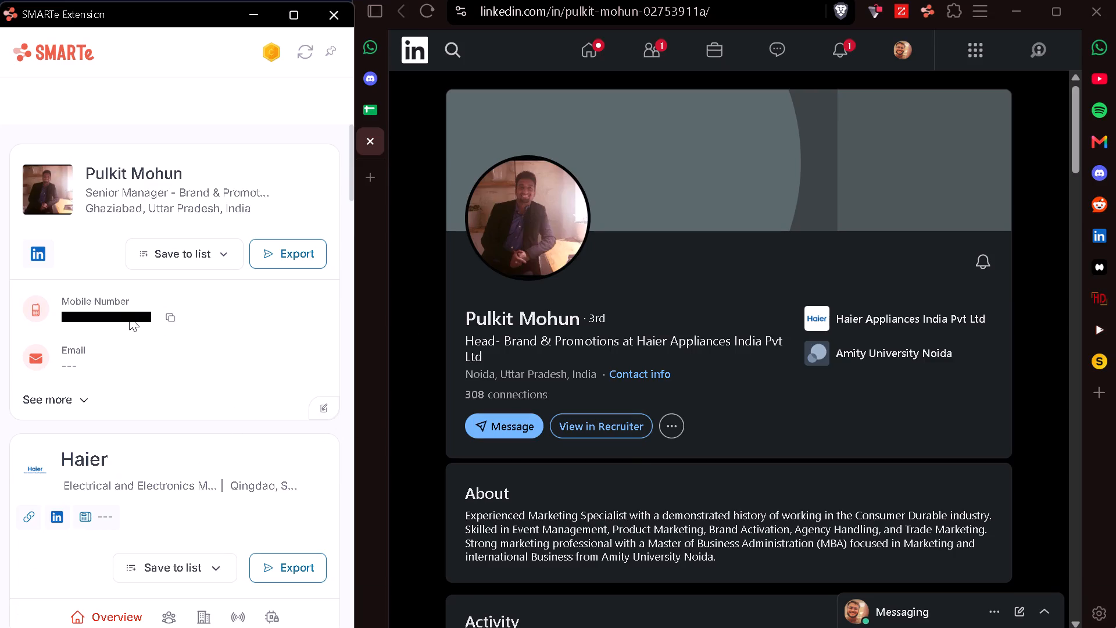
{"action": "left_click", "coordinate": [171, 317]}
{"action": "left_click", "coordinate": [374, 141]}
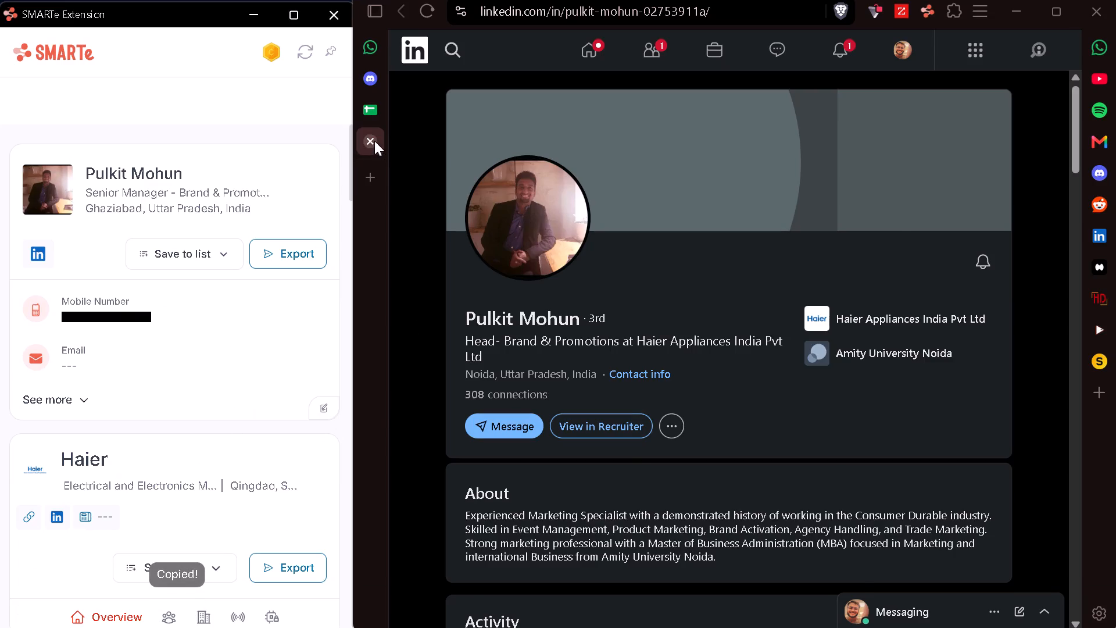
{"action": "key", "text": "Up"}
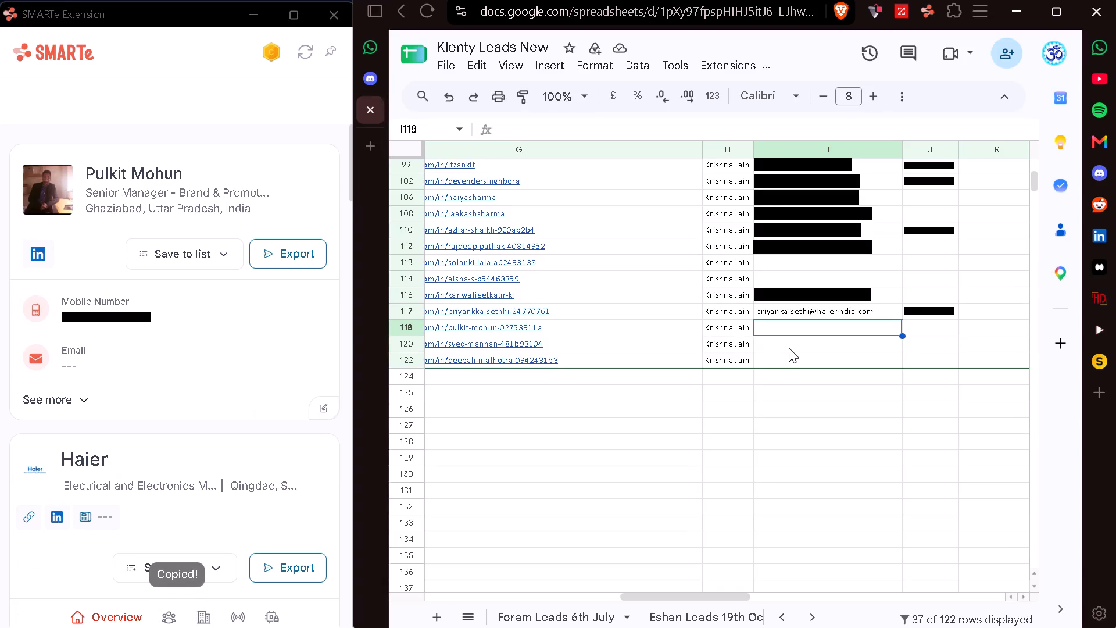
{"action": "key", "text": "Right"}
{"action": "key", "text": "ctrl+v"}
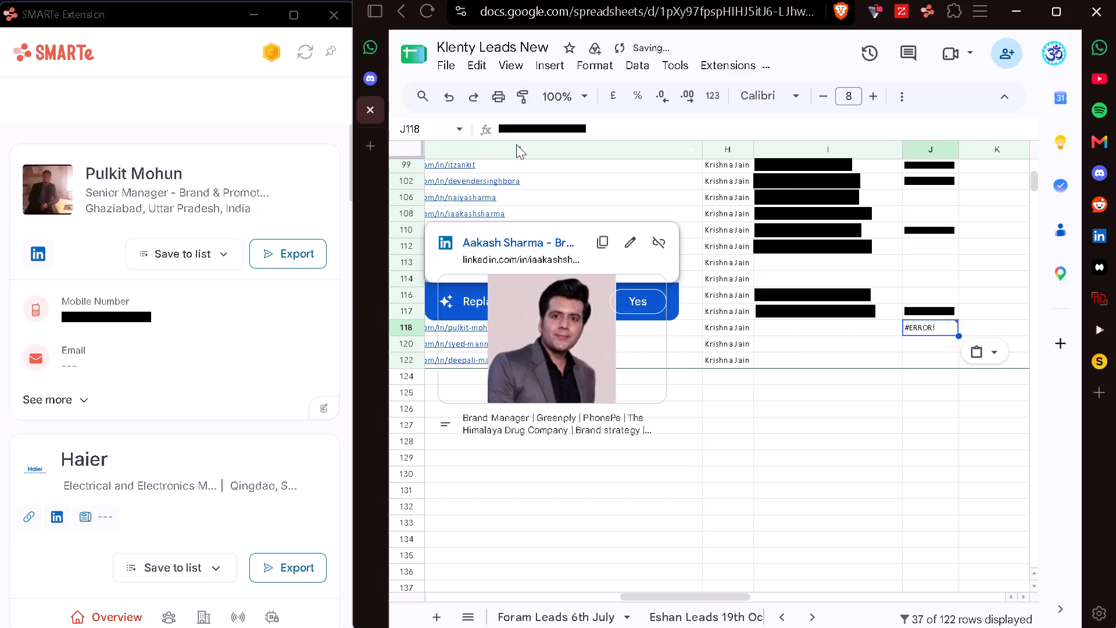
Delete the leading characters of the mobile number in J118 so it enters as a plain number.
{"action": "left_click", "coordinate": [521, 126]}
{"action": "key", "text": "BackSpace"}
{"action": "key", "text": "BackSpace"}
{"action": "key", "text": "BackSpace"}
{"action": "key", "text": "BackSpace"}
{"action": "key", "text": "BackSpace"}
{"action": "key", "text": "BackSpace"}
{"action": "key", "text": "BackSpace"}
{"action": "key", "text": "BackSpace"}
{"action": "key", "text": "BackSpace"}
{"action": "left_click", "coordinate": [914, 340]}
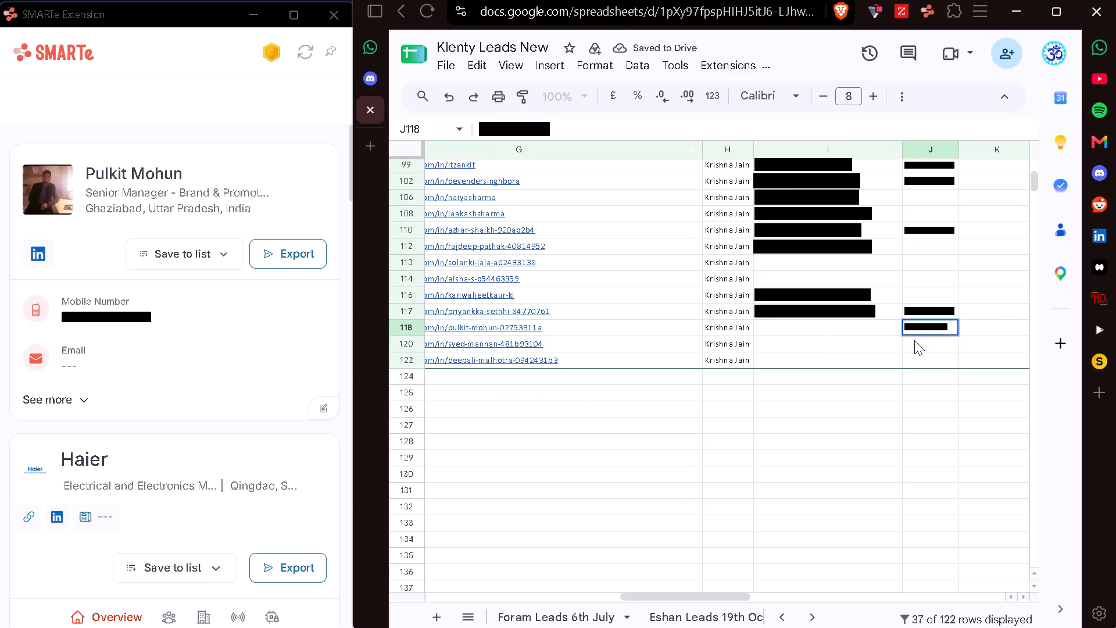
Open the LinkedIn profile linked in row 120, reveal that lead's contact details in SMARTe, and copy the mobile number into J120.
{"action": "left_click", "coordinate": [527, 219]}
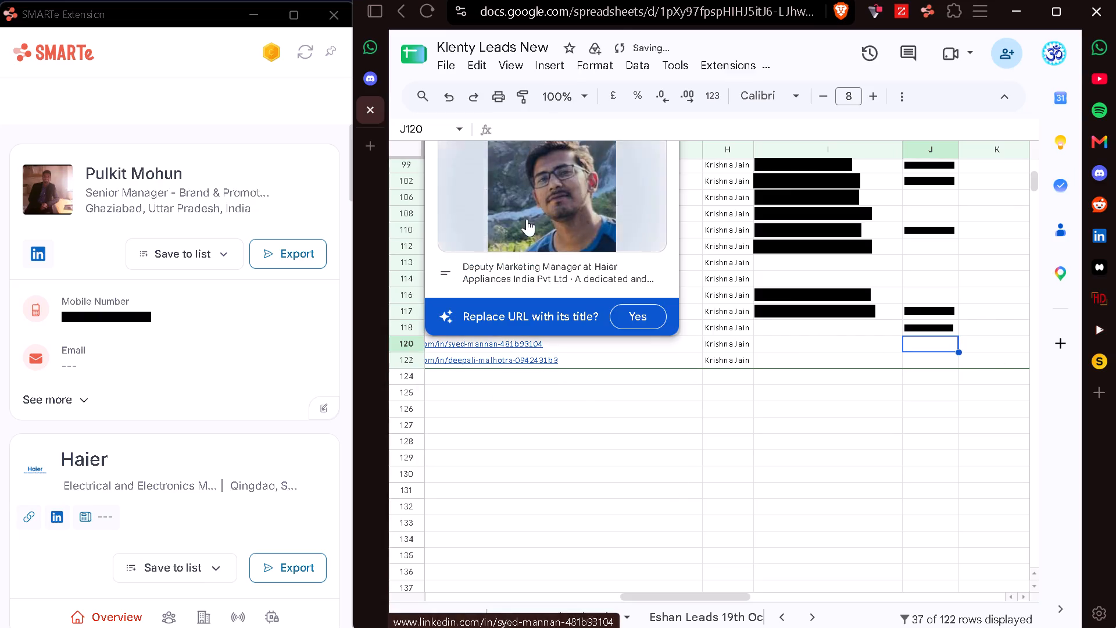
{"action": "left_click", "coordinate": [305, 58]}
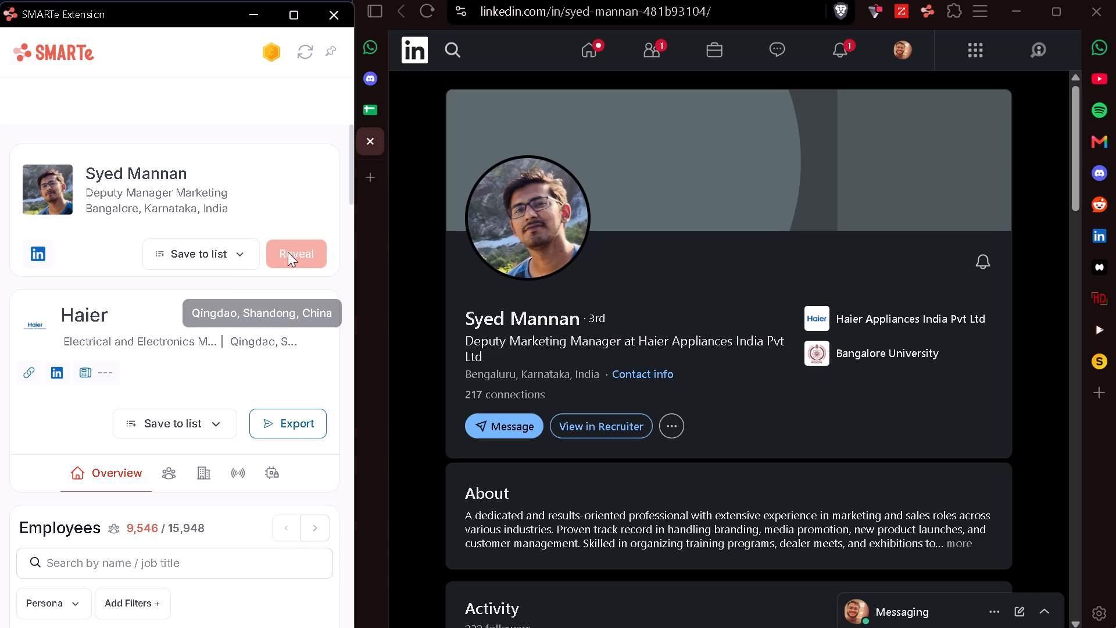
{"action": "scroll", "coordinate": [238, 332], "scroll_direction": "up", "scroll_amount": 1}
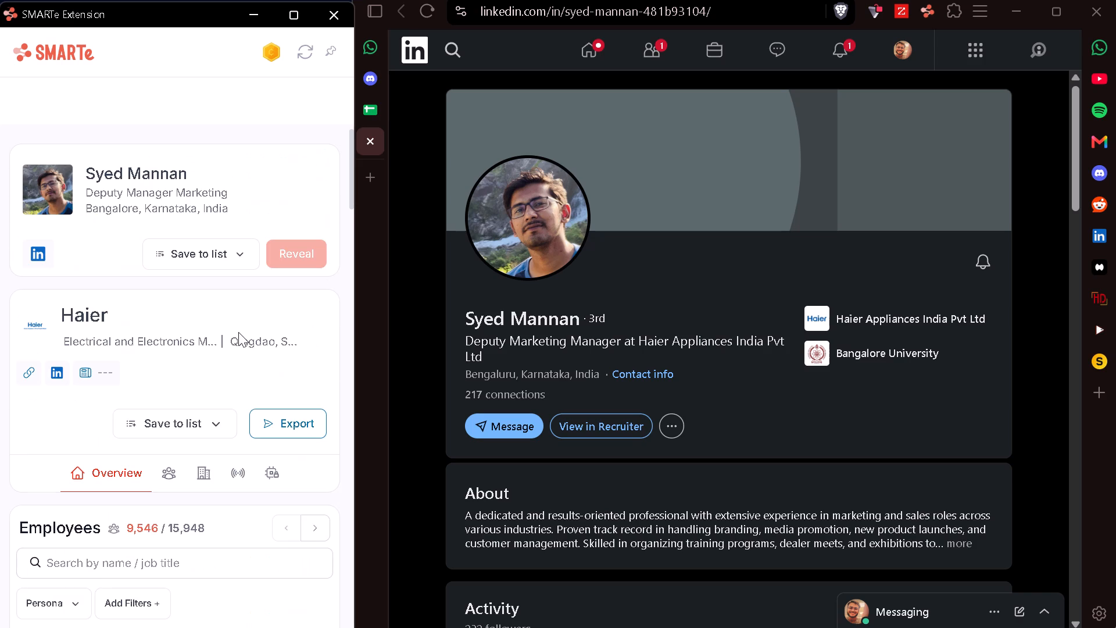
{"action": "scroll", "coordinate": [134, 340], "scroll_direction": "down", "scroll_amount": 4}
{"action": "scroll", "coordinate": [134, 340], "scroll_direction": "up", "scroll_amount": 10}
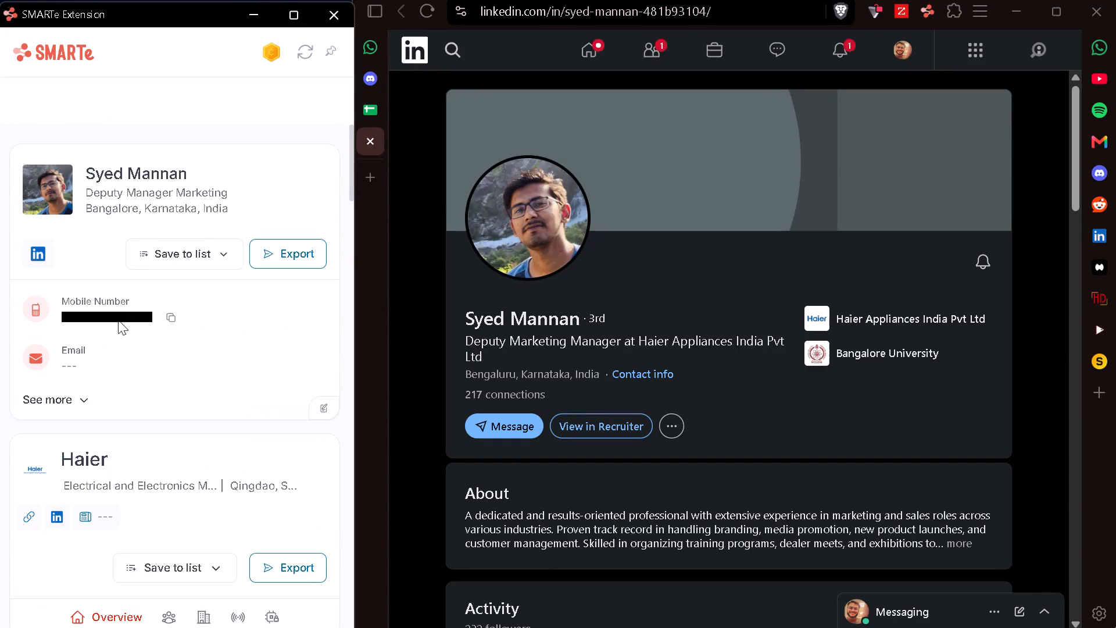
{"action": "left_click", "coordinate": [167, 315]}
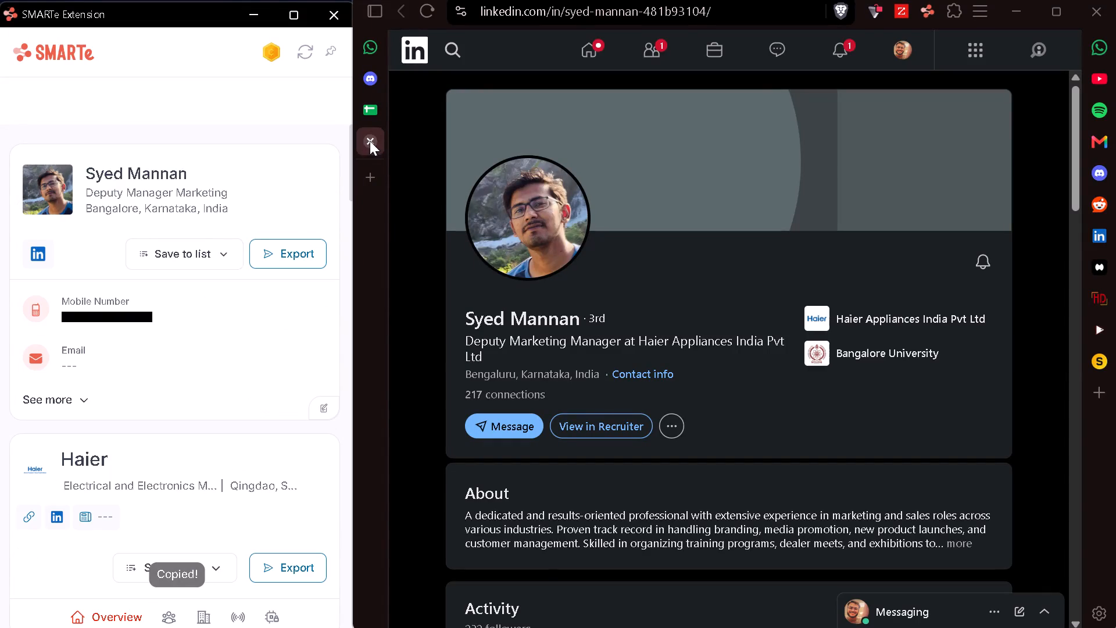
{"action": "left_click", "coordinate": [370, 141]}
{"action": "key", "text": "ctrl+v"}
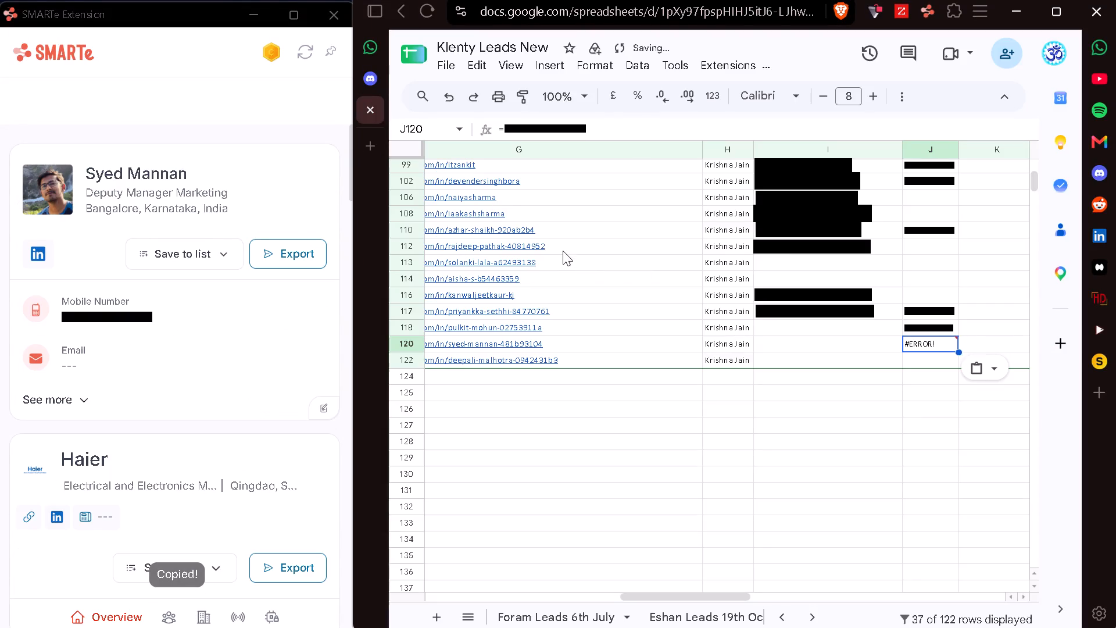
Delete the leading characters of the mobile number in J120 so it enters as a plain number.
{"action": "left_click", "coordinate": [522, 127]}
{"action": "key", "text": "BackSpace"}
{"action": "key", "text": "BackSpace"}
{"action": "key", "text": "BackSpace"}
{"action": "key", "text": "BackSpace"}
{"action": "key", "text": "BackSpace"}
{"action": "key", "text": "BackSpace"}
{"action": "key", "text": "BackSpace"}
{"action": "key", "text": "BackSpace"}
{"action": "key", "text": "BackSpace"}
{"action": "key", "text": "BackSpace"}
{"action": "key", "text": "BackSpace"}
{"action": "key", "text": "BackSpace"}
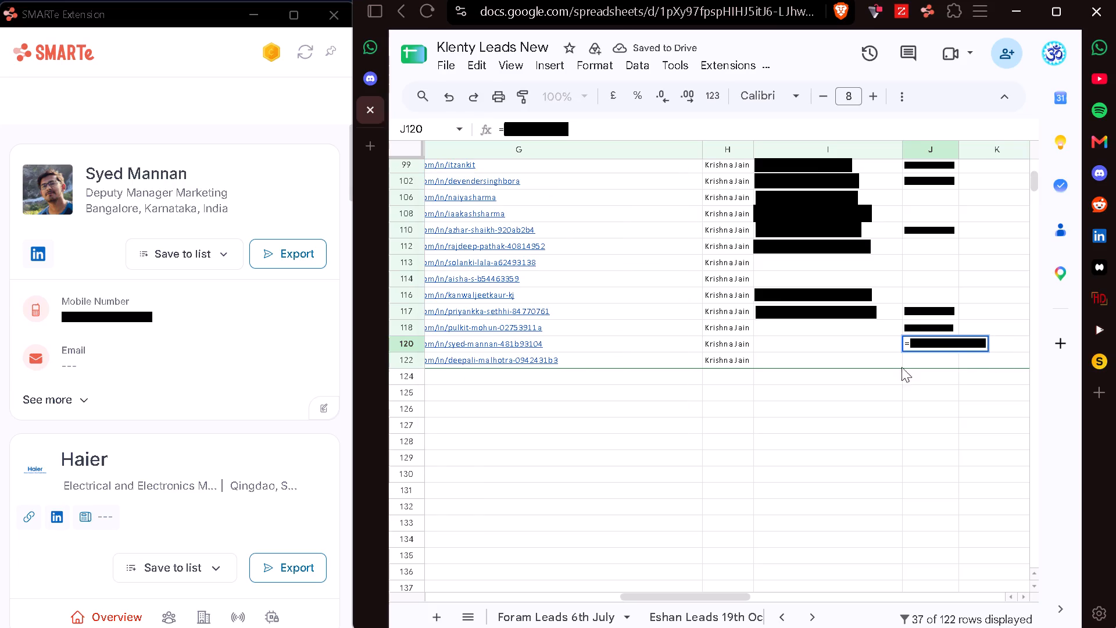
{"action": "left_click", "coordinate": [918, 359]}
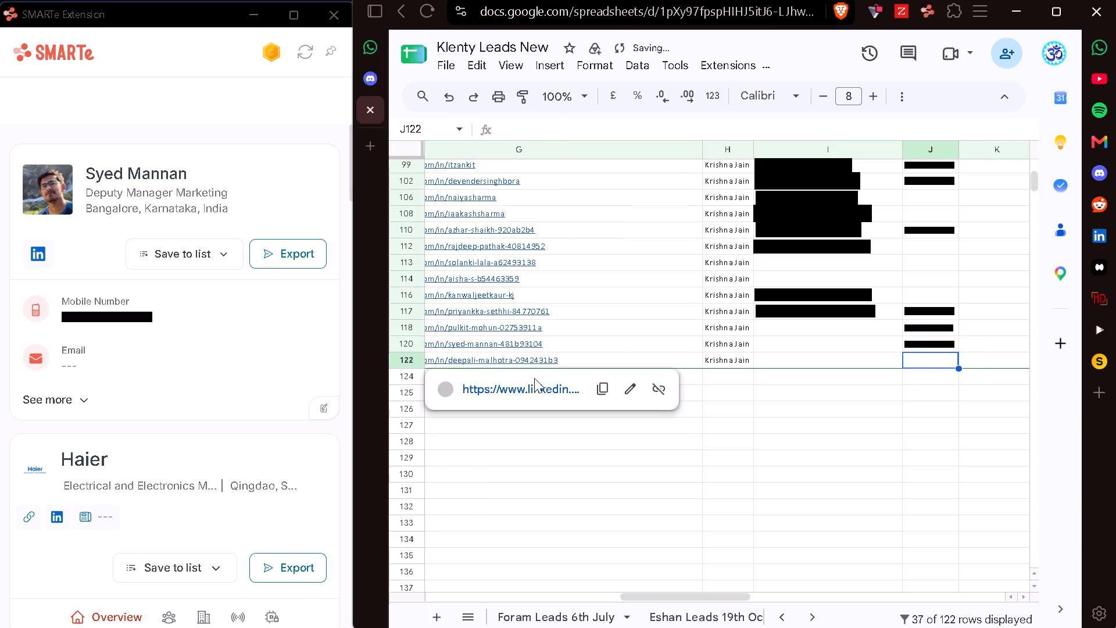
Check the row 122 lead's LinkedIn profile in SMARTe for contact details, and close the profile page and the SMARTe window.
{"action": "left_click", "coordinate": [535, 381]}
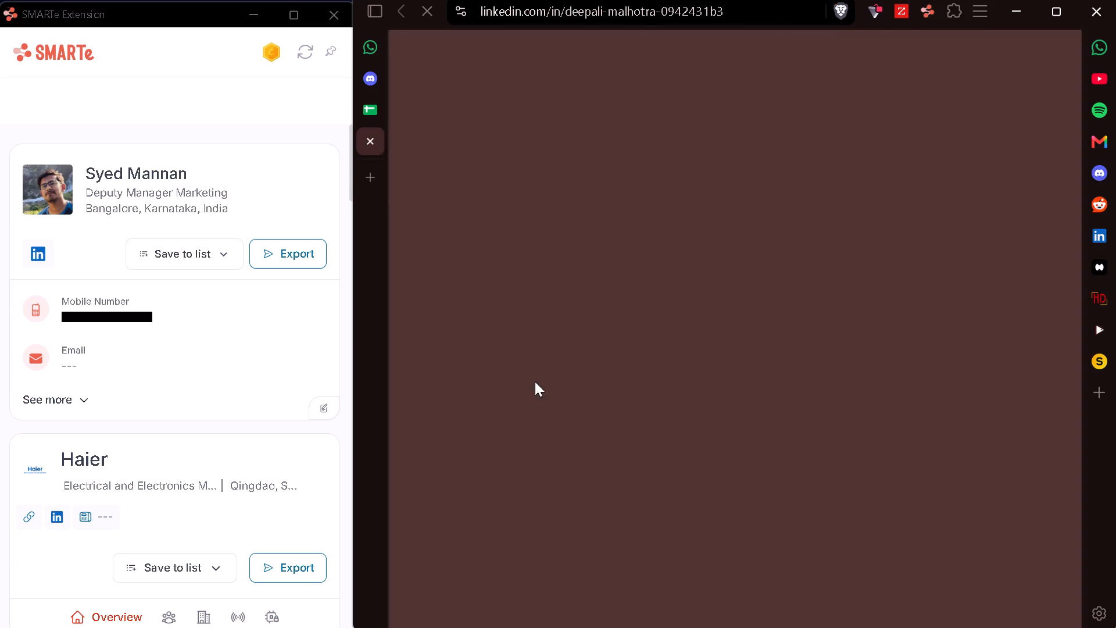
{"action": "left_click", "coordinate": [303, 51]}
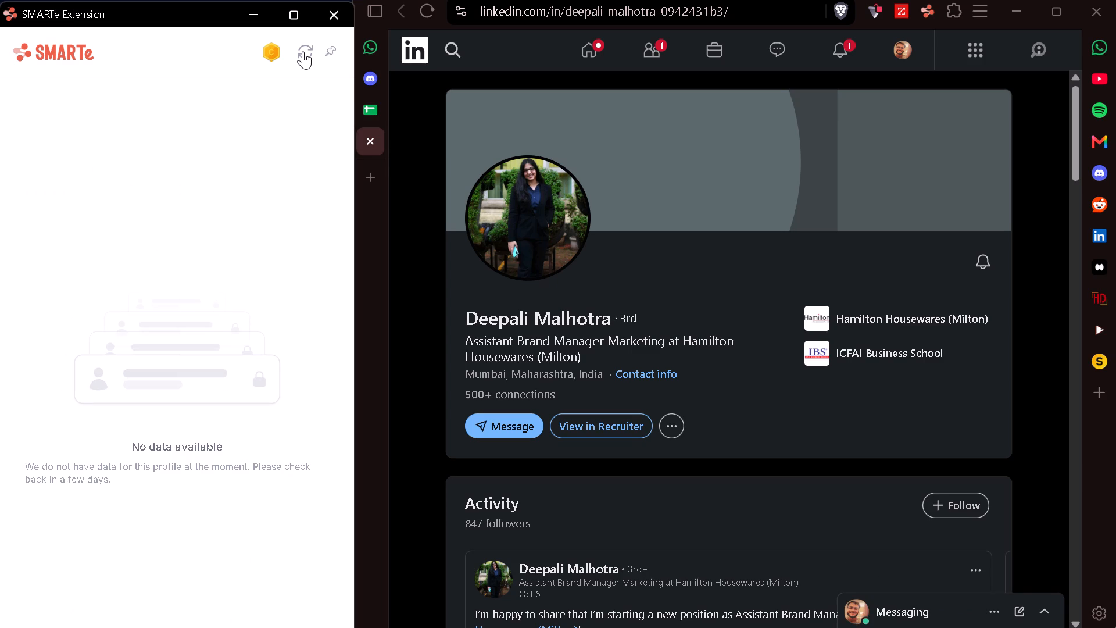
{"action": "left_click", "coordinate": [371, 142]}
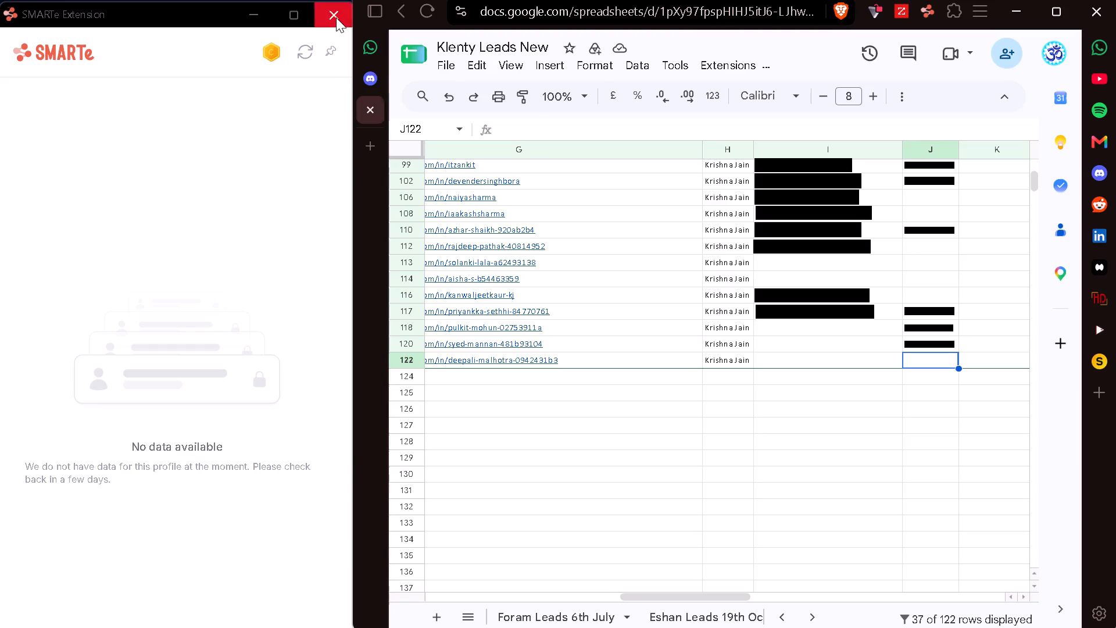
{"action": "left_click", "coordinate": [336, 17]}
Remove the filter from the Krishna Leads 23rd October sheet.
{"action": "left_click", "coordinate": [876, 101]}
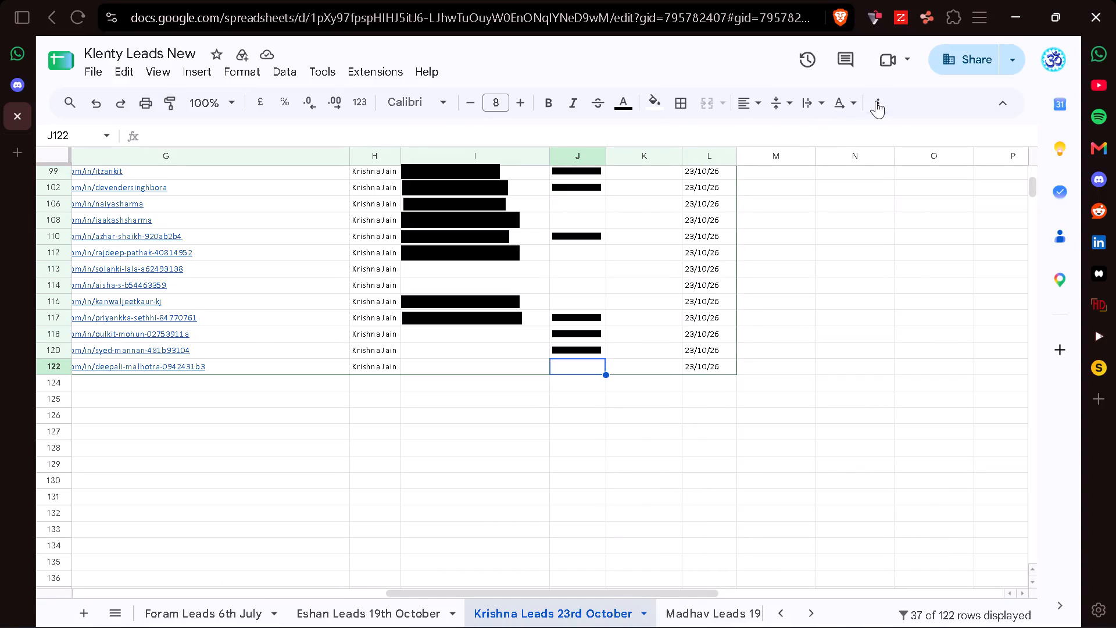
{"action": "left_click", "coordinate": [821, 130]}
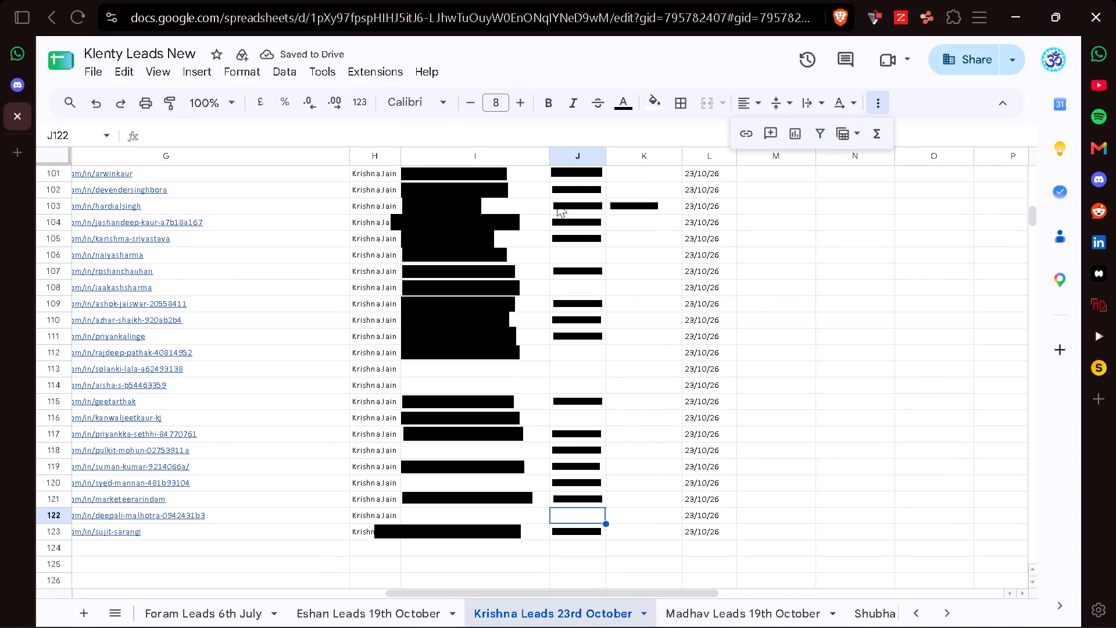
Delete the leading characters before the phone numbers in J103 and J109.
{"action": "left_click", "coordinate": [563, 205]}
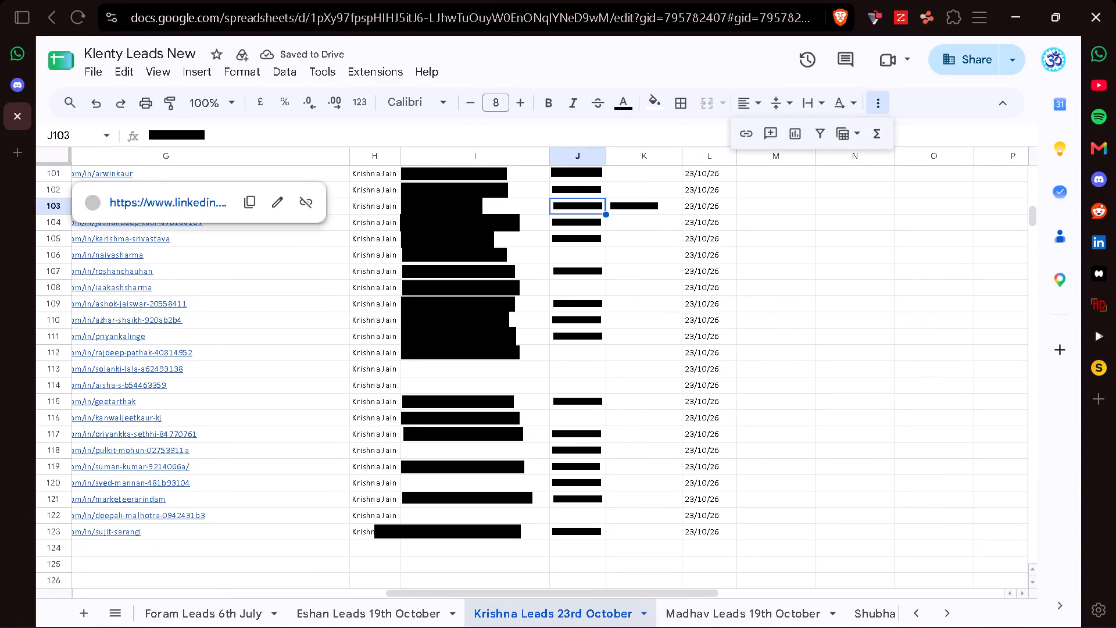
{"action": "left_click", "coordinate": [151, 134]}
{"action": "key", "text": "BackSpace"}
{"action": "key", "text": "BackSpace"}
{"action": "key", "text": "BackSpace"}
{"action": "key", "text": "BackSpace"}
{"action": "key", "text": "BackSpace"}
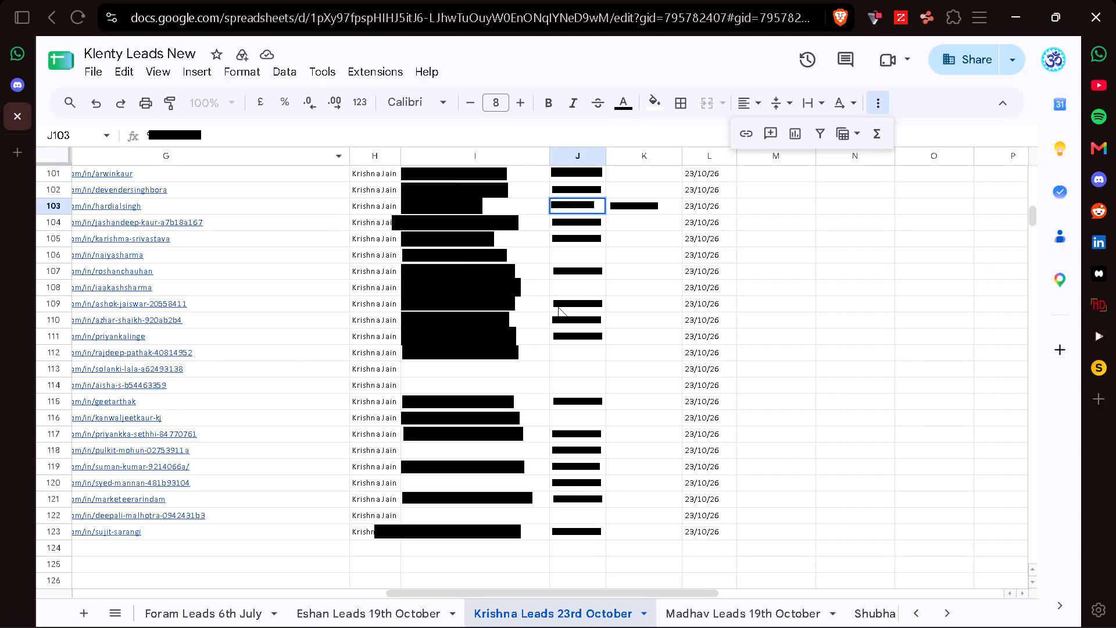
{"action": "left_click", "coordinate": [558, 308]}
{"action": "left_click", "coordinate": [150, 133]}
{"action": "key", "text": "BackSpace"}
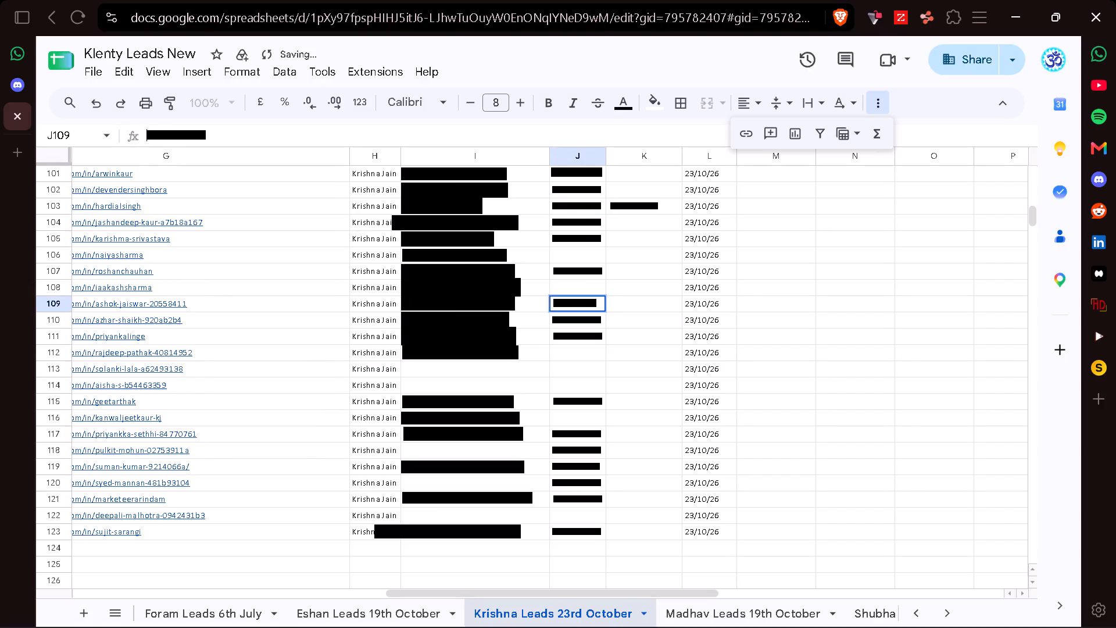
{"action": "key", "text": "BackSpace"}
{"action": "key", "text": "BackSpace"}
Delete the leading characters before the phone numbers in J111 and J115.
{"action": "left_click", "coordinate": [553, 338]}
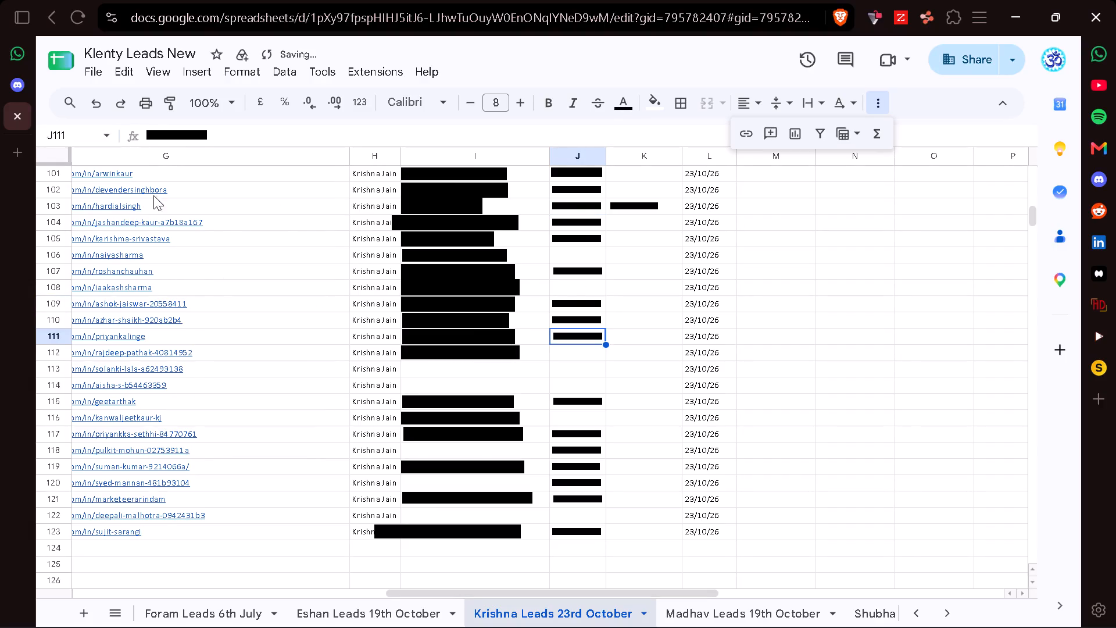
{"action": "left_click", "coordinate": [150, 137]}
{"action": "key", "text": "BackSpace"}
{"action": "key", "text": "BackSpace"}
{"action": "key", "text": "BackSpace"}
{"action": "key", "text": "BackSpace"}
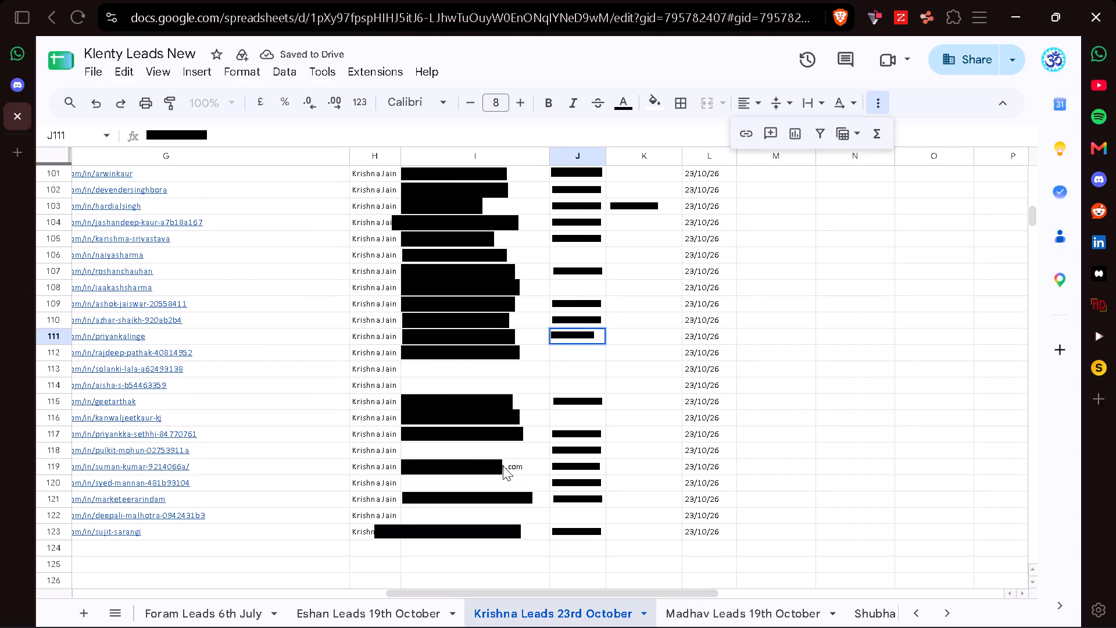
{"action": "left_click", "coordinate": [568, 401]}
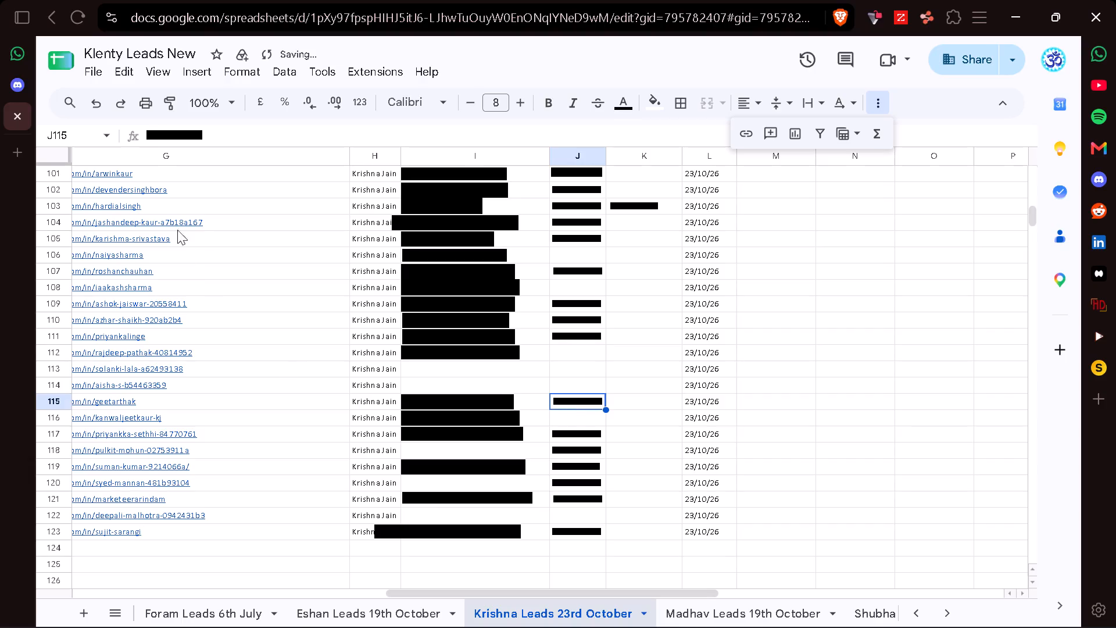
{"action": "left_click", "coordinate": [149, 130]}
{"action": "key", "text": "BackSpace"}
{"action": "key", "text": "BackSpace"}
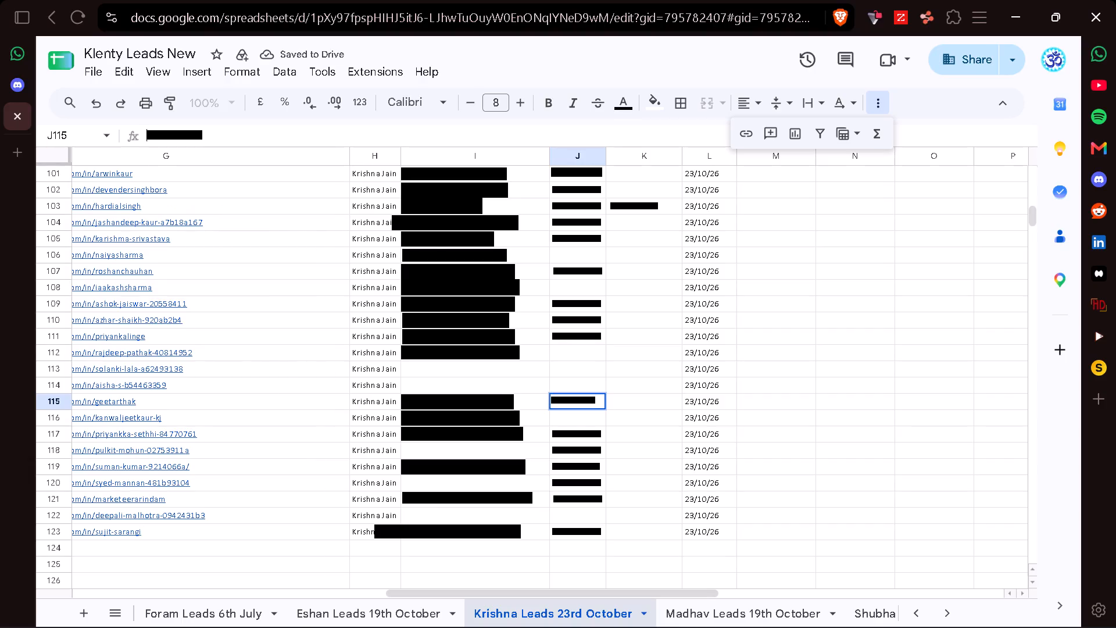
{"action": "key", "text": "BackSpace"}
{"action": "key", "text": "Return"}
Look over the email and phone columns of the unfiltered lead rows for consistent formatting, and go back to the first rows.
{"action": "scroll", "coordinate": [192, 174], "scroll_direction": "up", "scroll_amount": 2}
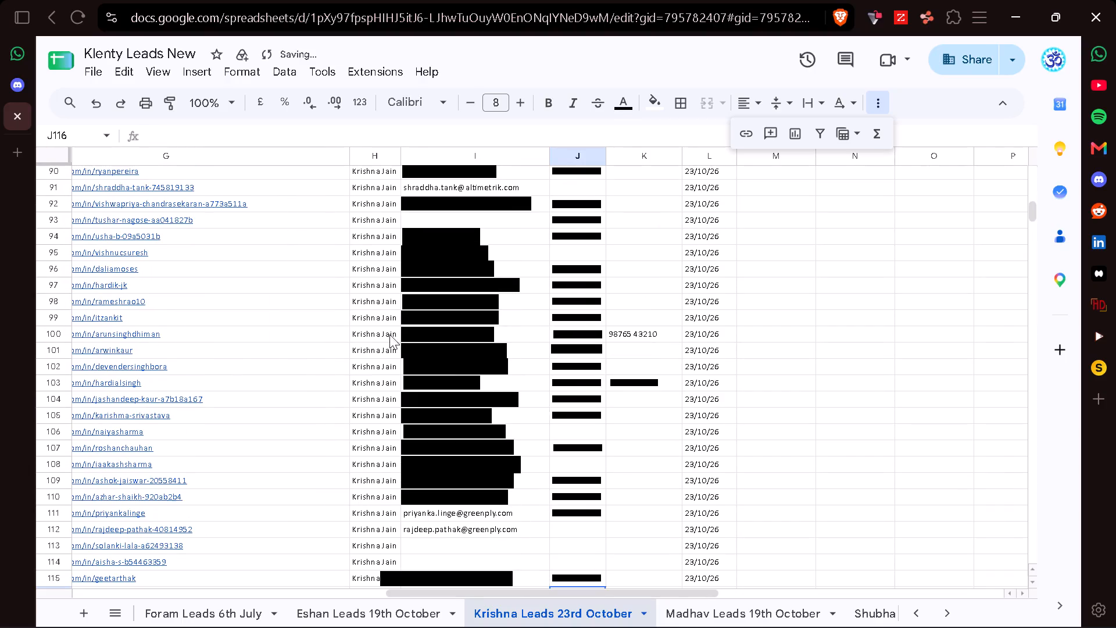
{"action": "scroll", "coordinate": [548, 442], "scroll_direction": "up", "scroll_amount": 3}
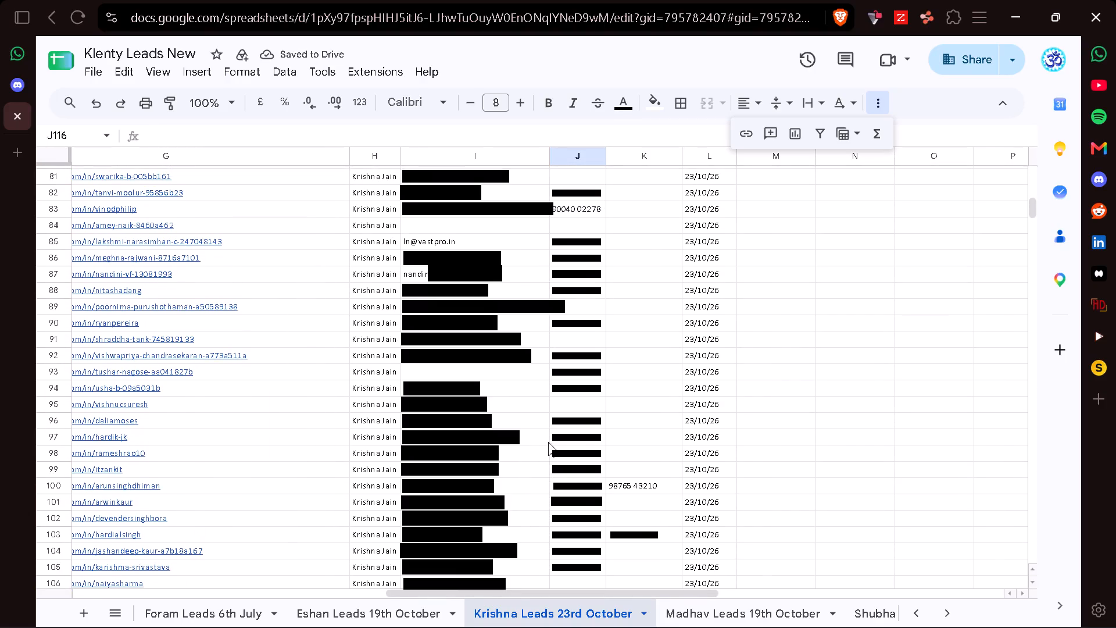
{"action": "scroll", "coordinate": [548, 442], "scroll_direction": "down", "scroll_amount": 4}
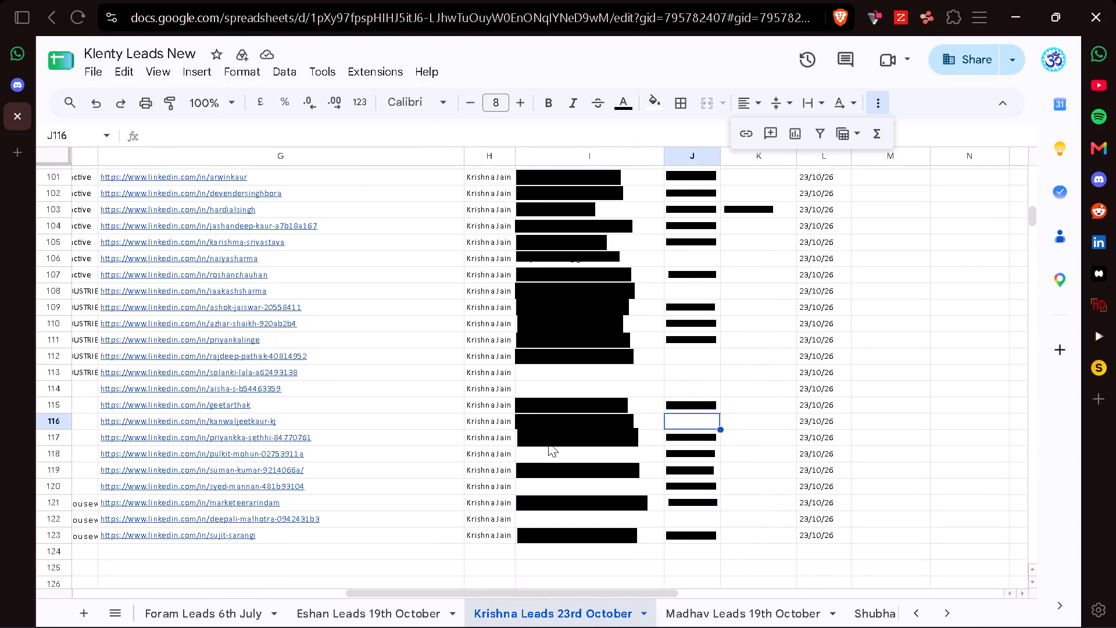
{"action": "scroll", "coordinate": [548, 442], "scroll_direction": "up", "scroll_amount": 1}
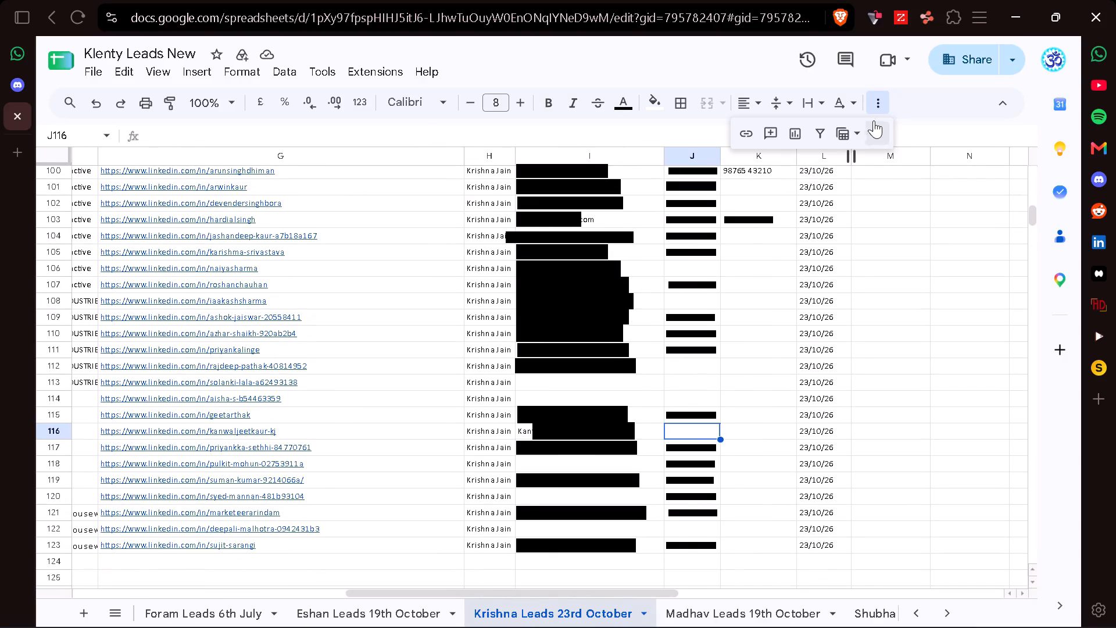
{"action": "left_click", "coordinate": [877, 110]}
{"action": "left_click", "coordinate": [882, 95]}
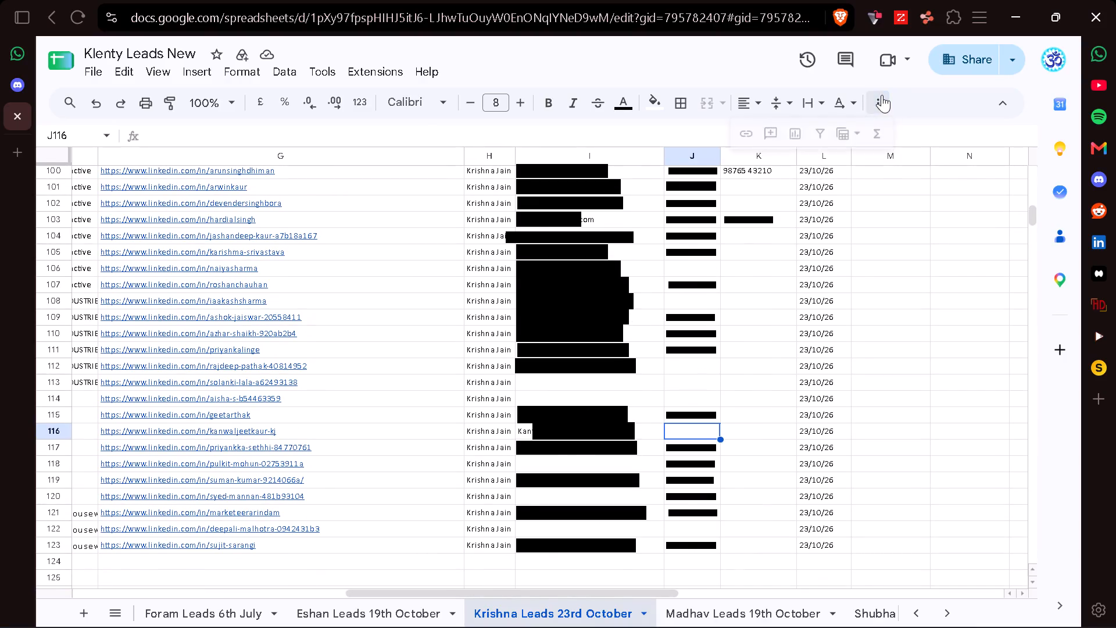
{"action": "scroll", "coordinate": [664, 288], "scroll_direction": "up", "scroll_amount": 10}
{"action": "scroll", "coordinate": [410, 317], "scroll_direction": "right", "scroll_amount": 9}
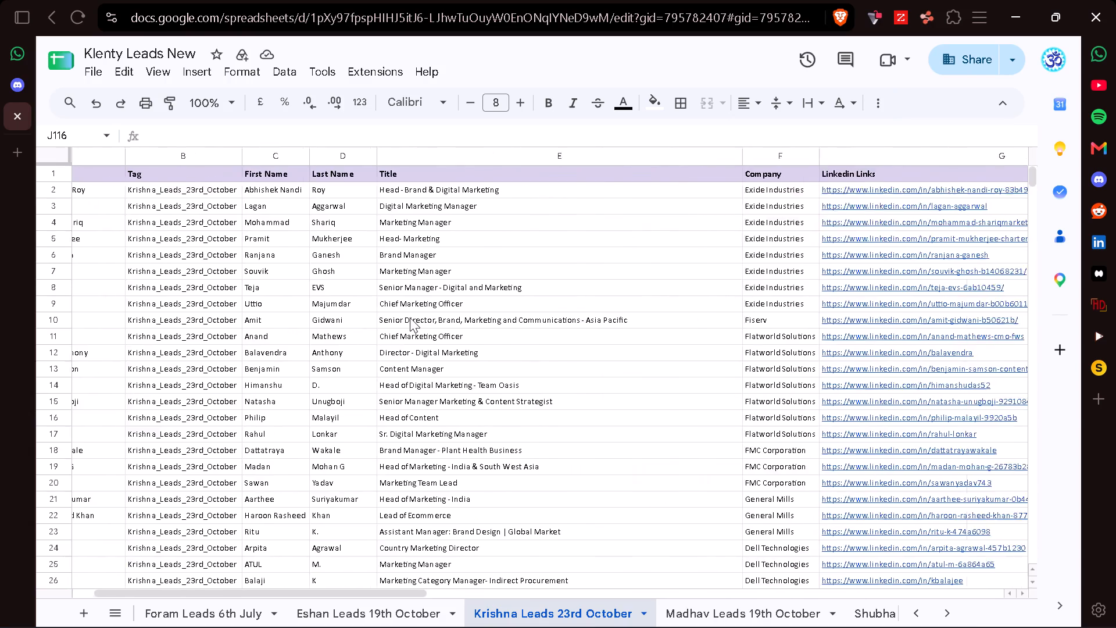
Select the leads' full names in A2:A123 and bring the remaining columns of those rows into view.
{"action": "left_click", "coordinate": [112, 190]}
{"action": "key", "text": "ctrl+shift+Down"}
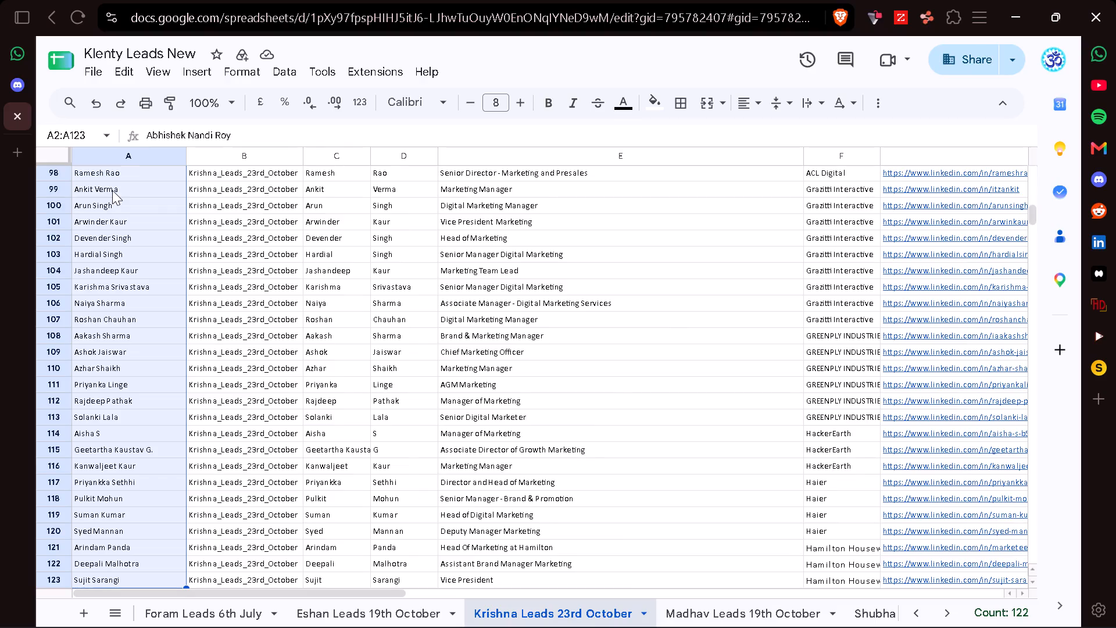
{"action": "scroll", "coordinate": [675, 320], "scroll_direction": "left", "scroll_amount": 4}
{"action": "scroll", "coordinate": [675, 320], "scroll_direction": "down", "scroll_amount": 2}
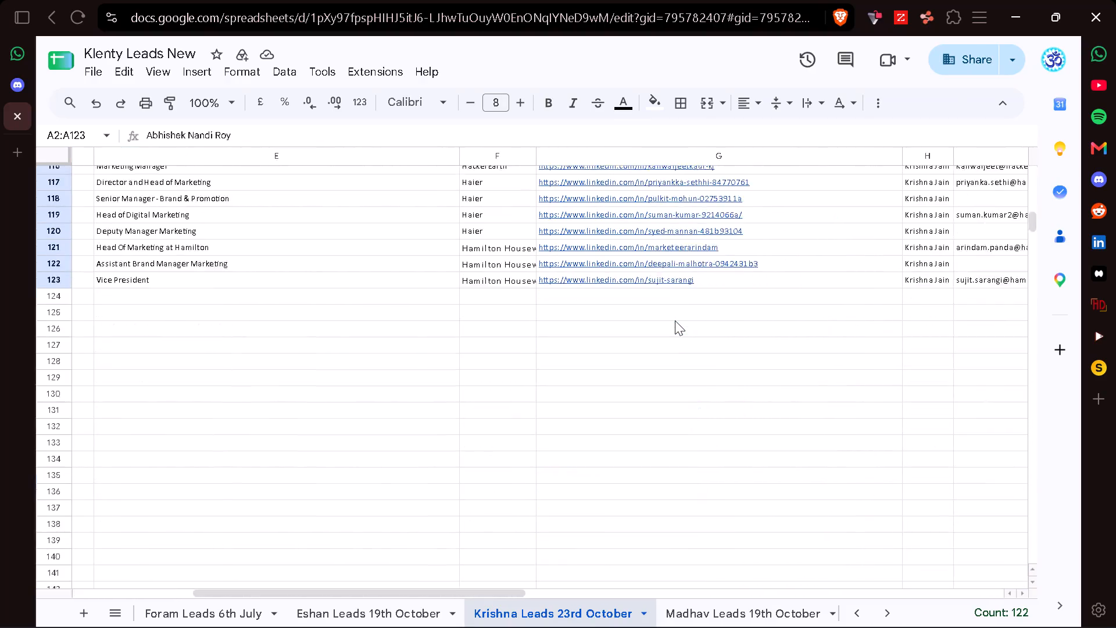
{"action": "scroll", "coordinate": [675, 320], "scroll_direction": "down", "scroll_amount": 1}
{"action": "scroll", "coordinate": [675, 320], "scroll_direction": "left", "scroll_amount": 3}
{"action": "scroll", "coordinate": [675, 320], "scroll_direction": "up", "scroll_amount": 6}
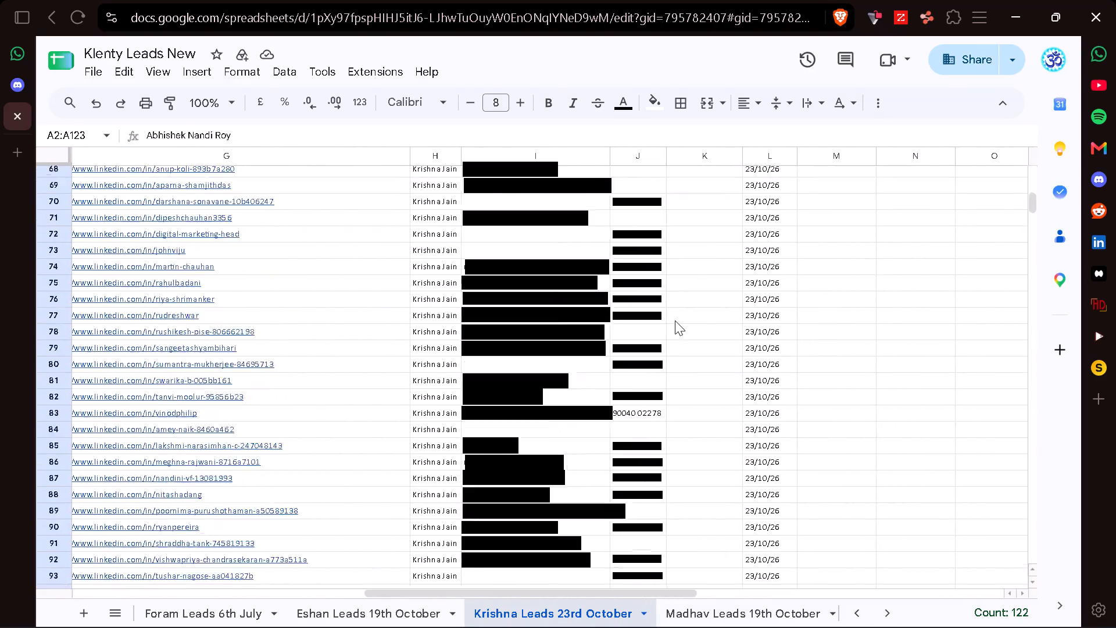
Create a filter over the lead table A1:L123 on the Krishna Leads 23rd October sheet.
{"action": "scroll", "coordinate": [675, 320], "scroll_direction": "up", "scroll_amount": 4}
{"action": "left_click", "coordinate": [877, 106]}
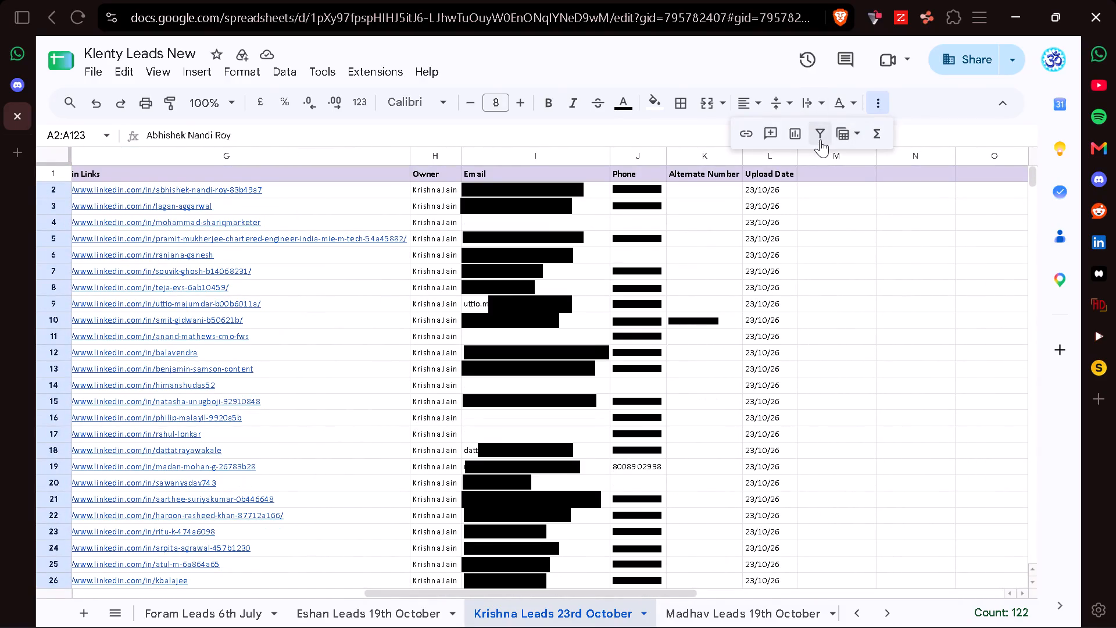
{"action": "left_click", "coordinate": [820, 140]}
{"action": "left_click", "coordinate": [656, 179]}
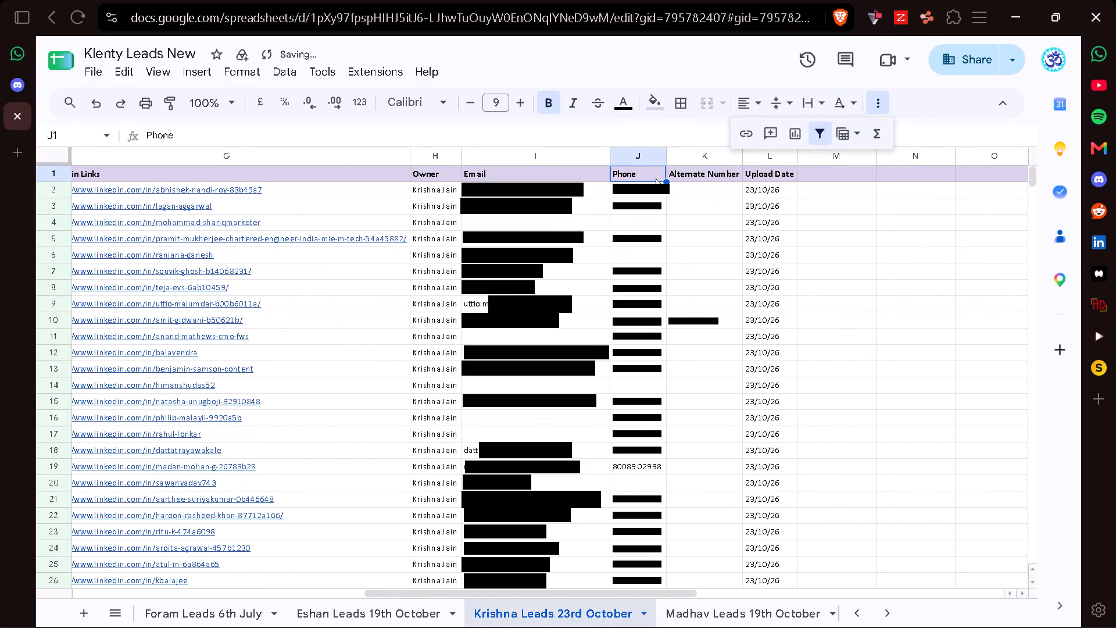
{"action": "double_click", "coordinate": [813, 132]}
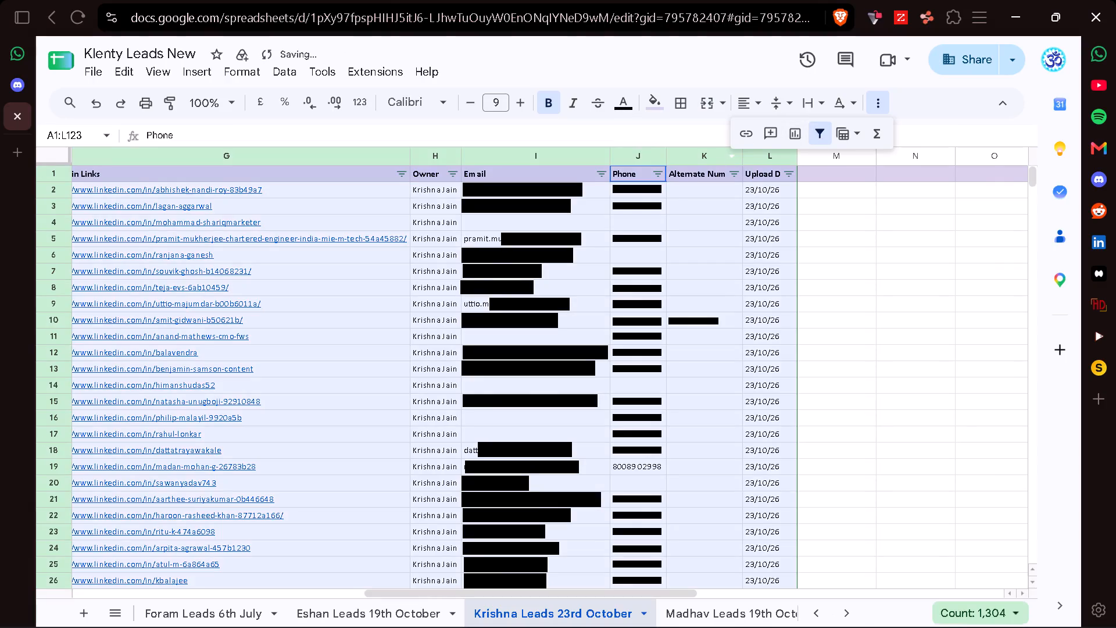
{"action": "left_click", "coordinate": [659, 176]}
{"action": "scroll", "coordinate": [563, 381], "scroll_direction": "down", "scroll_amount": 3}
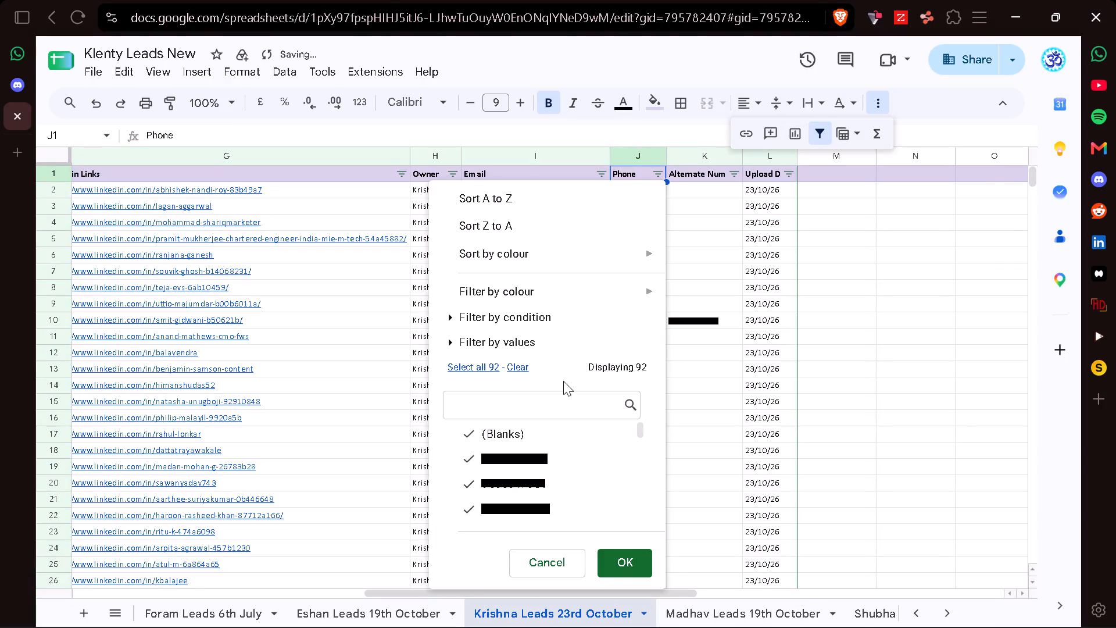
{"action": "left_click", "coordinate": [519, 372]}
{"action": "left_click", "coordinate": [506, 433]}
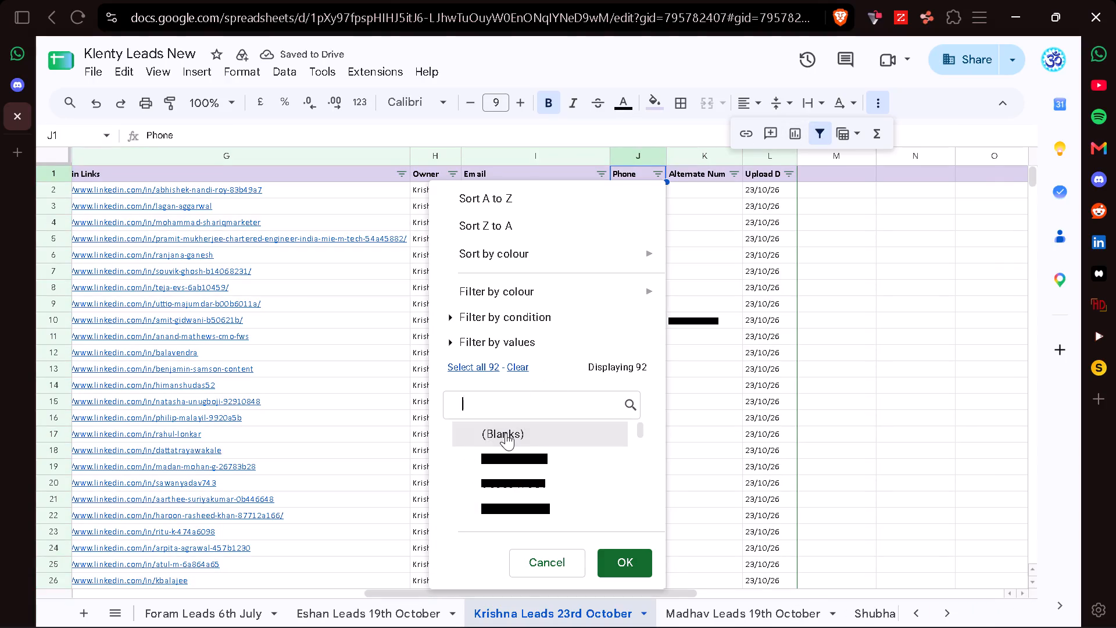
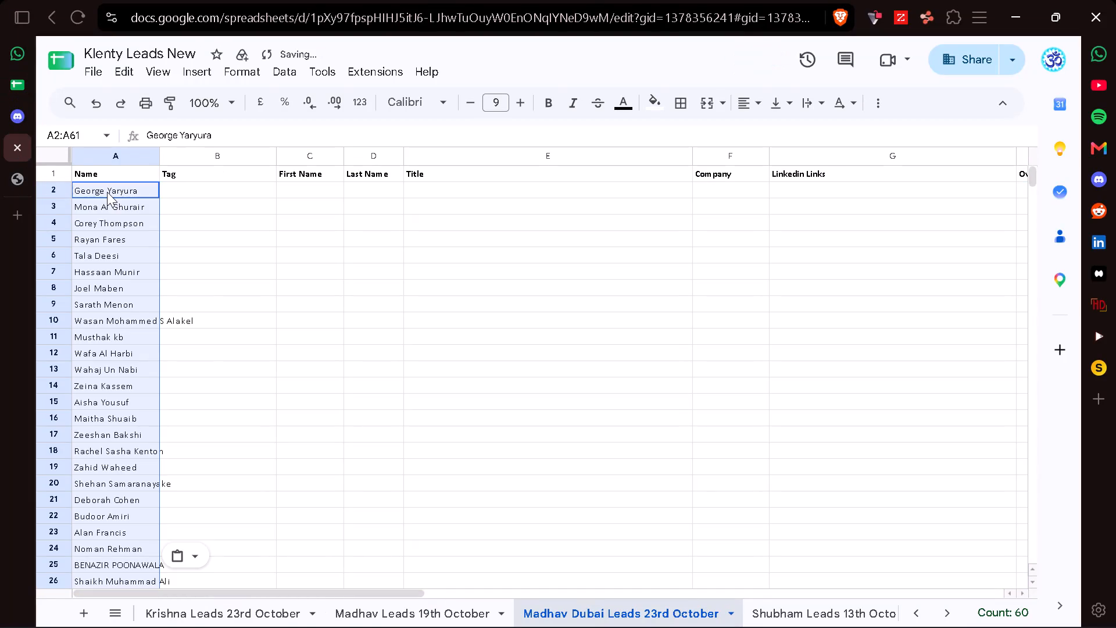
Look over the names pasted into column A of the Madhav Dubai Leads 23rd October sheet.
{"action": "scroll", "coordinate": [355, 349], "scroll_direction": "down", "scroll_amount": 6}
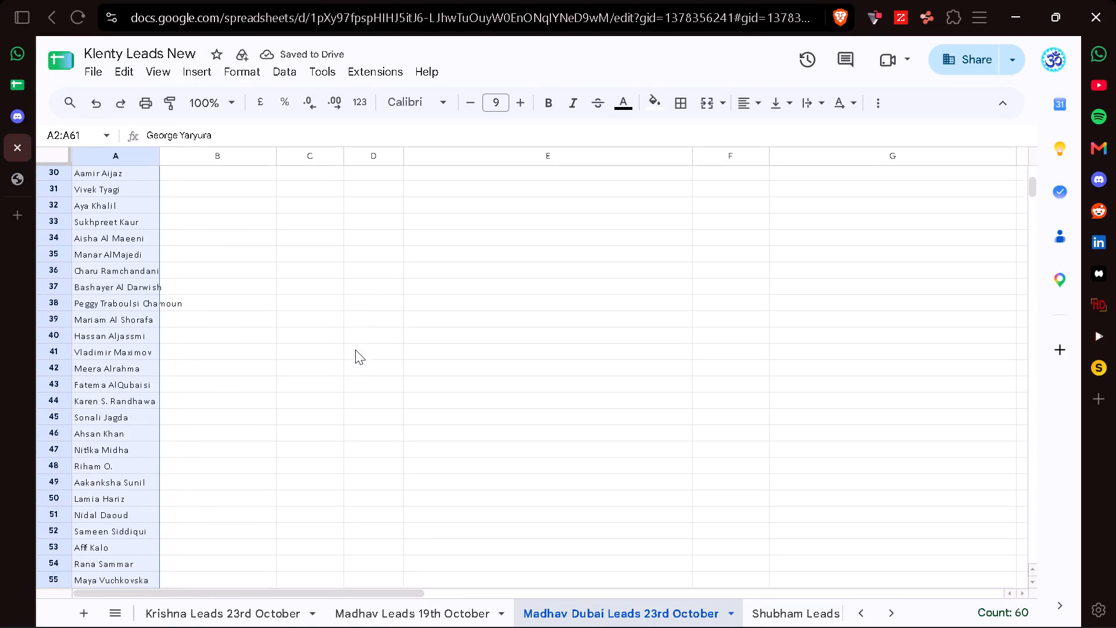
{"action": "scroll", "coordinate": [355, 349], "scroll_direction": "down", "scroll_amount": 1}
{"action": "scroll", "coordinate": [355, 349], "scroll_direction": "up", "scroll_amount": 8}
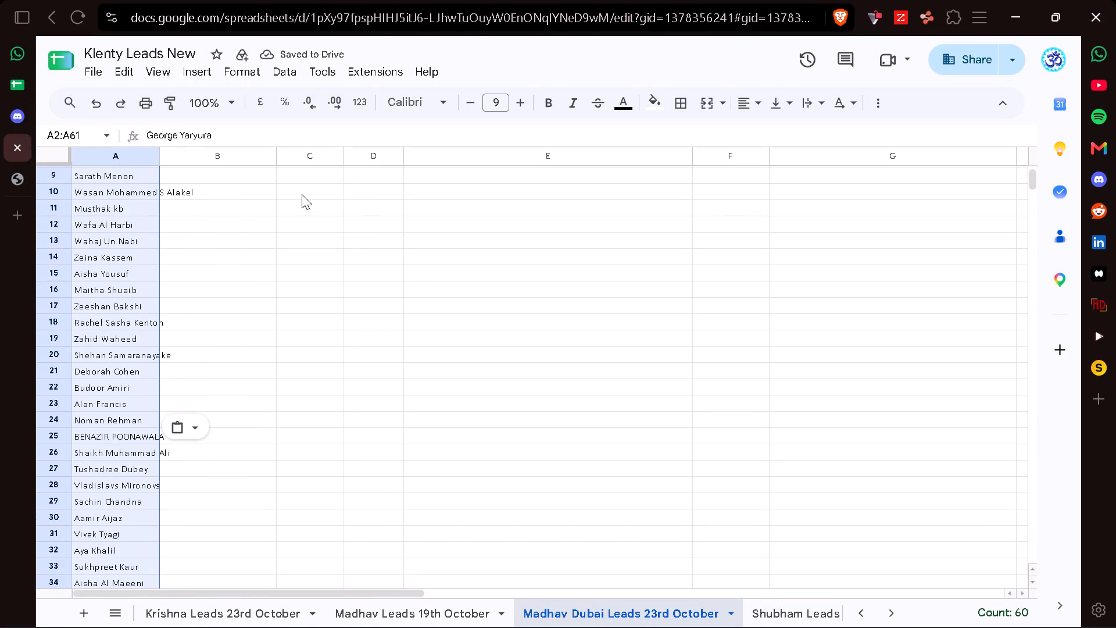
{"action": "left_click", "coordinate": [302, 194]}
Switch to the Taxcnn - Madhav Callling spreadsheet and select the first name through company name cells, B2:E2, on the Leads - BSFI - P0 sheet.
{"action": "left_click", "coordinate": [13, 84]}
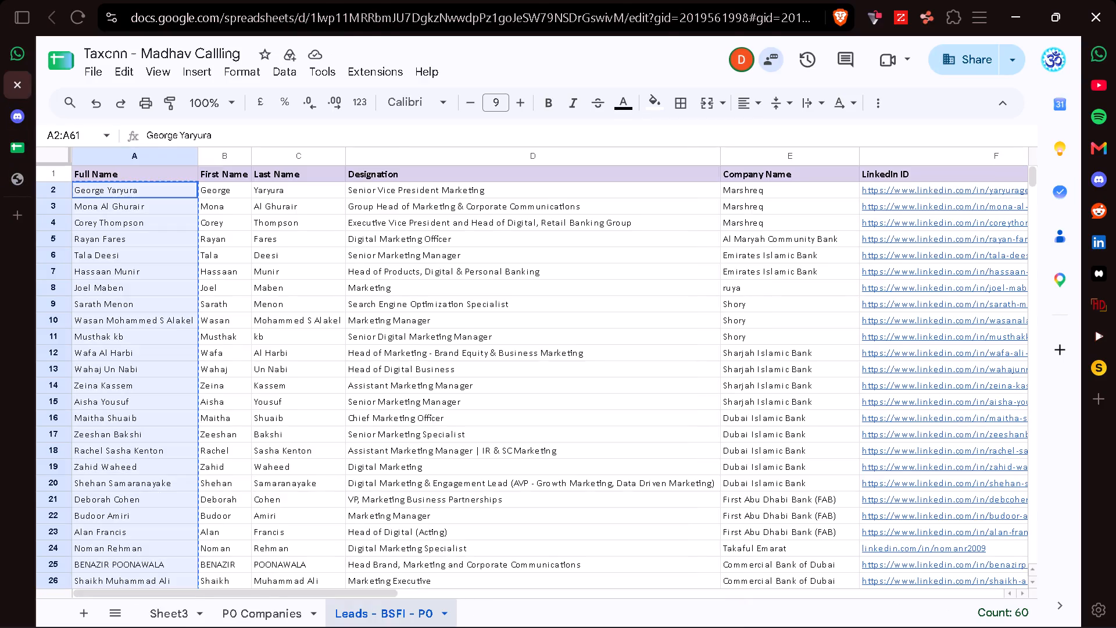
{"action": "left_click", "coordinate": [225, 192]}
{"action": "key", "text": "shift+Right"}
{"action": "key", "text": "shift+Right"}
{"action": "key", "text": "shift+Right"}
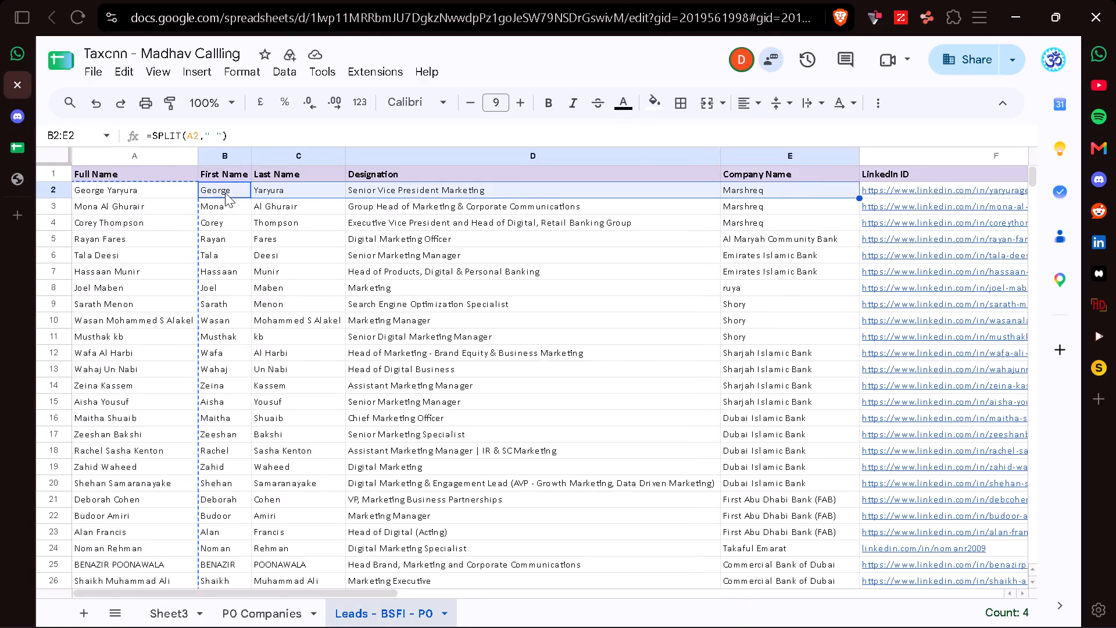
Copy B2:F61 from Leads - BSFI - P0 and paste it at C2 of Madhav Dubai Leads 23rd October in Klenty Leads New.
{"action": "key", "text": "shift+Right"}
{"action": "key", "text": "ctrl+shift+Down"}
{"action": "scroll", "coordinate": [225, 192], "scroll_direction": "up", "scroll_amount": 1}
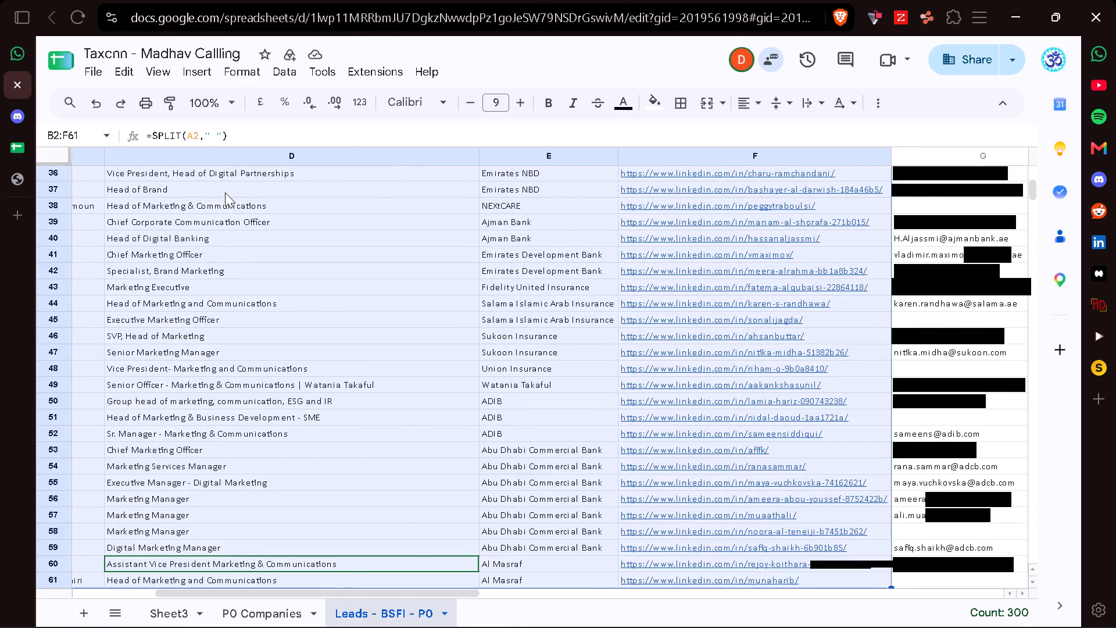
{"action": "scroll", "coordinate": [225, 192], "scroll_direction": "up", "scroll_amount": 1}
{"action": "key", "text": "ctrl+c"}
{"action": "scroll", "coordinate": [225, 192], "scroll_direction": "right", "scroll_amount": 1}
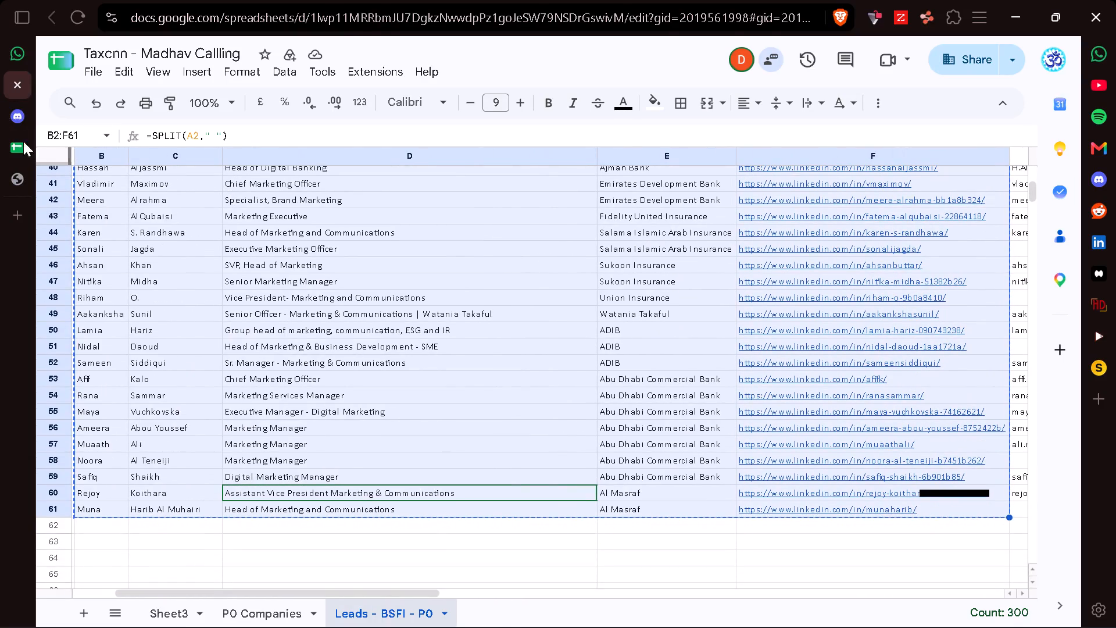
{"action": "left_click", "coordinate": [18, 150]}
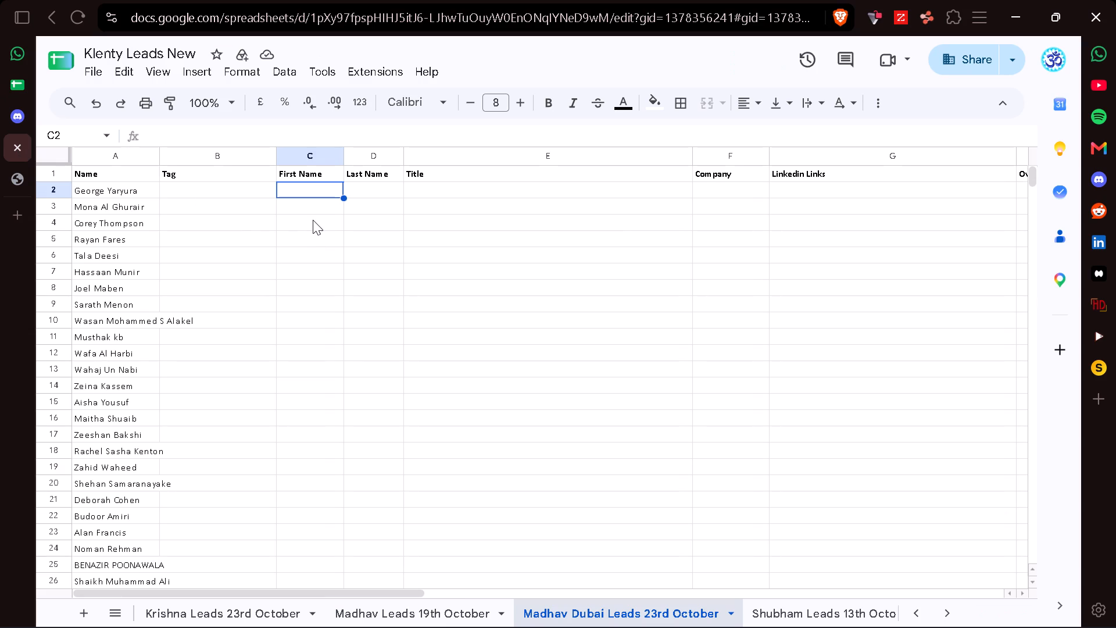
{"action": "key", "text": "ctrl+v"}
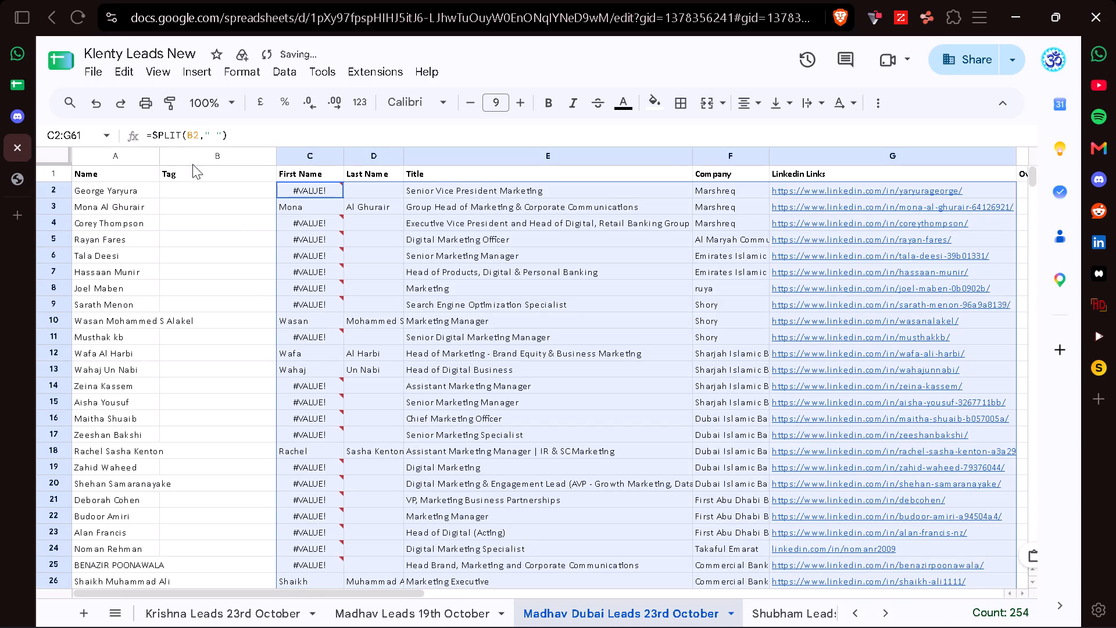
Change the SPLIT formula in C2 to reference A2.
{"action": "left_click", "coordinate": [191, 134]}
{"action": "key", "text": "BackSpace"}
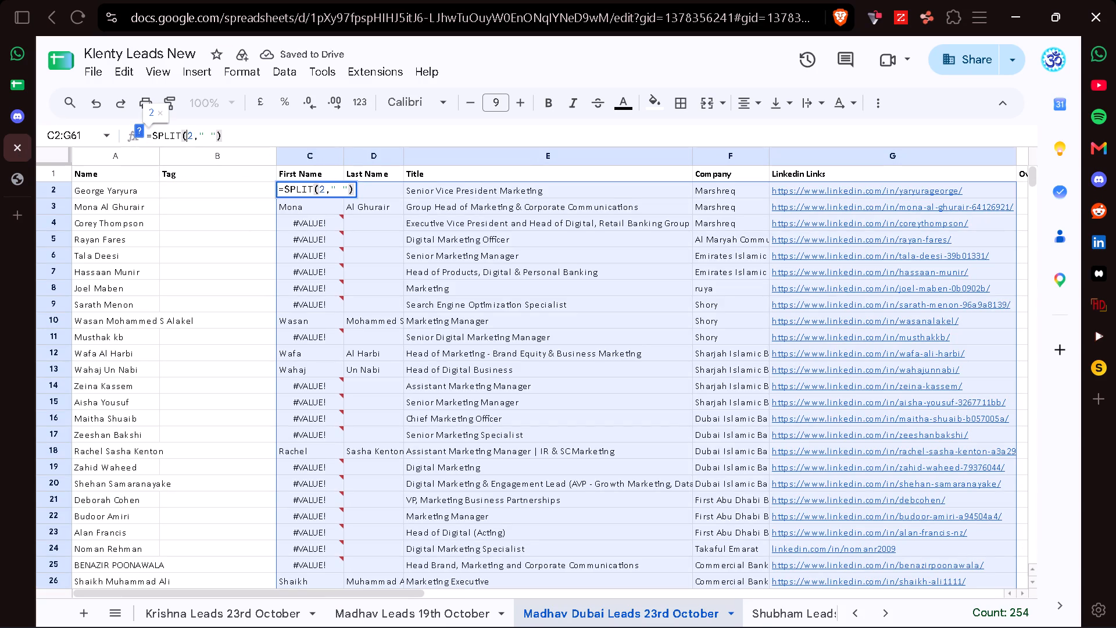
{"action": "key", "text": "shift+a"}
{"action": "key", "text": "Return"}
Change the SPLIT formula in C4 to reference A4 and fill it down through C9.
{"action": "left_click", "coordinate": [321, 214]}
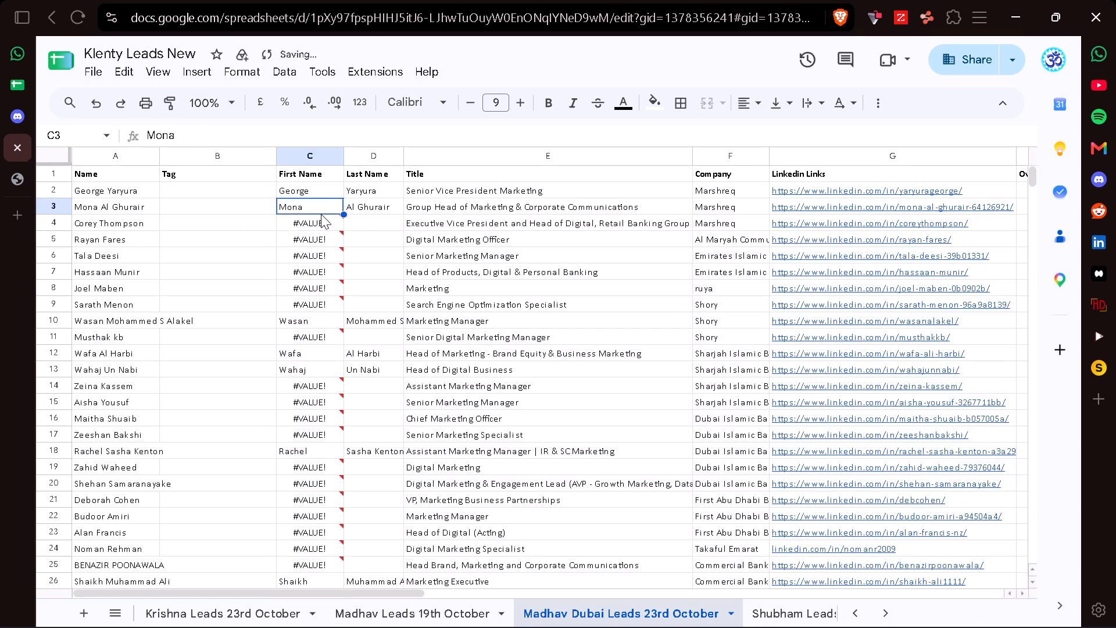
{"action": "key", "text": "Down"}
{"action": "left_click", "coordinate": [192, 134]}
{"action": "key", "text": "BackSpace"}
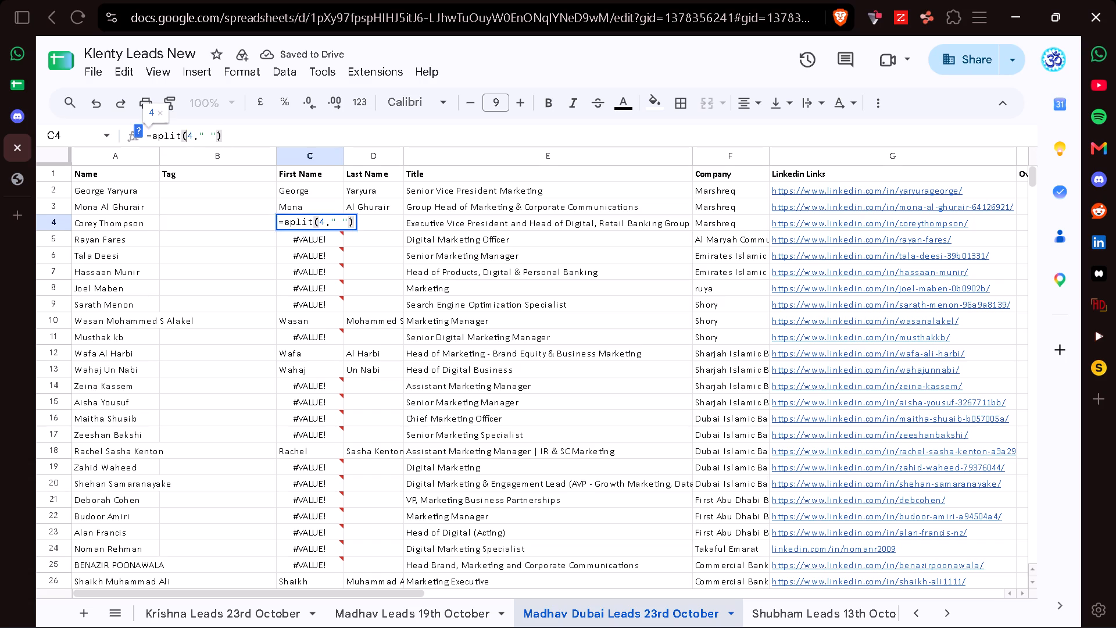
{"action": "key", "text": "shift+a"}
{"action": "key", "text": "Return"}
{"action": "key", "text": "Up"}
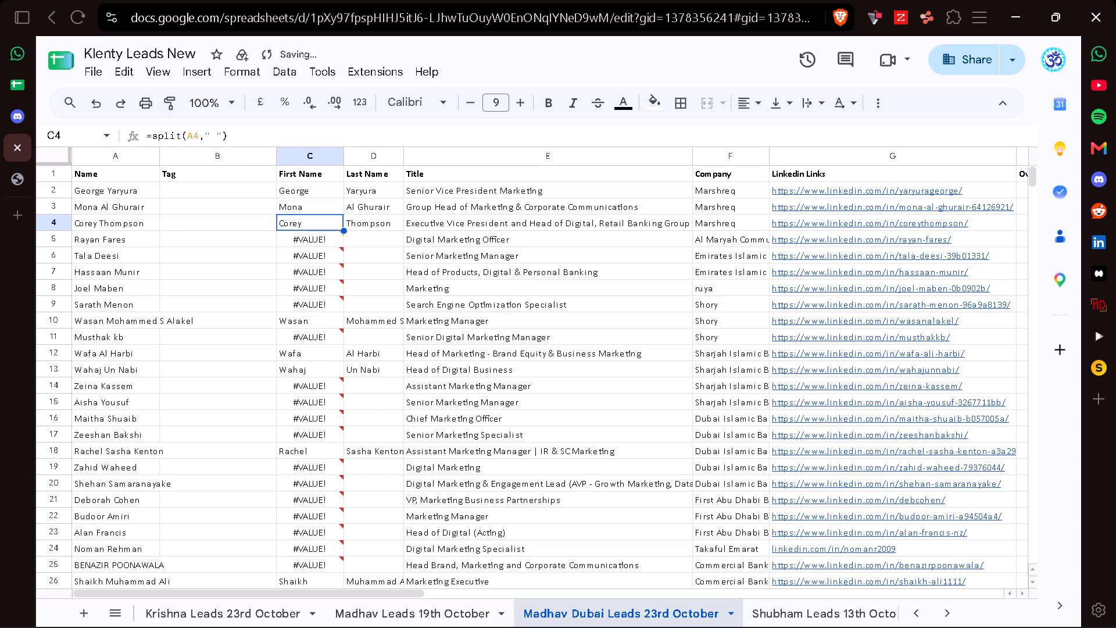
{"action": "left_click", "coordinate": [346, 232]}
{"action": "left_click_drag", "start_coordinate": [345, 232], "coordinate": [345, 291]}
{"action": "left_click_drag", "start_coordinate": [345, 291], "coordinate": [345, 305]}
Change the SPLIT formula in C11 to reference A11.
{"action": "left_click", "coordinate": [309, 338]}
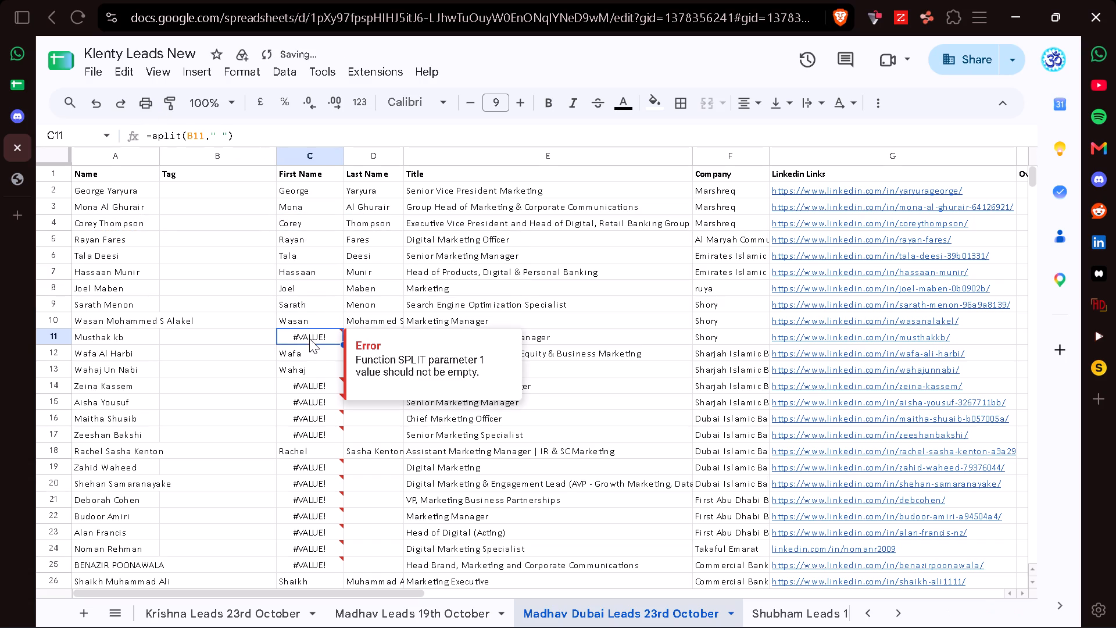
{"action": "left_click", "coordinate": [196, 134]}
{"action": "key", "text": "Left"}
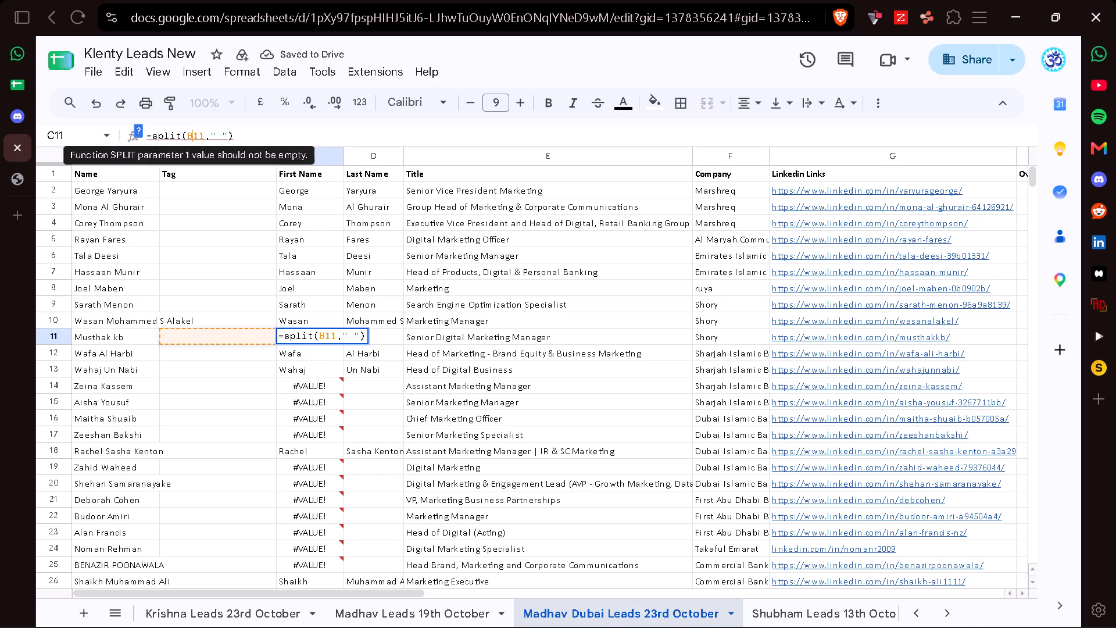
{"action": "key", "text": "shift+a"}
{"action": "key", "text": "BackSpace"}
{"action": "key", "text": "BackSpace"}
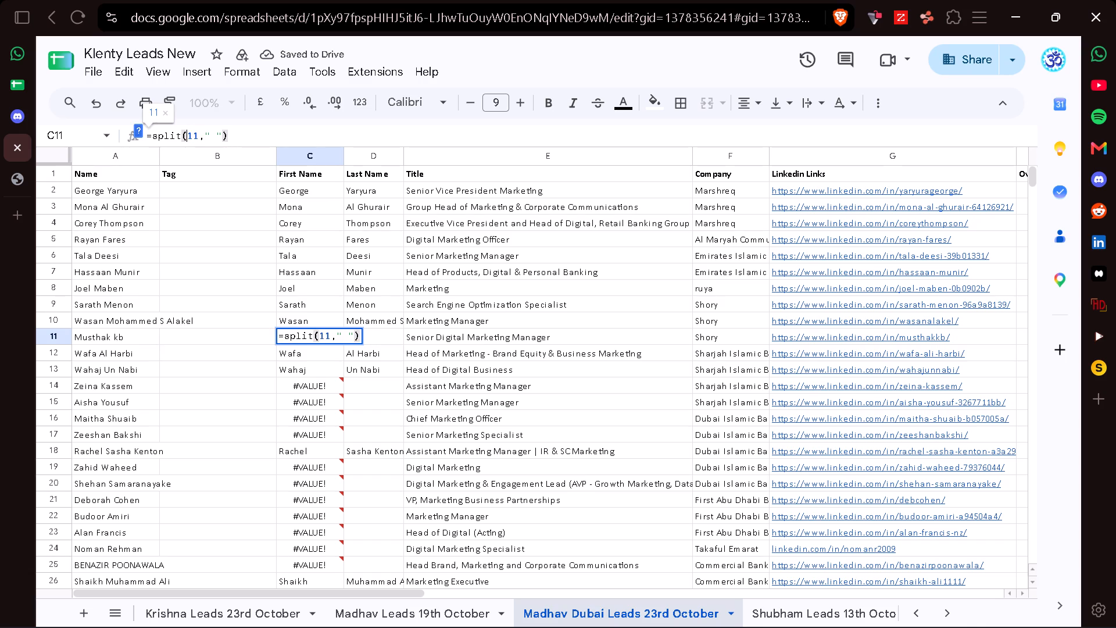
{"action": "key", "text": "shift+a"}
{"action": "key", "text": "Return"}
{"action": "key", "text": "Up"}
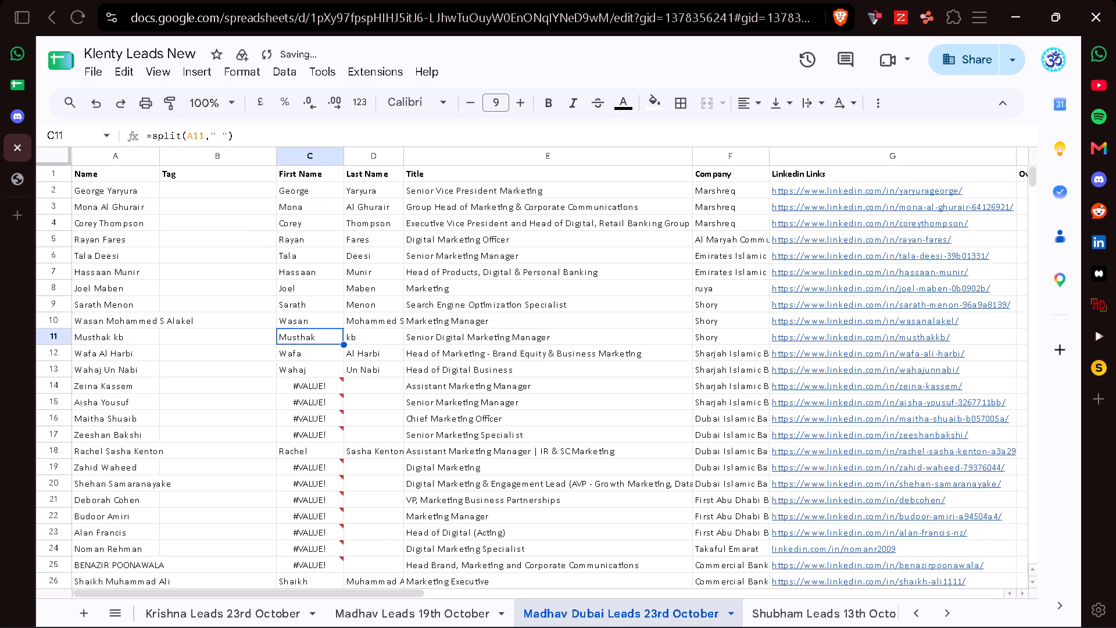
Change the SPLIT formula in C14 to reference A14 and fill it down through C17.
{"action": "key", "text": "Down"}
{"action": "key", "text": "Down"}
{"action": "key", "text": "Down"}
{"action": "scroll", "coordinate": [327, 344], "scroll_direction": "down", "scroll_amount": 2}
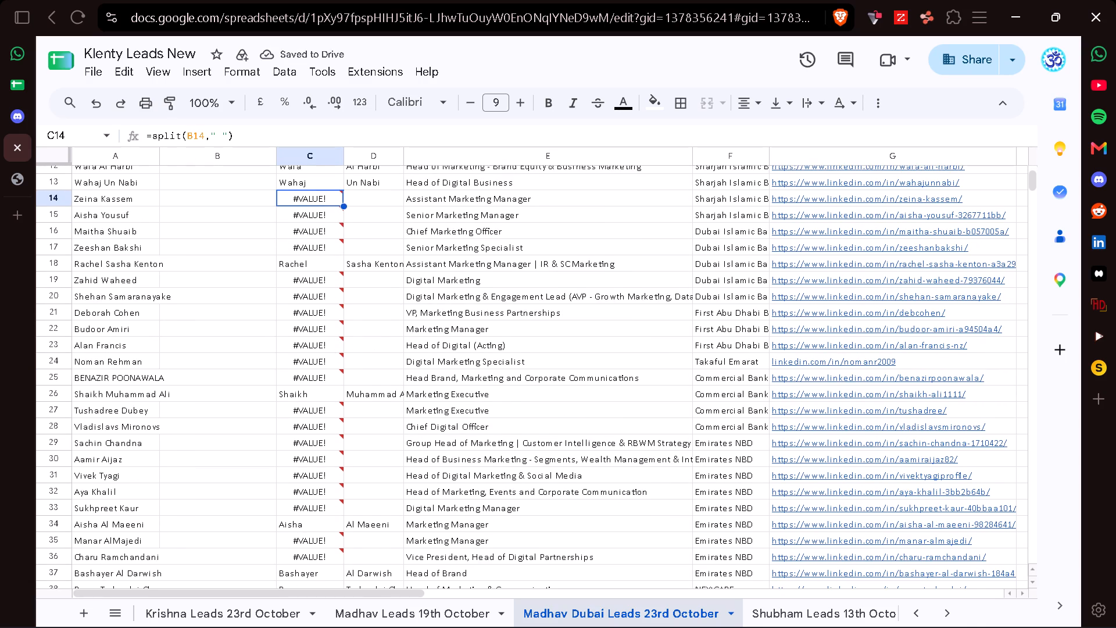
{"action": "left_click", "coordinate": [193, 137]}
{"action": "key", "text": "BackSpace"}
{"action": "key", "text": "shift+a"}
{"action": "key", "text": "Return"}
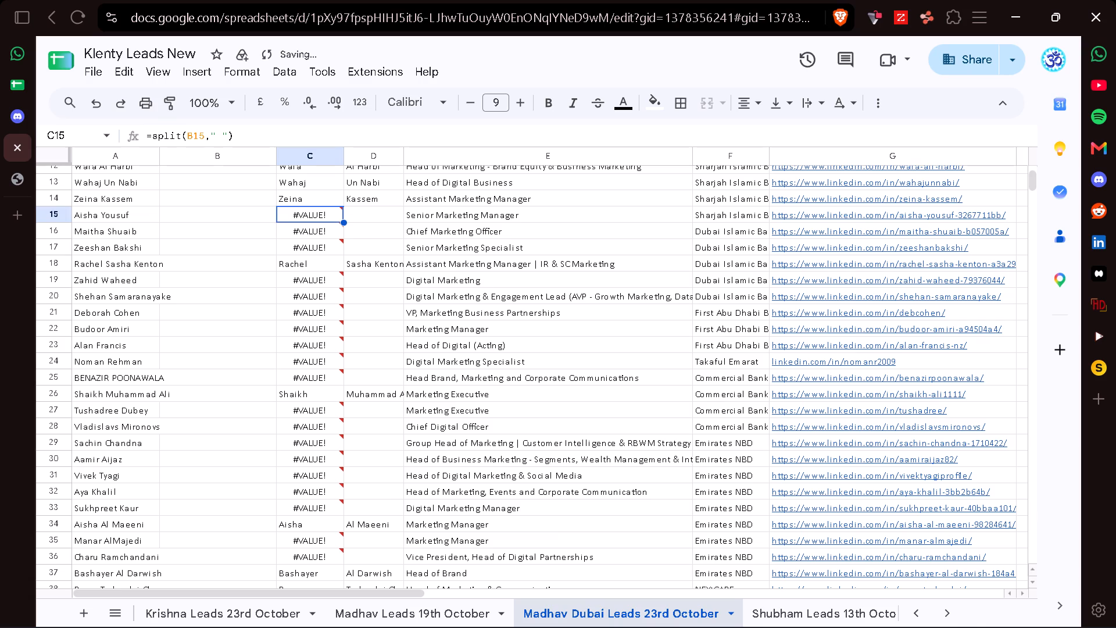
{"action": "key", "text": "Up"}
{"action": "left_click_drag", "start_coordinate": [344, 204], "coordinate": [346, 231]}
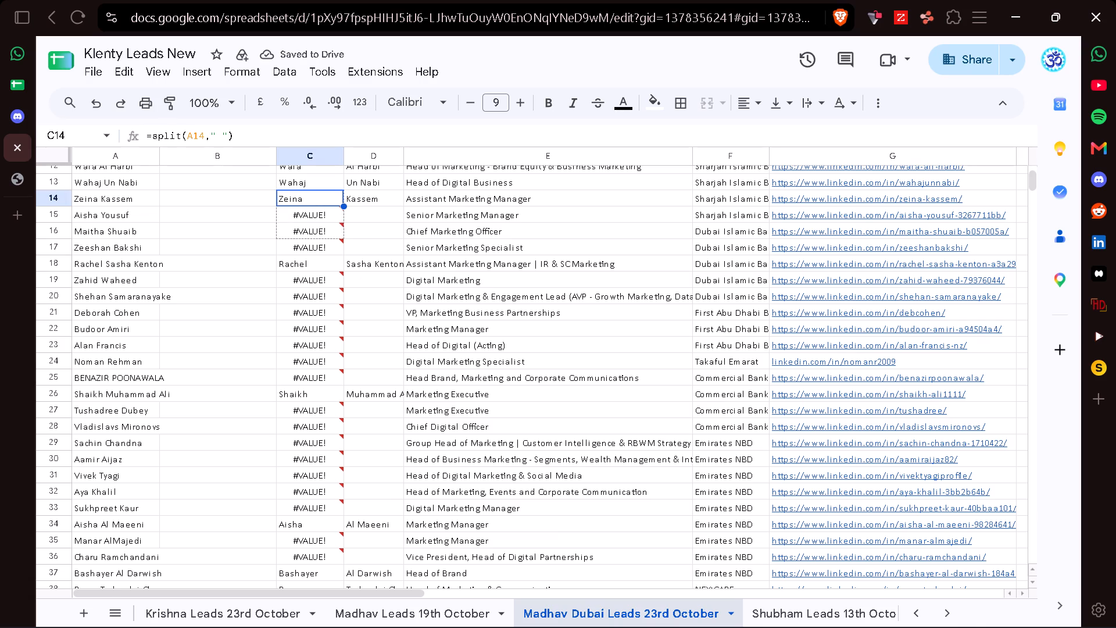
{"action": "left_click_drag", "start_coordinate": [346, 231], "coordinate": [346, 246]}
Change the SPLIT formula in C19 to reference A19 and fill it down through C25.
{"action": "left_click", "coordinate": [315, 281]}
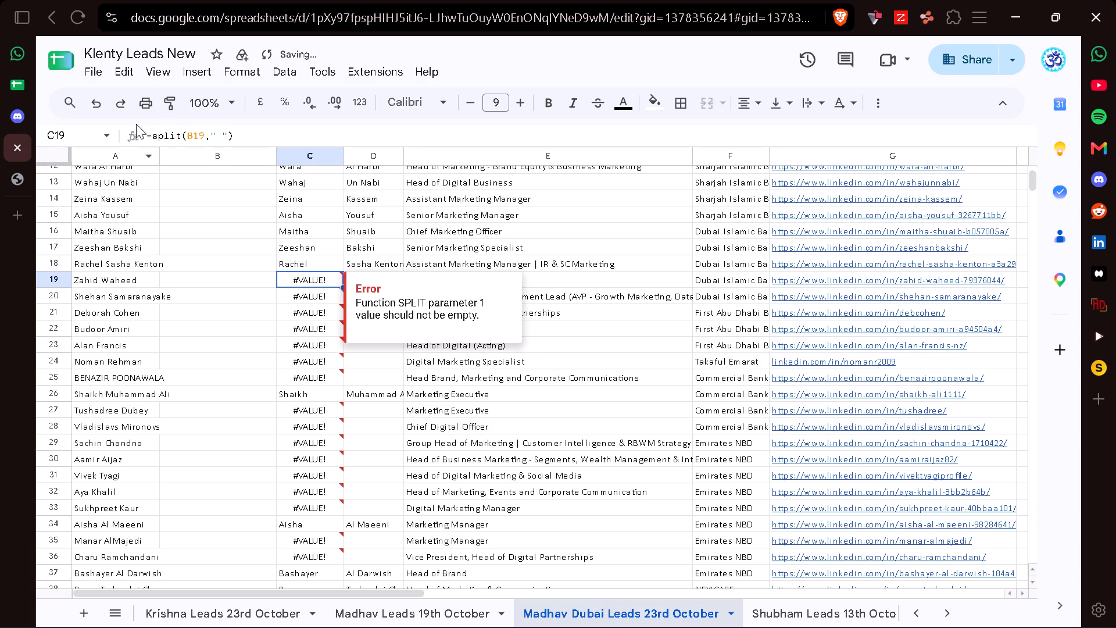
{"action": "left_click", "coordinate": [194, 135]}
{"action": "key", "text": "BackSpace"}
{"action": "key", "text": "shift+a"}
{"action": "key", "text": "Return"}
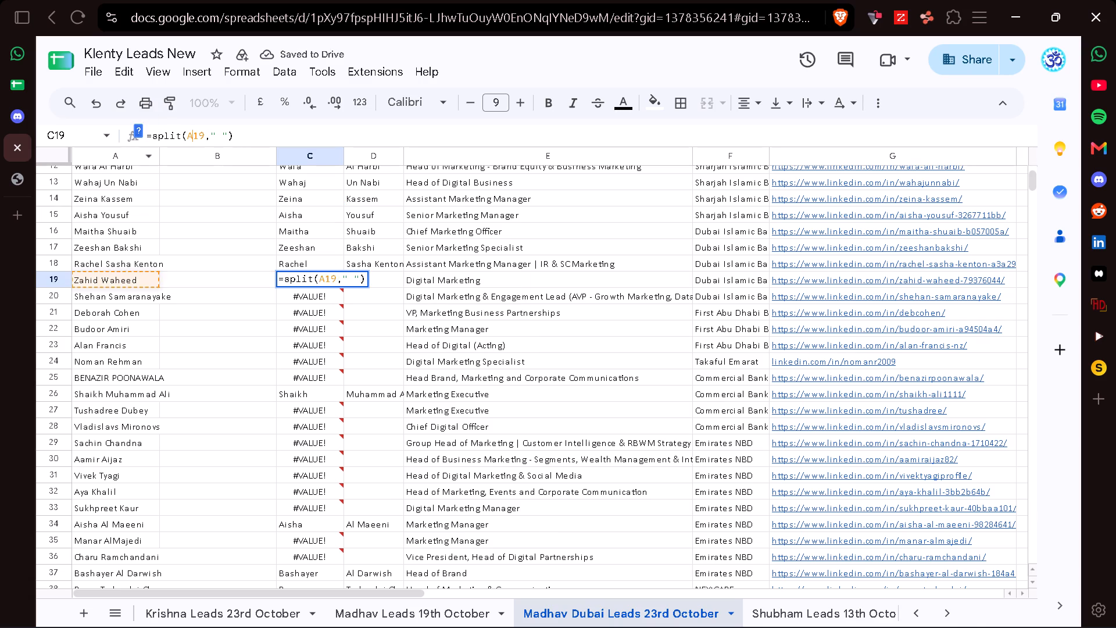
{"action": "key", "text": "Up"}
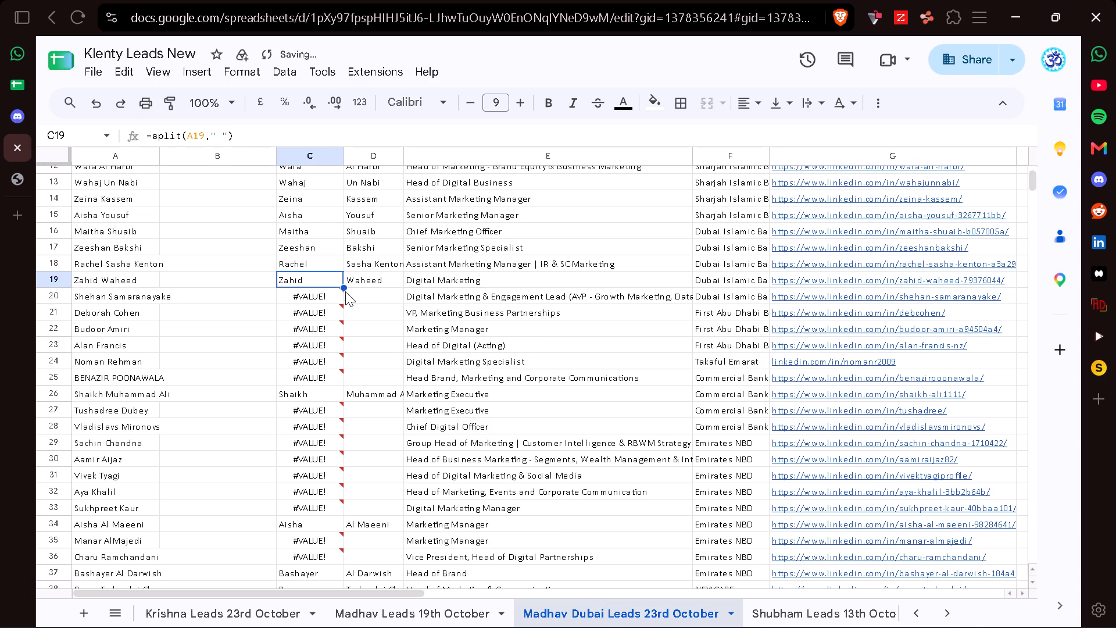
{"action": "left_click_drag", "start_coordinate": [342, 288], "coordinate": [341, 383]}
Change the SPLIT formula in C27 to reference A27 and fill it down through C33.
{"action": "scroll", "coordinate": [341, 383], "scroll_direction": "down", "scroll_amount": 2}
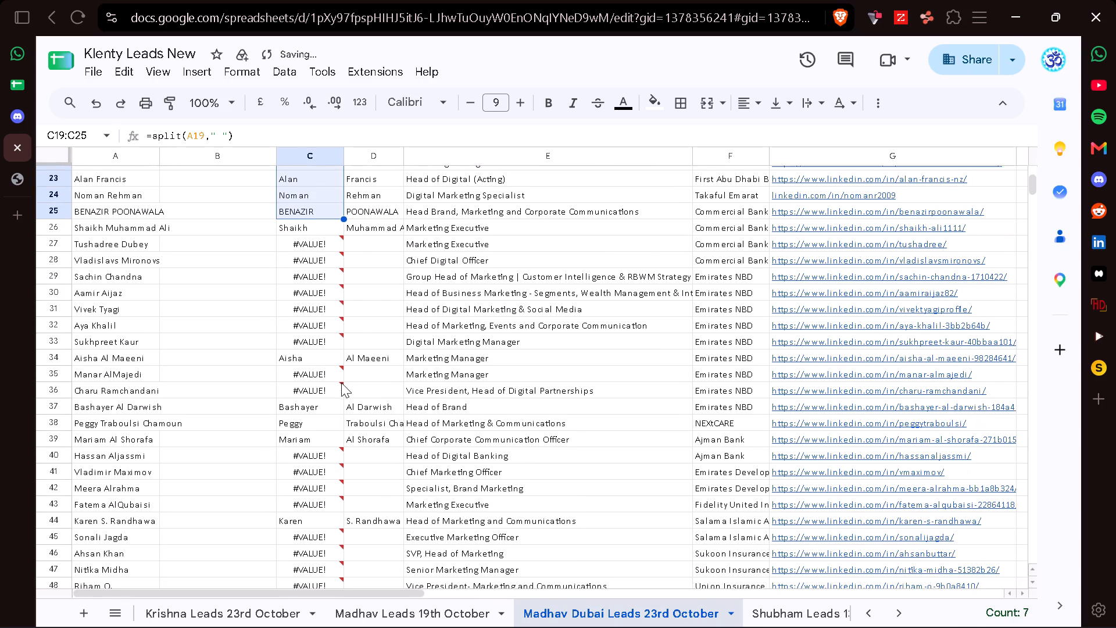
{"action": "left_click", "coordinate": [319, 245]}
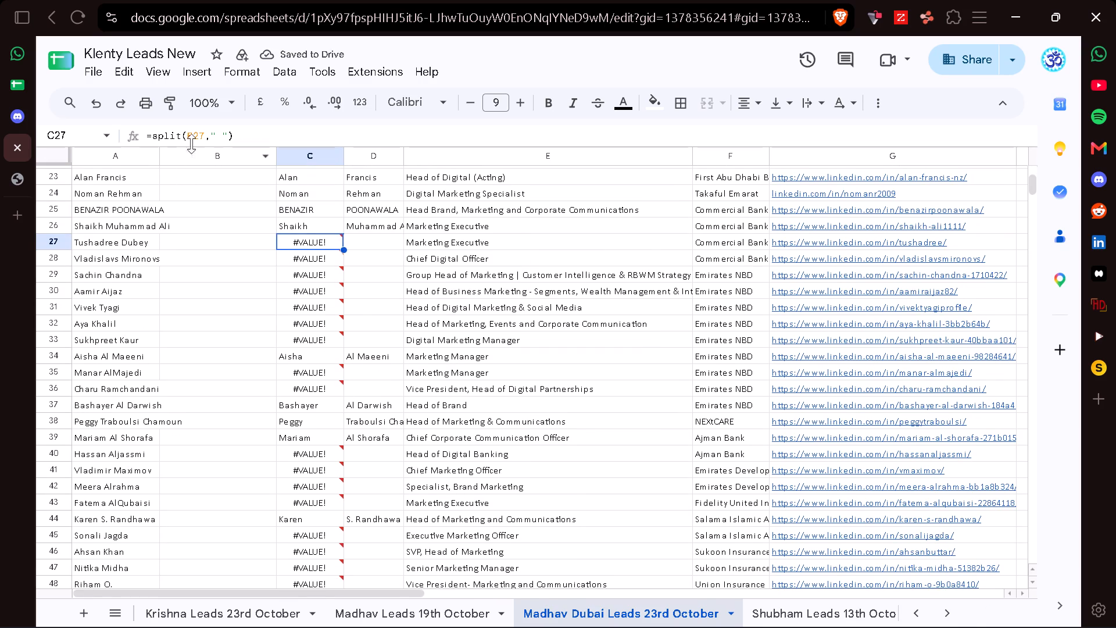
{"action": "left_click", "coordinate": [193, 133]}
{"action": "key", "text": "BackSpace"}
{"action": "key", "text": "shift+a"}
{"action": "key", "text": "Return"}
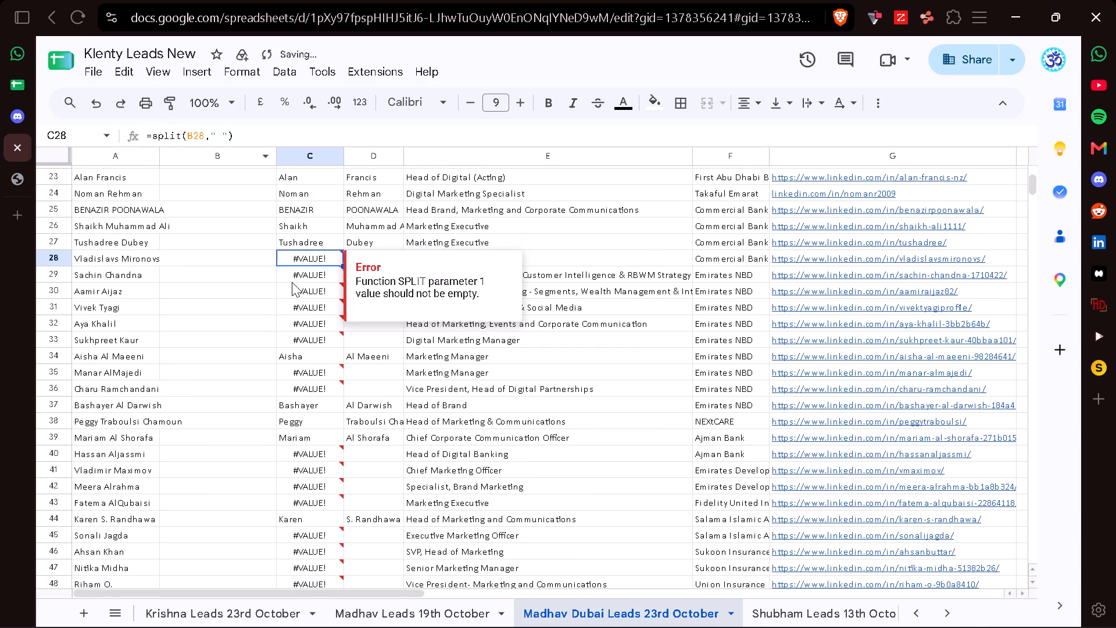
{"action": "key", "text": "Up"}
{"action": "left_click_drag", "start_coordinate": [344, 249], "coordinate": [344, 298]}
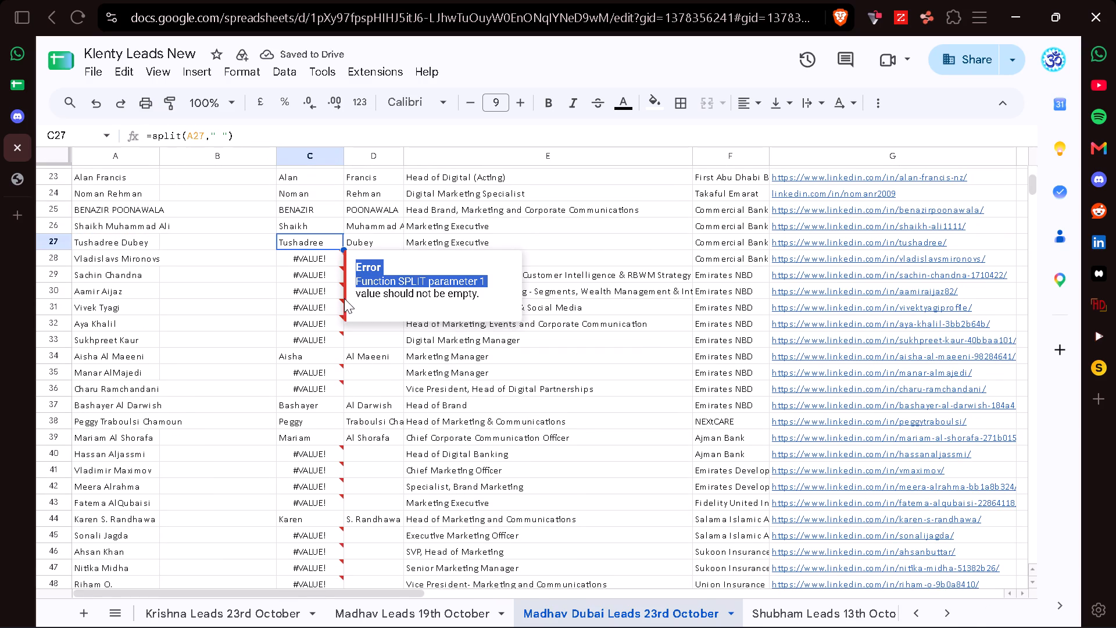
{"action": "left_click_drag", "start_coordinate": [344, 298], "coordinate": [344, 299]}
{"action": "left_click_drag", "start_coordinate": [342, 249], "coordinate": [343, 333]}
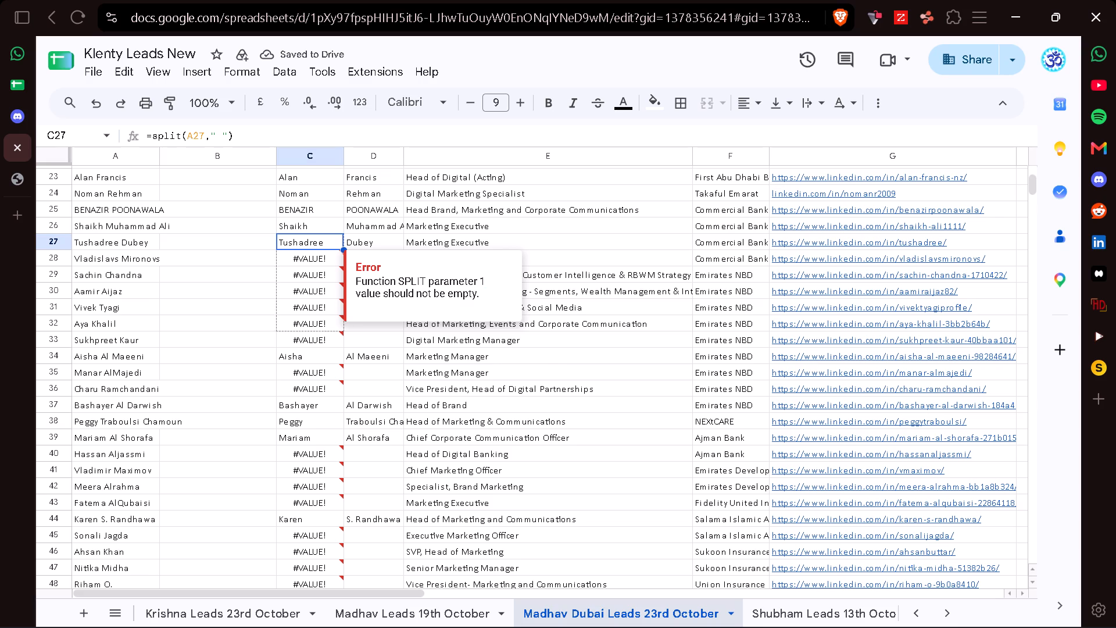
{"action": "left_click_drag", "start_coordinate": [343, 333], "coordinate": [343, 338]}
Change the SPLIT formula in C35 to reference A35 and fill it down to C36.
{"action": "scroll", "coordinate": [343, 338], "scroll_direction": "down", "scroll_amount": 2}
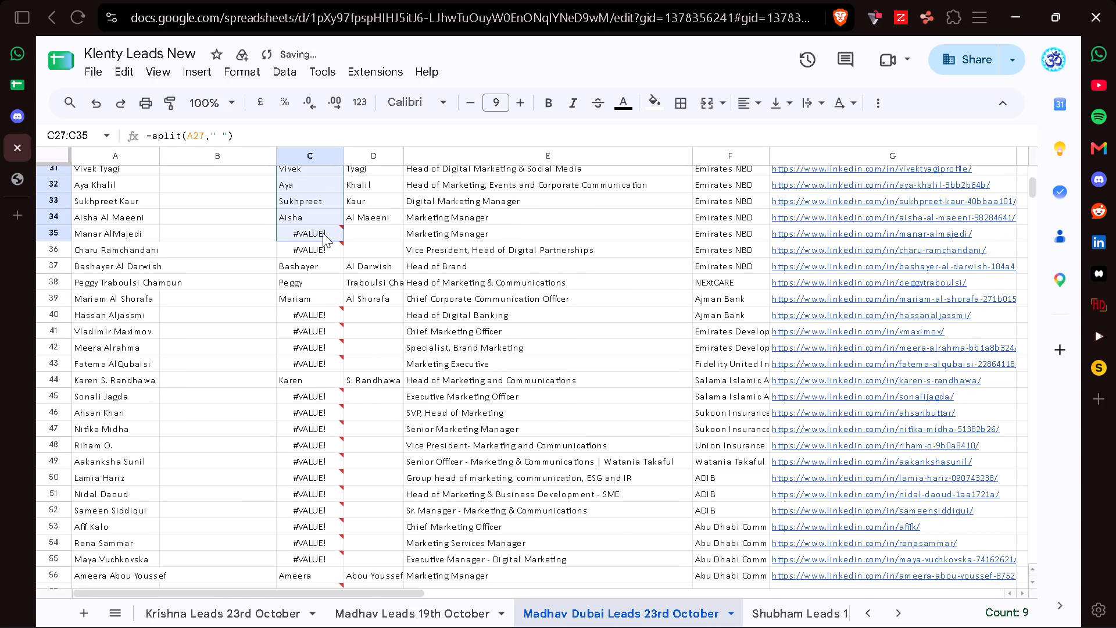
{"action": "left_click", "coordinate": [323, 233]}
{"action": "left_click", "coordinate": [192, 134]}
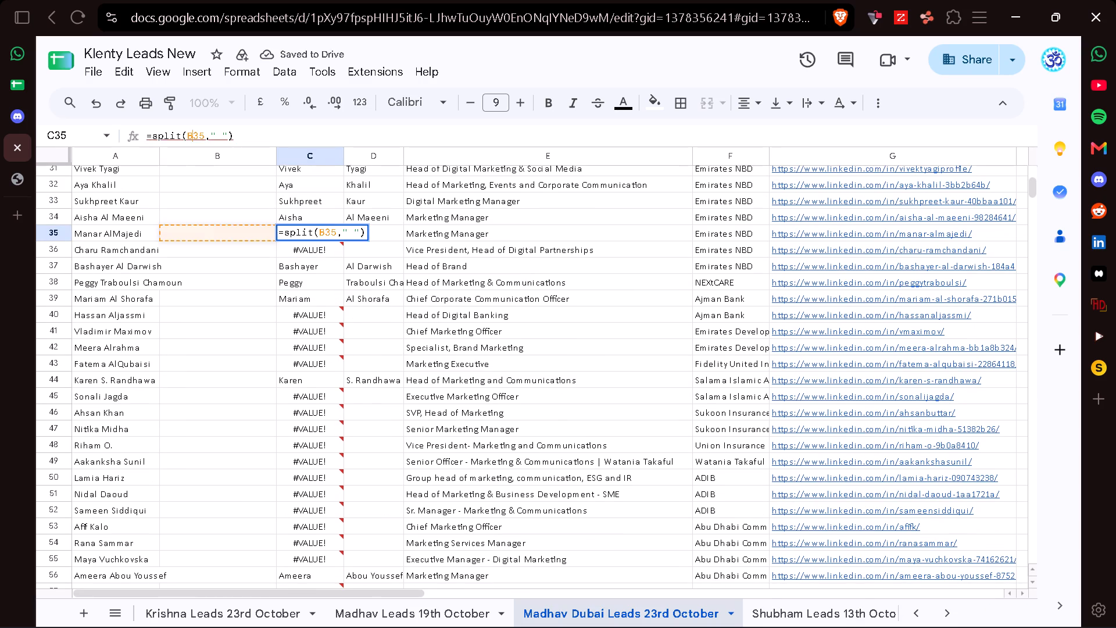
{"action": "key", "text": "BackSpace"}
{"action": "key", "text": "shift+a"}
{"action": "key", "text": "Return"}
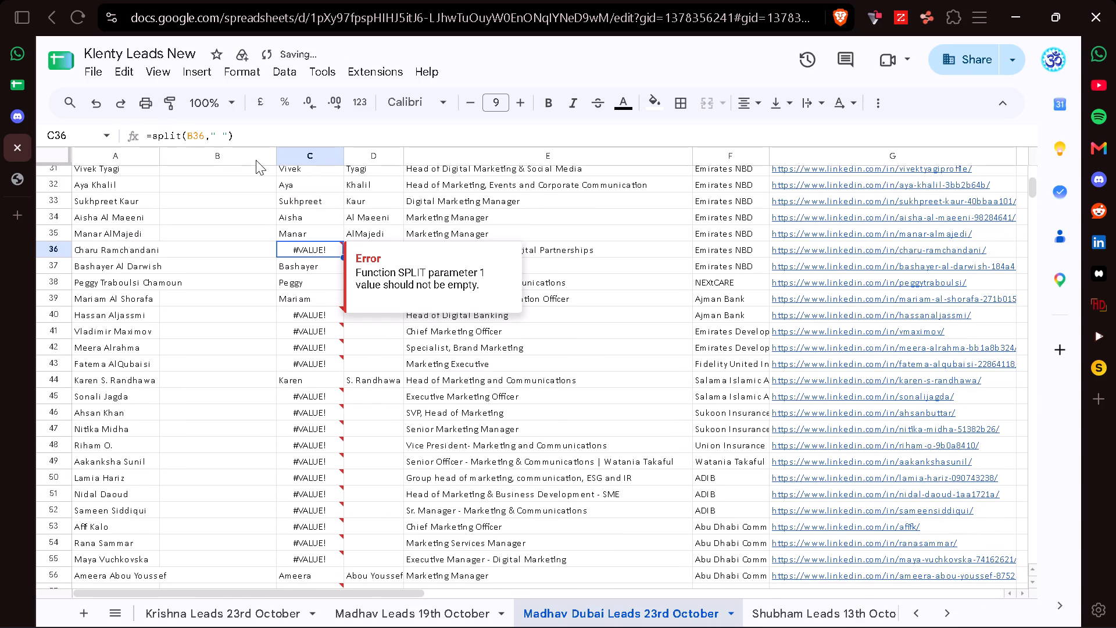
{"action": "key", "text": "Up"}
{"action": "left_click_drag", "start_coordinate": [343, 239], "coordinate": [344, 249]}
Change the SPLIT formula in C40 to reference A40 and fill it down through C43.
{"action": "scroll", "coordinate": [344, 249], "scroll_direction": "down", "scroll_amount": 1}
{"action": "left_click", "coordinate": [306, 226]}
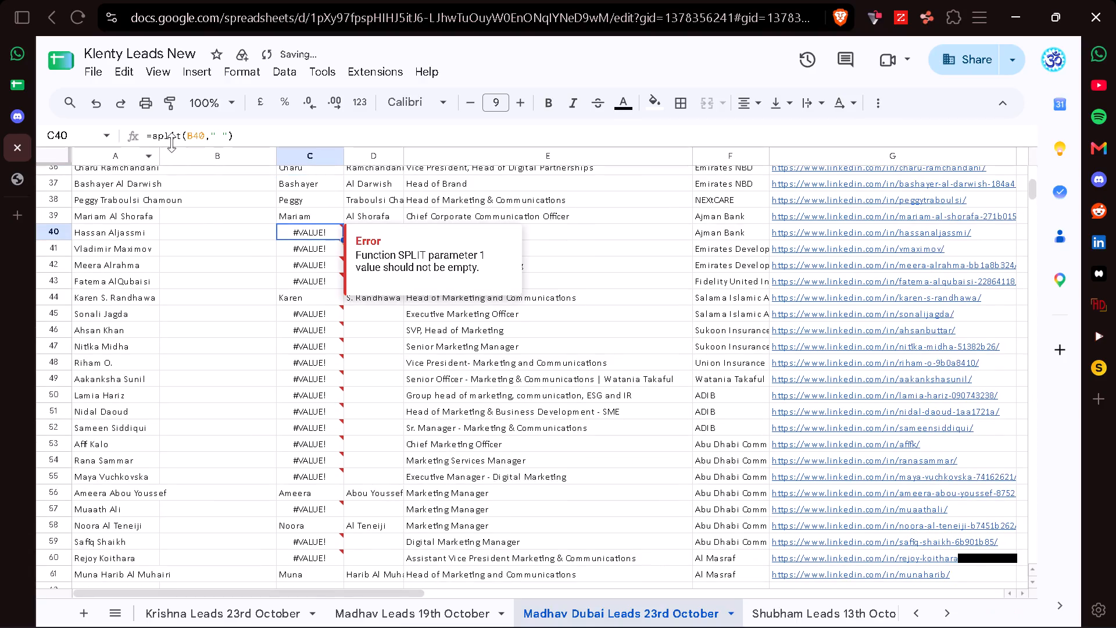
{"action": "left_click", "coordinate": [194, 131]}
{"action": "key", "text": "BackSpace"}
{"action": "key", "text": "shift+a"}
{"action": "key", "text": "Return"}
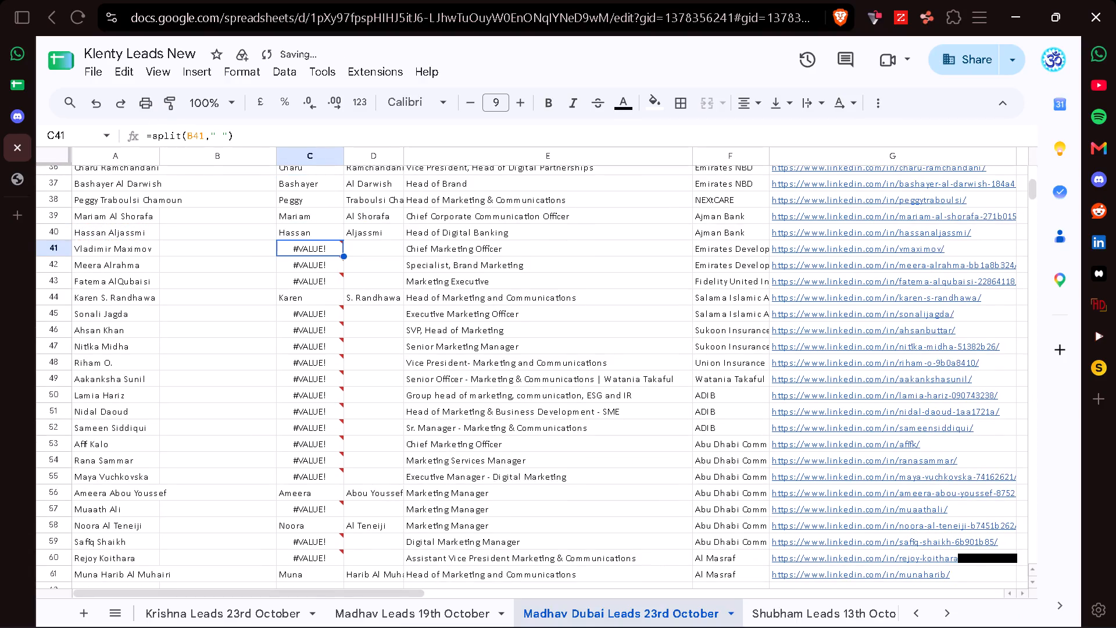
{"action": "key", "text": "Up"}
{"action": "left_click_drag", "start_coordinate": [345, 239], "coordinate": [345, 276]}
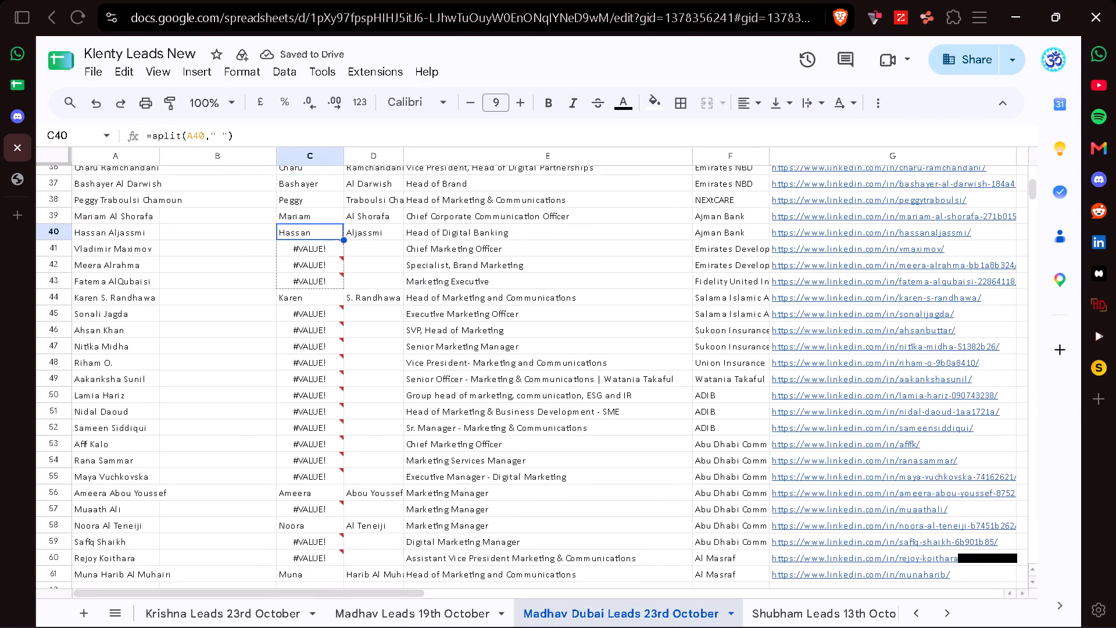
{"action": "left_click_drag", "start_coordinate": [345, 276], "coordinate": [345, 278]}
Change the SPLIT formula in C45 to reference A45 and fill it down through C55.
{"action": "scroll", "coordinate": [345, 278], "scroll_direction": "down", "scroll_amount": 1}
{"action": "left_click", "coordinate": [303, 206]}
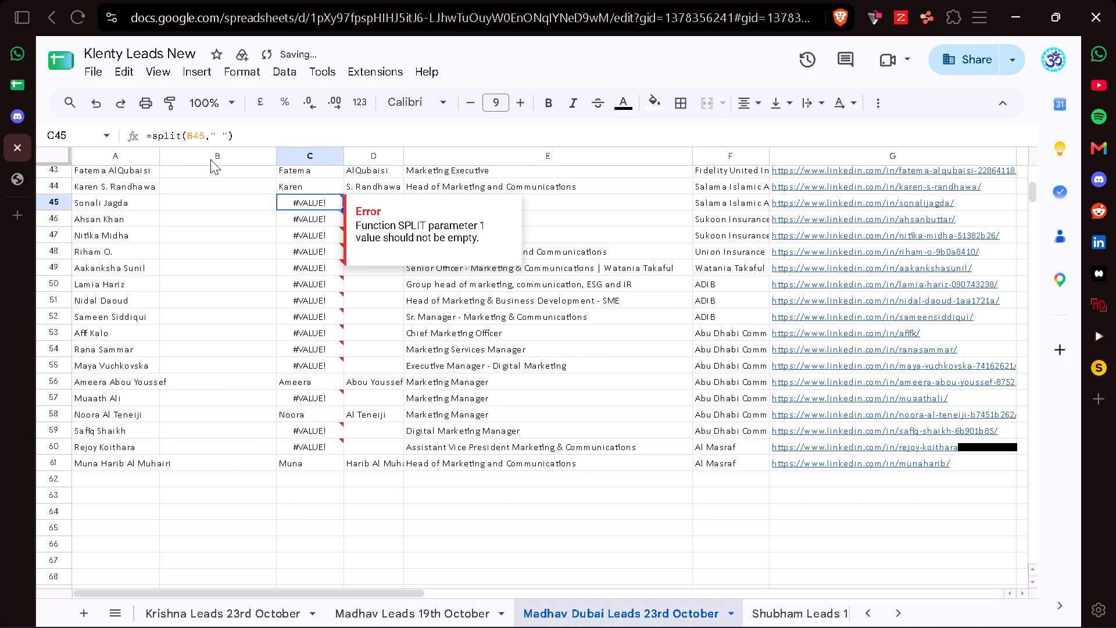
{"action": "left_click", "coordinate": [194, 135]}
{"action": "key", "text": "BackSpace"}
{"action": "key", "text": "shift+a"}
{"action": "key", "text": "Return"}
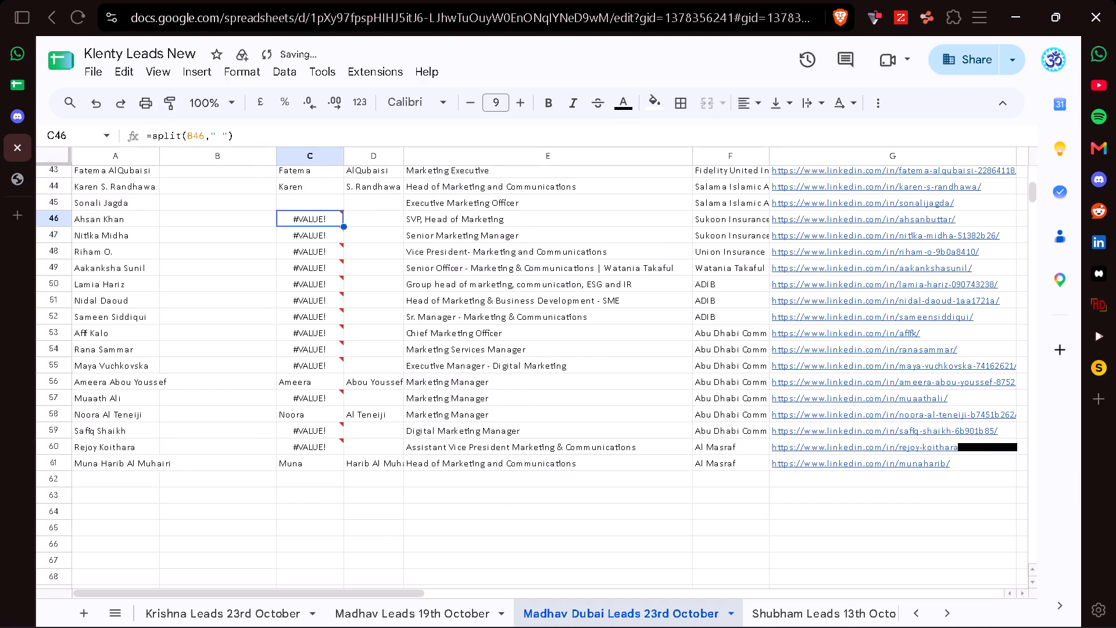
{"action": "key", "text": "Up"}
{"action": "left_click_drag", "start_coordinate": [343, 208], "coordinate": [349, 272]}
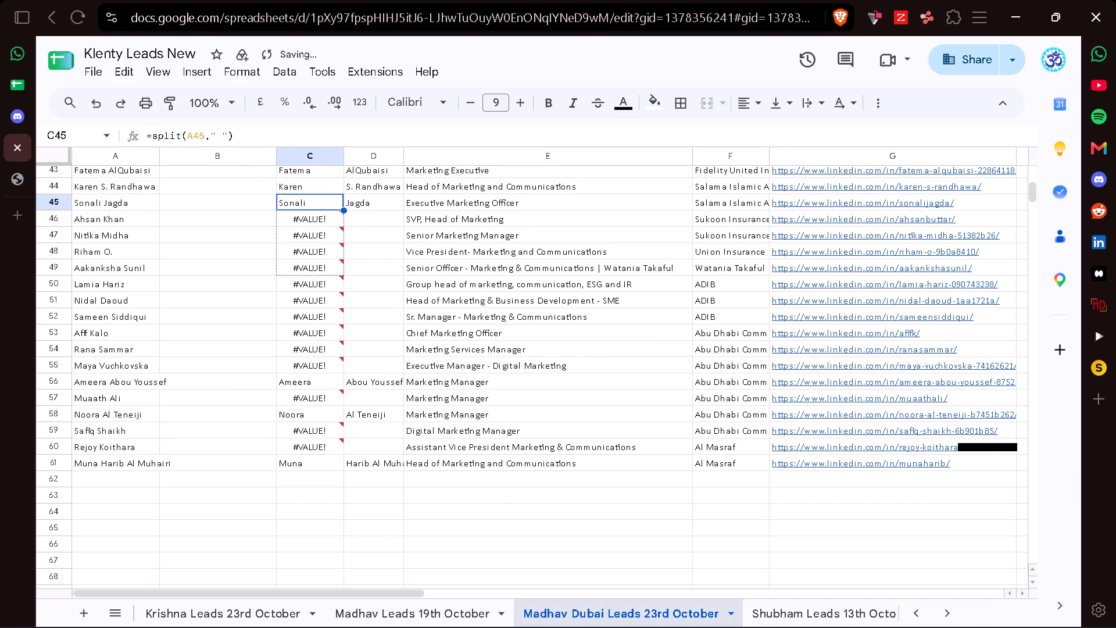
{"action": "left_click_drag", "start_coordinate": [349, 272], "coordinate": [341, 365]}
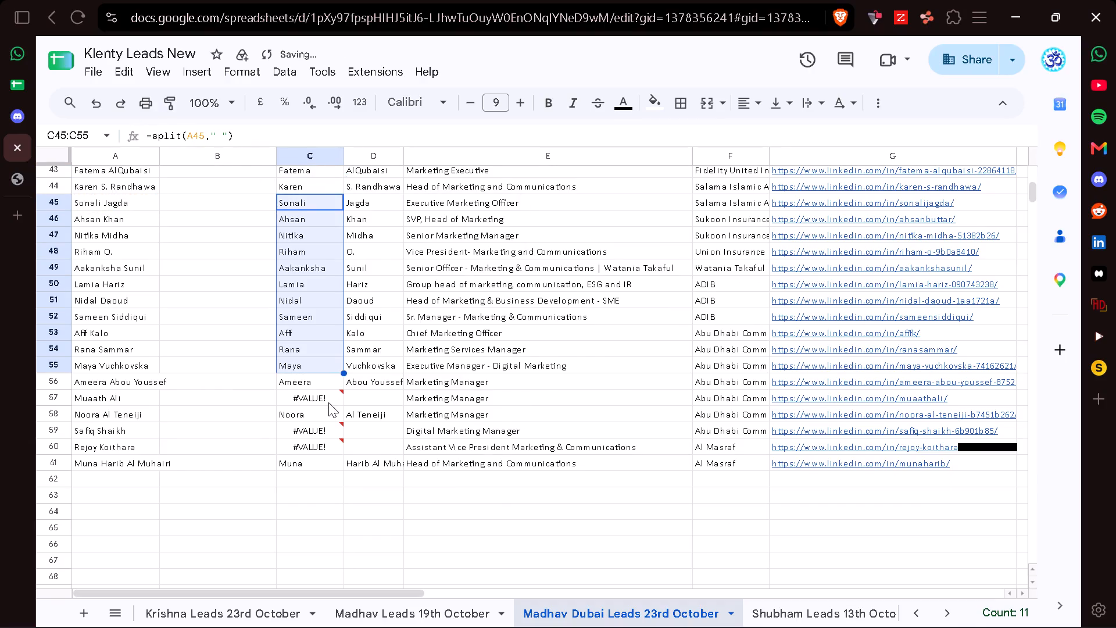
Change the SPLIT formula in C57 to reference A57.
{"action": "left_click", "coordinate": [331, 400]}
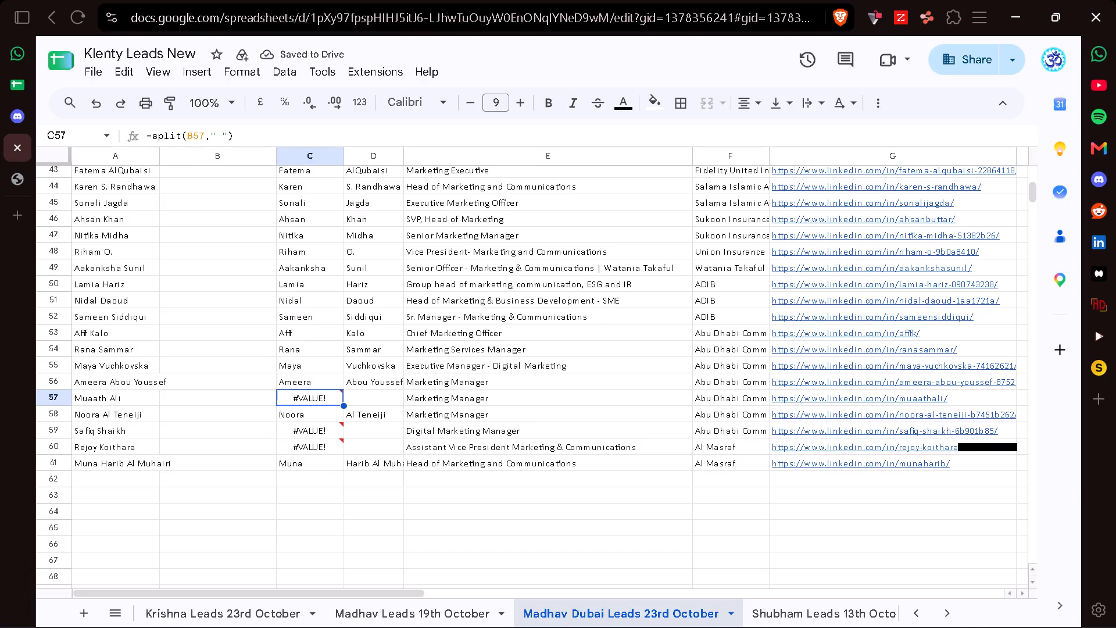
{"action": "left_click", "coordinate": [191, 141]}
{"action": "key", "text": "BackSpace"}
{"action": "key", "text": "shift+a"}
{"action": "key", "text": "Return"}
Change the SPLIT formula in C59 to reference A59 and fill it down to C60.
{"action": "key", "text": "Down"}
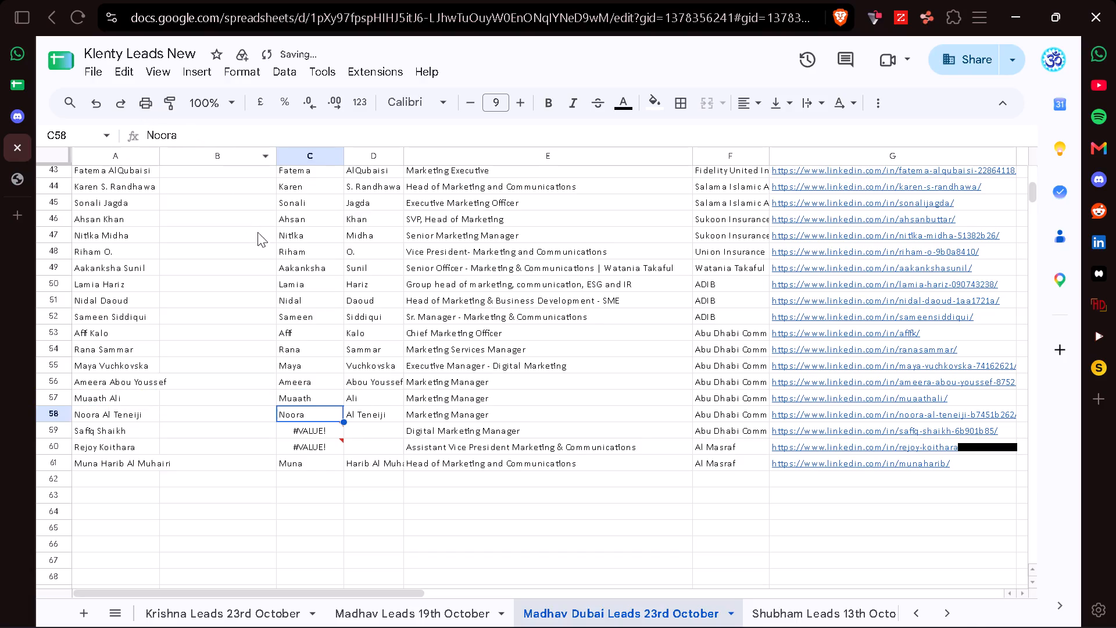
{"action": "left_click", "coordinate": [192, 136]}
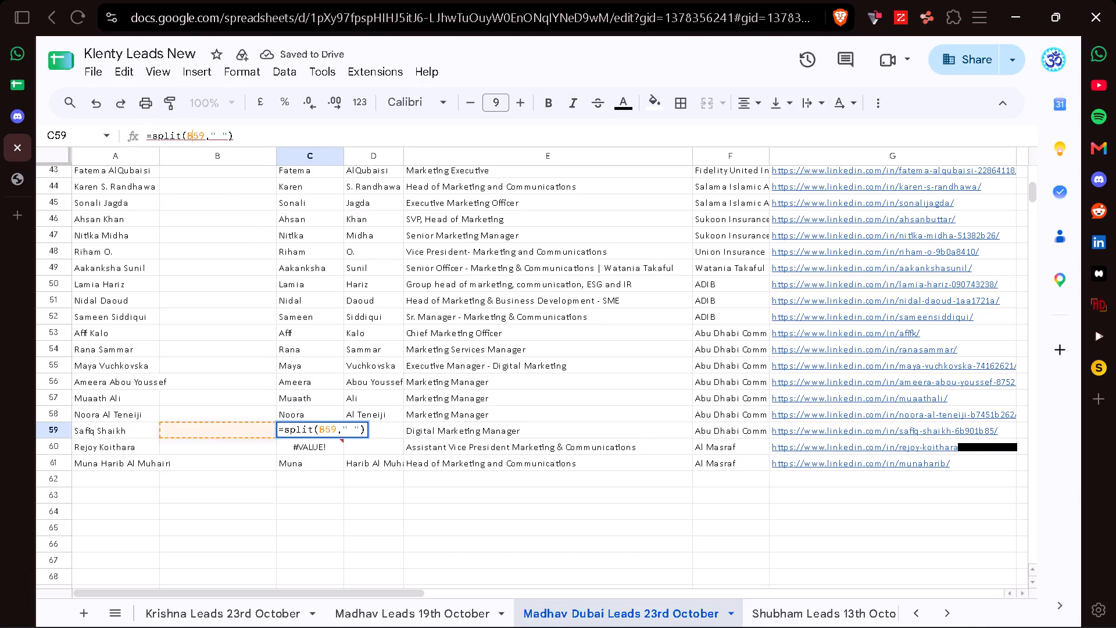
{"action": "key", "text": "BackSpace"}
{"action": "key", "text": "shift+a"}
{"action": "key", "text": "Return"}
{"action": "key", "text": "Up"}
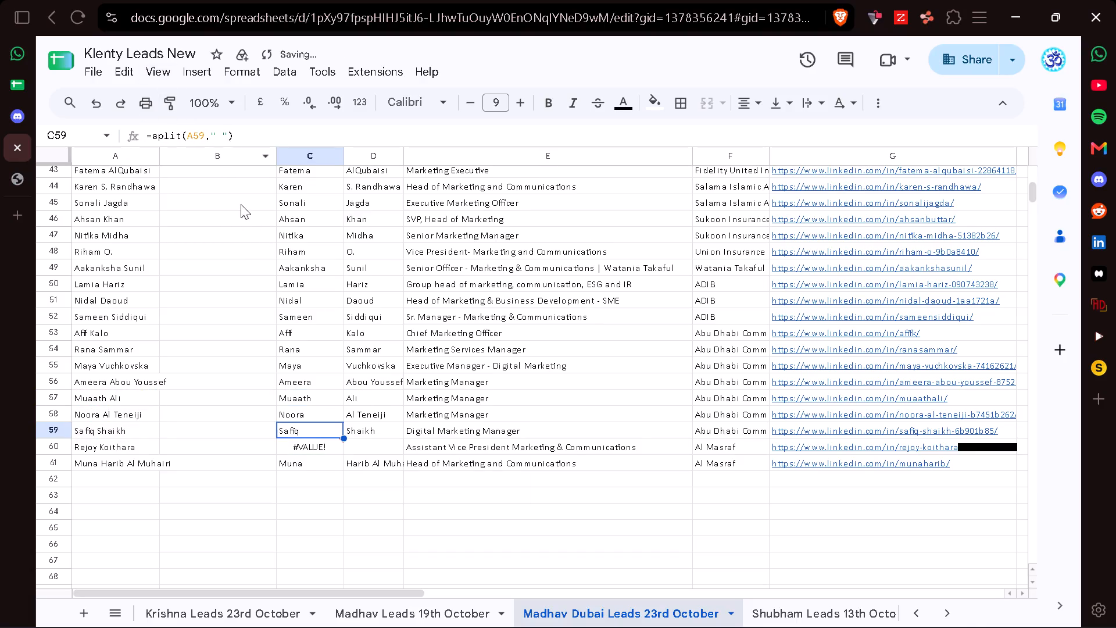
{"action": "left_click_drag", "start_coordinate": [343, 437], "coordinate": [345, 447]}
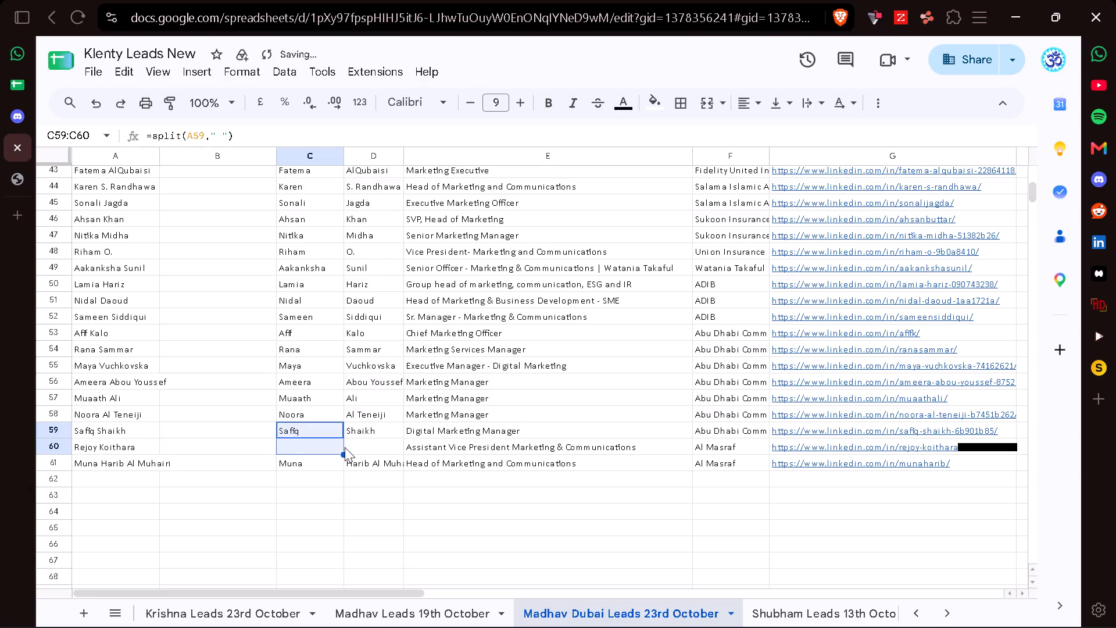
Copy the email, phone and alternate numbers in G2:I61 from the Leads - BSFI - P0 sheet of the Taxcnn - Madhav Callling spreadsheet.
{"action": "scroll", "coordinate": [452, 392], "scroll_direction": "up", "scroll_amount": 6}
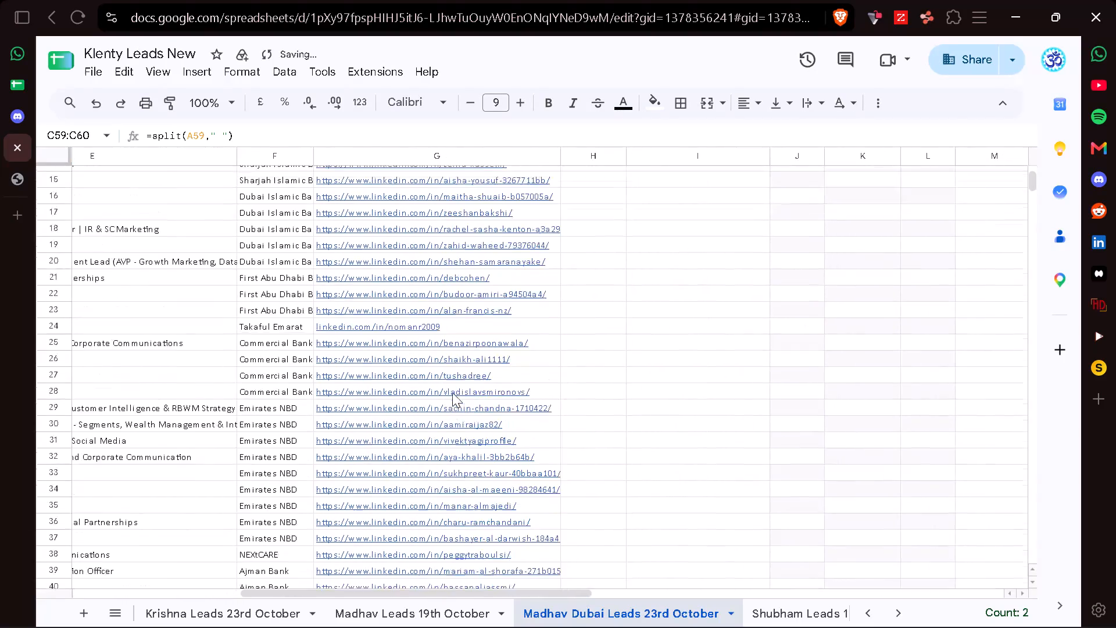
{"action": "scroll", "coordinate": [452, 392], "scroll_direction": "up", "scroll_amount": 2}
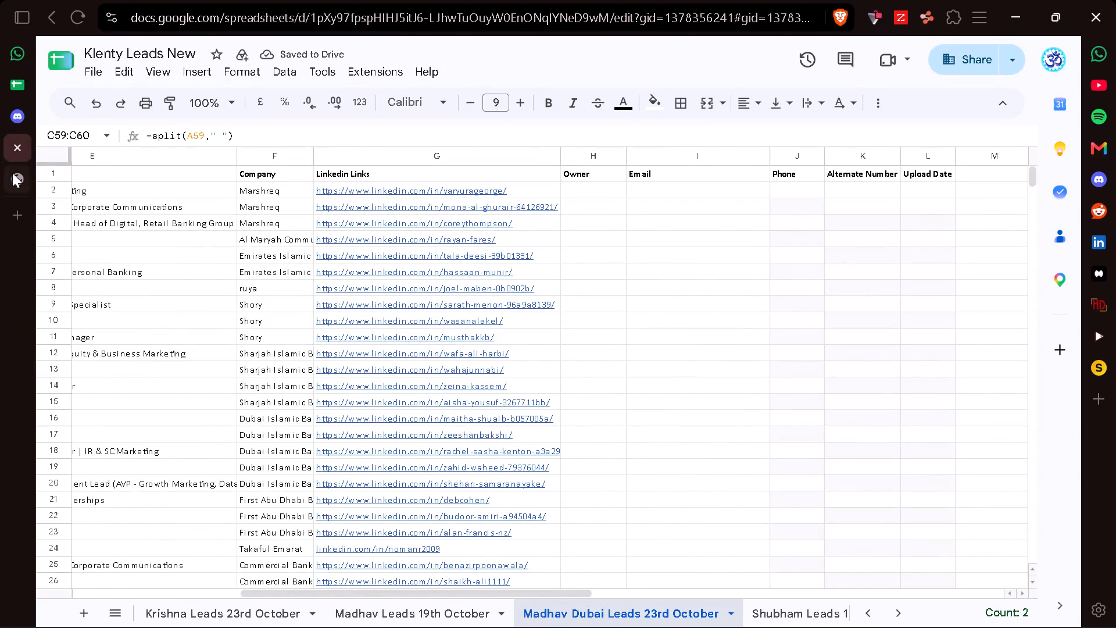
{"action": "left_click", "coordinate": [19, 92]}
{"action": "scroll", "coordinate": [532, 266], "scroll_direction": "up", "scroll_amount": 2}
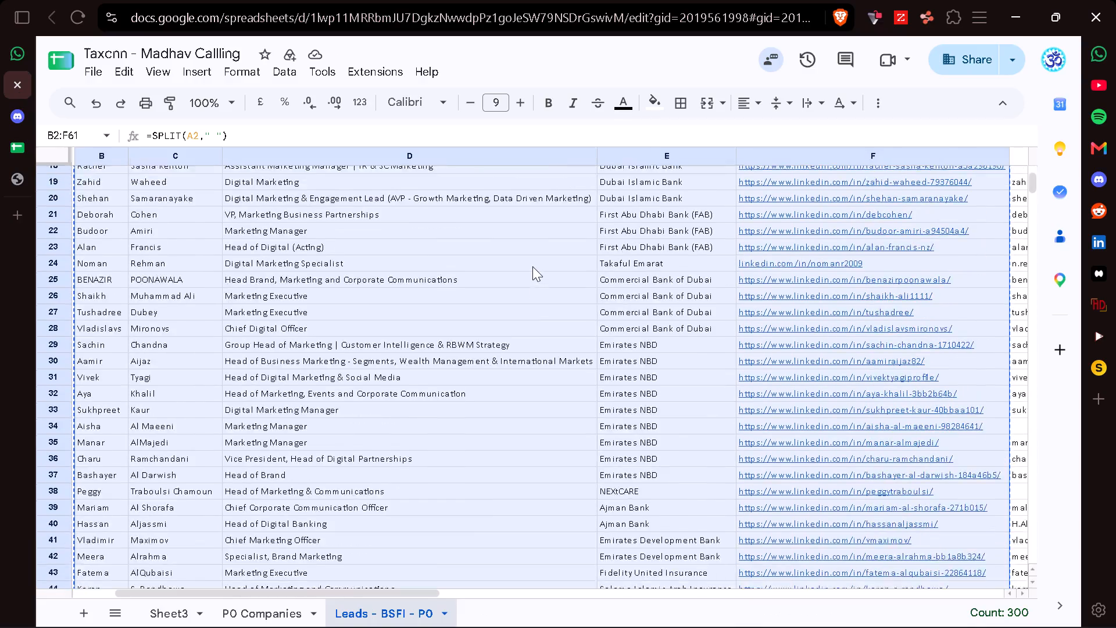
{"action": "scroll", "coordinate": [532, 266], "scroll_direction": "up", "scroll_amount": 6}
{"action": "left_click", "coordinate": [419, 188]}
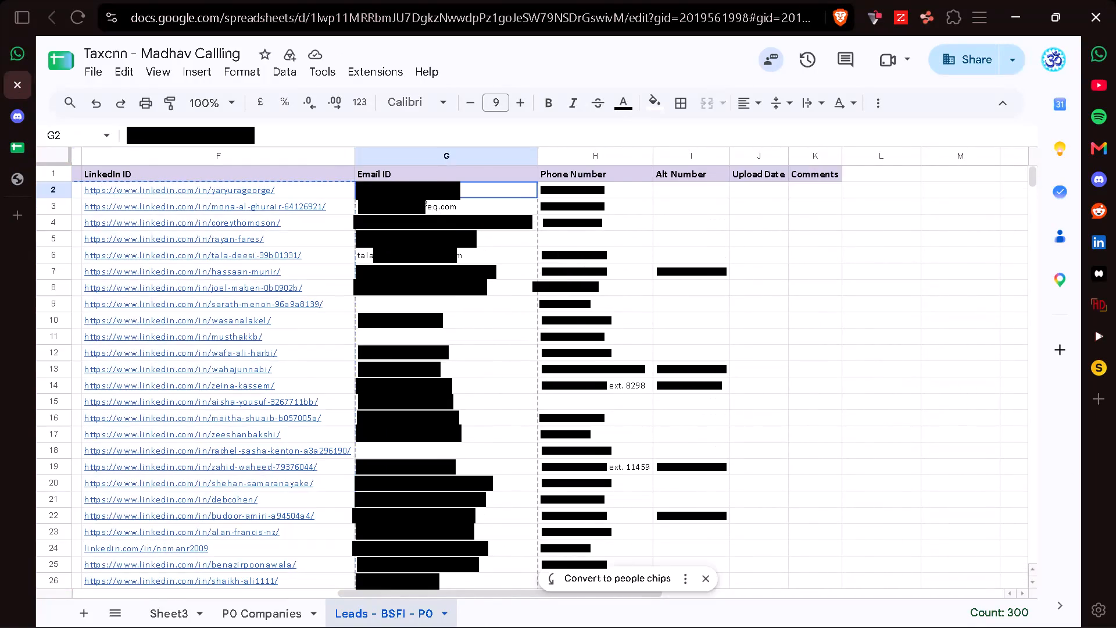
{"action": "key", "text": "shift+Right"}
{"action": "key", "text": "shift+Right"}
{"action": "key", "text": "ctrl+shift+Down"}
{"action": "key", "text": "ctrl+shift+Down"}
{"action": "key", "text": "ctrl+shift+Down"}
{"action": "key", "text": "ctrl+shift+Down"}
{"action": "key", "text": "ctrl+shift+Down"}
{"action": "key", "text": "ctrl+shift+Down"}
{"action": "key", "text": "ctrl+shift+Down"}
{"action": "key", "text": "ctrl+shift+Down"}
{"action": "key", "text": "ctrl+shift+Down"}
{"action": "key", "text": "ctrl+shift+Down"}
{"action": "key", "text": "ctrl+shift+Down"}
{"action": "key", "text": "ctrl+shift+Down"}
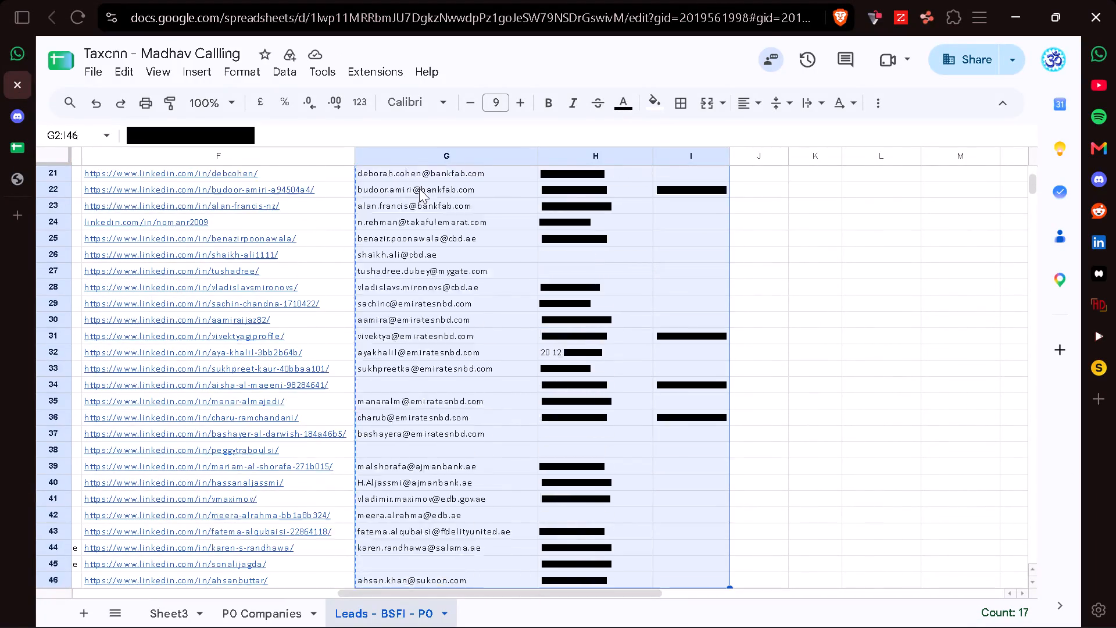
{"action": "key", "text": "ctrl+shift+Down"}
{"action": "key", "text": "ctrl+shift+Down"}
{"action": "key", "text": "ctrl+shift+Down"}
{"action": "key", "text": "ctrl+shift+Down"}
{"action": "key", "text": "ctrl+shift+Down"}
{"action": "key", "text": "ctrl+shift+Down"}
{"action": "key", "text": "ctrl+shift+Down"}
{"action": "key", "text": "ctrl+shift+Down"}
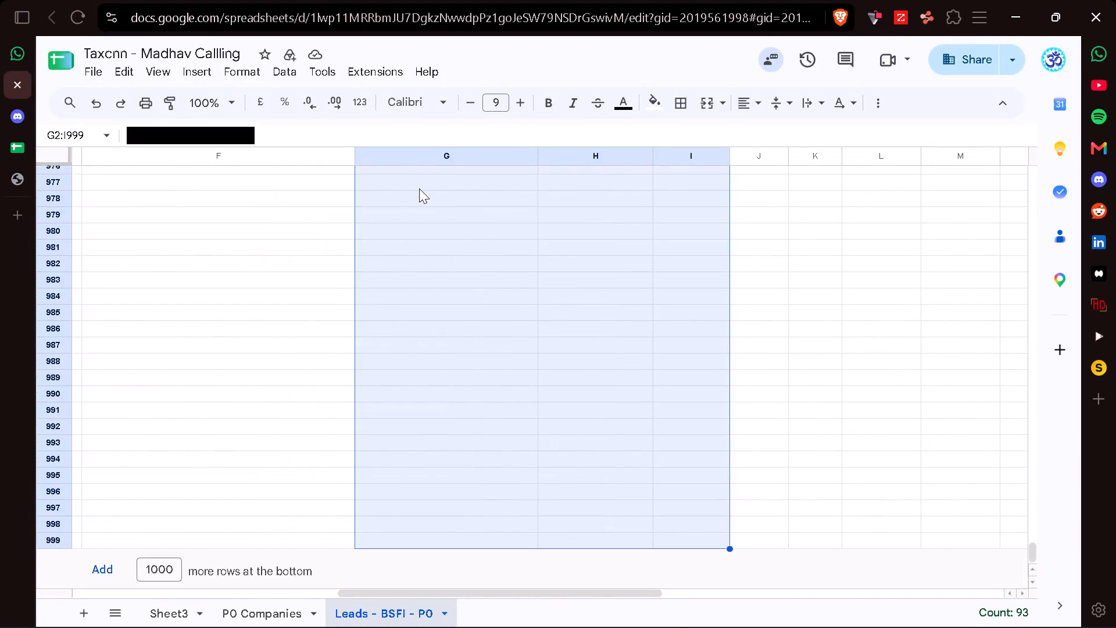
{"action": "key", "text": "ctrl+shift+Up"}
{"action": "key", "text": "shift+Down"}
{"action": "key", "text": "ctrl+c"}
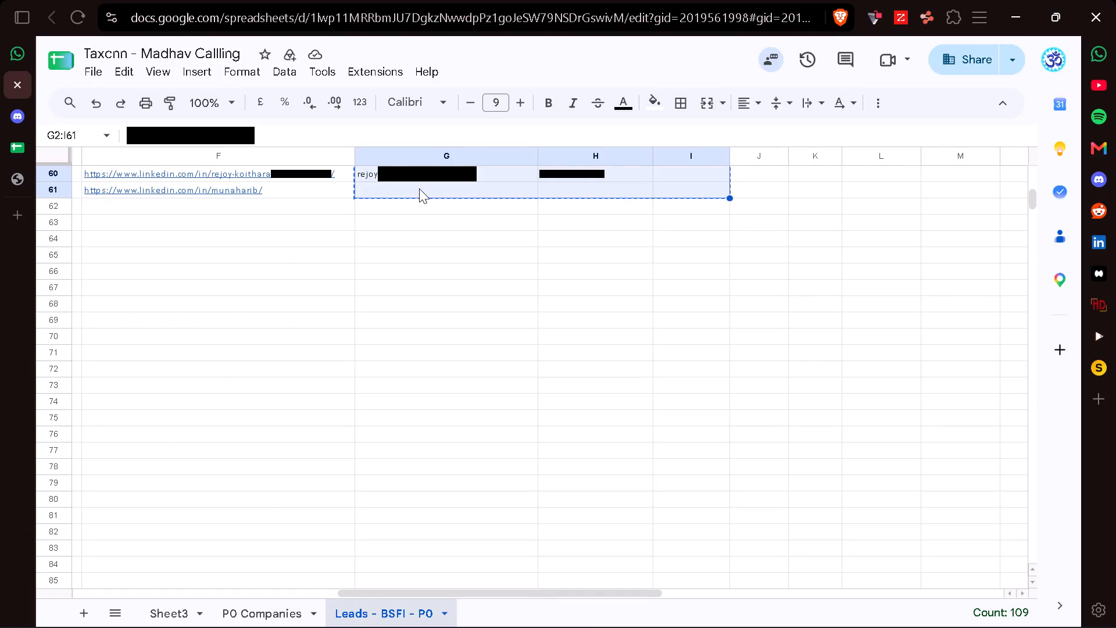
Paste the copied contact details into the Email, Phone and Alternate Number columns of Madhav Dubai Leads 23rd October, starting at I2.
{"action": "left_click", "coordinate": [21, 137]}
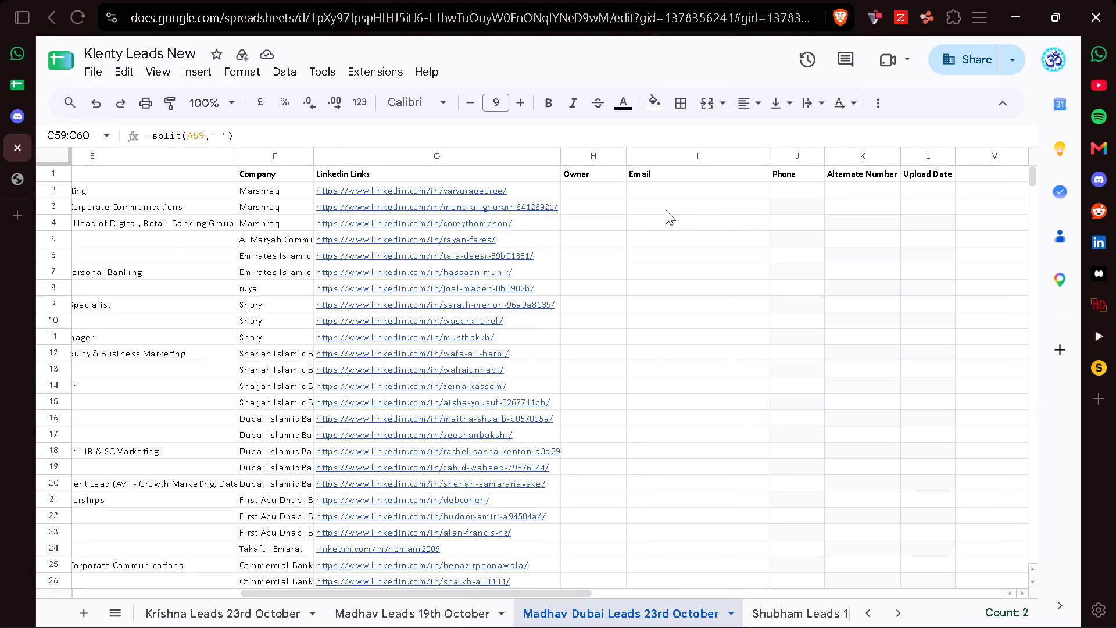
{"action": "left_click", "coordinate": [671, 195]}
{"action": "key", "text": "ctrl+v"}
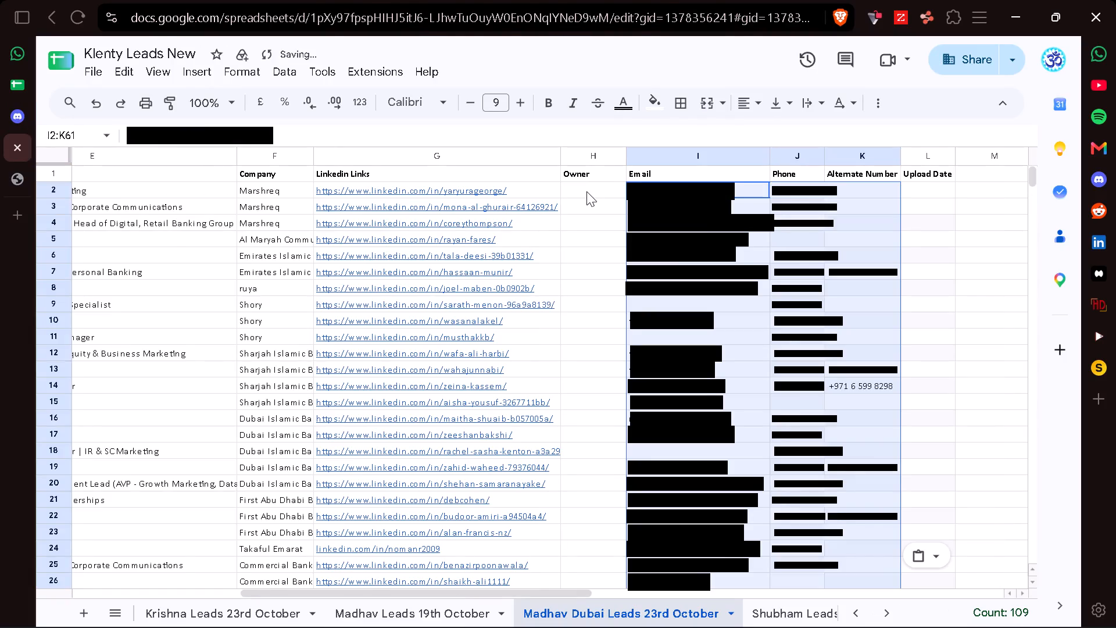
Enter the lead owner's full name in H2 and fill it down the Owner column through H61.
{"action": "left_click", "coordinate": [586, 191]}
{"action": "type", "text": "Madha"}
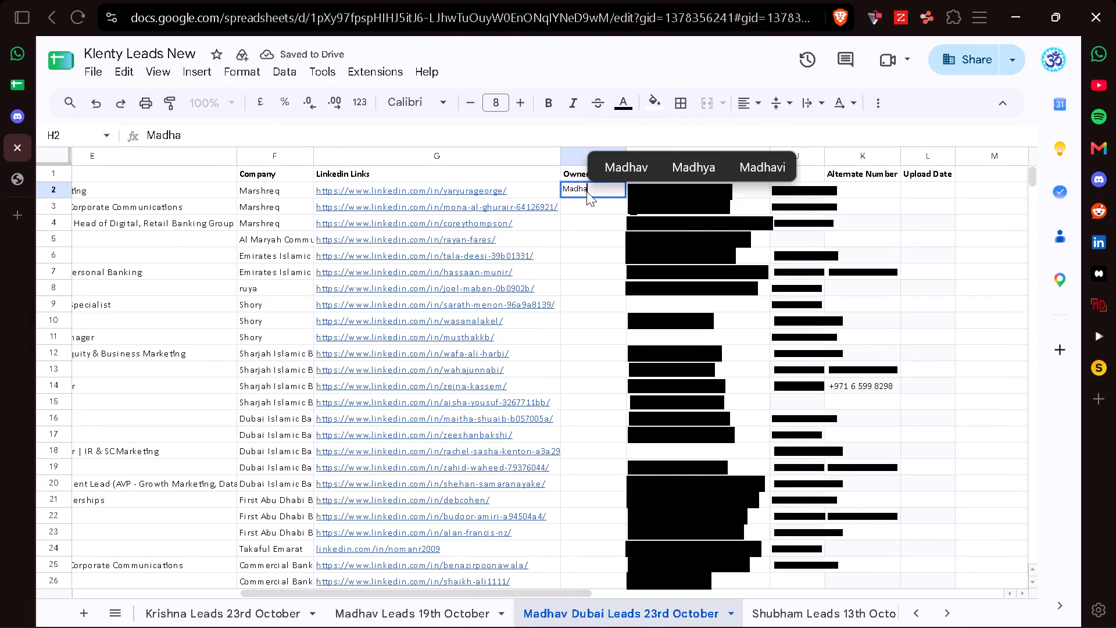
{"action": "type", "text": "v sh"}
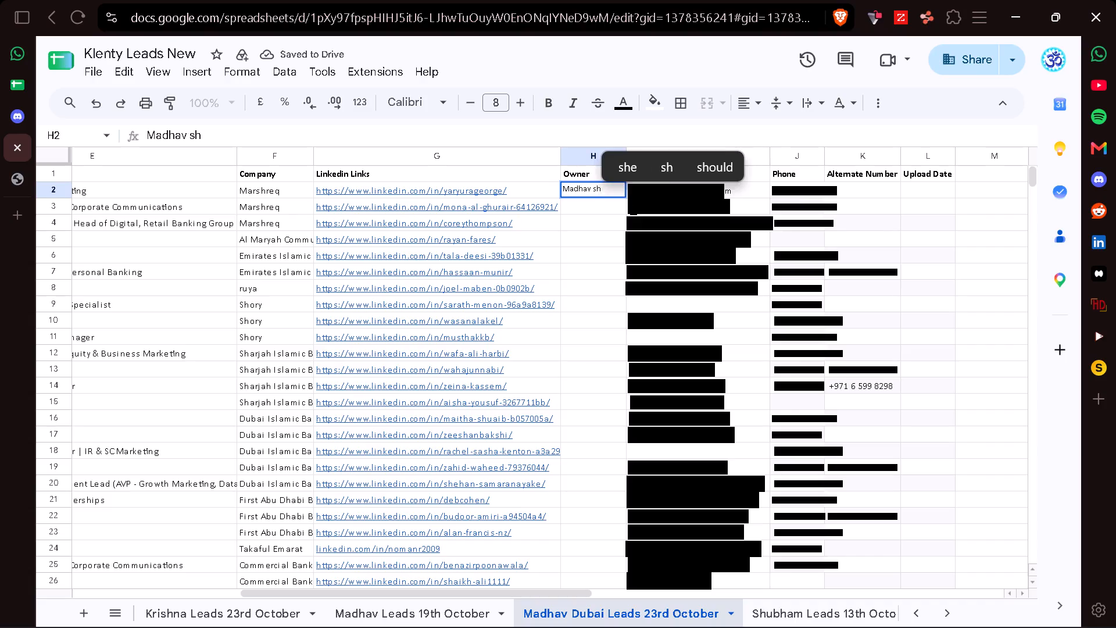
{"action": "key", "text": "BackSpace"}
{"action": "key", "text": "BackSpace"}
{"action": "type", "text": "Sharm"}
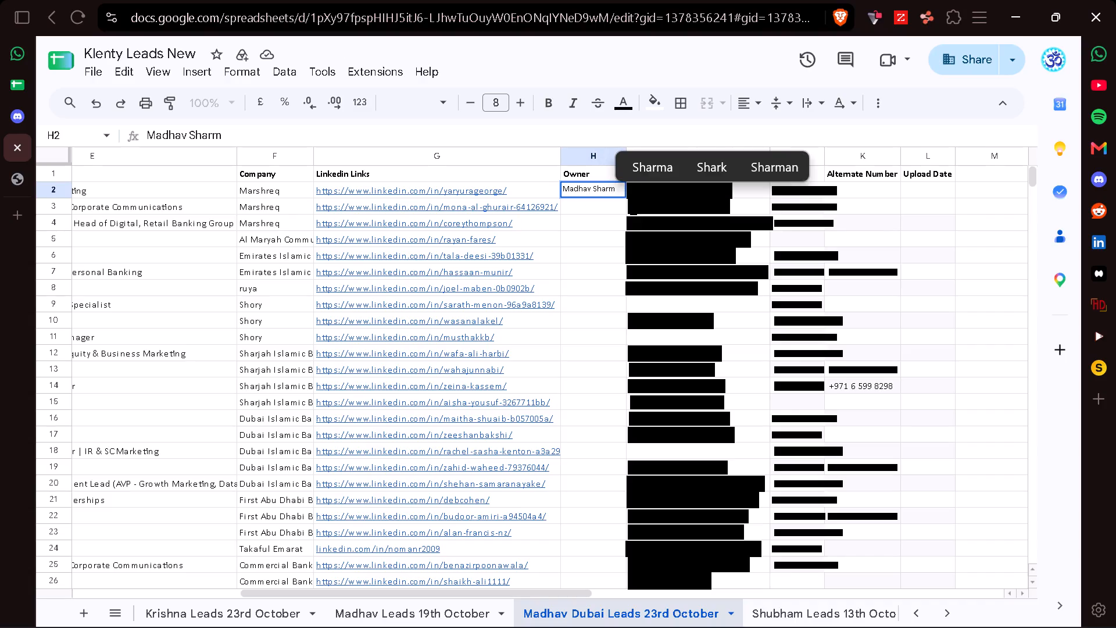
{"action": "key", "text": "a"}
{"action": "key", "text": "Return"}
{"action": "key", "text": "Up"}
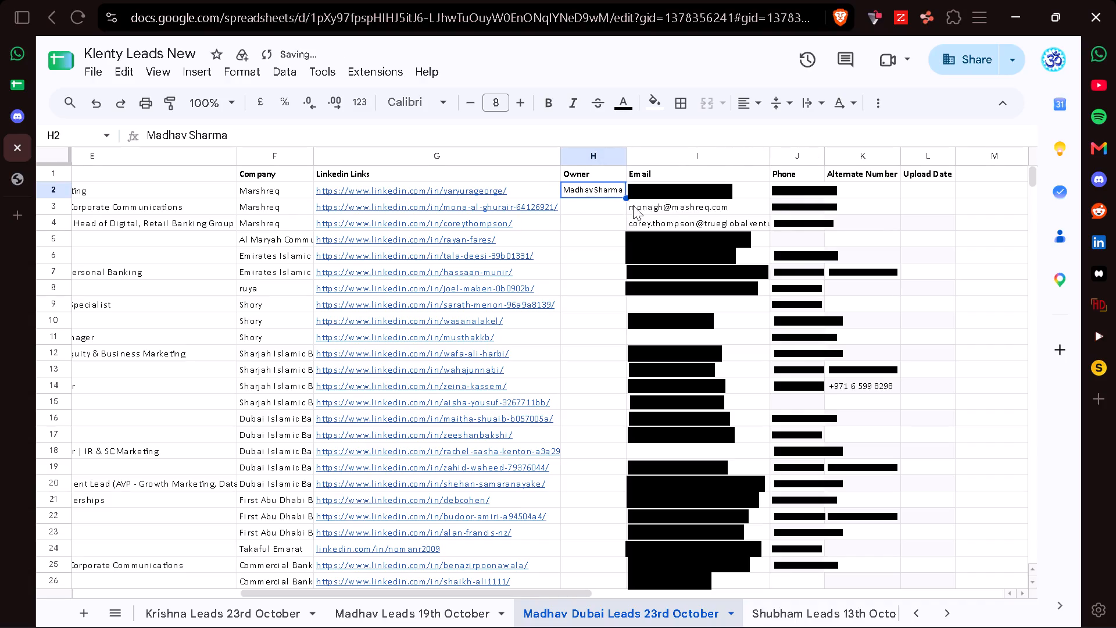
{"action": "left_click_drag", "start_coordinate": [625, 199], "coordinate": [604, 374]}
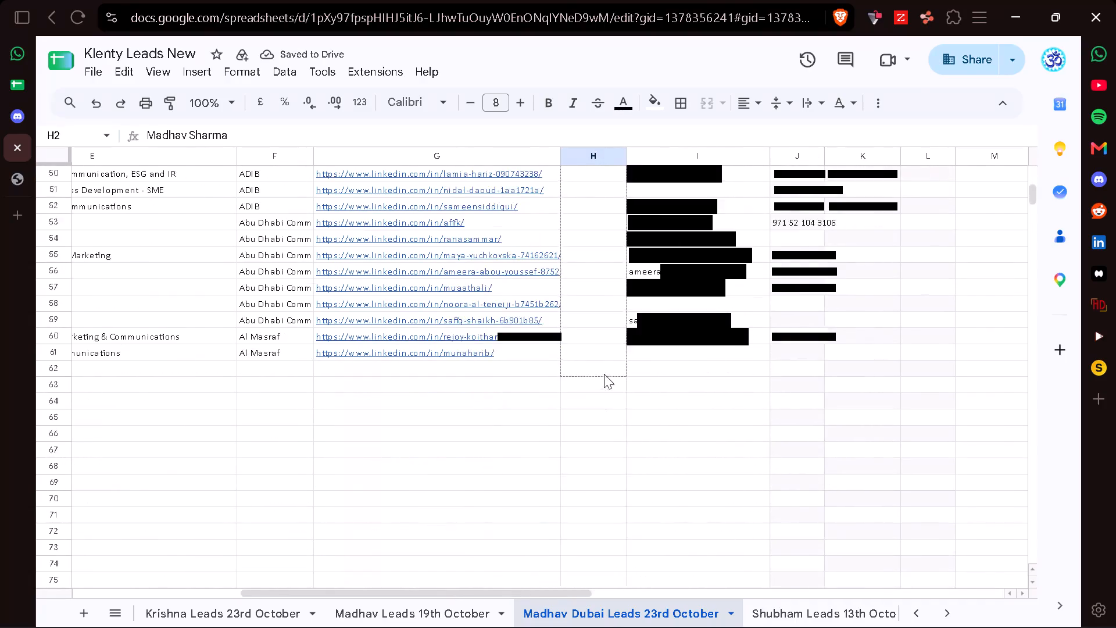
{"action": "left_click_drag", "start_coordinate": [604, 374], "coordinate": [604, 344]}
{"action": "left_click_drag", "start_coordinate": [627, 343], "coordinate": [627, 351]}
Enter 23/10/26 as the Upload Date in L2.
{"action": "scroll", "coordinate": [784, 322], "scroll_direction": "up", "scroll_amount": 9}
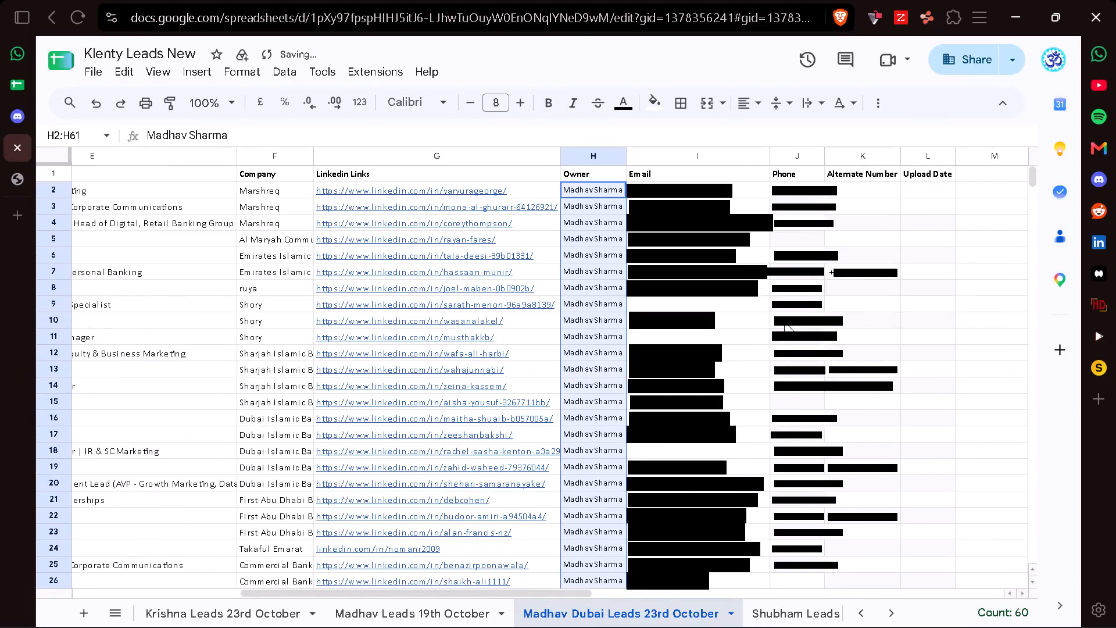
{"action": "scroll", "coordinate": [784, 322], "scroll_direction": "left", "scroll_amount": 1}
{"action": "left_click", "coordinate": [821, 195]}
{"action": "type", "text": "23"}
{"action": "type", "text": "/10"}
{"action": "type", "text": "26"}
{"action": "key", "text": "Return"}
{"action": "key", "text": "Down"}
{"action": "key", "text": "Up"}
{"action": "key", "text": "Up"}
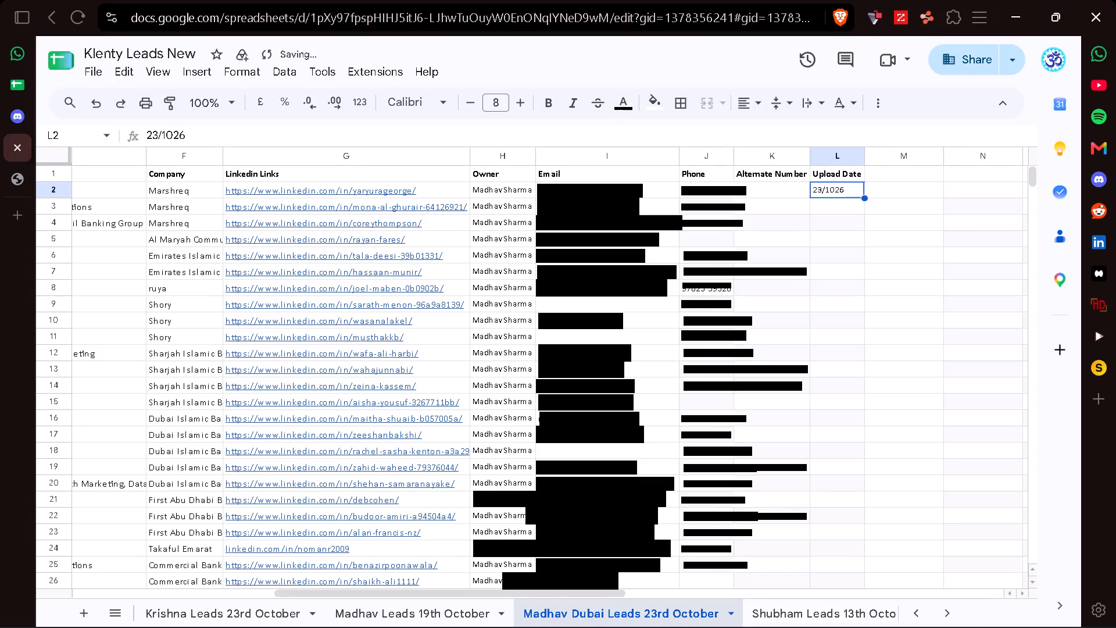
{"action": "left_click", "coordinate": [177, 136]}
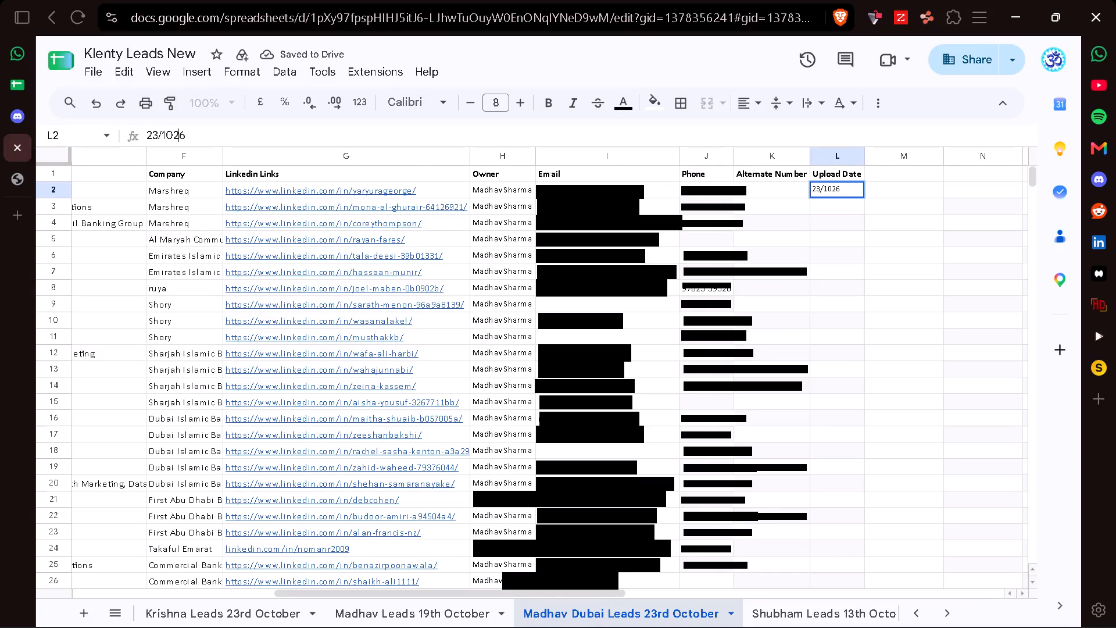
{"action": "key", "text": "Left"}
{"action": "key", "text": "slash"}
{"action": "key", "text": "Return"}
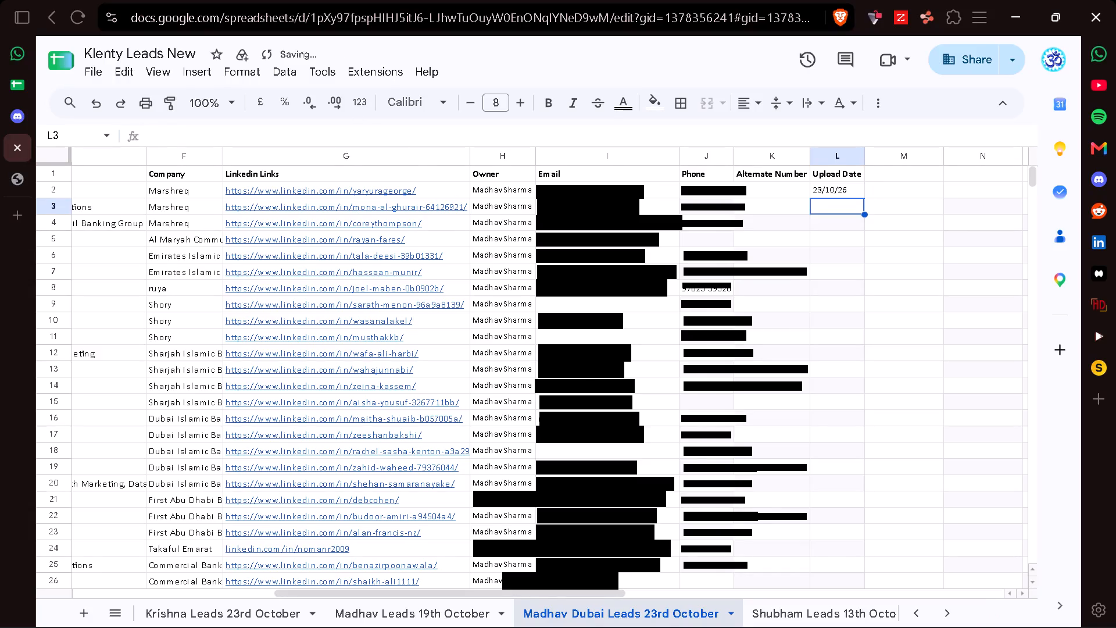
Copy the upload date in L2 into L3:L61.
{"action": "key", "text": "Up"}
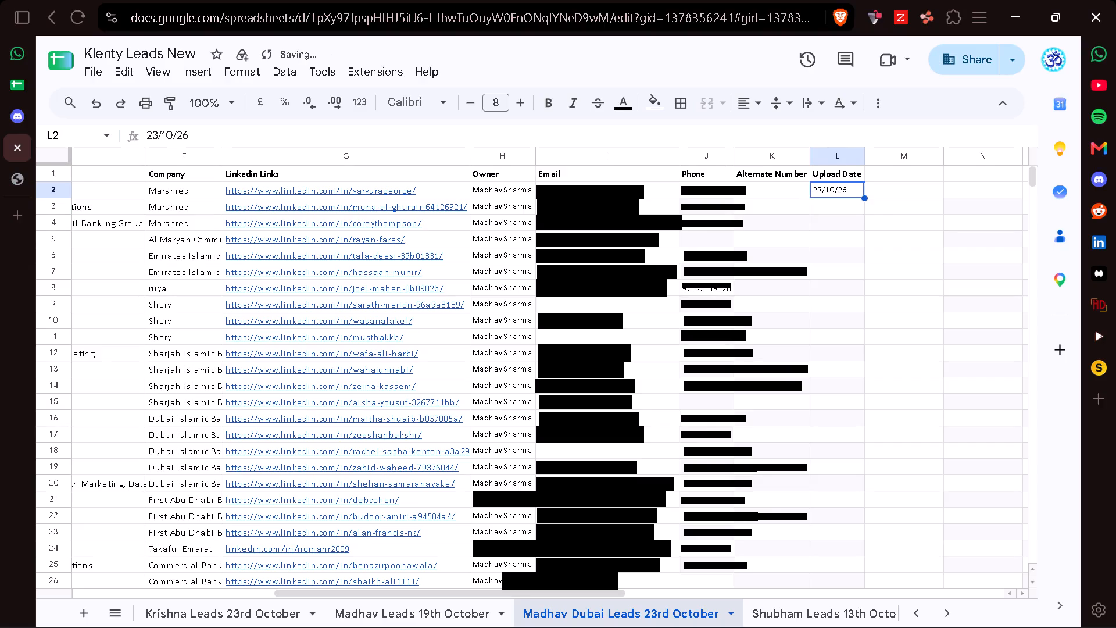
{"action": "key", "text": "ctrl+c"}
{"action": "key", "text": "Down"}
{"action": "key", "text": "shift+Down"}
{"action": "key", "text": "shift+Down"}
{"action": "key", "text": "shift+Down"}
{"action": "key", "text": "shift+Down"}
{"action": "key", "text": "shift+Down"}
{"action": "key", "text": "shift+Down"}
{"action": "key", "text": "shift+Down"}
{"action": "key", "text": "shift+Down"}
{"action": "key", "text": "shift+Down"}
{"action": "key", "text": "shift+Down"}
{"action": "key", "text": "shift+Down"}
{"action": "key", "text": "shift+Down"}
{"action": "key", "text": "shift+Down"}
{"action": "key", "text": "shift+Down"}
{"action": "key", "text": "shift+Down"}
{"action": "key", "text": "shift+Down"}
{"action": "key", "text": "shift+Down"}
{"action": "key", "text": "shift+Down"}
{"action": "key", "text": "shift+Down"}
{"action": "key", "text": "shift+Down"}
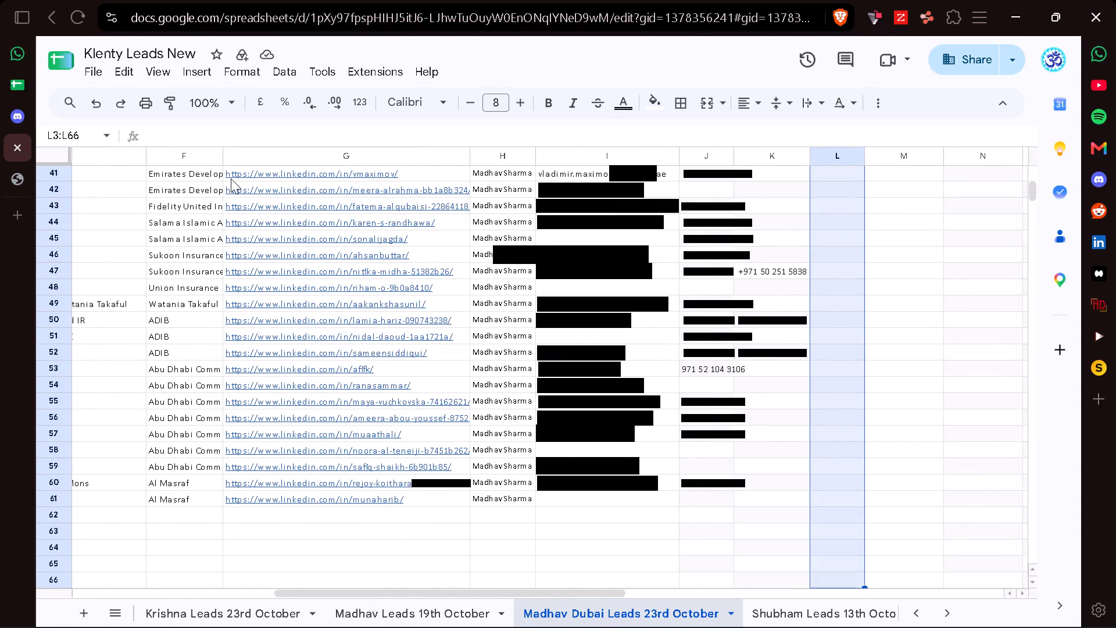
{"action": "key", "text": "shift+Up"}
{"action": "key", "text": "shift+Up"}
{"action": "key", "text": "shift+Up"}
{"action": "key", "text": "shift+Up"}
{"action": "key", "text": "shift+Up"}
{"action": "key", "text": "ctrl+v"}
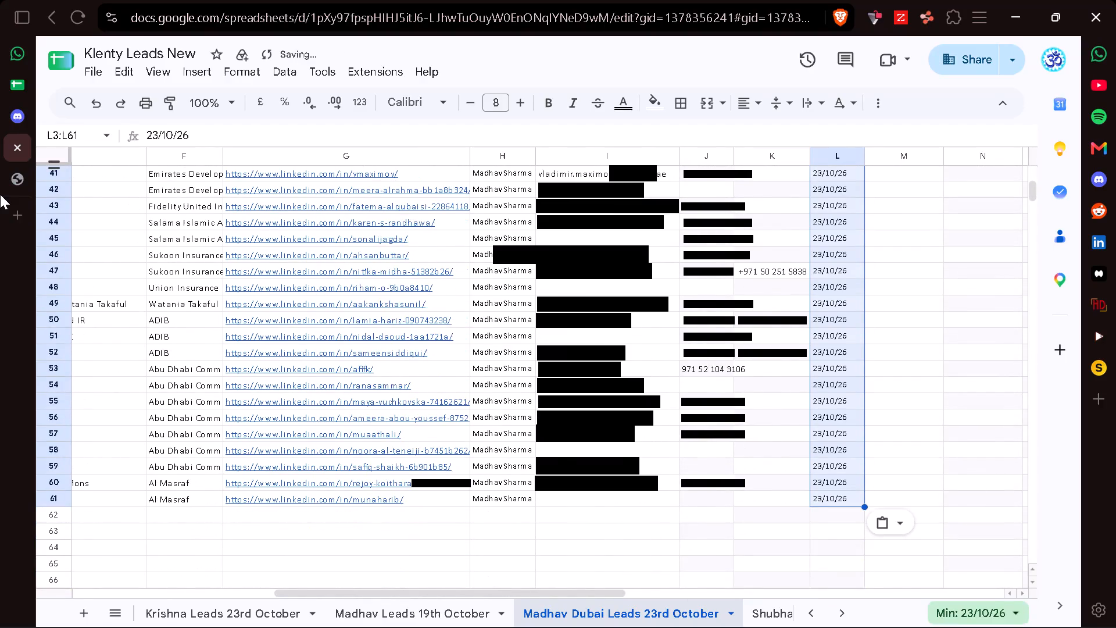
Enter Madhav_Dubai_Leads_23rd_October as the Tag in B2 of Madhav Dubai Leads 23rd October.
{"action": "scroll", "coordinate": [0, 194], "scroll_direction": "right", "scroll_amount": 8}
{"action": "scroll", "coordinate": [353, 349], "scroll_direction": "right", "scroll_amount": 10}
{"action": "scroll", "coordinate": [353, 349], "scroll_direction": "up", "scroll_amount": 13}
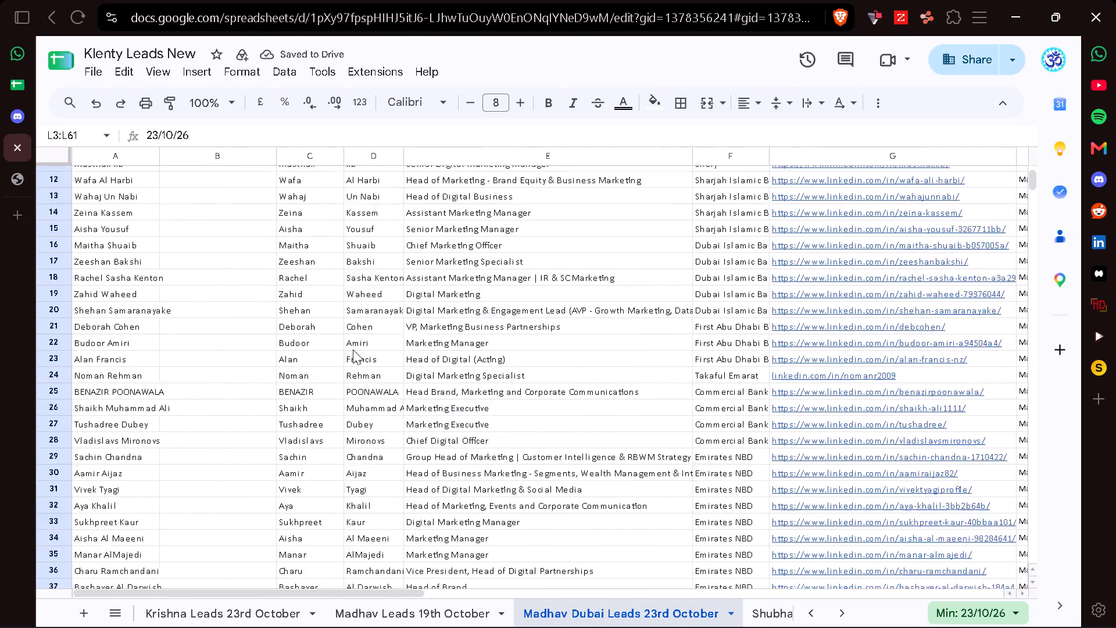
{"action": "scroll", "coordinate": [193, 241], "scroll_direction": "up", "scroll_amount": 7}
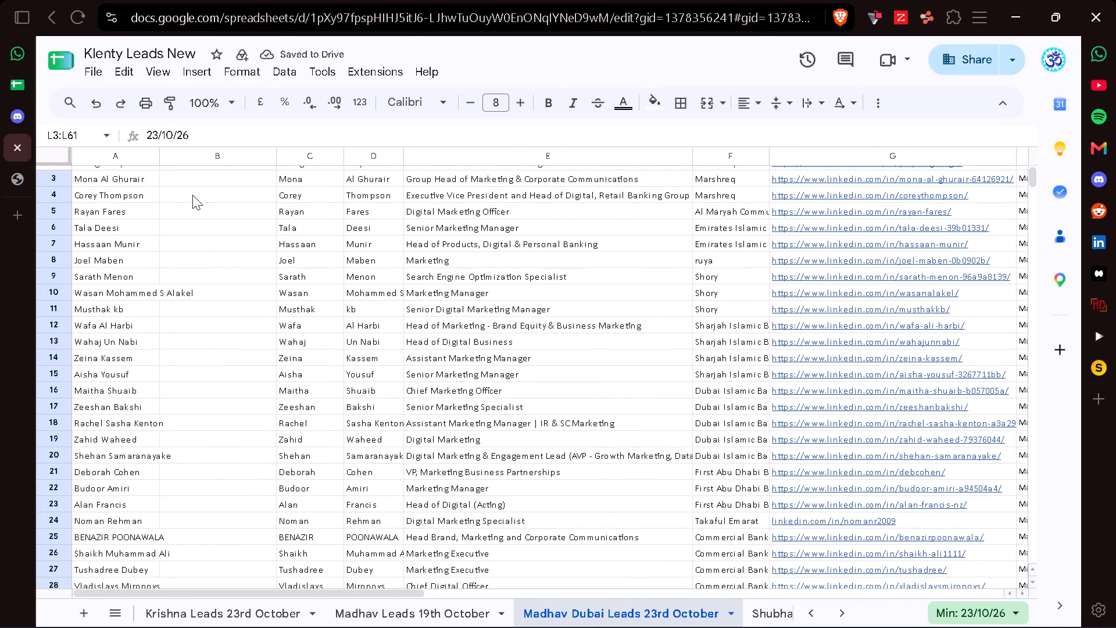
{"action": "left_click", "coordinate": [192, 195]}
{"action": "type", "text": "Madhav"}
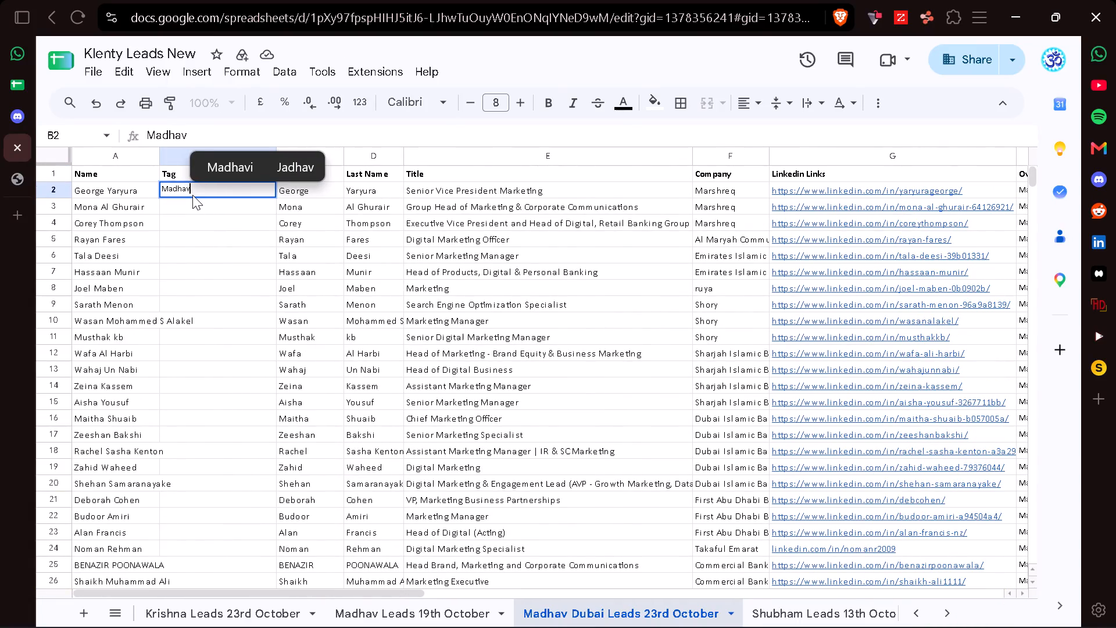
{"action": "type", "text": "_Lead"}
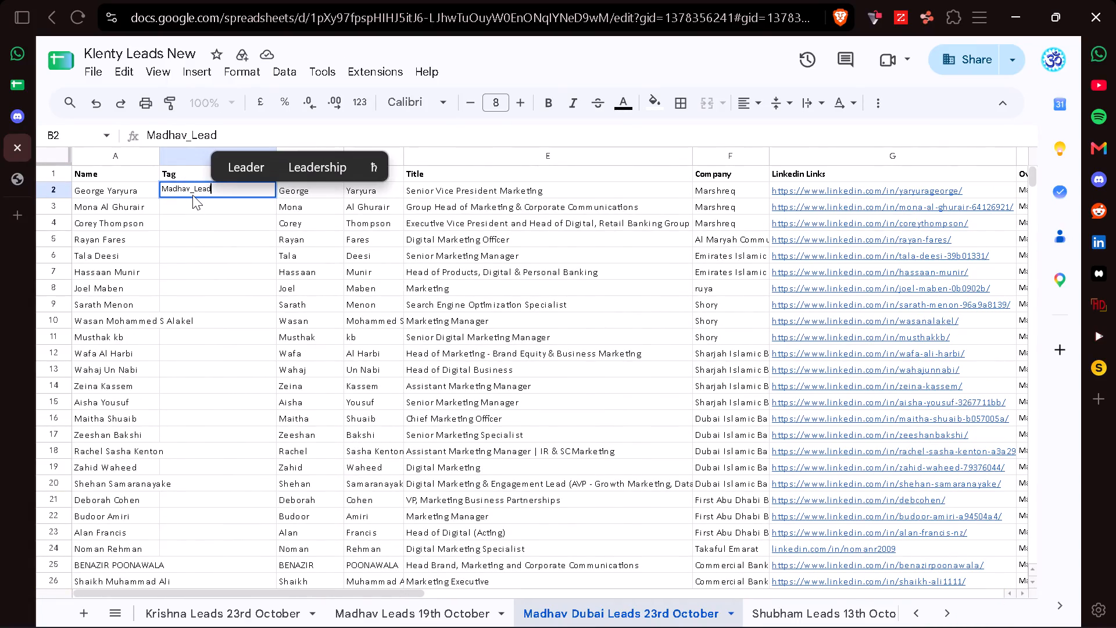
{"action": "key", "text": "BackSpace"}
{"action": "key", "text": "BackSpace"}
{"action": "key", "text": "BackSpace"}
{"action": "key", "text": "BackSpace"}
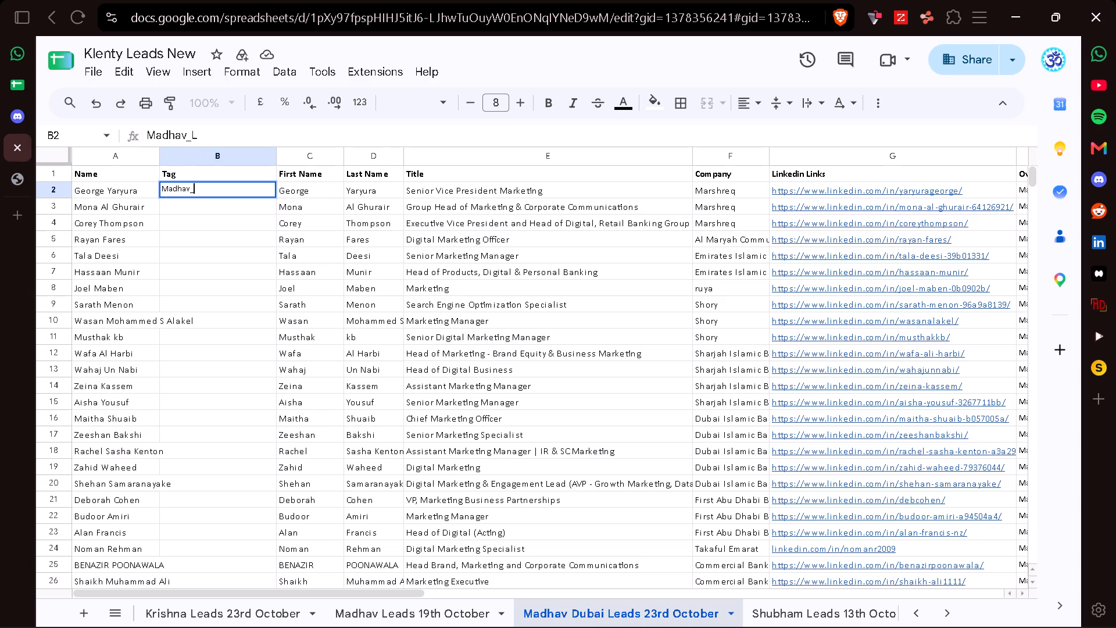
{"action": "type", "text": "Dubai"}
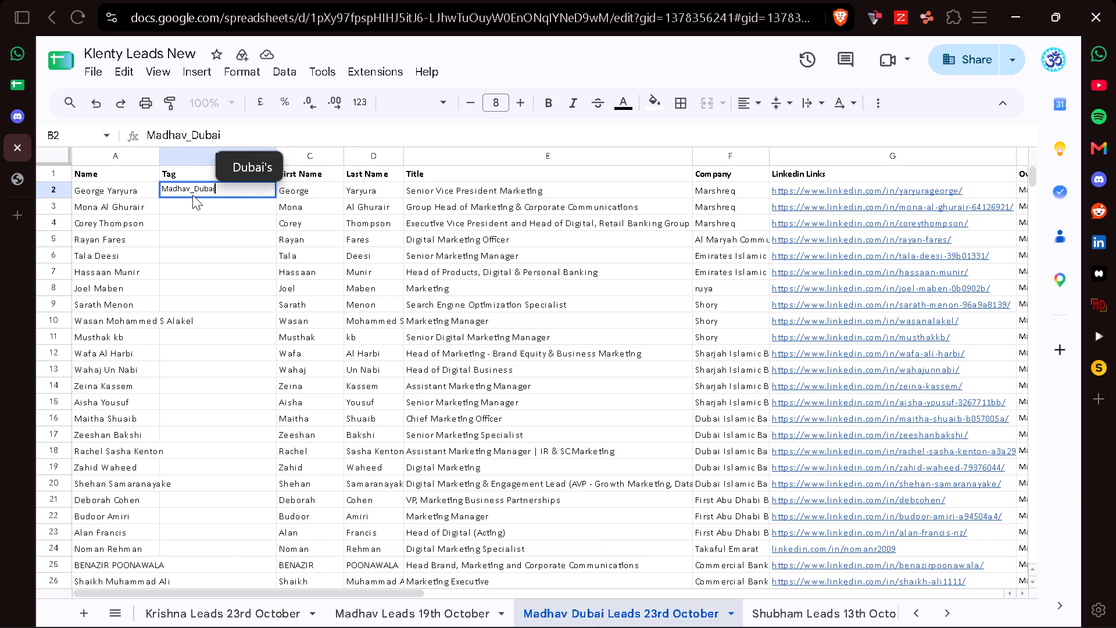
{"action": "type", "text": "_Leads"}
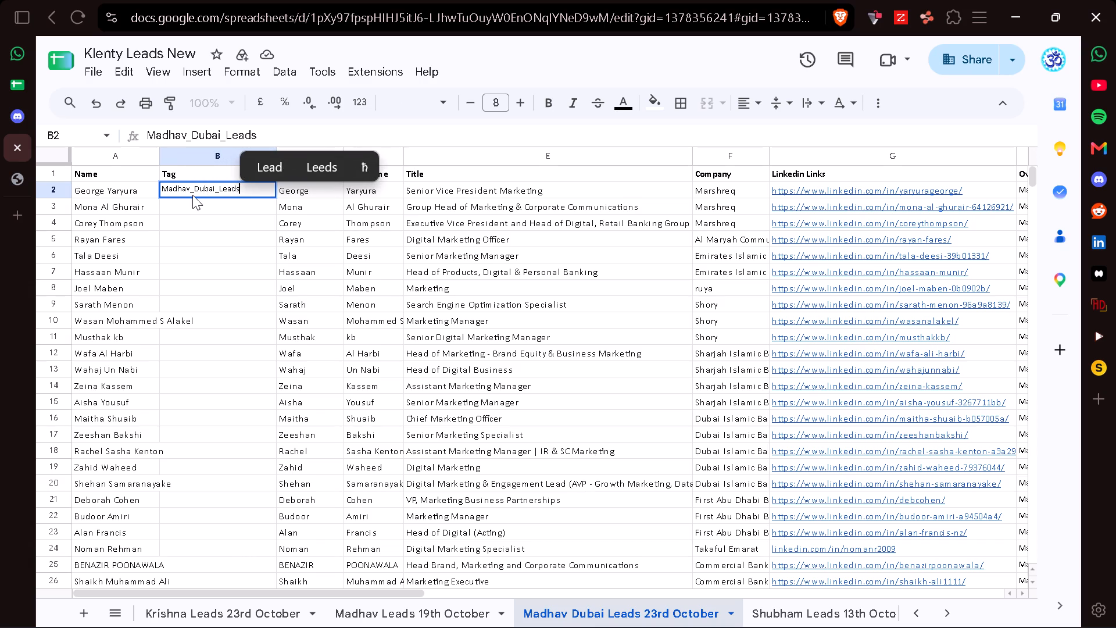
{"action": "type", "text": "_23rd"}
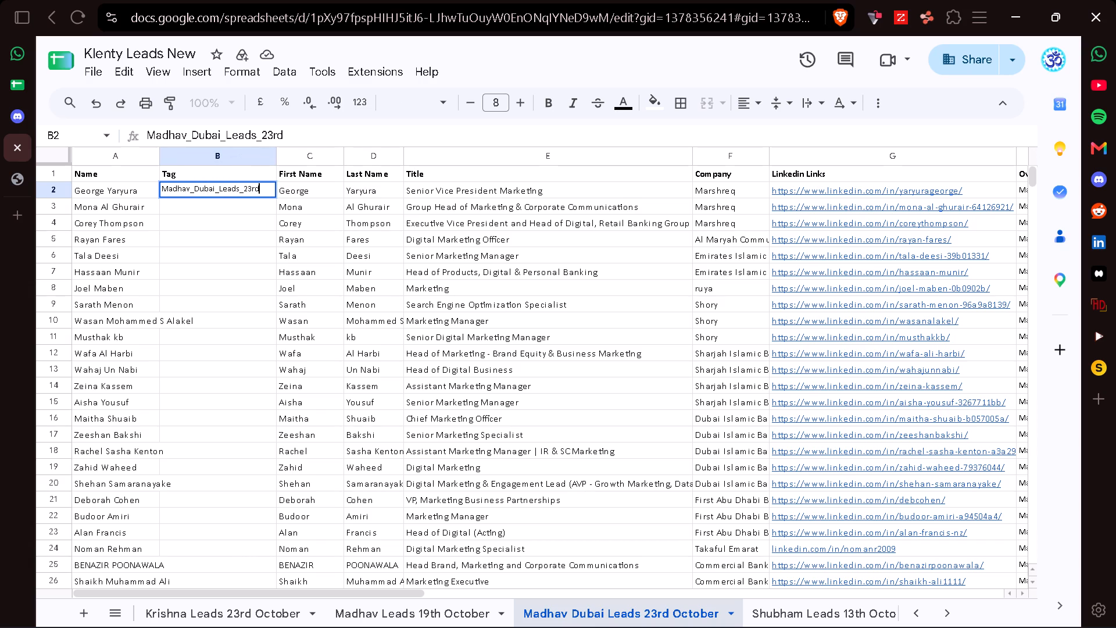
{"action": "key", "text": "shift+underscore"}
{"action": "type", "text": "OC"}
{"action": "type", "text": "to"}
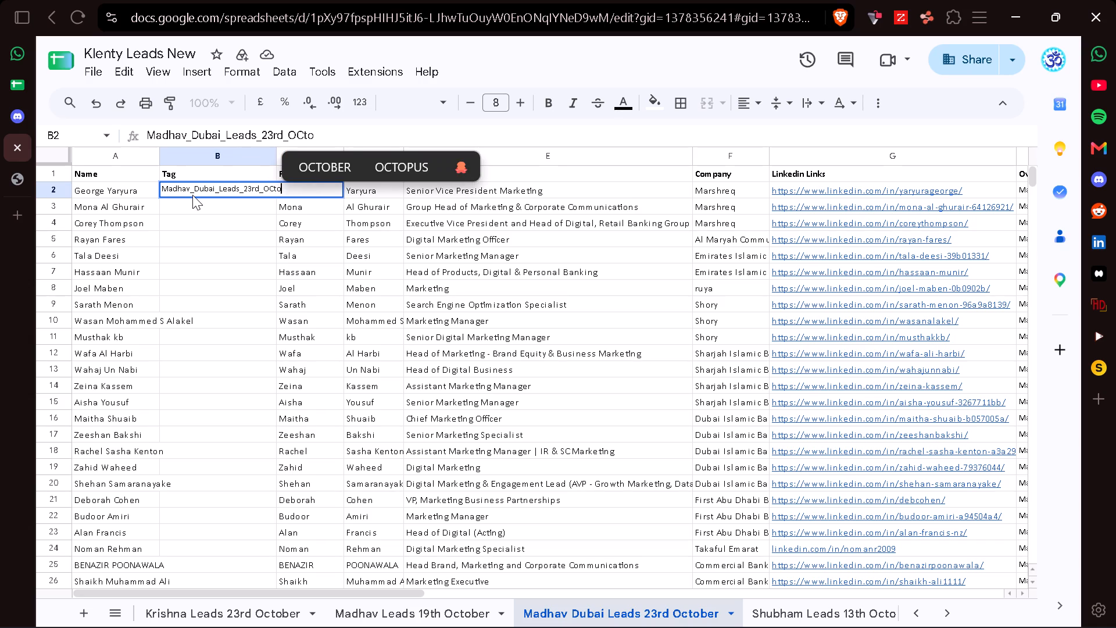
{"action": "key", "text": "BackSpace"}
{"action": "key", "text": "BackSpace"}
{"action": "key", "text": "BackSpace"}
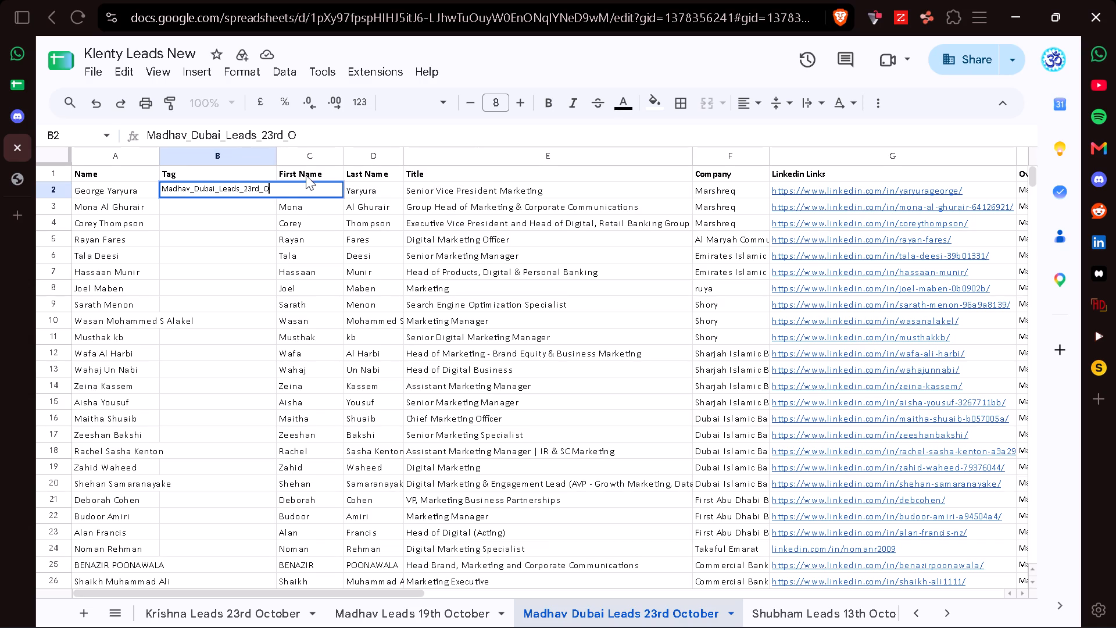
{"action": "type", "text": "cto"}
{"action": "left_click", "coordinate": [327, 167]}
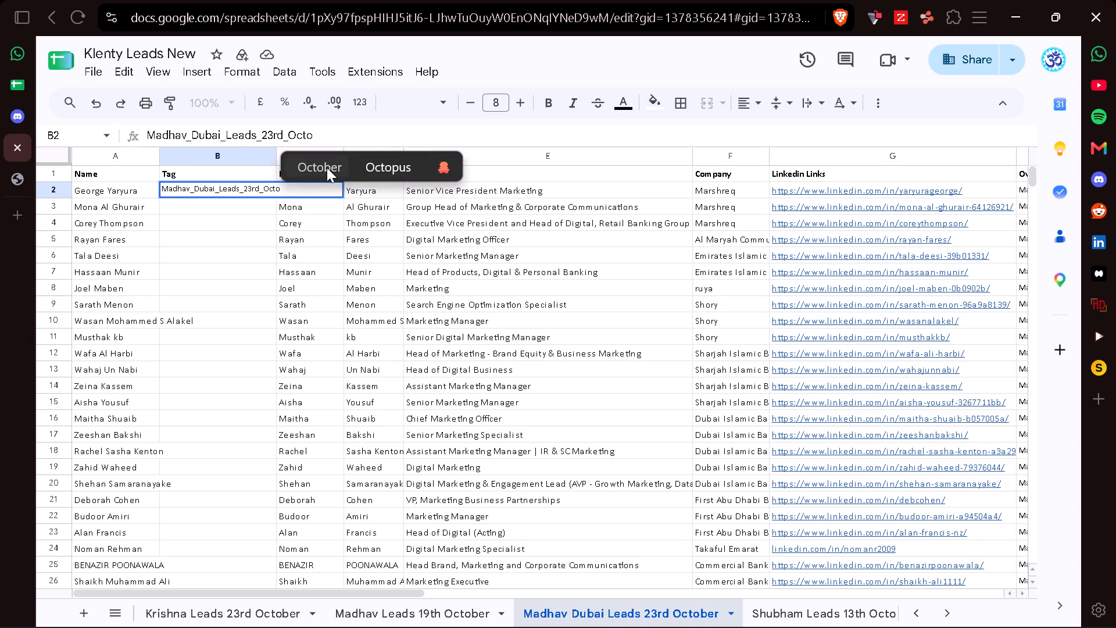
{"action": "key", "text": "Return"}
Copy the tag in B2 into the Tag column cells B3:B61.
{"action": "left_click", "coordinate": [208, 189]}
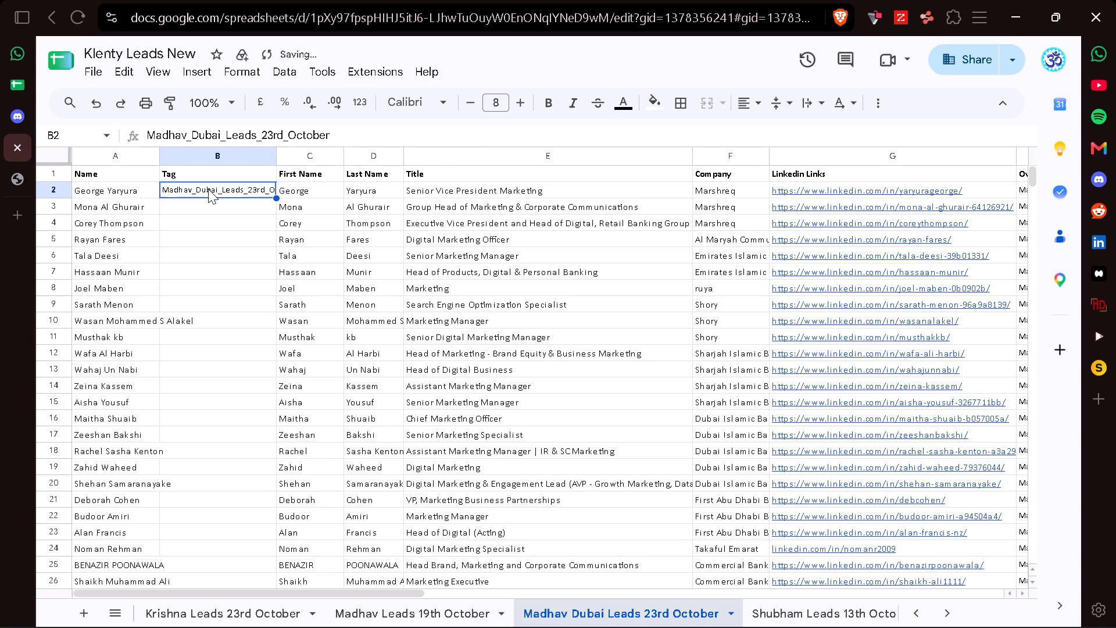
{"action": "key", "text": "ctrl+c"}
{"action": "left_click", "coordinate": [198, 201]}
{"action": "key", "text": "shift+Down"}
{"action": "key", "text": "shift+Down"}
{"action": "key", "text": "shift+Down"}
{"action": "key", "text": "shift+Down"}
{"action": "key", "text": "shift+Down"}
{"action": "key", "text": "shift+Down"}
{"action": "key", "text": "shift+Down"}
{"action": "key", "text": "shift+Down"}
{"action": "key", "text": "shift+Down"}
{"action": "key", "text": "shift+Down"}
{"action": "key", "text": "shift+Down"}
{"action": "key", "text": "shift+Down"}
{"action": "key", "text": "shift+Down"}
{"action": "key", "text": "shift+Down"}
{"action": "key", "text": "shift+Down"}
{"action": "key", "text": "shift+Down"}
{"action": "key", "text": "shift+Down"}
{"action": "key", "text": "shift+Down"}
{"action": "key", "text": "shift+Down"}
{"action": "key", "text": "shift+Down"}
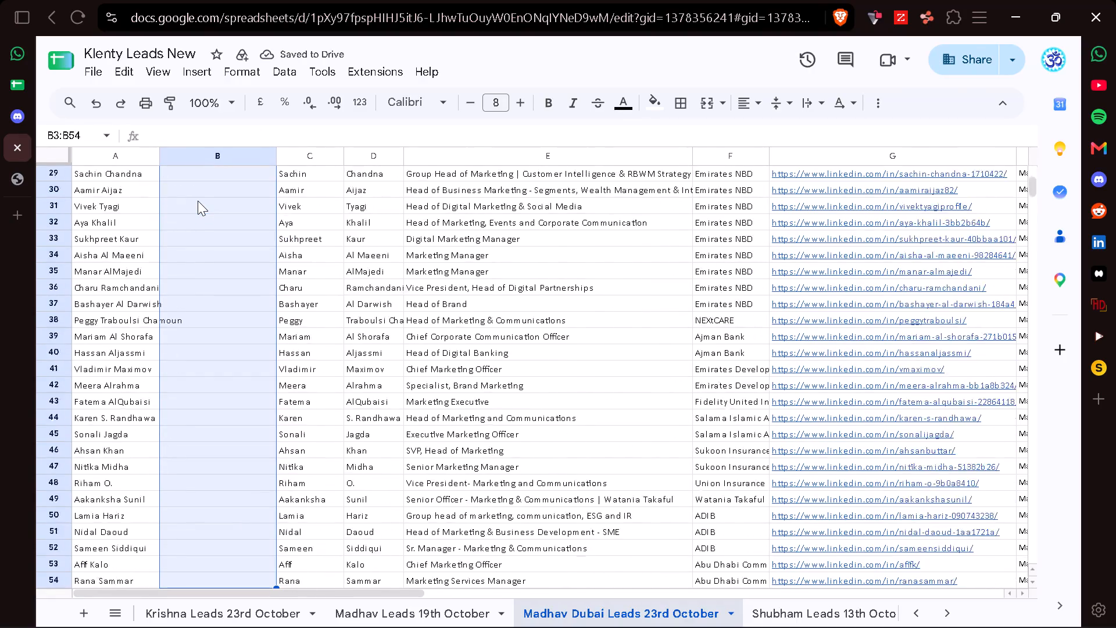
{"action": "key", "text": "shift+Up"}
{"action": "key", "text": "shift+Up"}
{"action": "key", "text": "shift+Up"}
{"action": "key", "text": "shift+Up"}
{"action": "key", "text": "shift+Up"}
{"action": "key", "text": "shift+Up"}
{"action": "key", "text": "shift+Up"}
{"action": "key", "text": "shift+Up"}
{"action": "key", "text": "shift+Up"}
{"action": "key", "text": "shift+Up"}
{"action": "key", "text": "shift+Up"}
{"action": "key", "text": "shift+Up"}
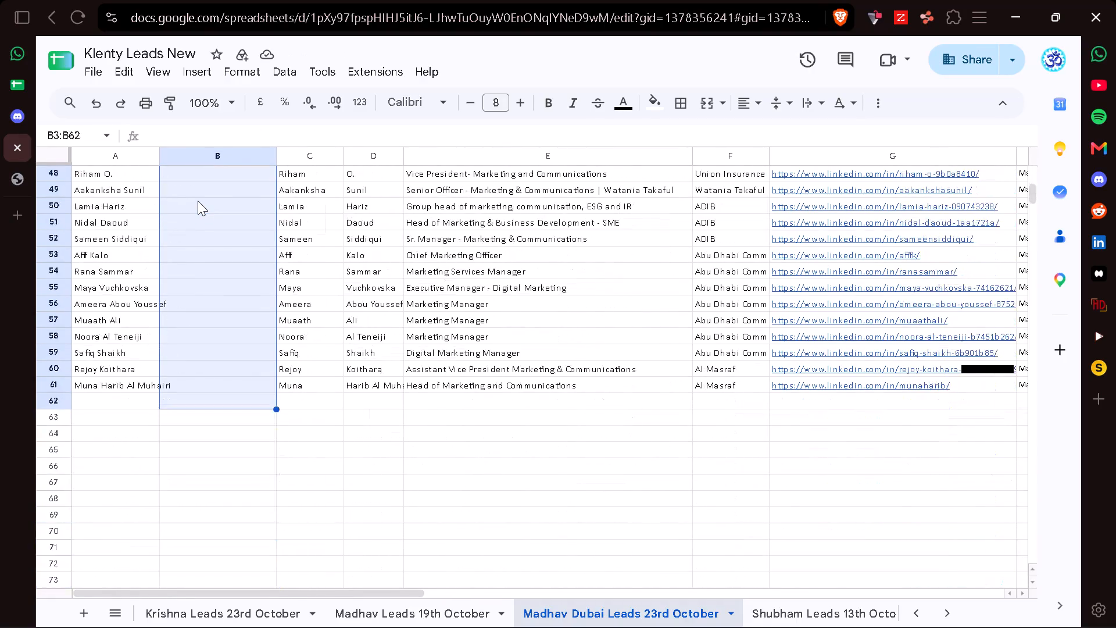
{"action": "key", "text": "ctrl+v"}
Fit the Tag column, and then all columns of the sheet, to the width of their contents.
{"action": "scroll", "coordinate": [198, 201], "scroll_direction": "up", "scroll_amount": 10}
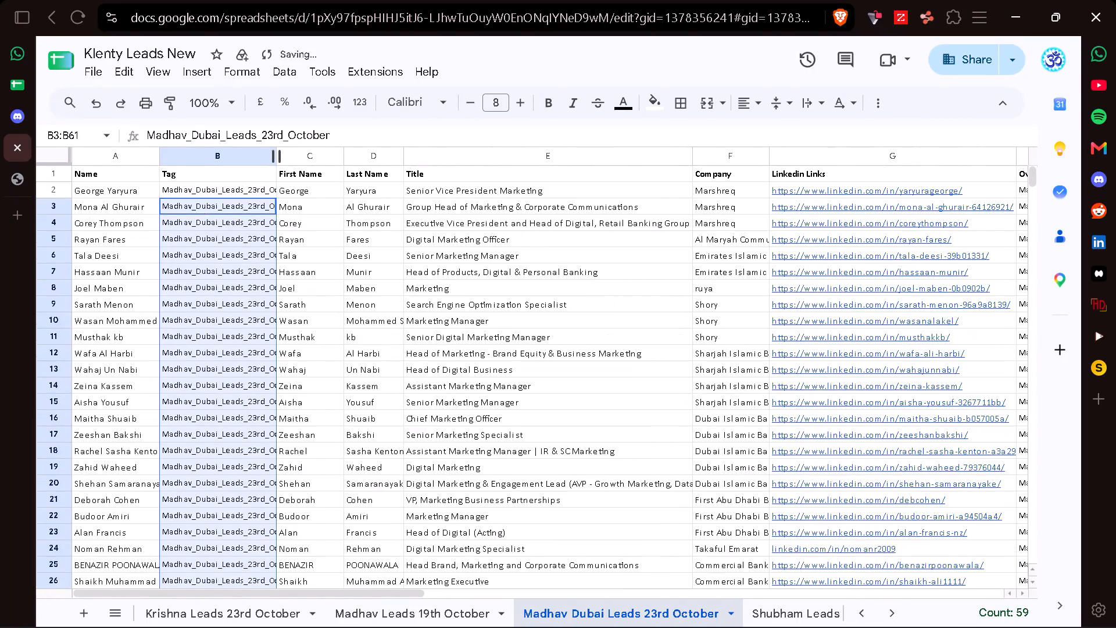
{"action": "double_click", "coordinate": [280, 152]}
{"action": "scroll", "coordinate": [468, 326], "scroll_direction": "left", "scroll_amount": 2}
{"action": "scroll", "coordinate": [468, 326], "scroll_direction": "right", "scroll_amount": 5}
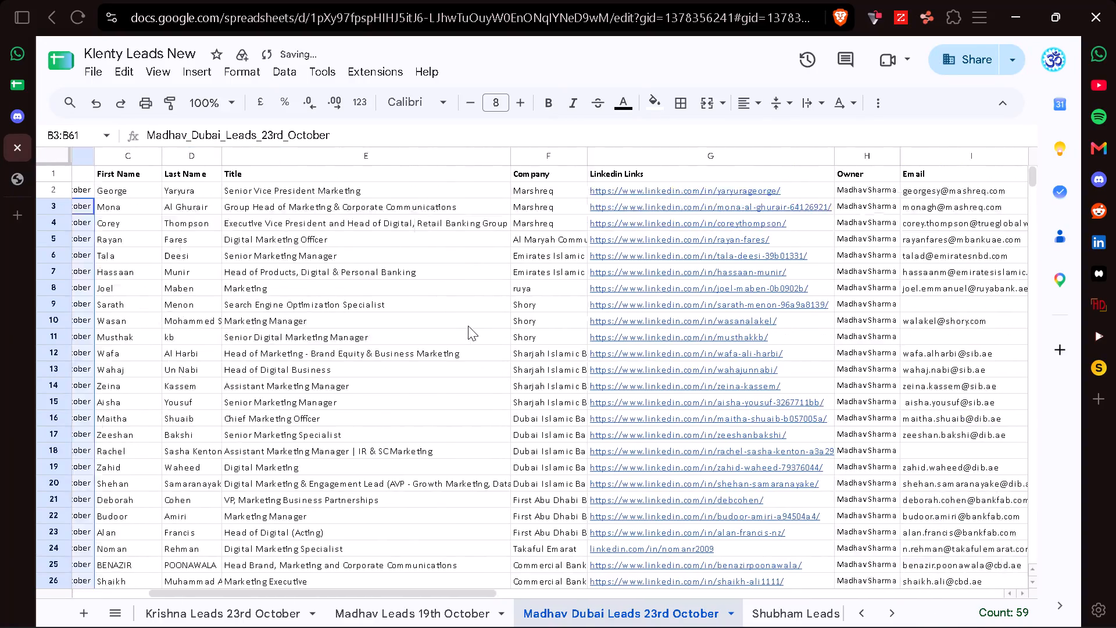
{"action": "scroll", "coordinate": [468, 326], "scroll_direction": "right", "scroll_amount": 2}
{"action": "left_click", "coordinate": [53, 152]}
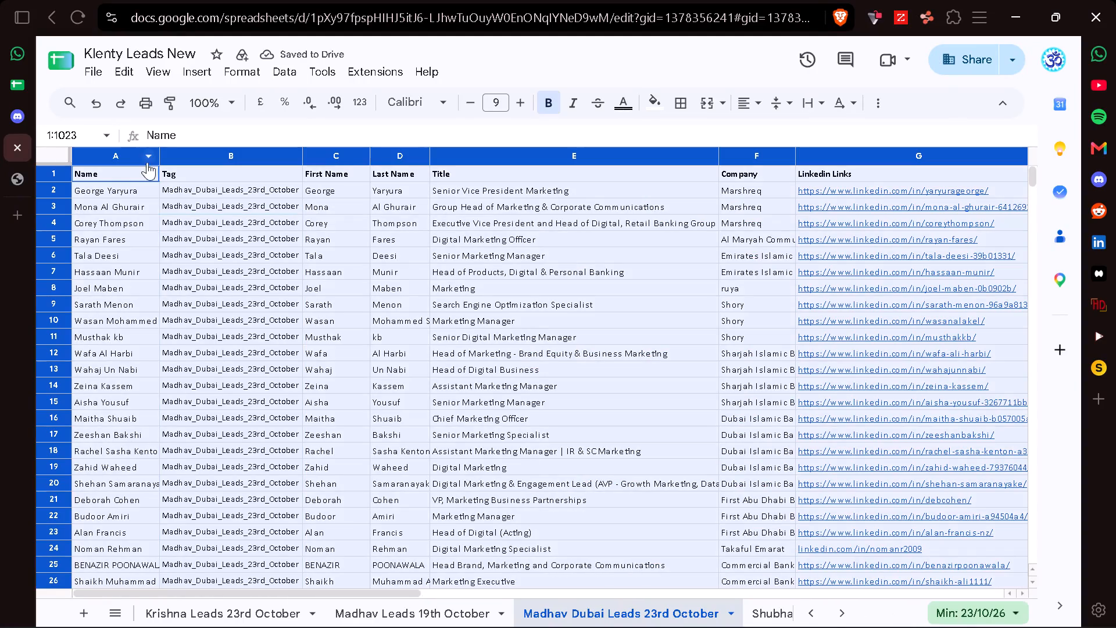
{"action": "double_click", "coordinate": [162, 159]}
Examine the completed lead rows across all columns, from Name to Upload Date, down to the last entry.
{"action": "scroll", "coordinate": [598, 378], "scroll_direction": "left", "scroll_amount": 3}
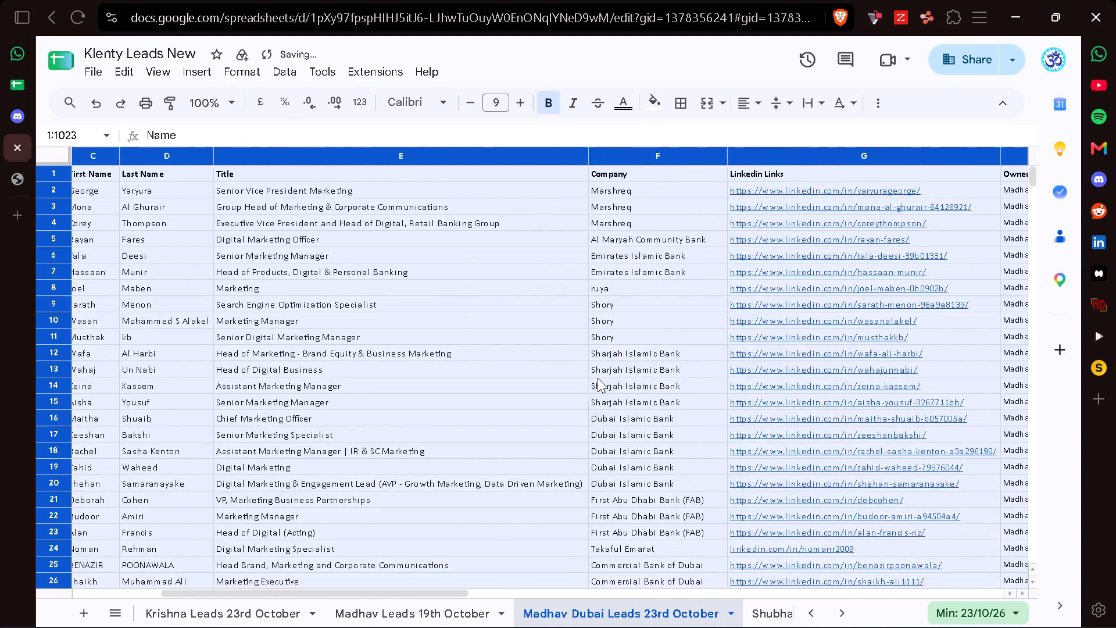
{"action": "scroll", "coordinate": [598, 378], "scroll_direction": "left", "scroll_amount": 3}
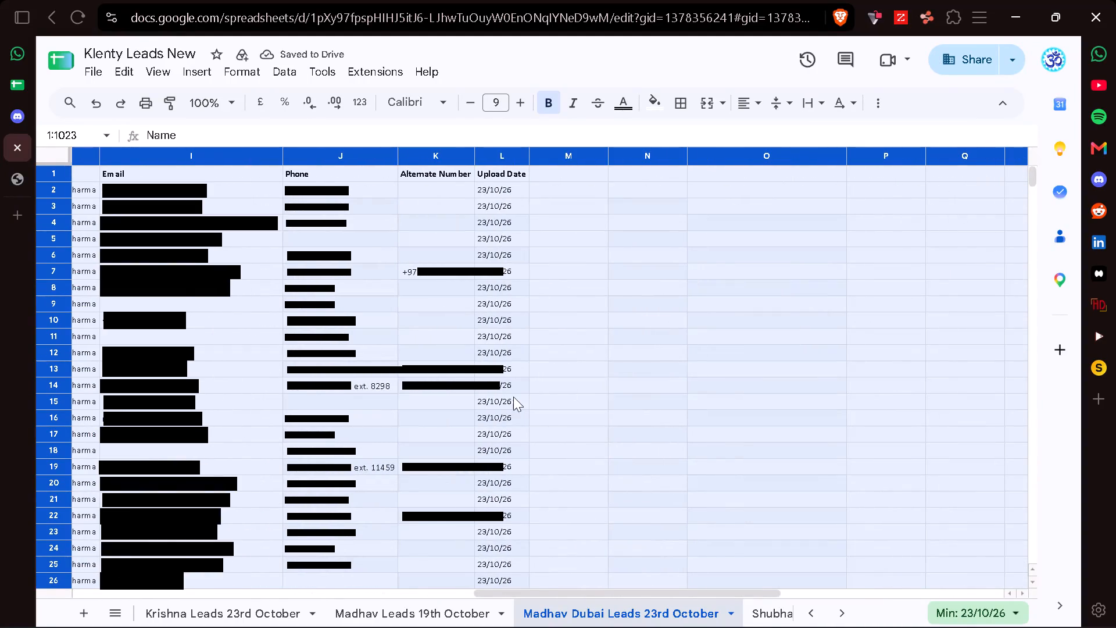
{"action": "scroll", "coordinate": [513, 397], "scroll_direction": "down", "scroll_amount": 6}
{"action": "scroll", "coordinate": [513, 397], "scroll_direction": "up", "scroll_amount": 1}
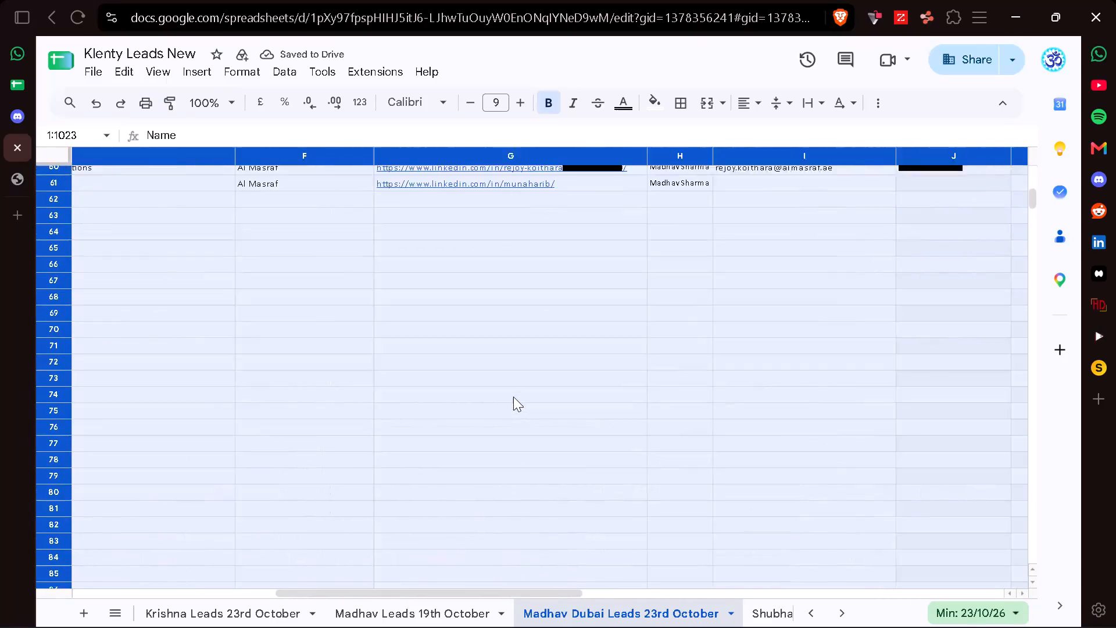
{"action": "scroll", "coordinate": [513, 397], "scroll_direction": "up", "scroll_amount": 2}
{"action": "scroll", "coordinate": [513, 397], "scroll_direction": "right", "scroll_amount": 5}
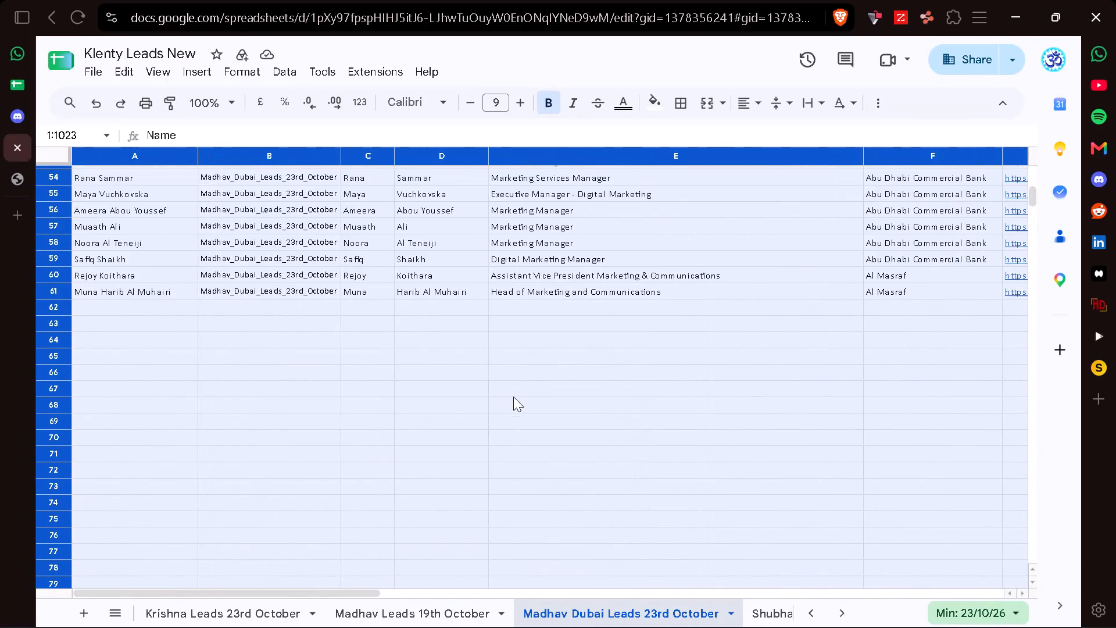
{"action": "scroll", "coordinate": [513, 397], "scroll_direction": "left", "scroll_amount": 3}
{"action": "scroll", "coordinate": [513, 397], "scroll_direction": "right", "scroll_amount": 6}
{"action": "scroll", "coordinate": [513, 397], "scroll_direction": "up", "scroll_amount": 3}
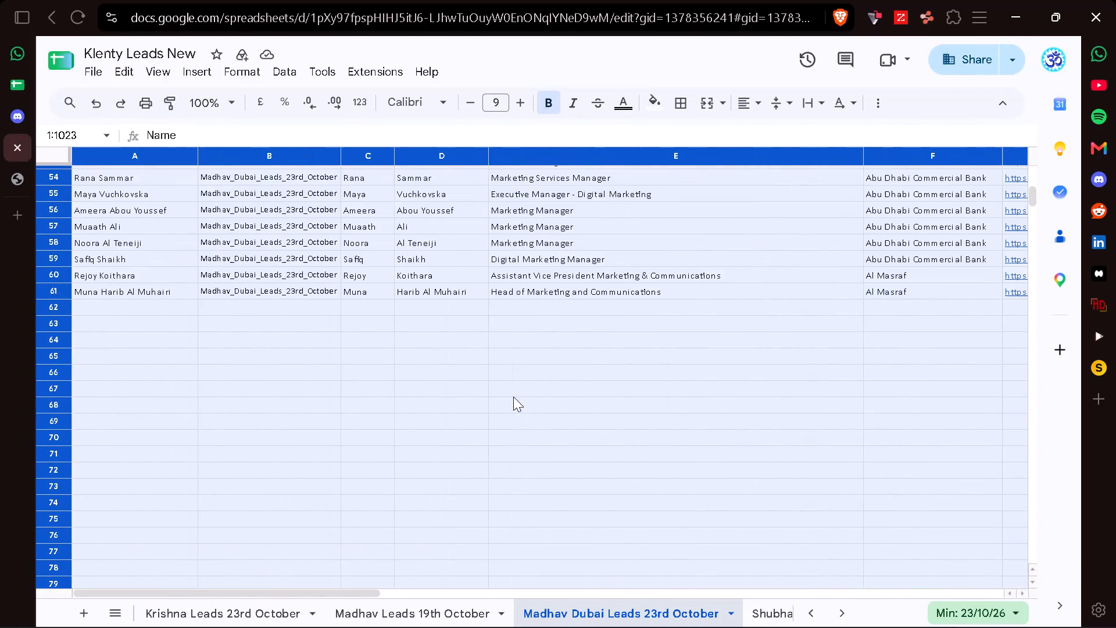
{"action": "scroll", "coordinate": [513, 397], "scroll_direction": "up", "scroll_amount": 15}
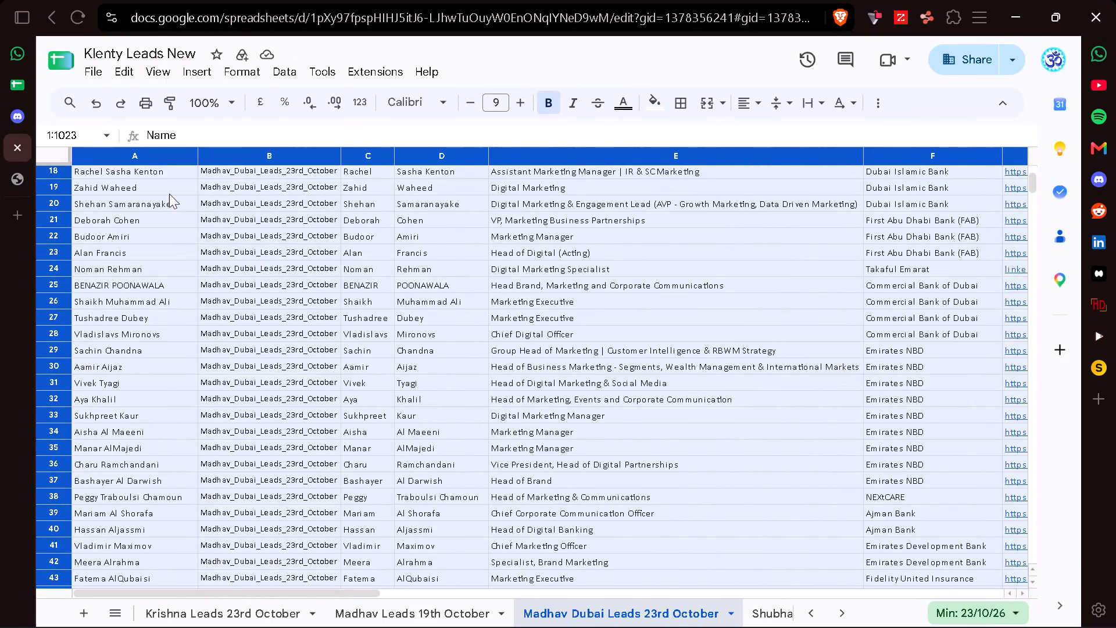
Download the Madhav Dubai Leads 23rd October sheet as a comma-separated values (.csv) file and close its copy in Excel.
{"action": "left_click", "coordinate": [109, 172]}
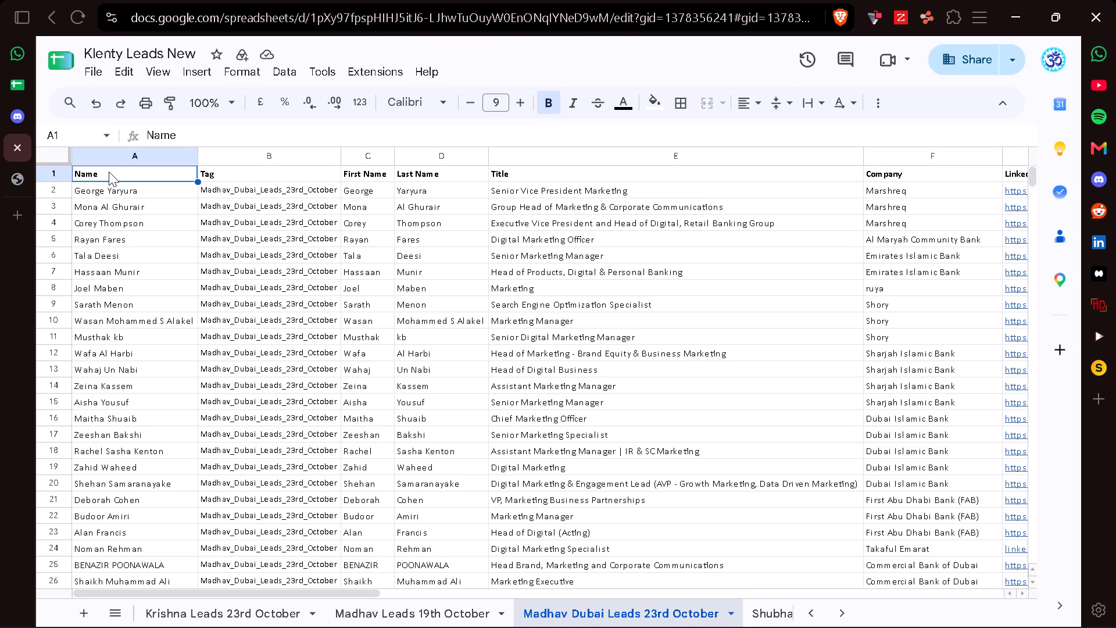
{"action": "left_click", "coordinate": [86, 72]}
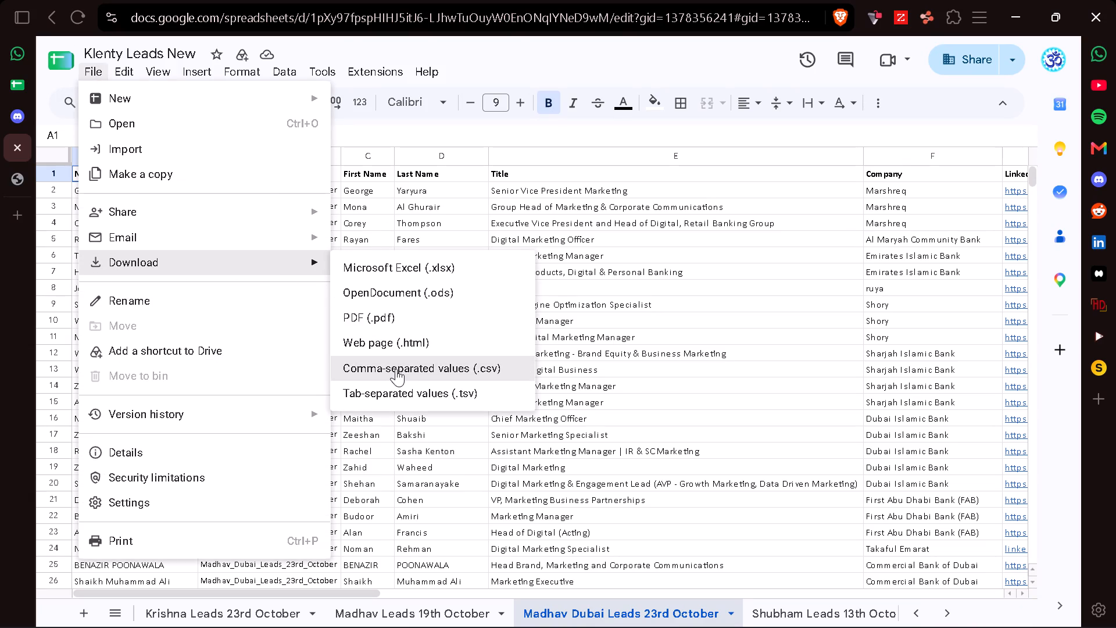
{"action": "left_click", "coordinate": [396, 369]}
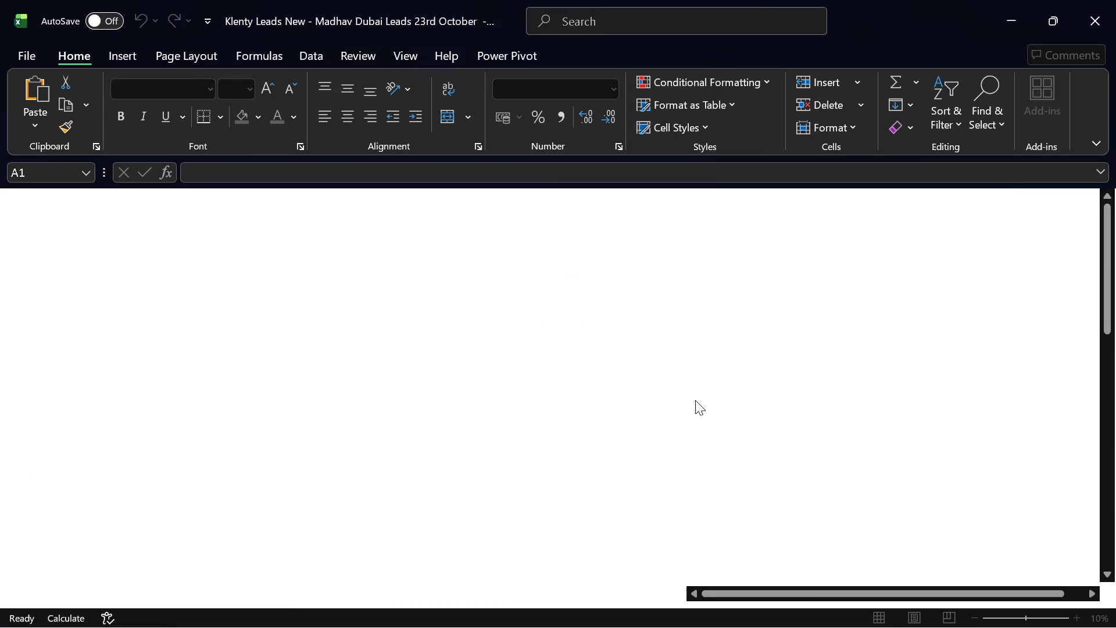
{"action": "left_click", "coordinate": [1115, 0]}
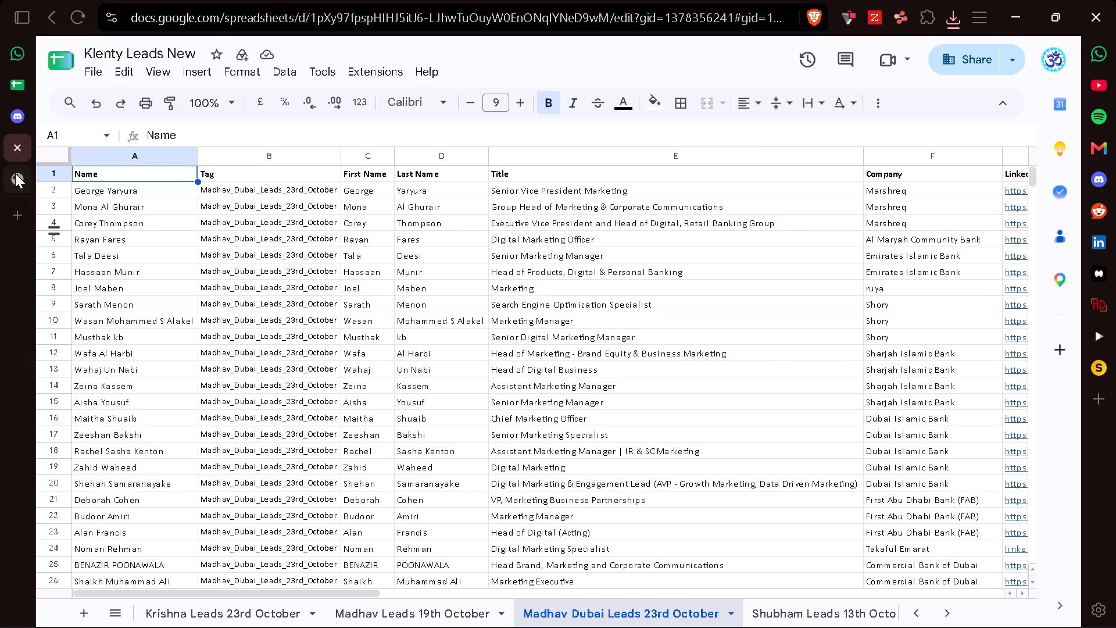
Switch to Klenty's Lists page and start a CSV prospect import with the Madhav Dubai Leads 23rd October file from Downloads.
{"action": "left_click", "coordinate": [15, 173]}
{"action": "left_click", "coordinate": [128, 182]}
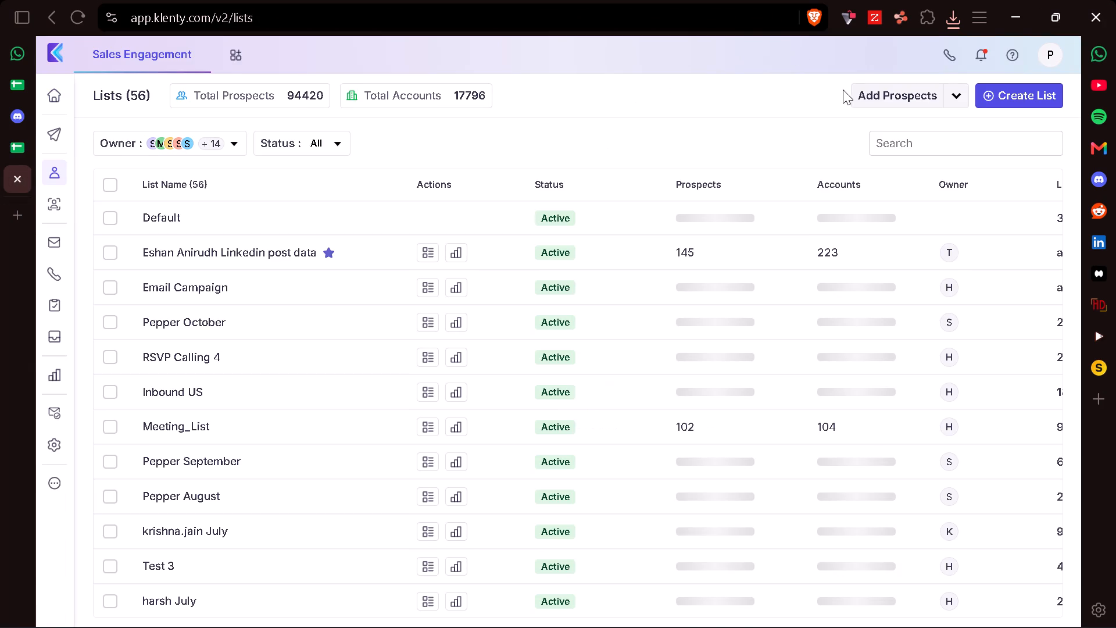
{"action": "left_click", "coordinate": [876, 97]}
{"action": "left_click", "coordinate": [582, 224]}
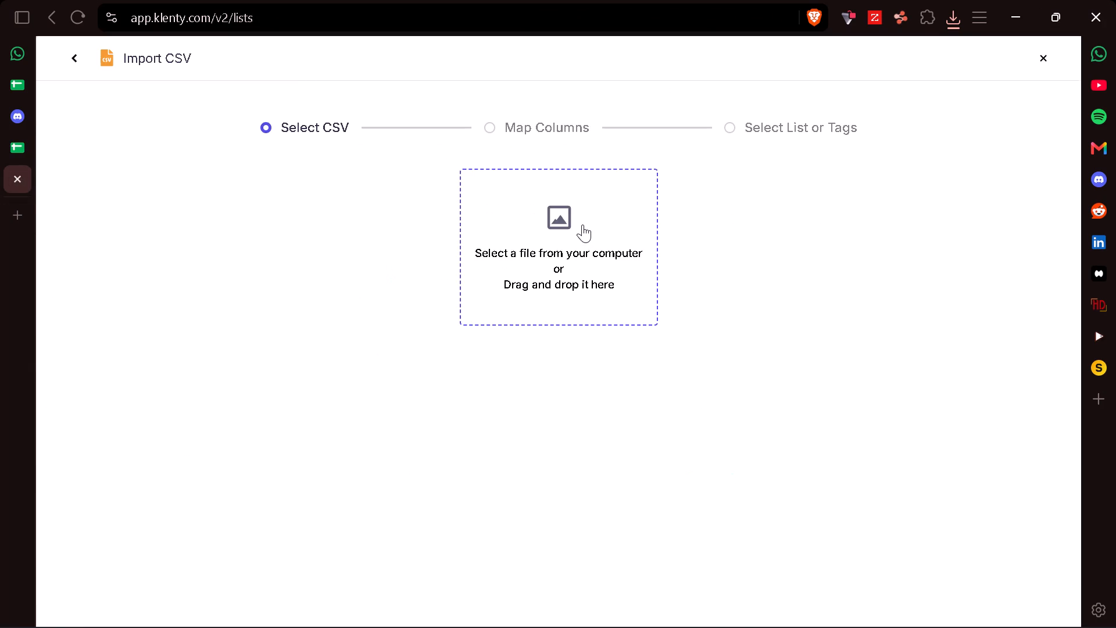
{"action": "left_click", "coordinate": [582, 224]}
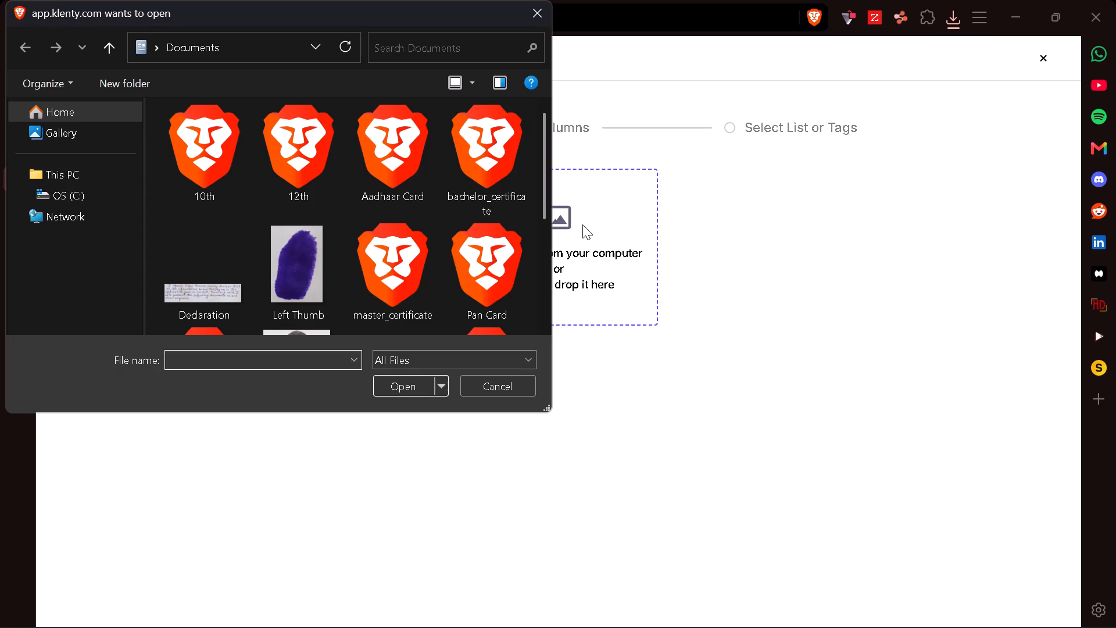
{"action": "scroll", "coordinate": [400, 251], "scroll_direction": "down", "scroll_amount": 4}
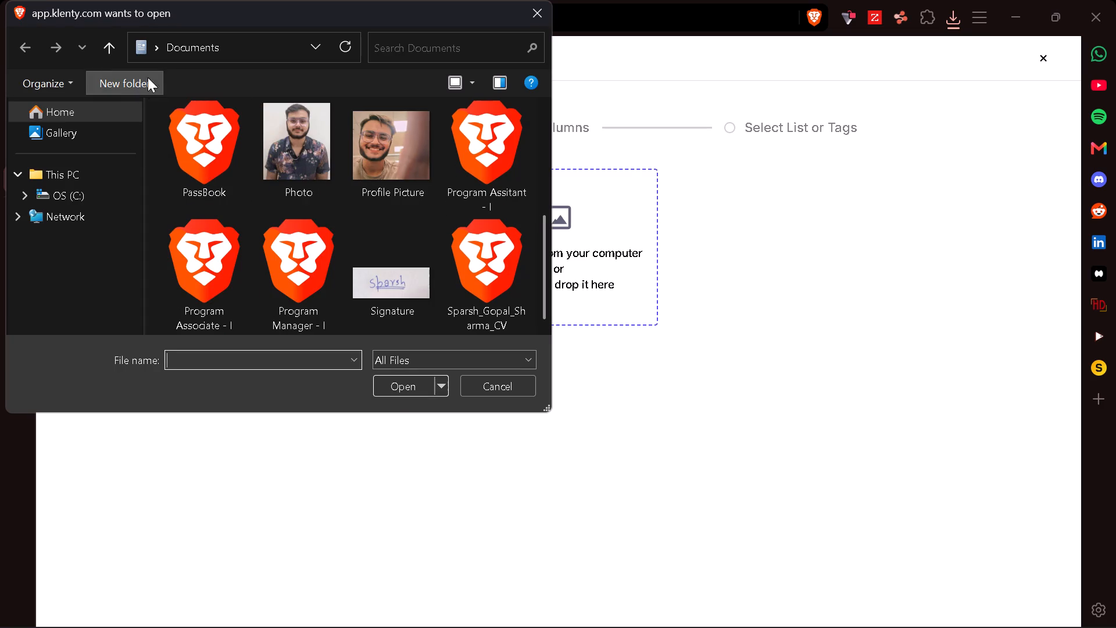
{"action": "left_click", "coordinate": [155, 51]}
{"action": "left_click", "coordinate": [184, 165]}
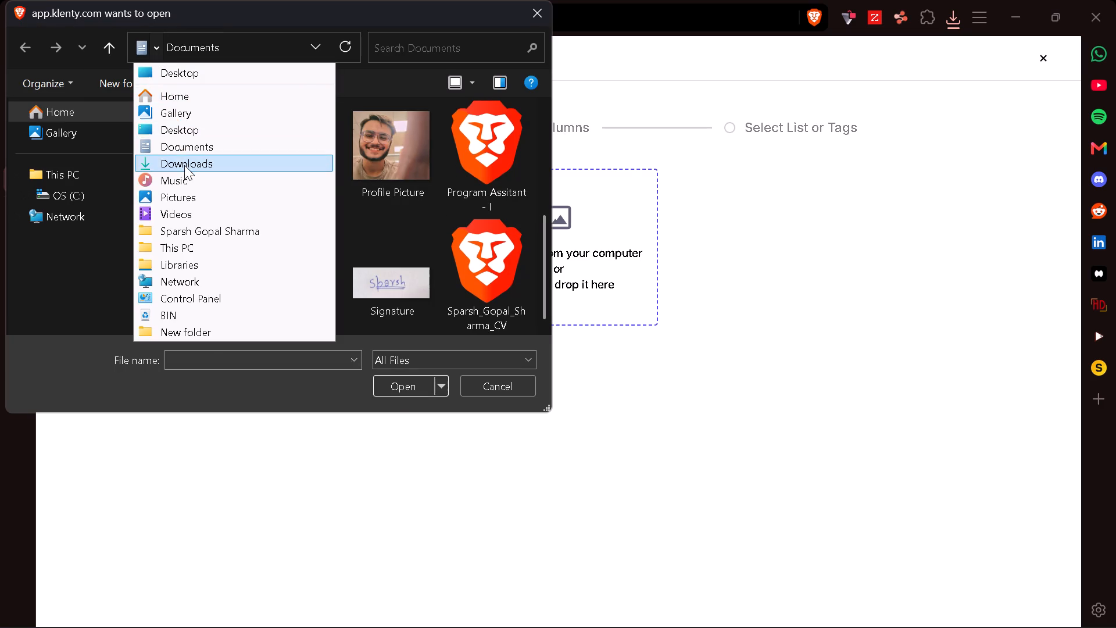
{"action": "left_click", "coordinate": [272, 152]}
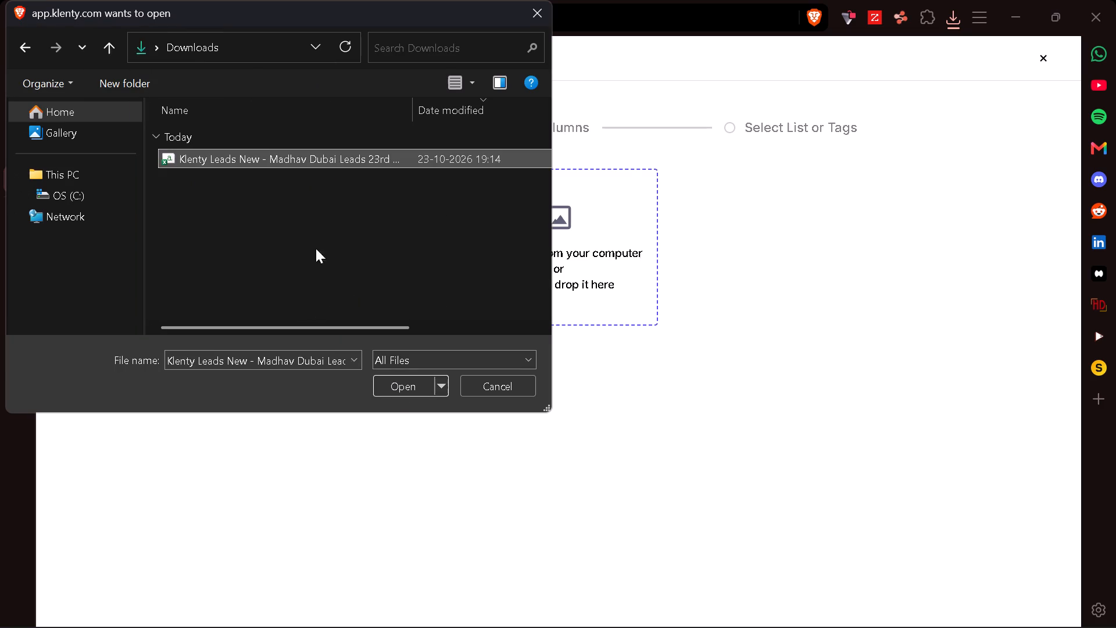
{"action": "left_click", "coordinate": [403, 386]}
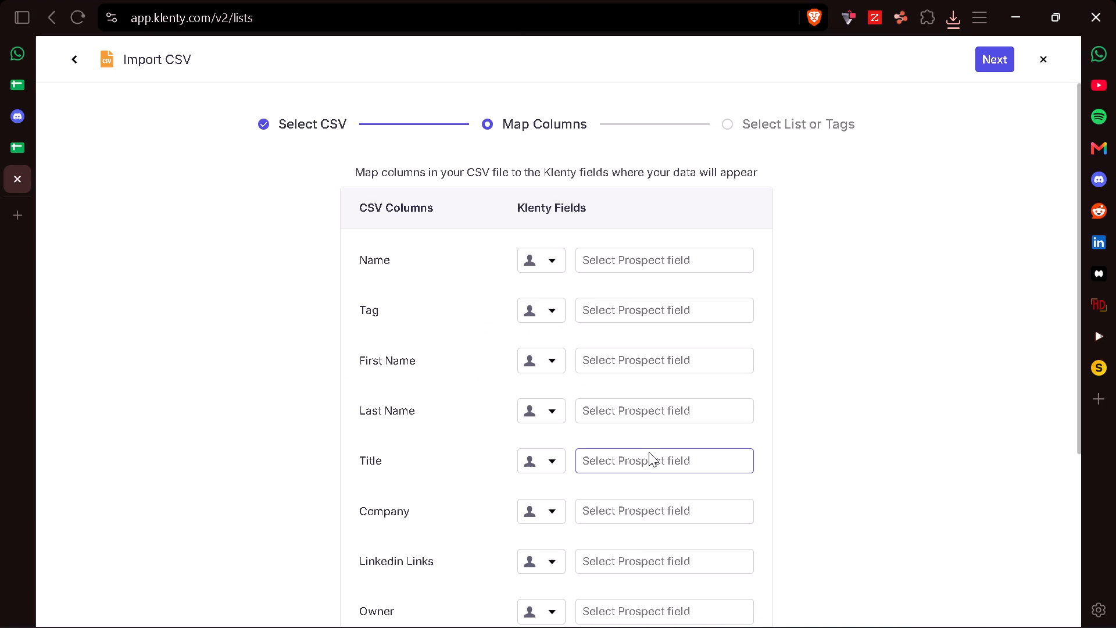
Map the Linkedin Links column to LinkedinURL and the Owner column to Prospect Owner, and continue to the list and tag settings.
{"action": "scroll", "coordinate": [649, 452], "scroll_direction": "down", "scroll_amount": 2}
{"action": "left_click", "coordinate": [617, 425]}
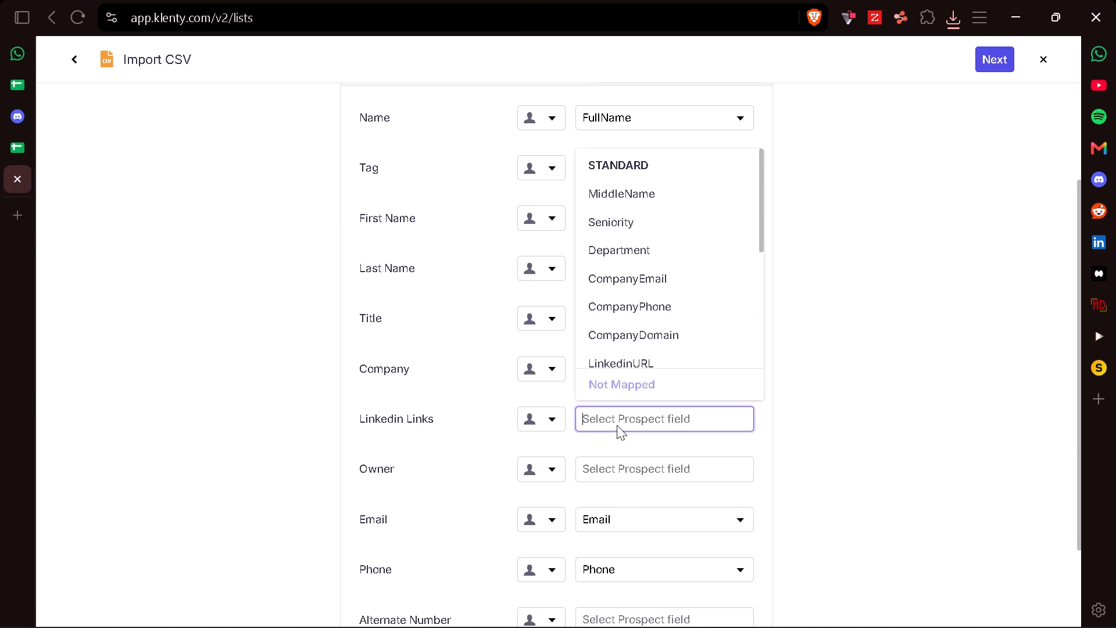
{"action": "left_click", "coordinate": [619, 367]}
{"action": "left_click", "coordinate": [606, 476]}
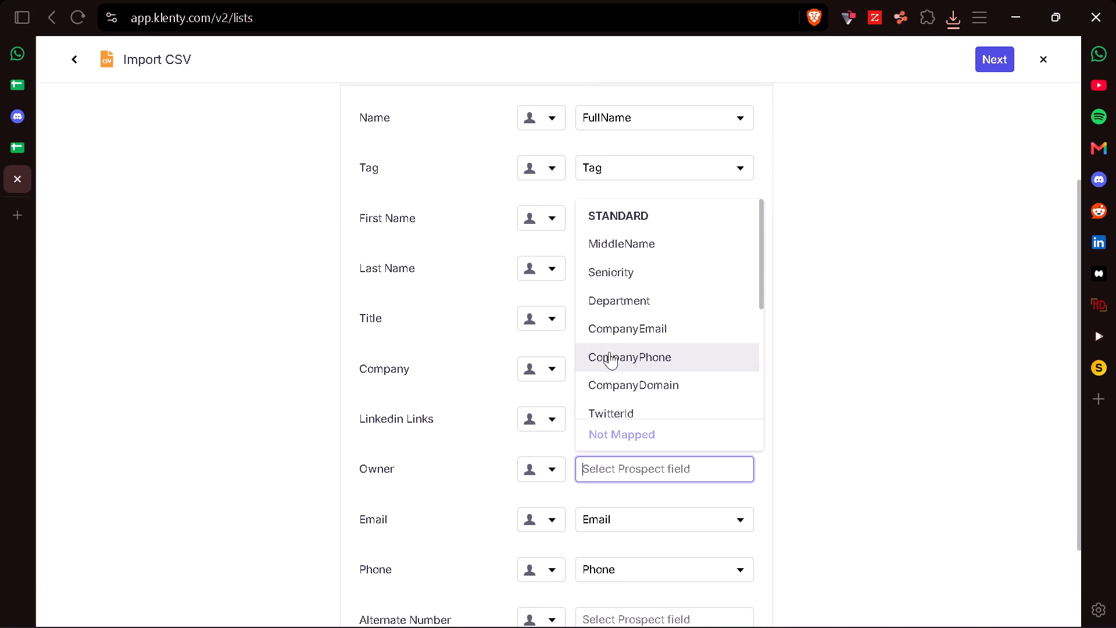
{"action": "scroll", "coordinate": [610, 349], "scroll_direction": "down", "scroll_amount": 3}
{"action": "left_click", "coordinate": [610, 377]}
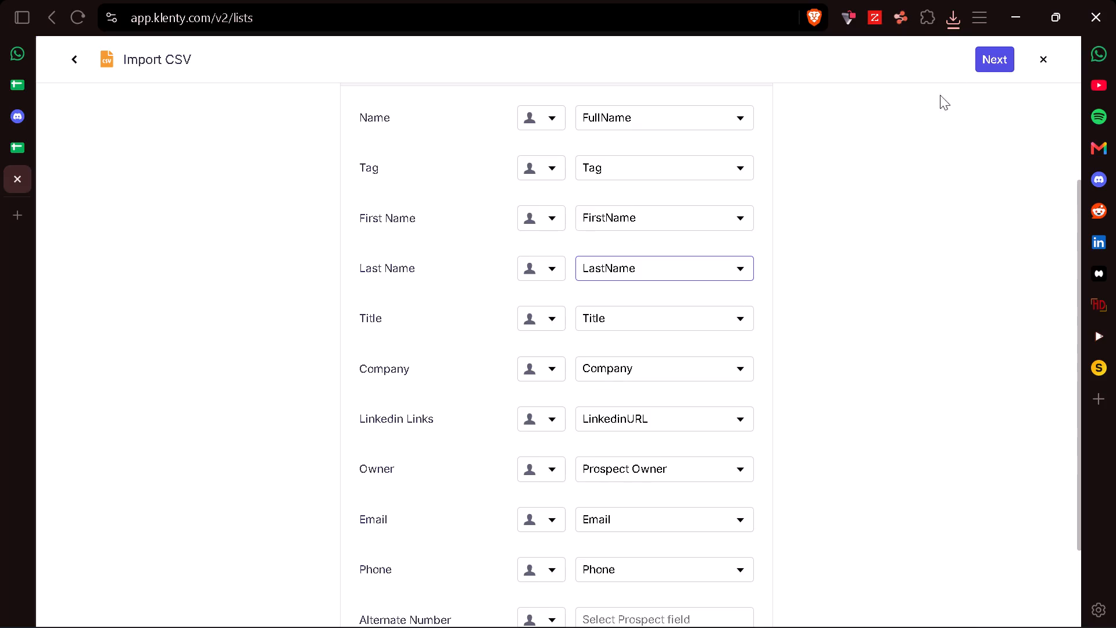
{"action": "left_click", "coordinate": [989, 68]}
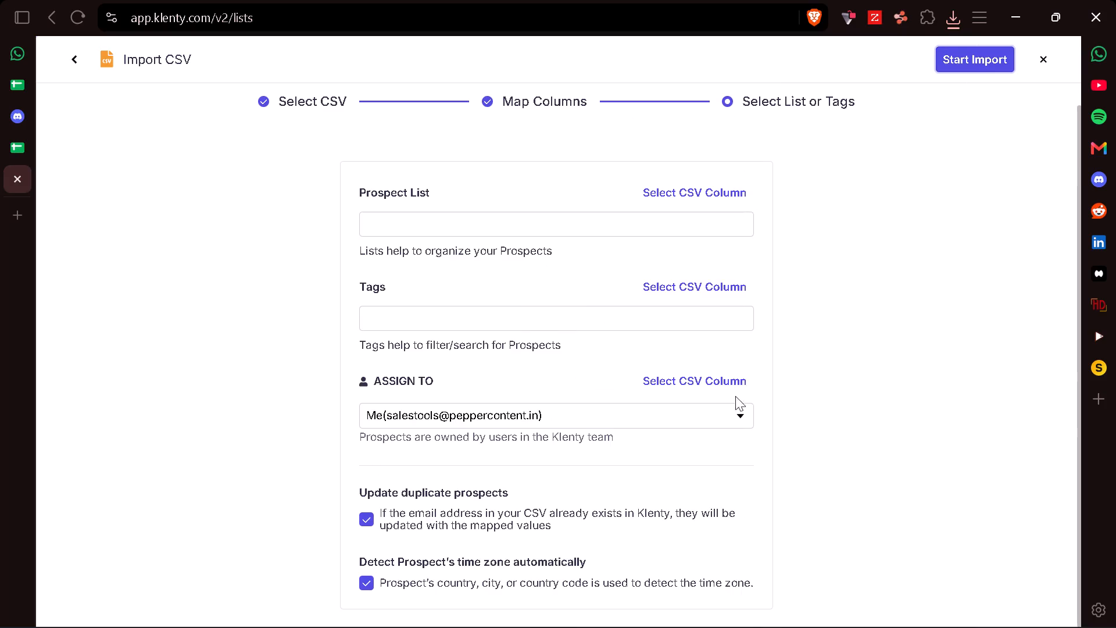
Assign the imported prospects to the intended team member's account instead of the default salestools account.
{"action": "left_click", "coordinate": [736, 405]}
{"action": "scroll", "coordinate": [486, 308], "scroll_direction": "down", "scroll_amount": 5}
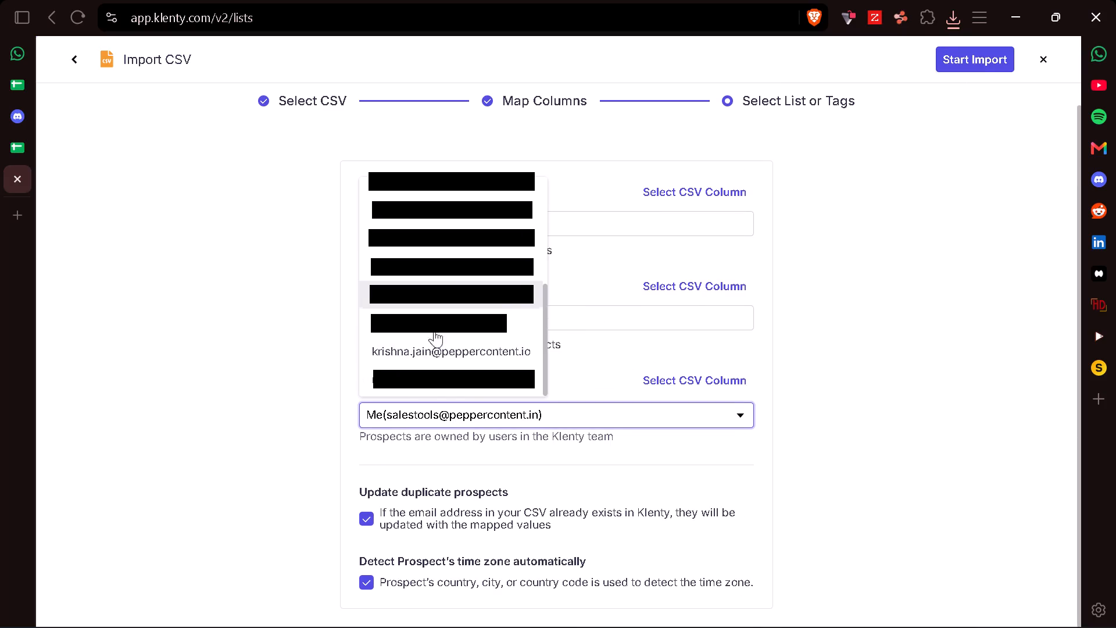
{"action": "left_click", "coordinate": [414, 374]}
Switch the Tags setting to use a CSV column and choose the column that supplies the prospects' tags.
{"action": "left_click", "coordinate": [684, 291]}
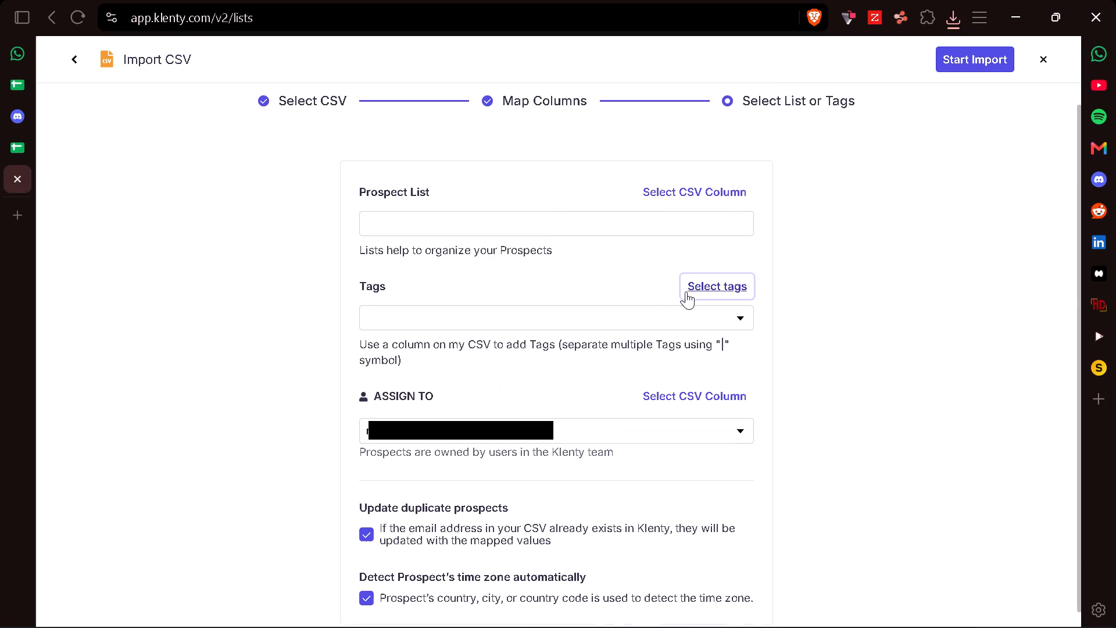
{"action": "left_click", "coordinate": [727, 317]}
{"action": "left_click", "coordinate": [400, 373]}
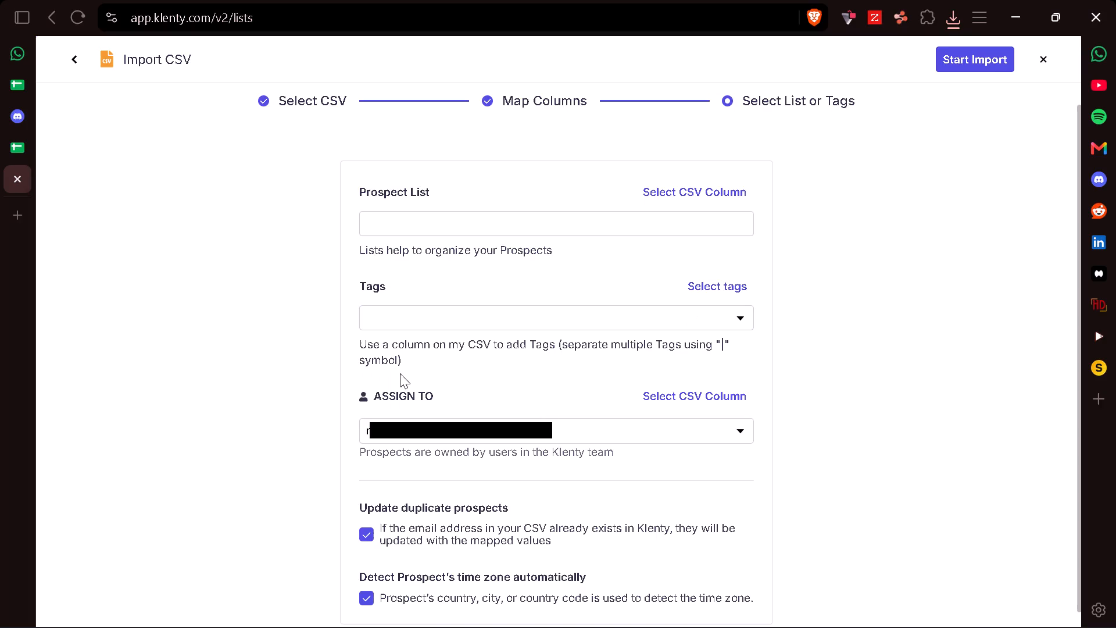
Start the Klenty prospect import with the configured tags, owner, duplicate-update and time-zone settings.
{"action": "left_click", "coordinate": [968, 65]}
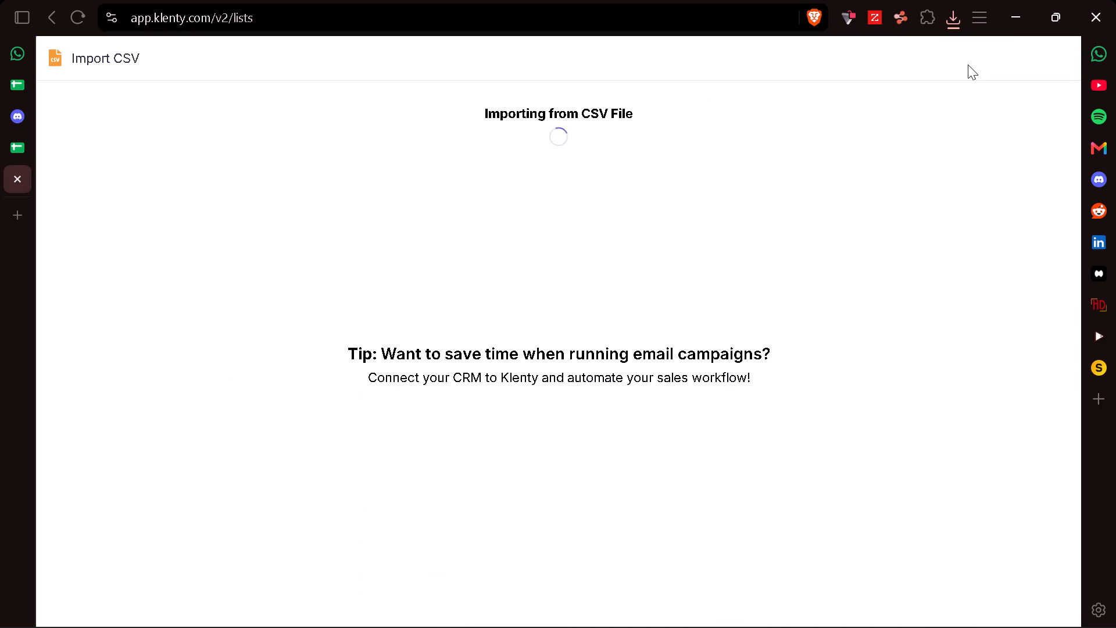
Open the Gmail inbox in a new tab and place that tab directly after the WhatsApp tab.
{"action": "left_click", "coordinate": [24, 221]}
{"action": "left_click", "coordinate": [1093, 146]}
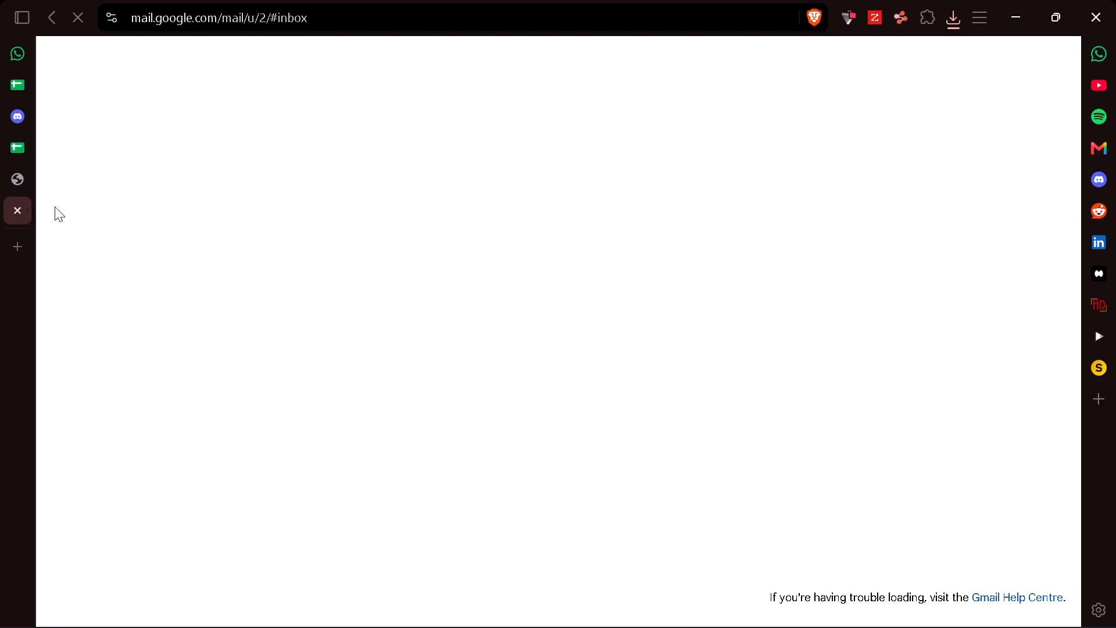
{"action": "left_click_drag", "start_coordinate": [6, 208], "coordinate": [17, 80]}
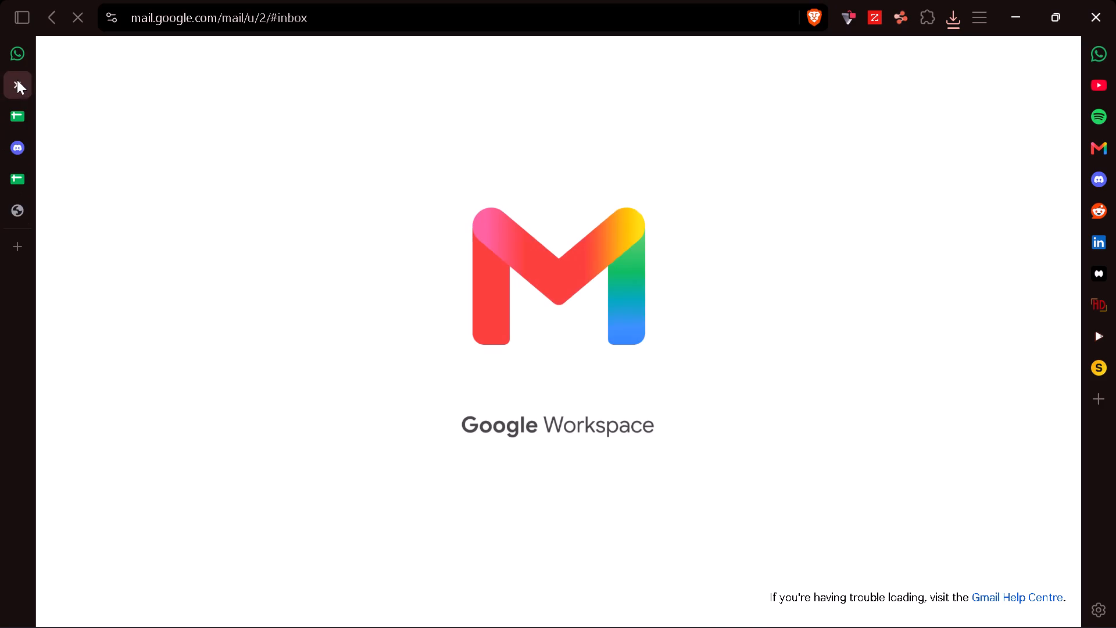
Return to the Klenty import page to check the status of the CSV import.
{"action": "left_click", "coordinate": [19, 208]}
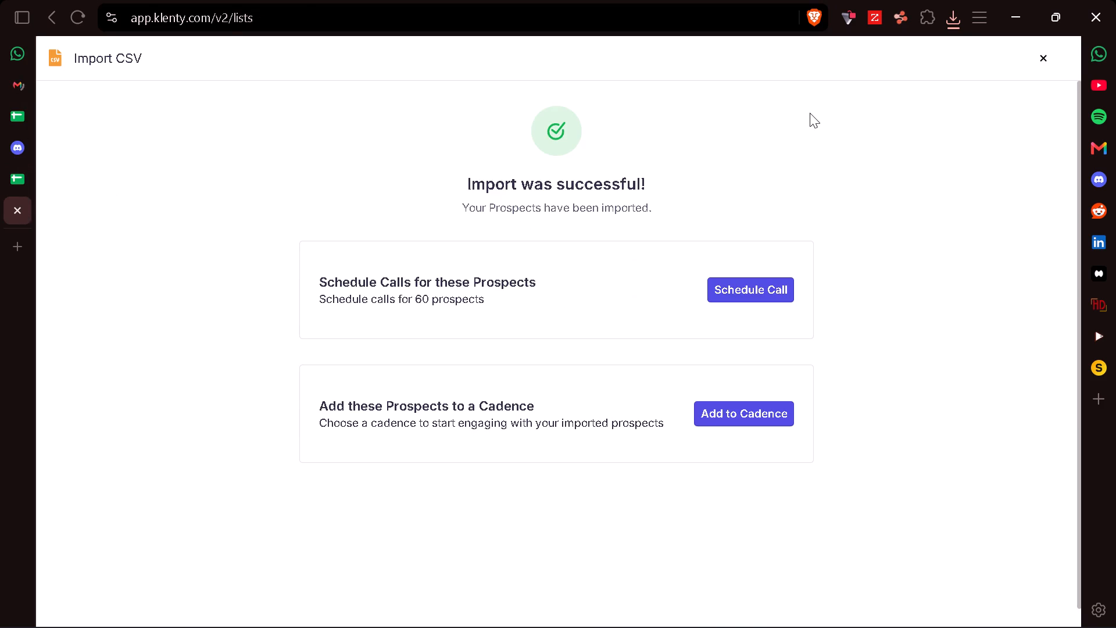
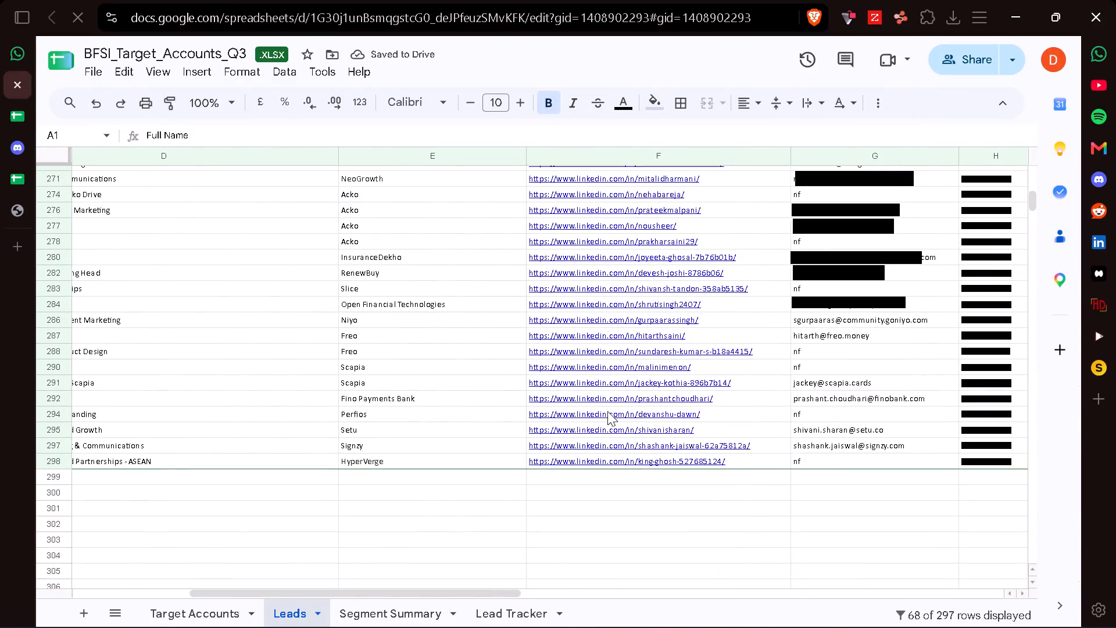
Select the Full Name cell of the first filtered lead below the header in the Leads sheet of BFSI_Target_Accounts_Q3.
{"action": "scroll", "coordinate": [607, 411], "scroll_direction": "left", "scroll_amount": 3}
{"action": "scroll", "coordinate": [607, 411], "scroll_direction": "up", "scroll_amount": 4}
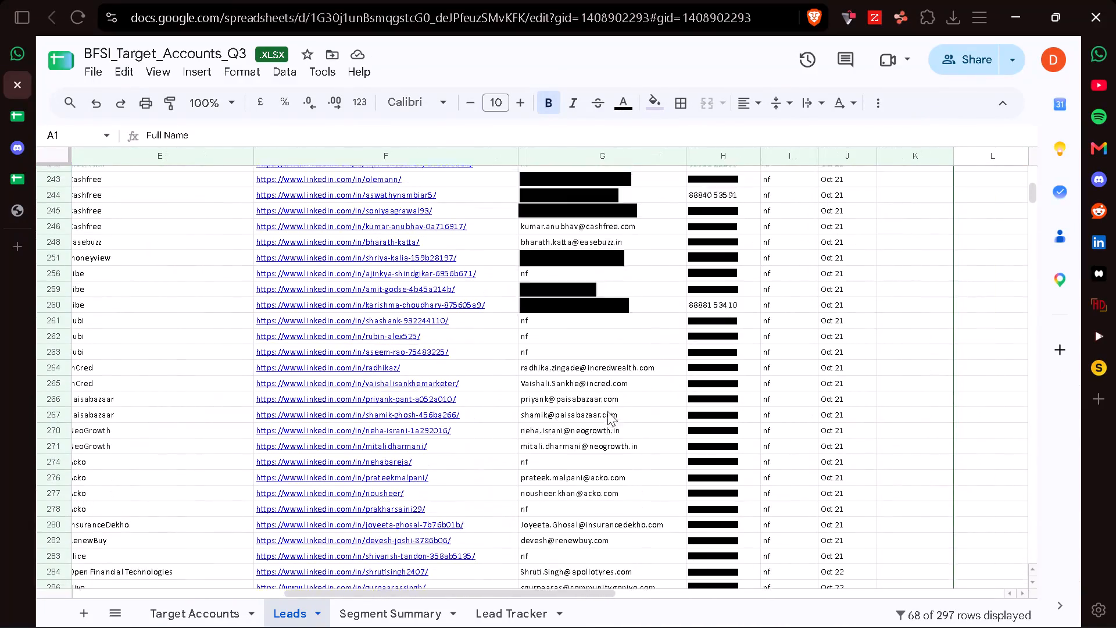
{"action": "scroll", "coordinate": [607, 411], "scroll_direction": "up", "scroll_amount": 3}
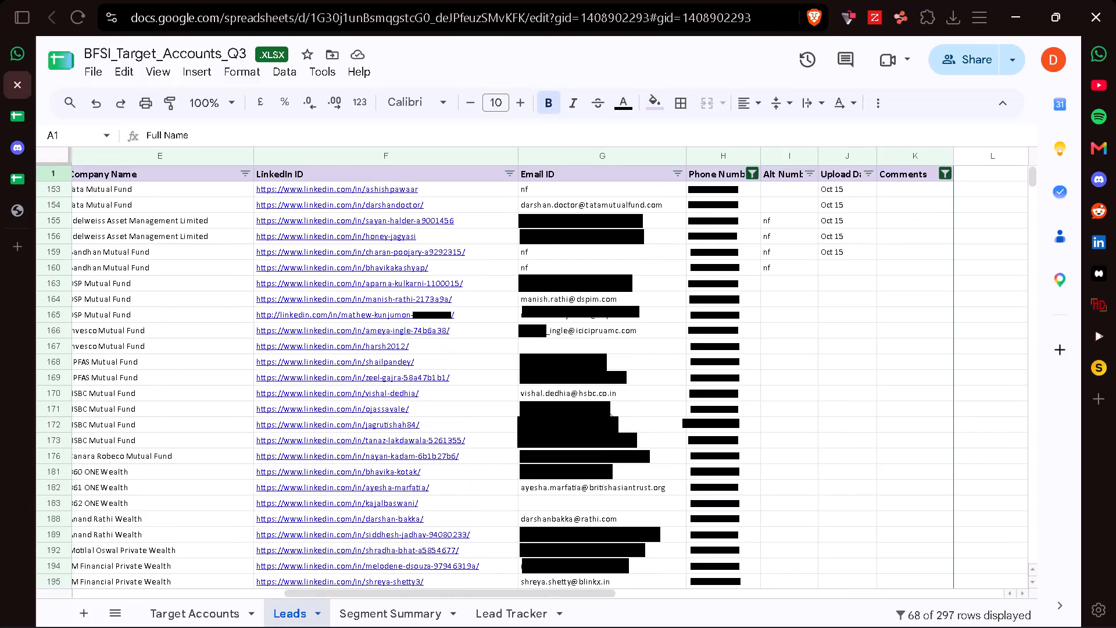
{"action": "scroll", "coordinate": [607, 411], "scroll_direction": "left", "scroll_amount": 1}
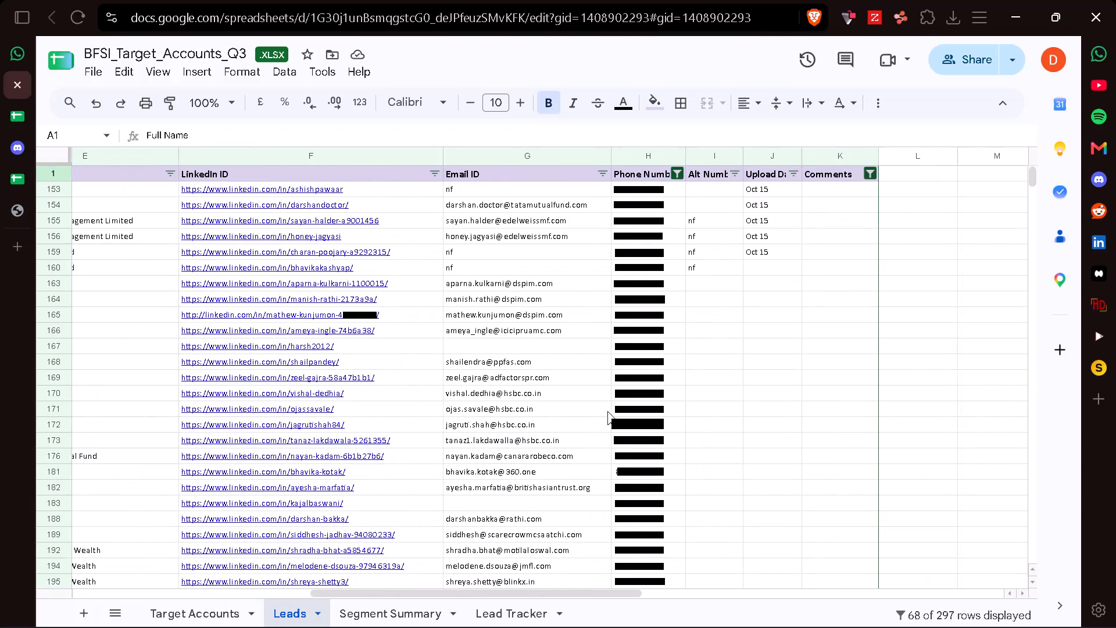
{"action": "scroll", "coordinate": [607, 411], "scroll_direction": "right", "scroll_amount": 8}
{"action": "left_click", "coordinate": [106, 186]}
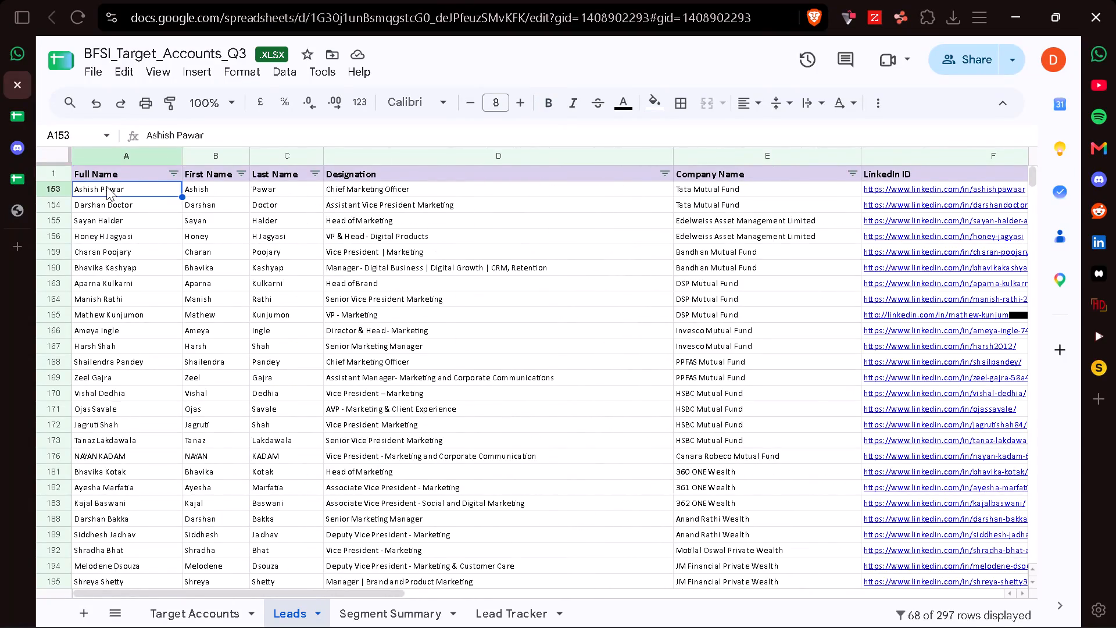
Examine the filtered BFSI_Target_Accounts_Q3 leads from row 153 onward, including their email, phone number and upload date columns.
{"action": "key", "text": "ctrl+shift+Down"}
{"action": "scroll", "coordinate": [374, 299], "scroll_direction": "down", "scroll_amount": 2}
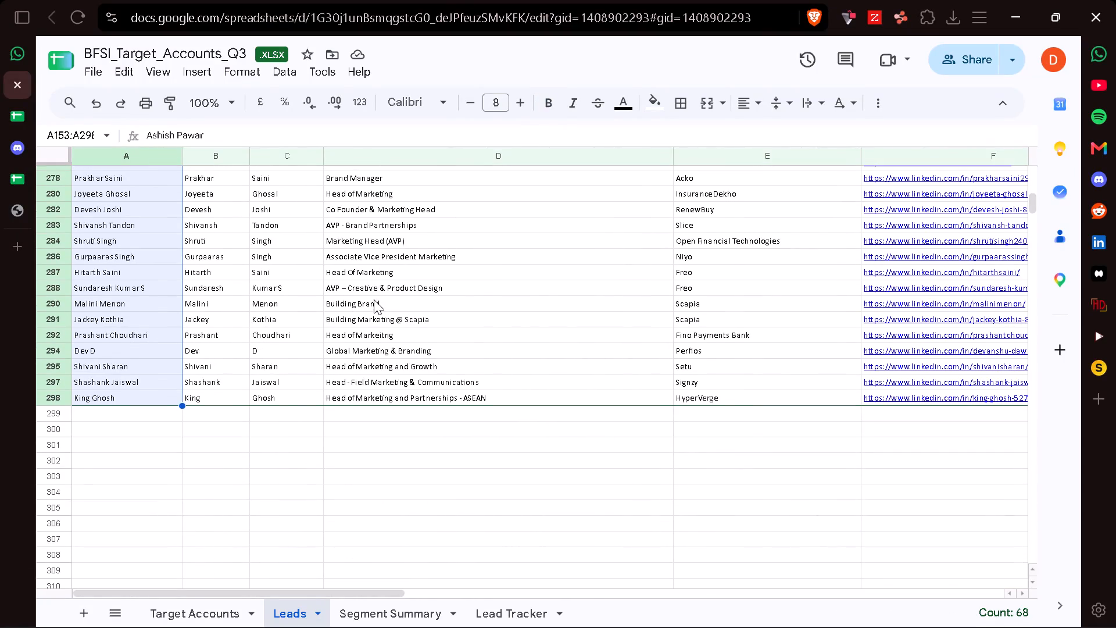
{"action": "scroll", "coordinate": [374, 299], "scroll_direction": "left", "scroll_amount": 5}
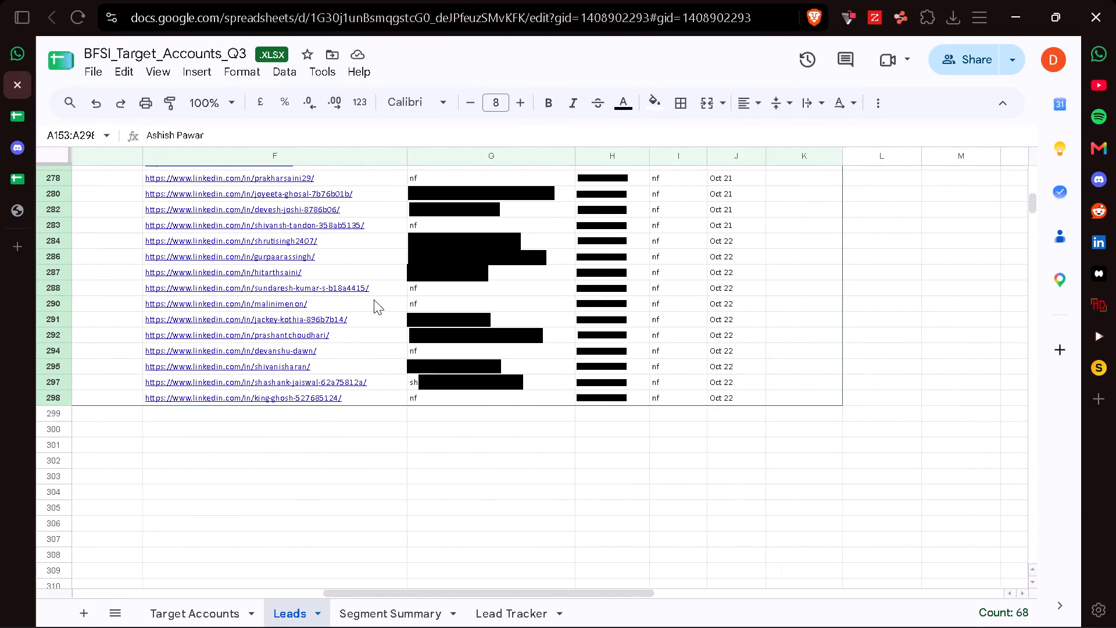
{"action": "scroll", "coordinate": [374, 299], "scroll_direction": "up", "scroll_amount": 5}
{"action": "scroll", "coordinate": [374, 299], "scroll_direction": "down", "scroll_amount": 3}
{"action": "scroll", "coordinate": [374, 299], "scroll_direction": "right", "scroll_amount": 3}
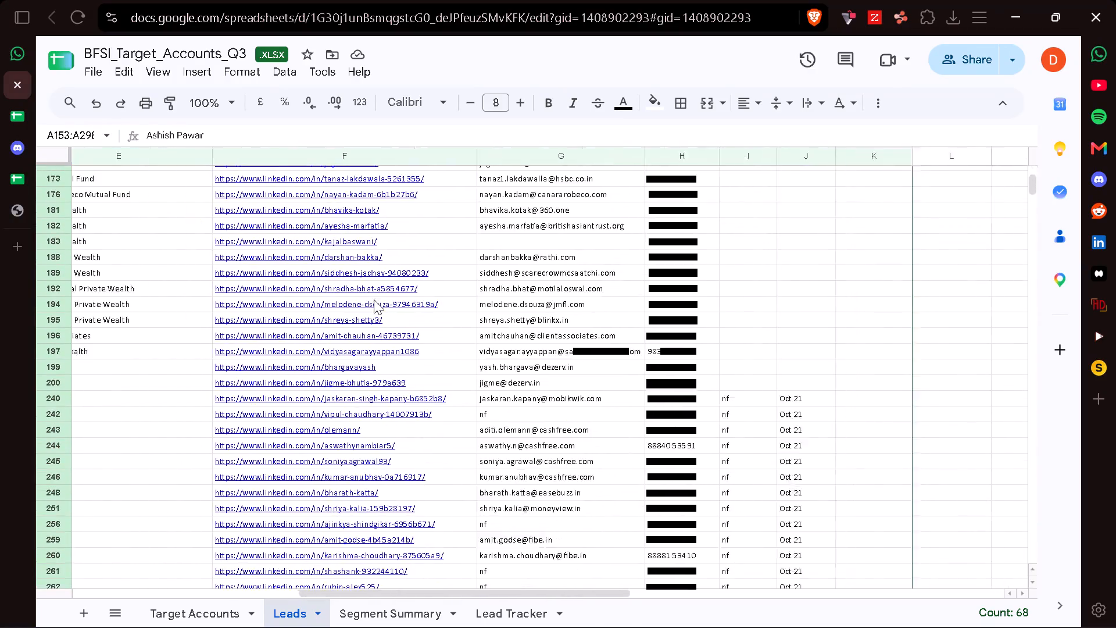
{"action": "scroll", "coordinate": [374, 299], "scroll_direction": "right", "scroll_amount": 8}
{"action": "left_click", "coordinate": [92, 399]}
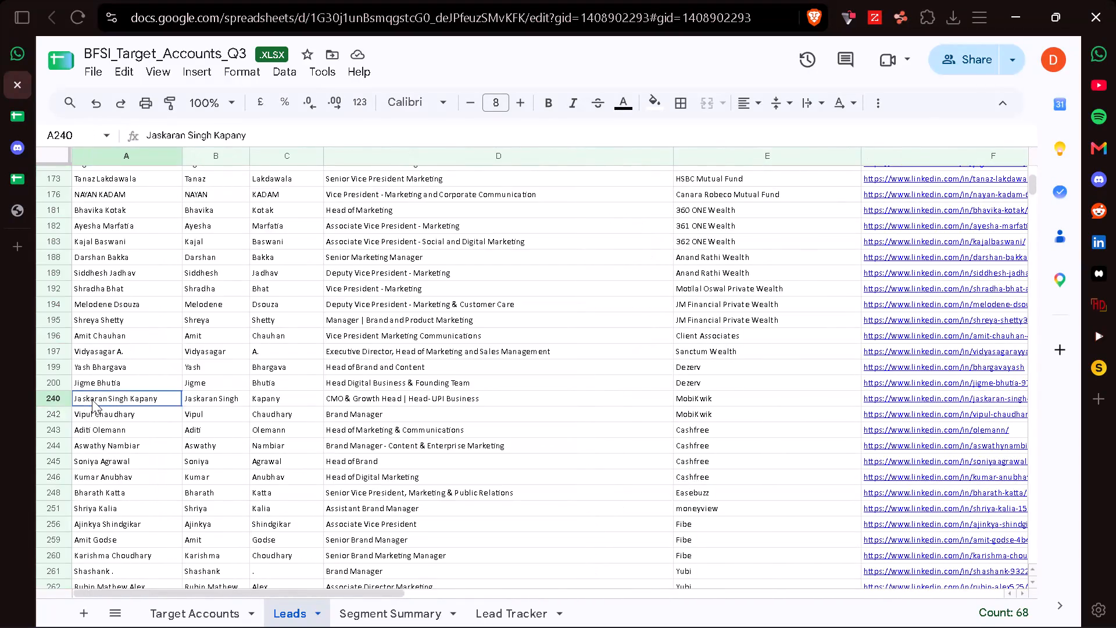
{"action": "key", "text": "ctrl+shift+Down"}
{"action": "scroll", "coordinate": [217, 424], "scroll_direction": "down", "scroll_amount": 1}
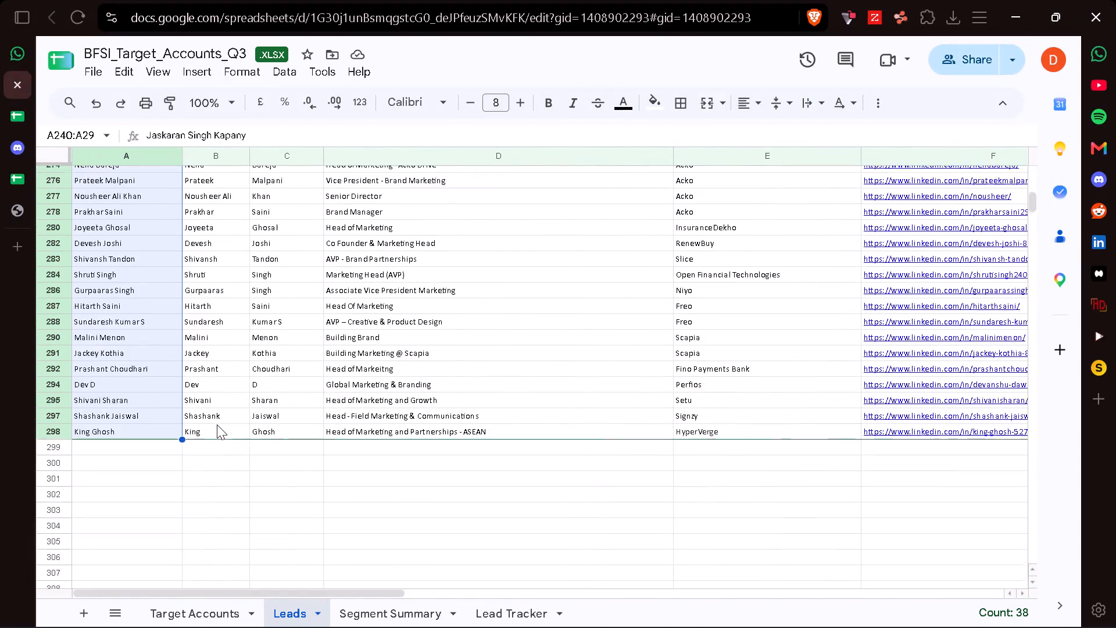
{"action": "scroll", "coordinate": [217, 424], "scroll_direction": "down", "scroll_amount": 1}
{"action": "scroll", "coordinate": [217, 424], "scroll_direction": "left", "scroll_amount": 6}
{"action": "scroll", "coordinate": [217, 424], "scroll_direction": "up", "scroll_amount": 3}
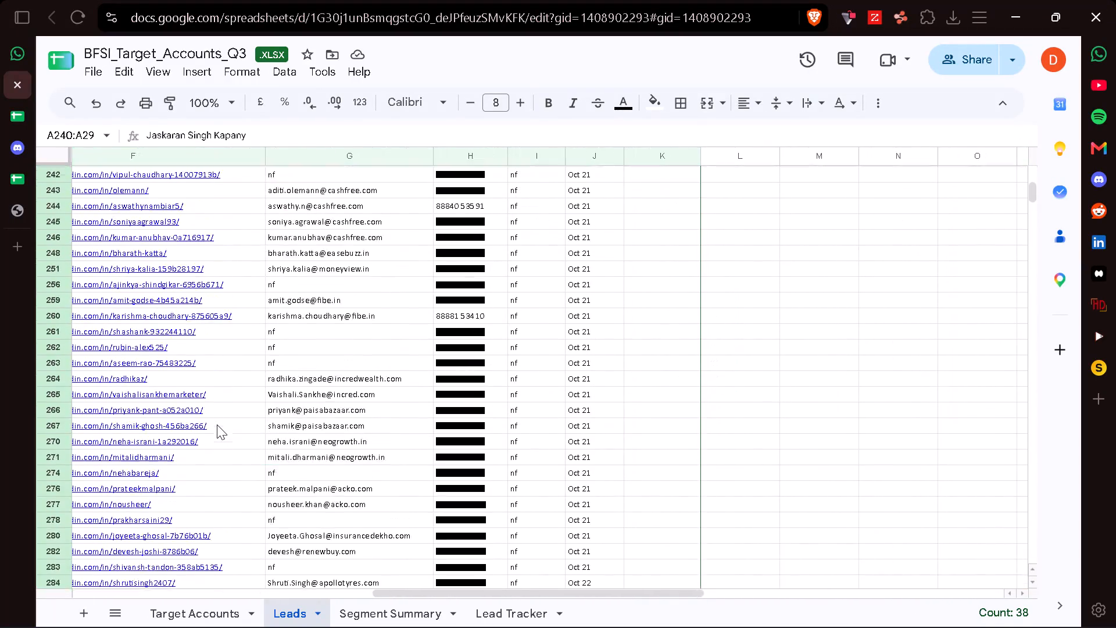
{"action": "scroll", "coordinate": [217, 424], "scroll_direction": "up", "scroll_amount": 2}
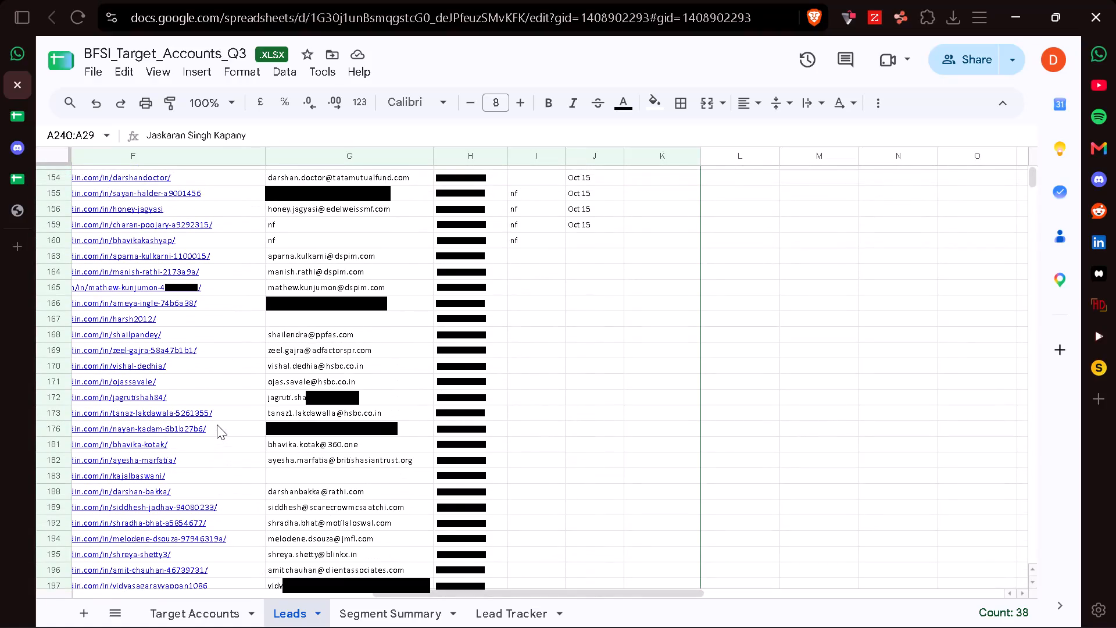
{"action": "scroll", "coordinate": [217, 424], "scroll_direction": "up", "scroll_amount": 3}
{"action": "scroll", "coordinate": [217, 424], "scroll_direction": "right", "scroll_amount": 3}
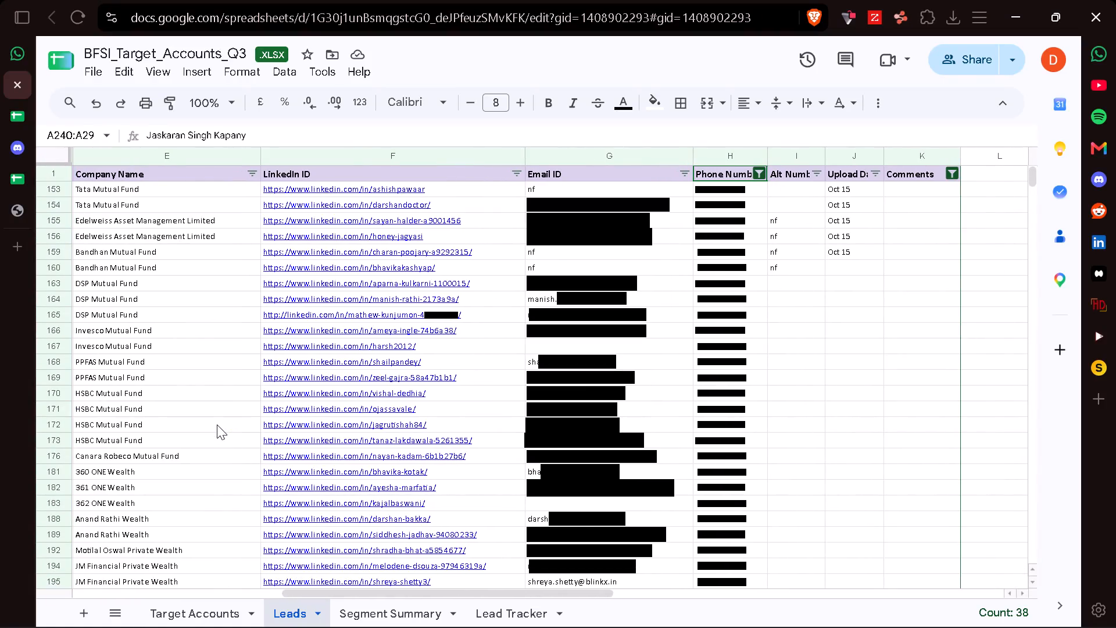
{"action": "scroll", "coordinate": [217, 424], "scroll_direction": "right", "scroll_amount": 7}
{"action": "left_click", "coordinate": [123, 185]}
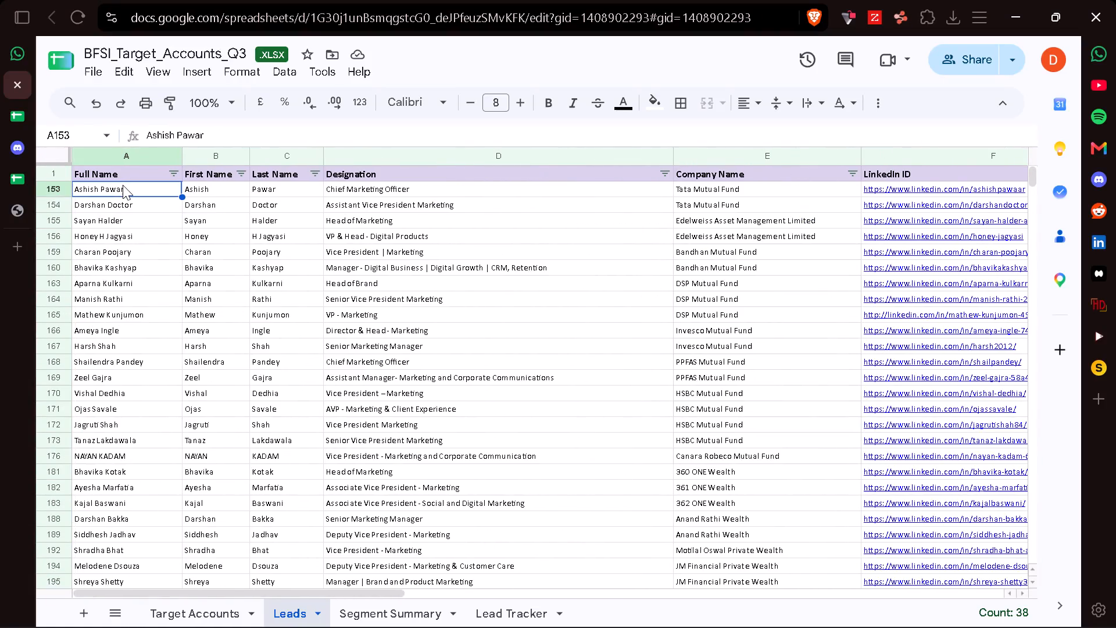
{"action": "key", "text": "ctrl+shift+Down"}
{"action": "scroll", "coordinate": [123, 185], "scroll_direction": "up", "scroll_amount": 5}
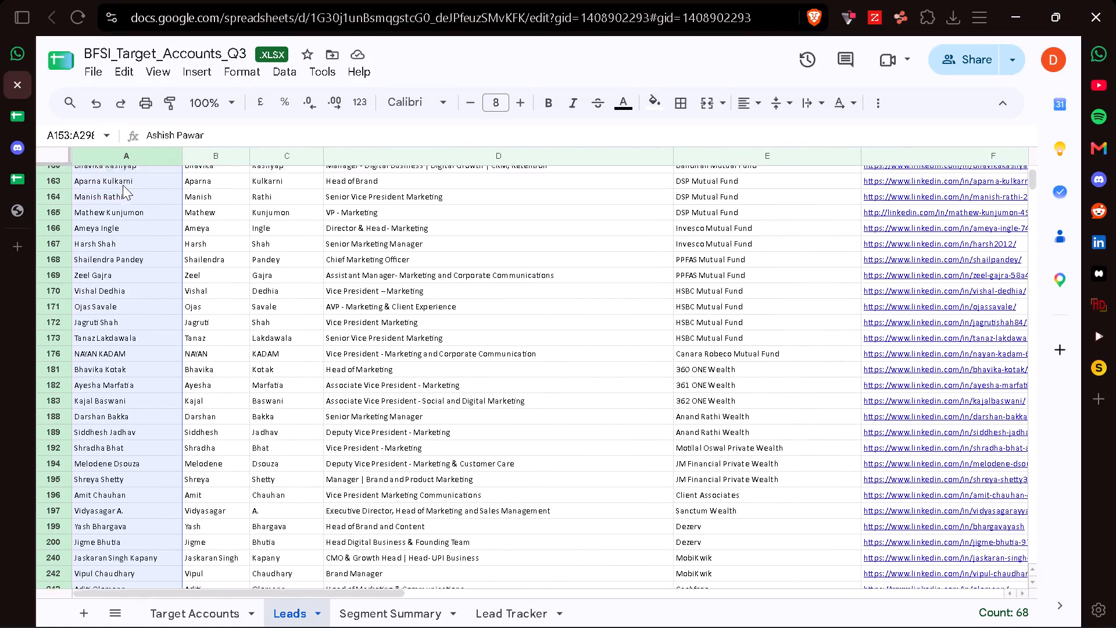
{"action": "scroll", "coordinate": [123, 185], "scroll_direction": "up", "scroll_amount": 4}
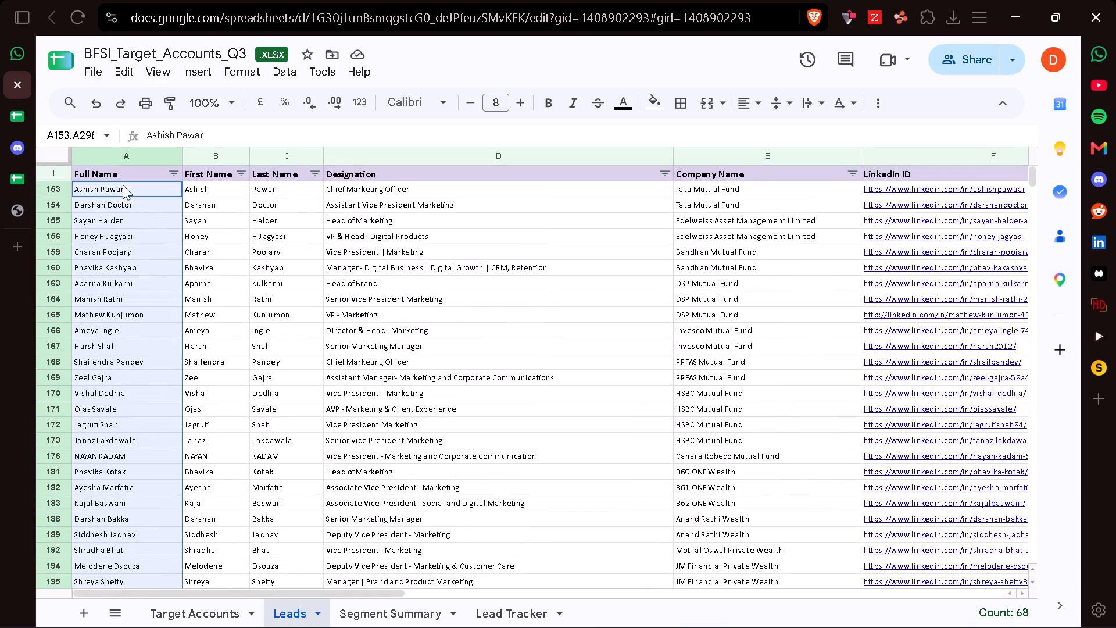
Copy the first 50 visible full names, rows 153 to 271, into the Name column of Klenty Leads New's Madhav Leads 23rd October sheet.
{"action": "left_click", "coordinate": [133, 188]}
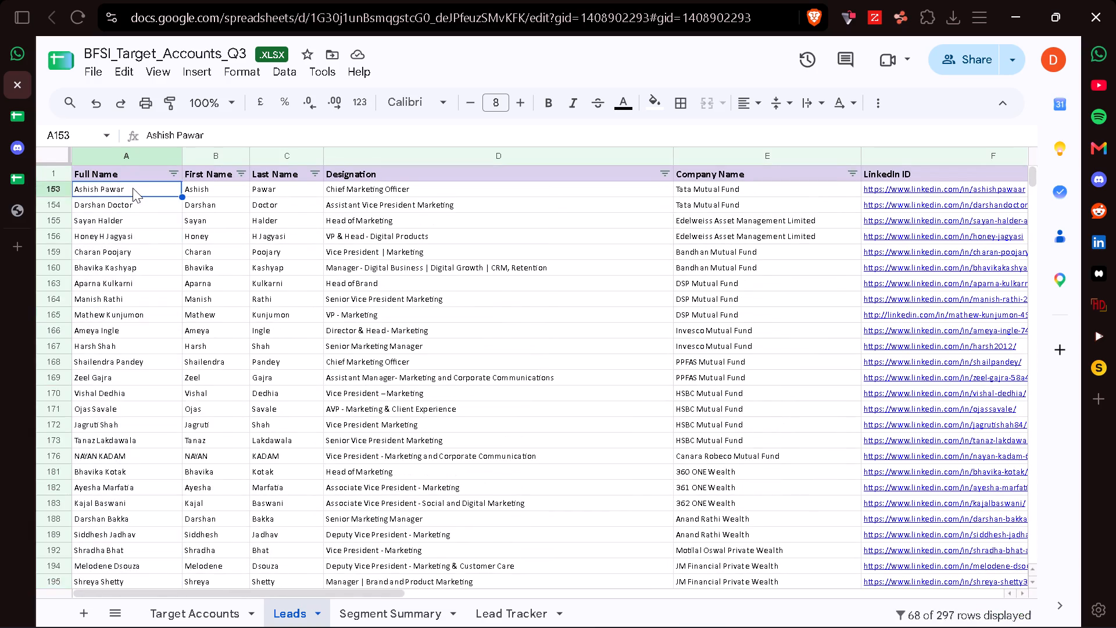
{"action": "key", "text": "ctrl+shift+Down"}
{"action": "key", "text": "shift+Up"}
{"action": "key", "text": "ctrl+shift+Up"}
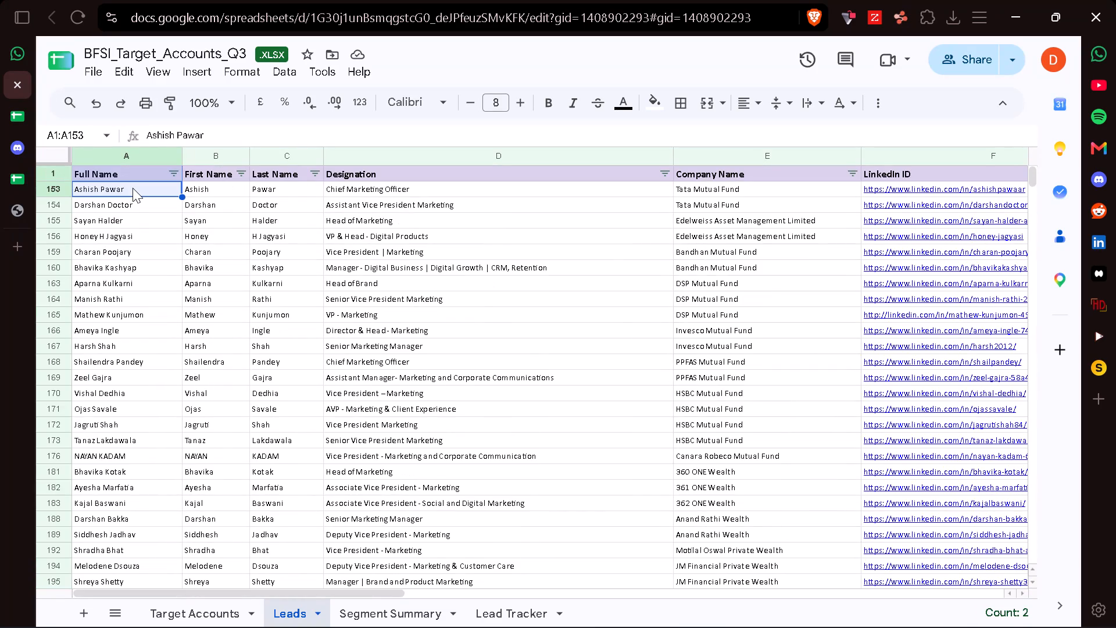
{"action": "key", "text": "ctrl+shift+Down"}
{"action": "key", "text": "shift+Up"}
{"action": "key", "text": "shift+Up"}
{"action": "key", "text": "shift+Up"}
{"action": "key", "text": "shift+Up"}
{"action": "key", "text": "shift+Up"}
{"action": "key", "text": "shift+Up"}
{"action": "key", "text": "shift+Up"}
{"action": "key", "text": "shift+Up"}
{"action": "key", "text": "shift+Up"}
{"action": "key", "text": "shift+Up"}
{"action": "key", "text": "shift+Up"}
{"action": "key", "text": "shift+Up"}
{"action": "key", "text": "shift+Up"}
{"action": "key", "text": "shift+Up"}
{"action": "key", "text": "shift+Up"}
{"action": "key", "text": "shift+Up"}
{"action": "key", "text": "shift+Up"}
{"action": "key", "text": "shift+Up"}
{"action": "key", "text": "shift+Up"}
{"action": "key", "text": "shift+Up"}
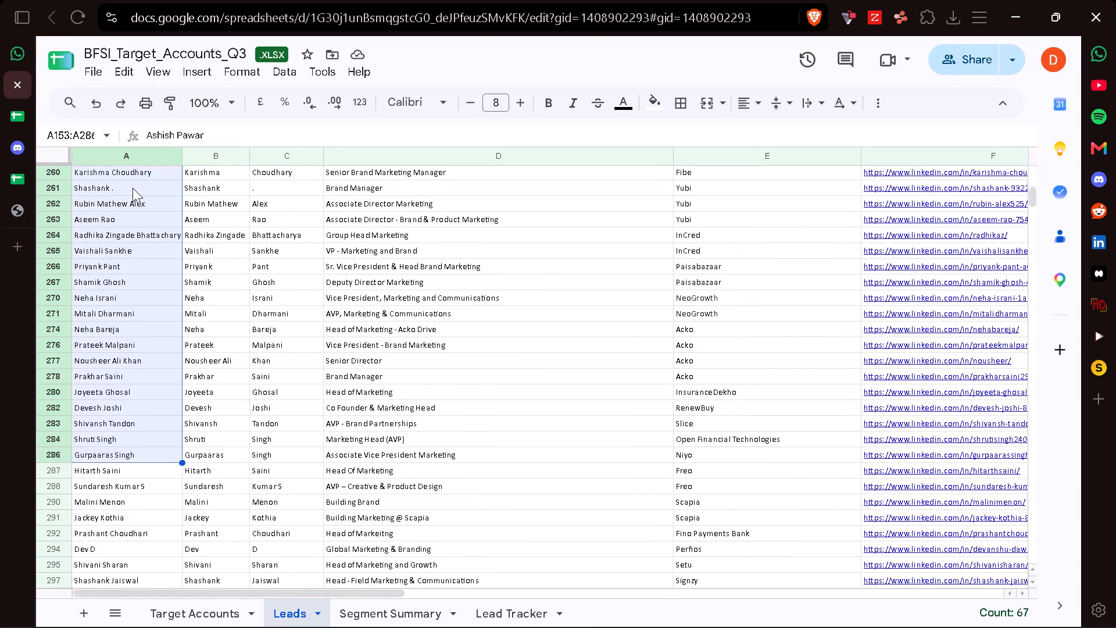
{"action": "key", "text": "shift+Down"}
{"action": "key", "text": "shift+Down"}
{"action": "key", "text": "shift+Down"}
{"action": "key", "text": "shift+Down"}
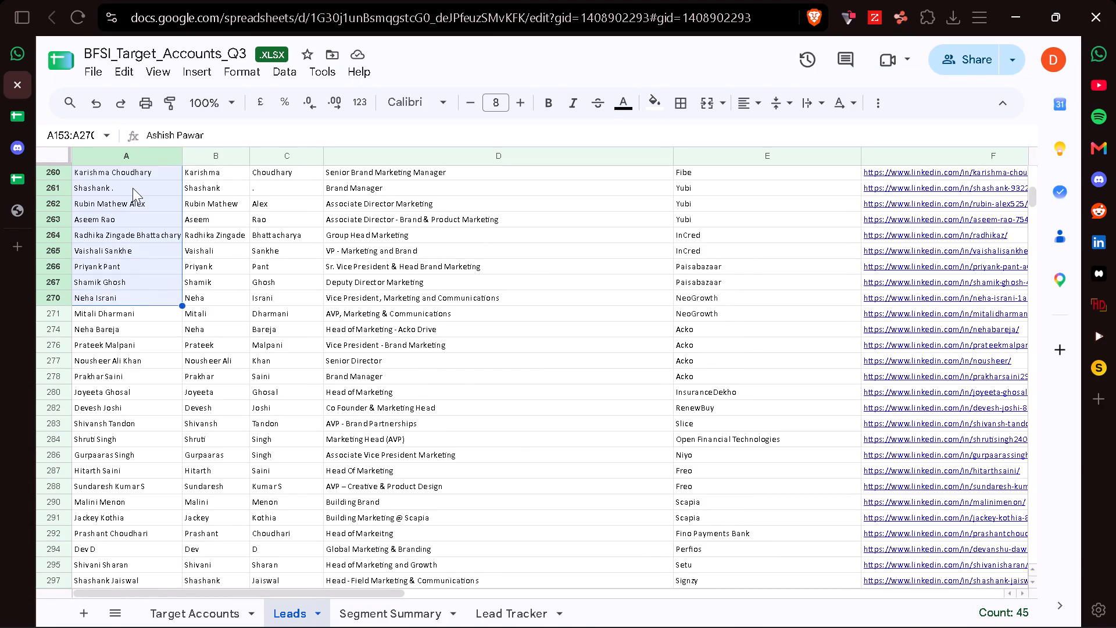
{"action": "key", "text": "shift+Down"}
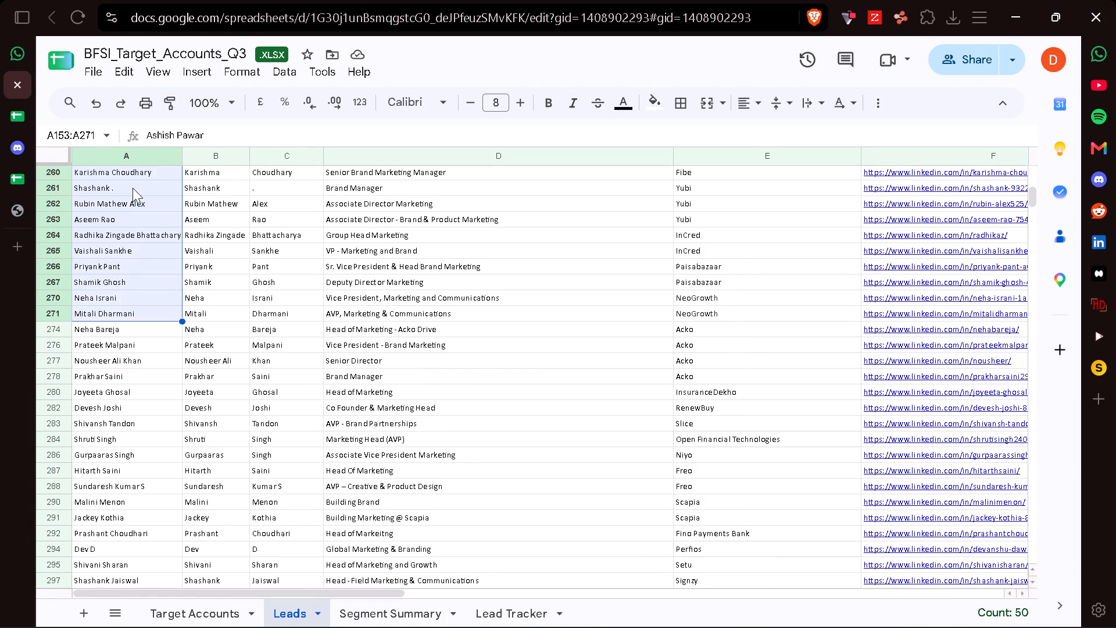
{"action": "key", "text": "ctrl+c"}
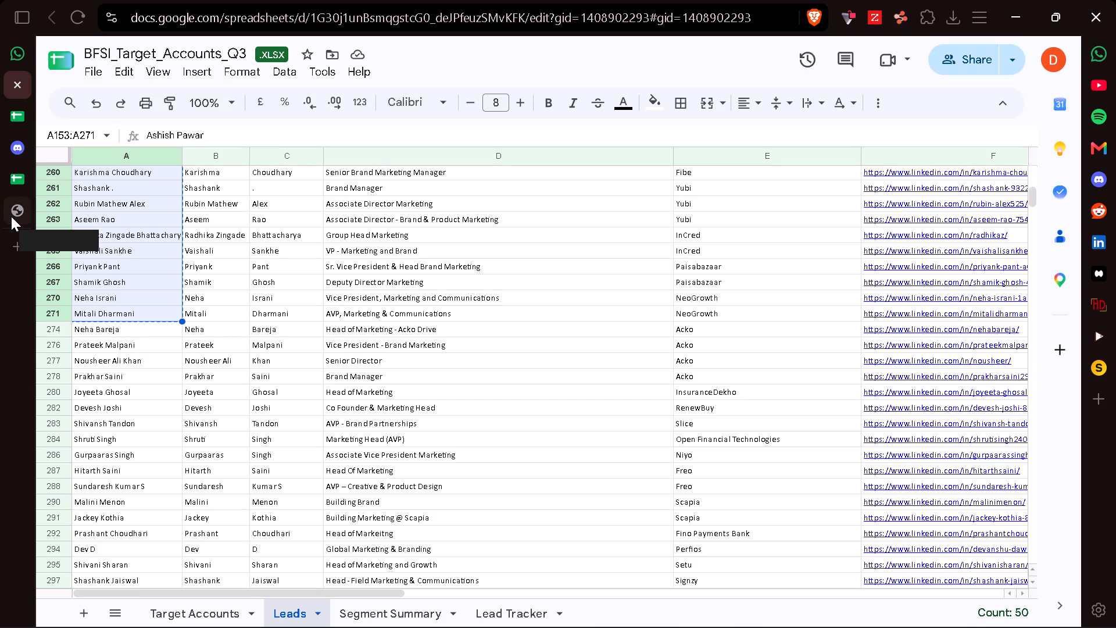
{"action": "left_click", "coordinate": [13, 179]}
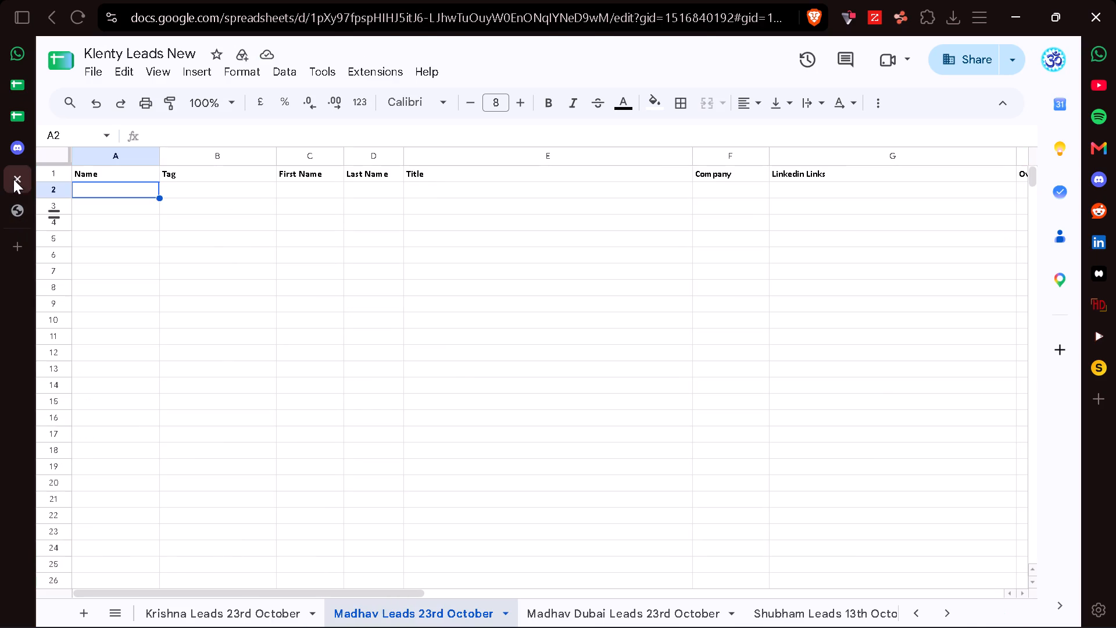
{"action": "key", "text": "ctrl+v"}
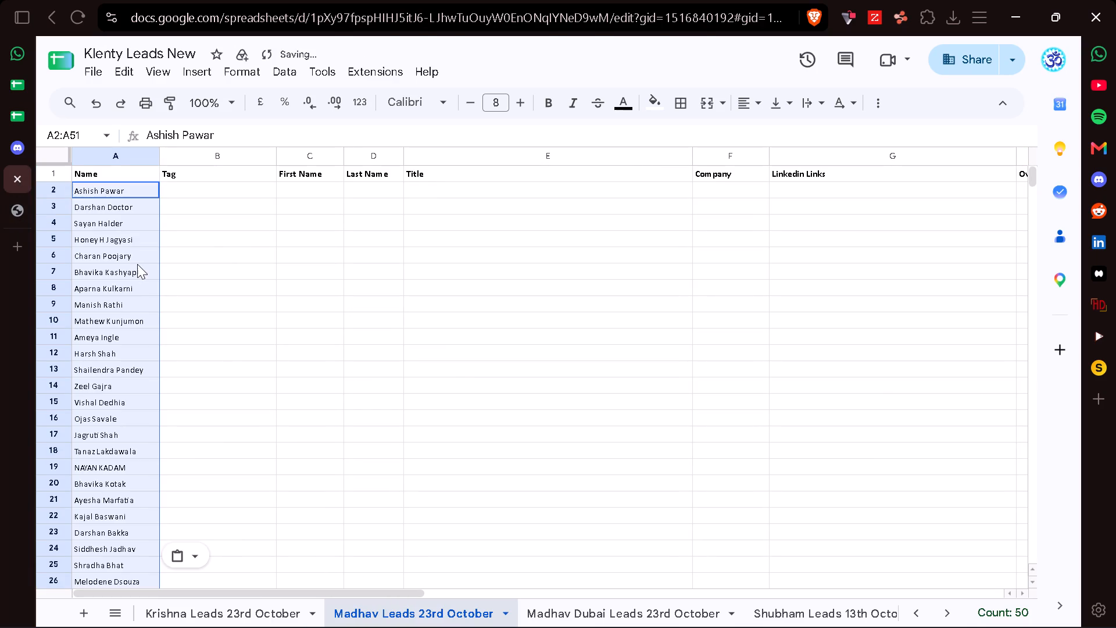
Switch to the Leads - BSFI - P0 sheet of the Taxcnn - Madhav Callling spreadsheet and look through its lead rows.
{"action": "left_click", "coordinate": [16, 119]}
{"action": "scroll", "coordinate": [417, 333], "scroll_direction": "up", "scroll_amount": 2}
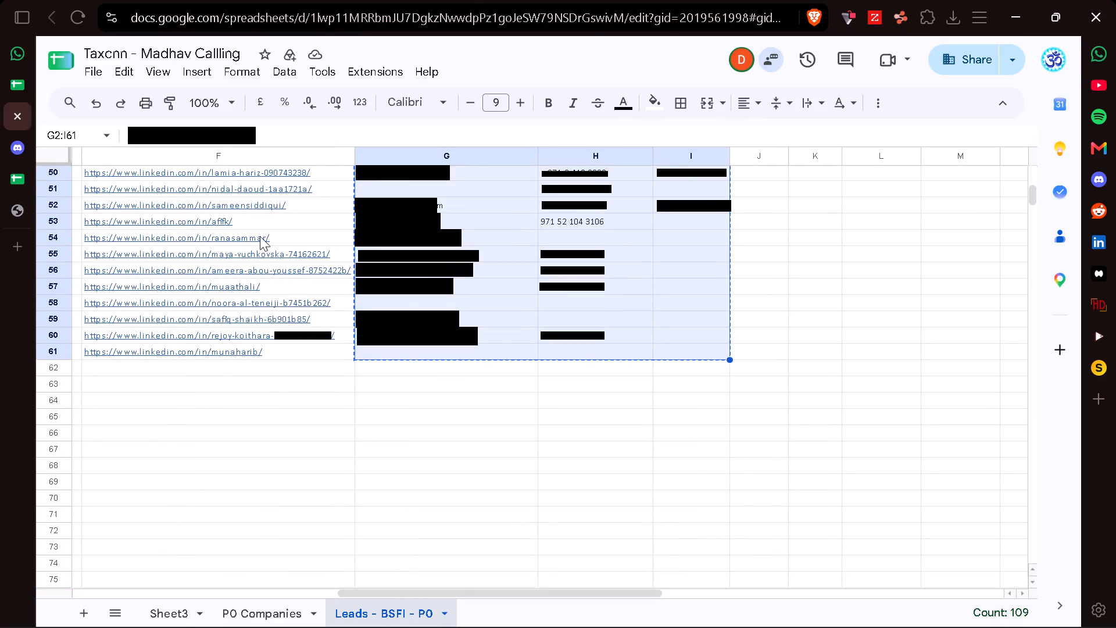
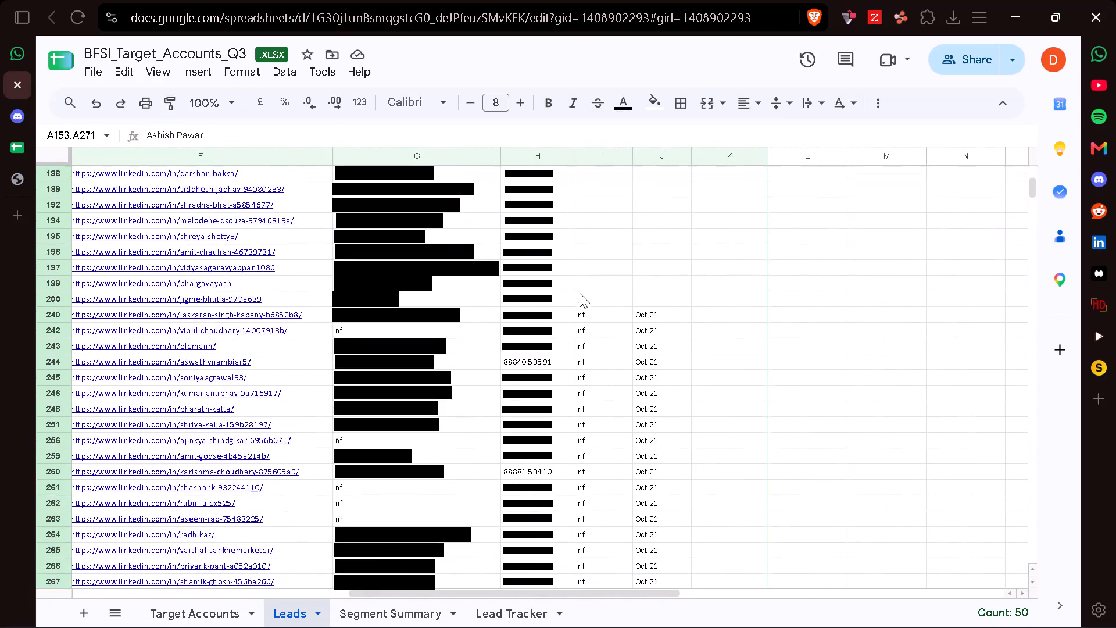
Enter Oct 19 as the upload date in row 160 of the BFSI_Target_Accounts_Q3 Leads sheet.
{"action": "scroll", "coordinate": [580, 293], "scroll_direction": "up", "scroll_amount": 2}
{"action": "left_click", "coordinate": [646, 268]}
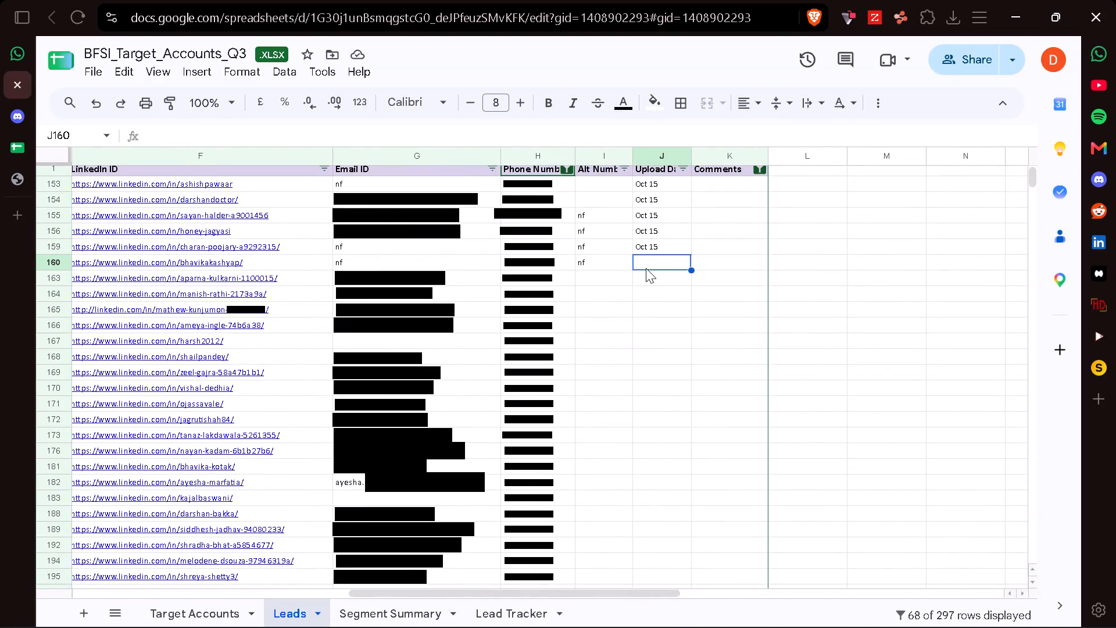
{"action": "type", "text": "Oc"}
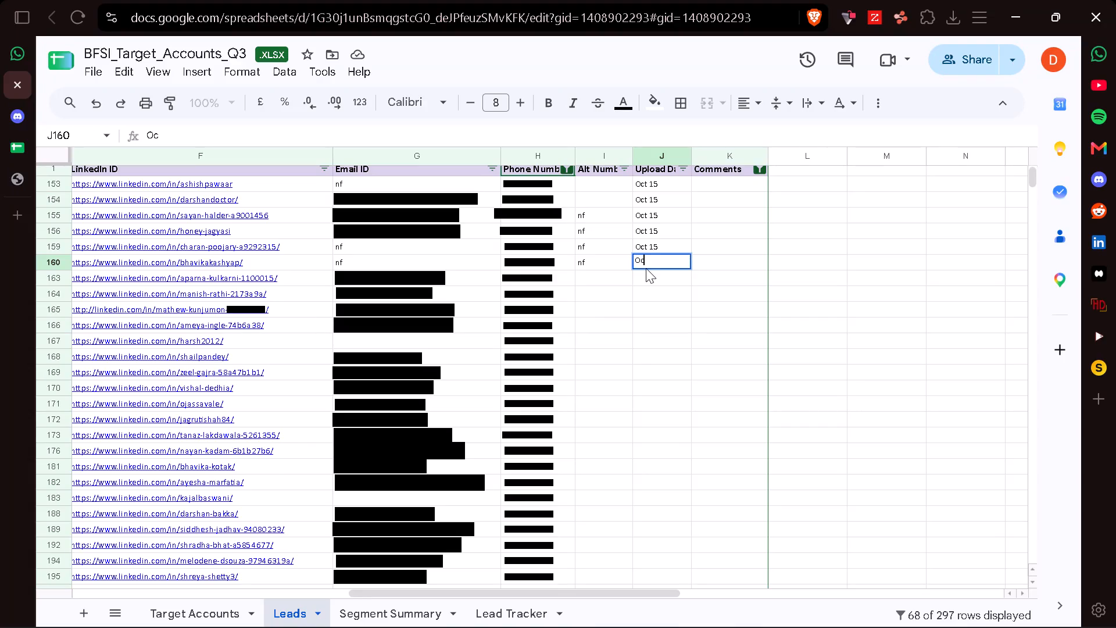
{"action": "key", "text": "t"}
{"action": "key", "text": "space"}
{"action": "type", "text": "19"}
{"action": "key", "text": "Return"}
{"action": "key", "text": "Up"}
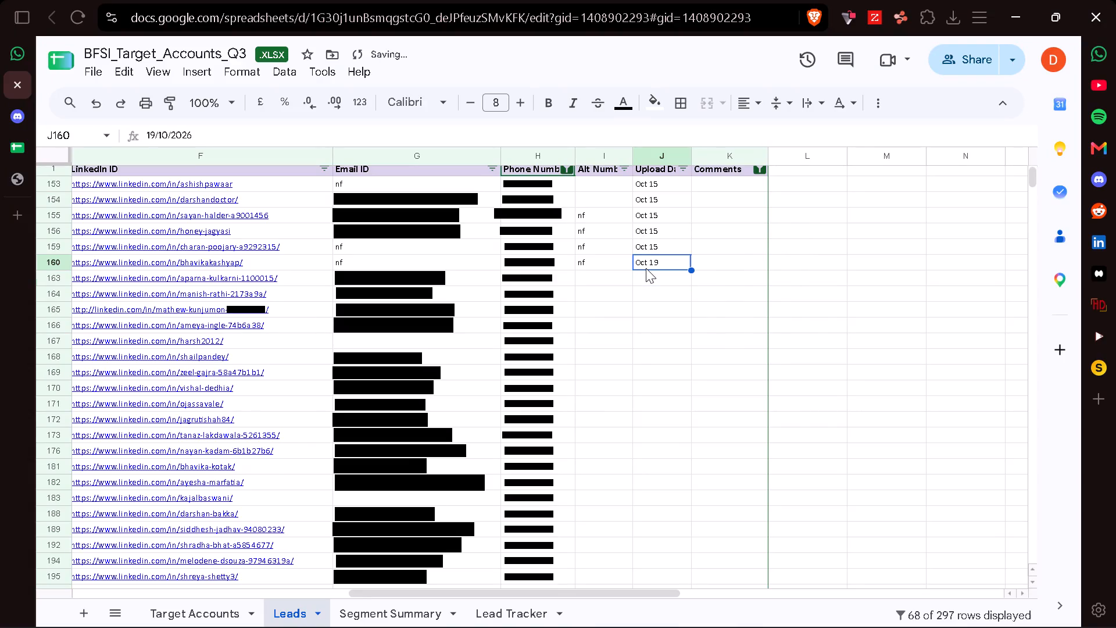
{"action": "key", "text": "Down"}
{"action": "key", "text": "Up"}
Copy row 160's Oct 19 upload date into the visible rows from 163 to 200.
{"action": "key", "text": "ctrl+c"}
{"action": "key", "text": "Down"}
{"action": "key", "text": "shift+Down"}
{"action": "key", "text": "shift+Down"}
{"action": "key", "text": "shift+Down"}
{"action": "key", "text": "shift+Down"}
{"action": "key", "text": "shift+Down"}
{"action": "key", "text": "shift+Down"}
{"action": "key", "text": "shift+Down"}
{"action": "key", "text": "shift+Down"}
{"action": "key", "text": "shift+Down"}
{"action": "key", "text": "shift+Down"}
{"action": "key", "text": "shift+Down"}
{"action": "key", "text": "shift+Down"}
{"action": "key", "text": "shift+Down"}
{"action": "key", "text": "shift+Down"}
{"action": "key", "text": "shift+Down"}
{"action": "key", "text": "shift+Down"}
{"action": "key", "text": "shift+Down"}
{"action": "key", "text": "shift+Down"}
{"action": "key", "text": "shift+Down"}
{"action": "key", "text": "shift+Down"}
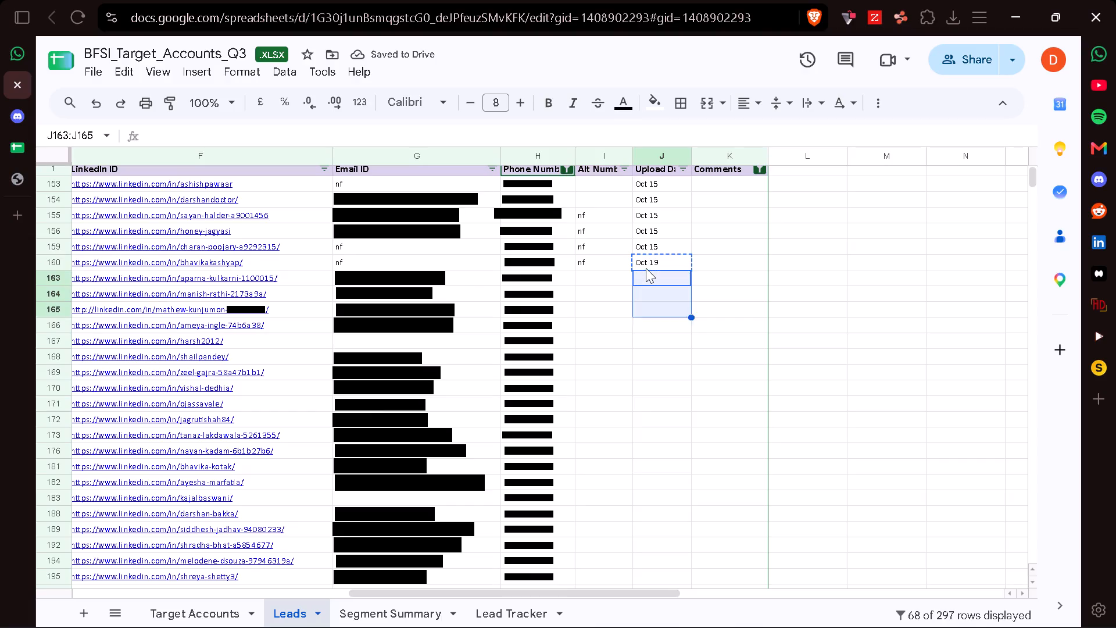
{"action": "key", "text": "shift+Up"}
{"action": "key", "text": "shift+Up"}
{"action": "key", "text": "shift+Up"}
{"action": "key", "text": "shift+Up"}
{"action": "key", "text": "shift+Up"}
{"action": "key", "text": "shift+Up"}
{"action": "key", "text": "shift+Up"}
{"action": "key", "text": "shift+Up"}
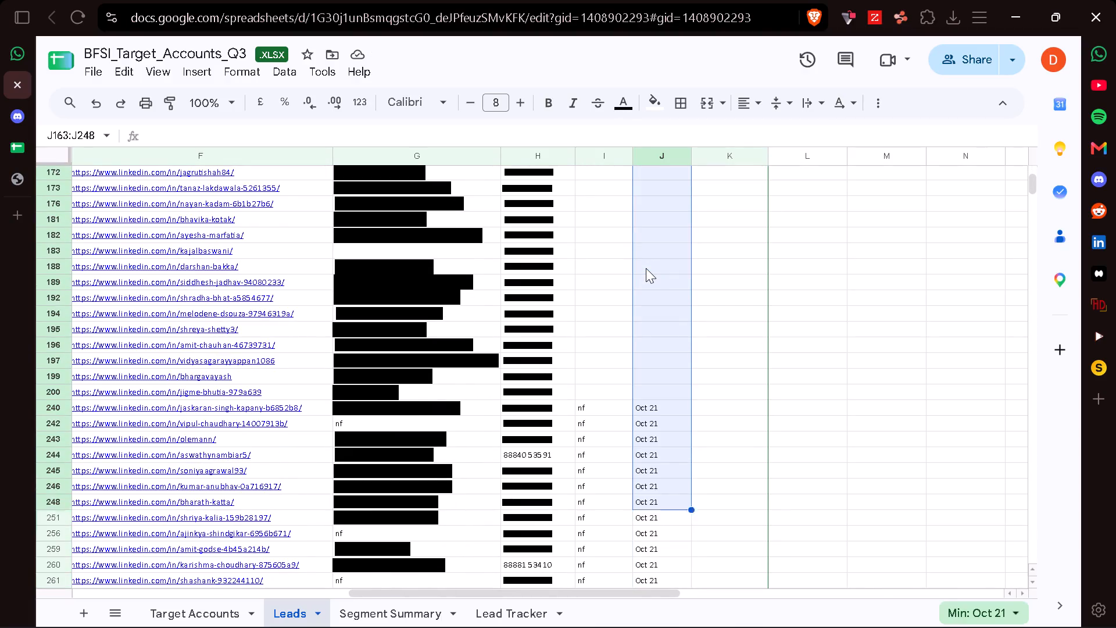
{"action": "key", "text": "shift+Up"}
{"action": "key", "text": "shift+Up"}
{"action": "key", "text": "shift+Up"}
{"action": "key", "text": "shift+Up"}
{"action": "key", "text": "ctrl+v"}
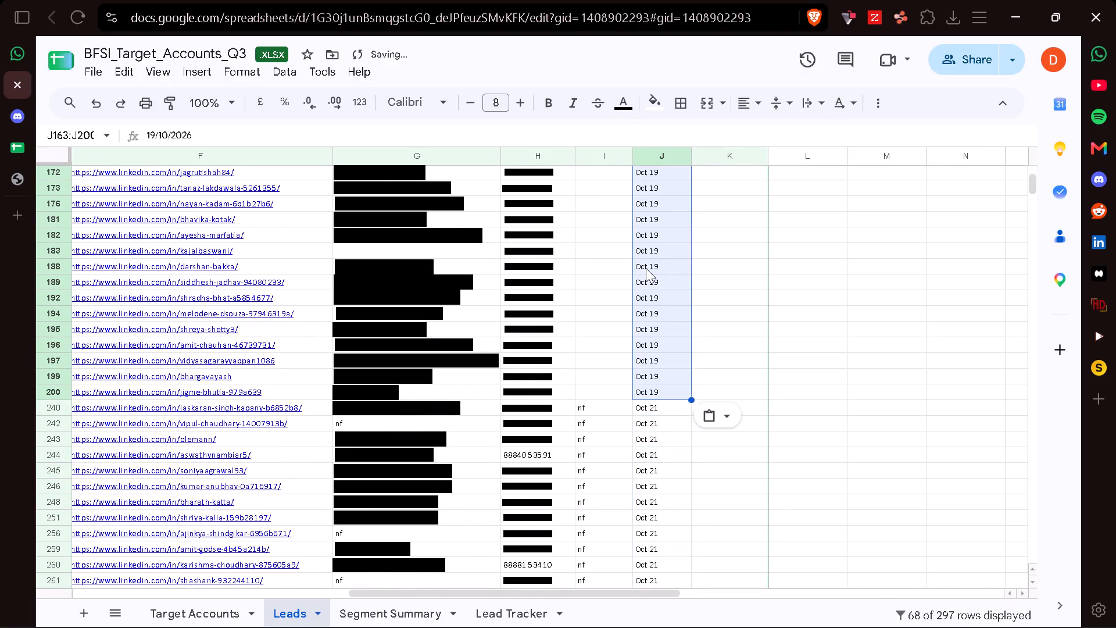
Clear the nf entries from the alternate number column in rows 155 to 160.
{"action": "scroll", "coordinate": [646, 268], "scroll_direction": "up", "scroll_amount": 3}
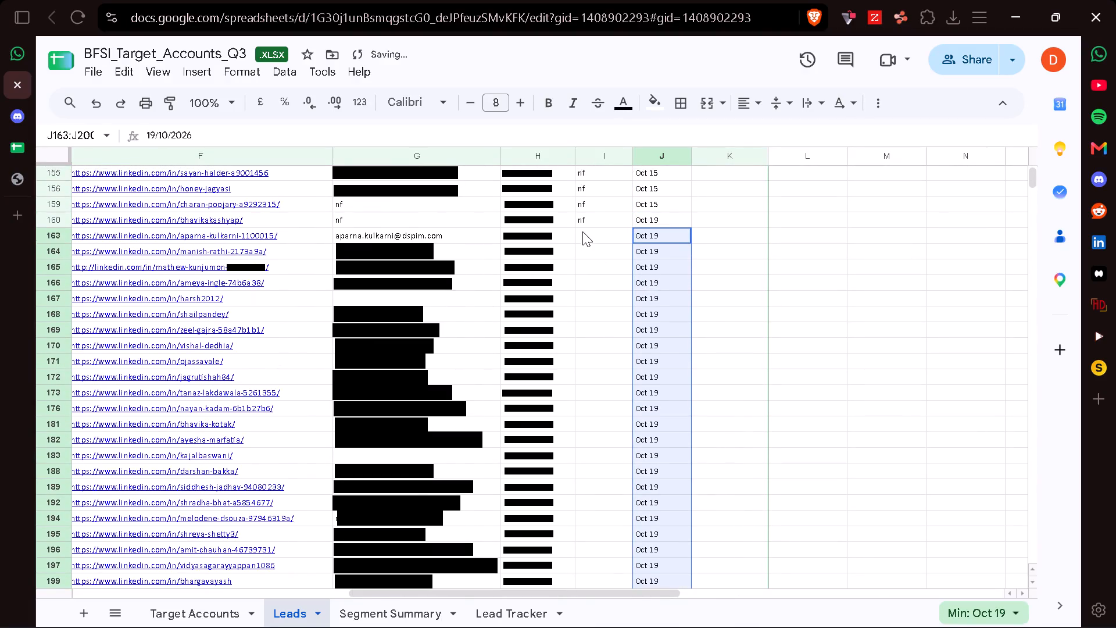
{"action": "left_click", "coordinate": [589, 222]}
{"action": "key", "text": "shift+Down"}
{"action": "key", "text": "shift+Down"}
{"action": "key", "text": "shift+Down"}
{"action": "key", "text": "BackSpace"}
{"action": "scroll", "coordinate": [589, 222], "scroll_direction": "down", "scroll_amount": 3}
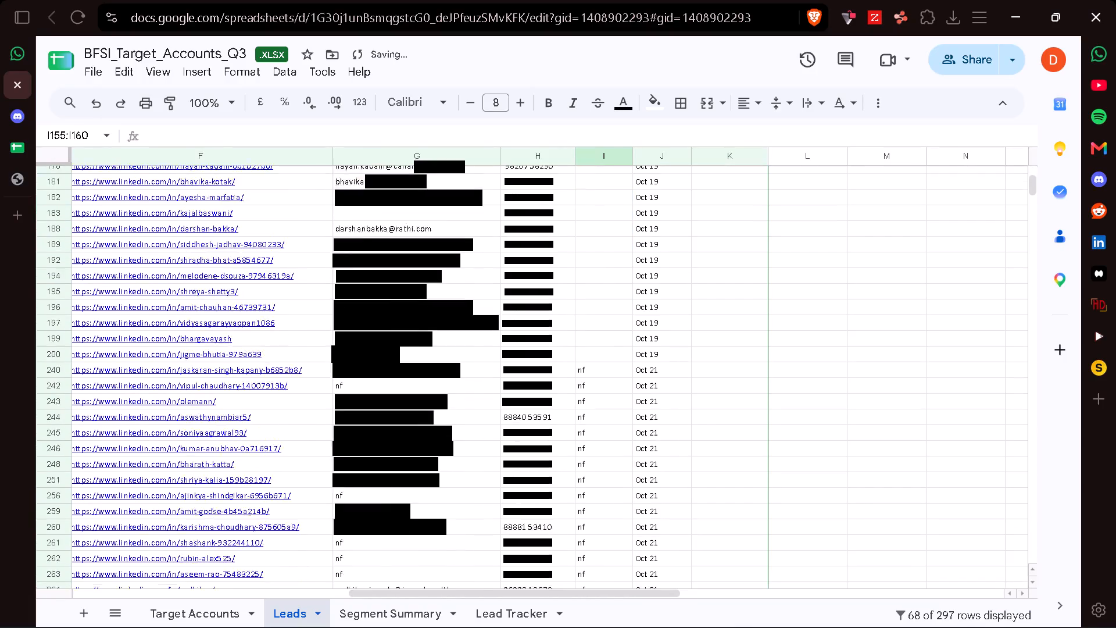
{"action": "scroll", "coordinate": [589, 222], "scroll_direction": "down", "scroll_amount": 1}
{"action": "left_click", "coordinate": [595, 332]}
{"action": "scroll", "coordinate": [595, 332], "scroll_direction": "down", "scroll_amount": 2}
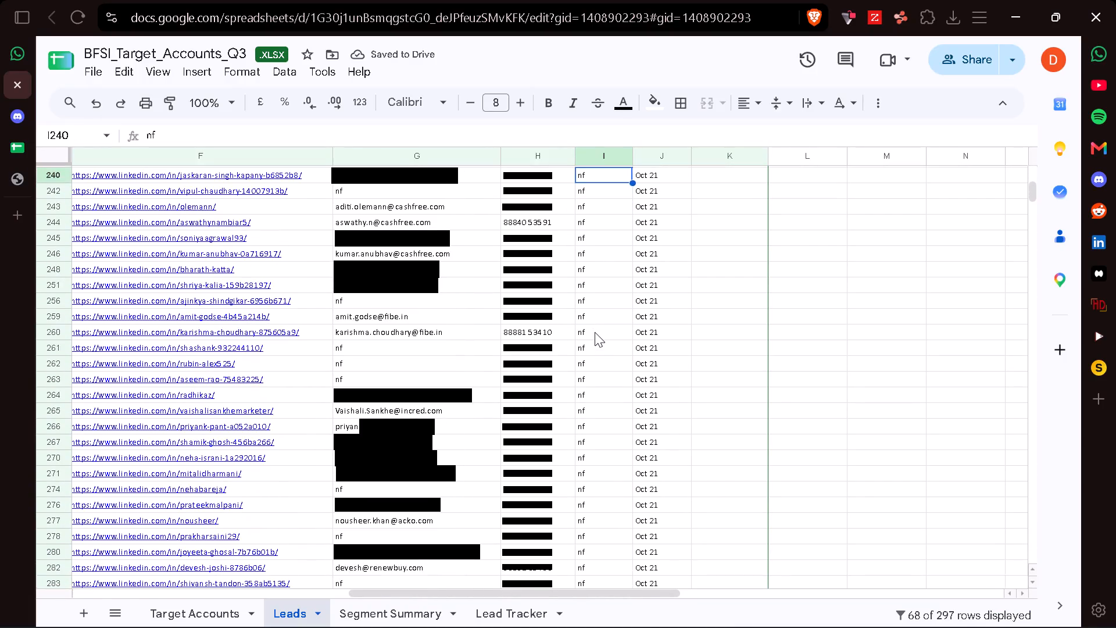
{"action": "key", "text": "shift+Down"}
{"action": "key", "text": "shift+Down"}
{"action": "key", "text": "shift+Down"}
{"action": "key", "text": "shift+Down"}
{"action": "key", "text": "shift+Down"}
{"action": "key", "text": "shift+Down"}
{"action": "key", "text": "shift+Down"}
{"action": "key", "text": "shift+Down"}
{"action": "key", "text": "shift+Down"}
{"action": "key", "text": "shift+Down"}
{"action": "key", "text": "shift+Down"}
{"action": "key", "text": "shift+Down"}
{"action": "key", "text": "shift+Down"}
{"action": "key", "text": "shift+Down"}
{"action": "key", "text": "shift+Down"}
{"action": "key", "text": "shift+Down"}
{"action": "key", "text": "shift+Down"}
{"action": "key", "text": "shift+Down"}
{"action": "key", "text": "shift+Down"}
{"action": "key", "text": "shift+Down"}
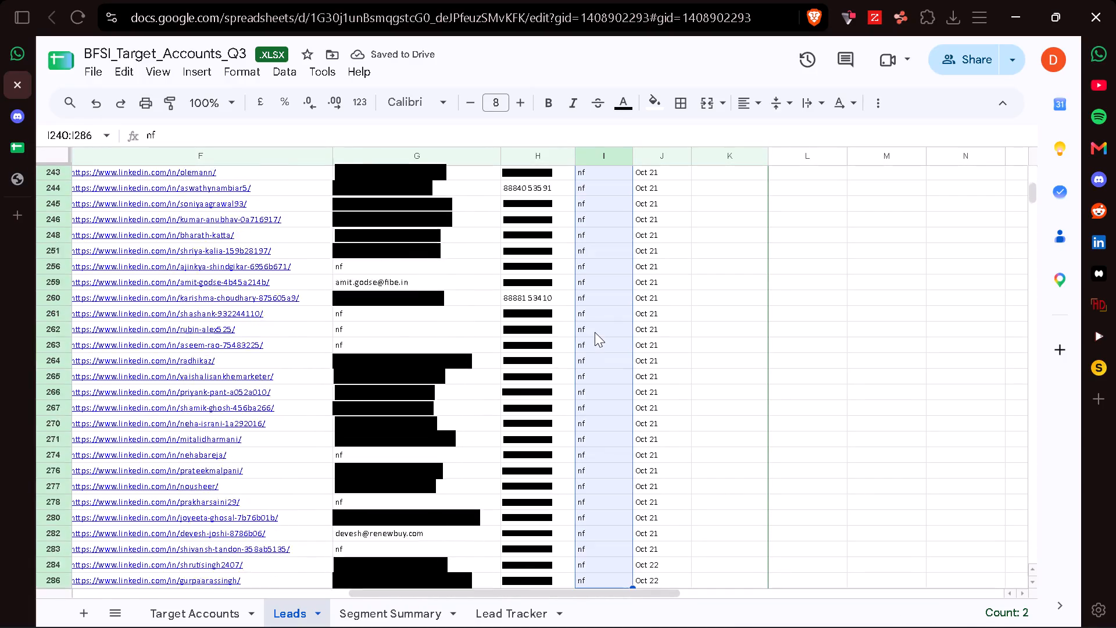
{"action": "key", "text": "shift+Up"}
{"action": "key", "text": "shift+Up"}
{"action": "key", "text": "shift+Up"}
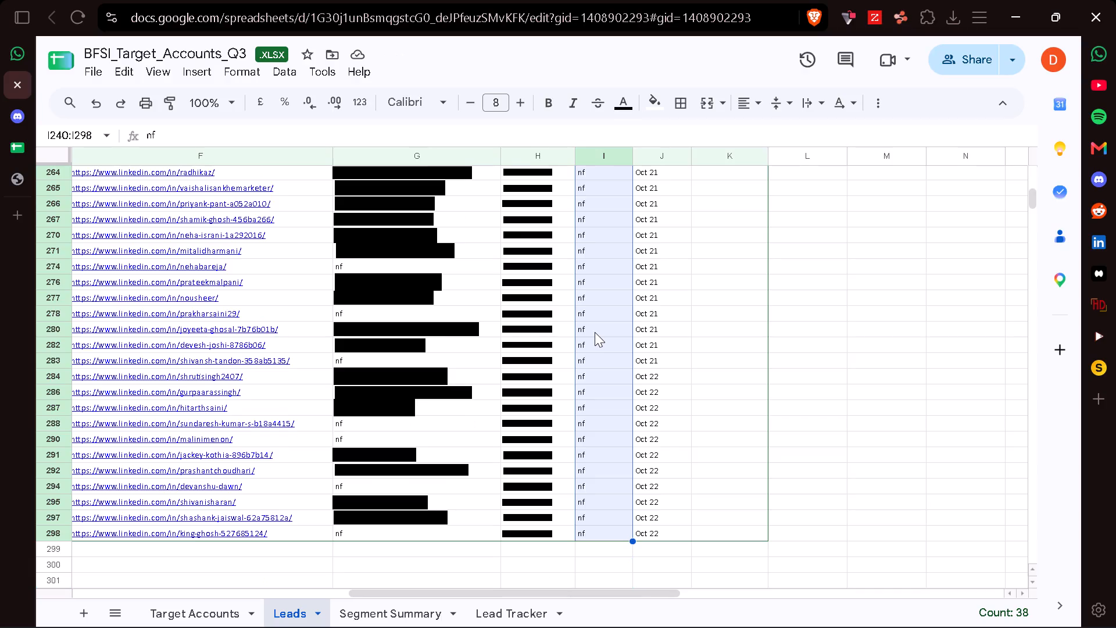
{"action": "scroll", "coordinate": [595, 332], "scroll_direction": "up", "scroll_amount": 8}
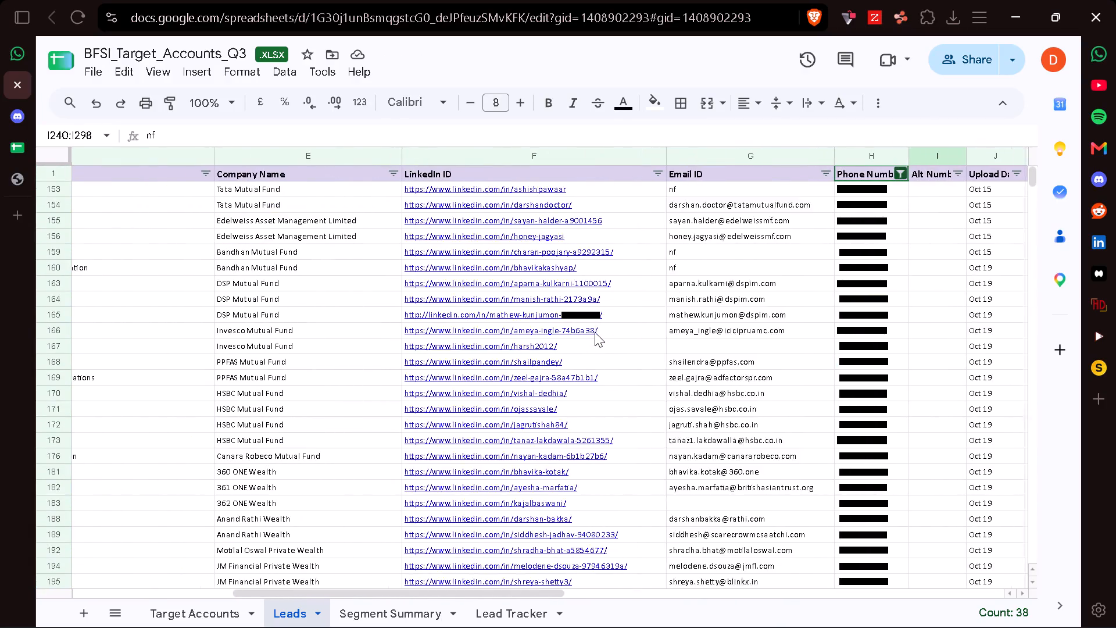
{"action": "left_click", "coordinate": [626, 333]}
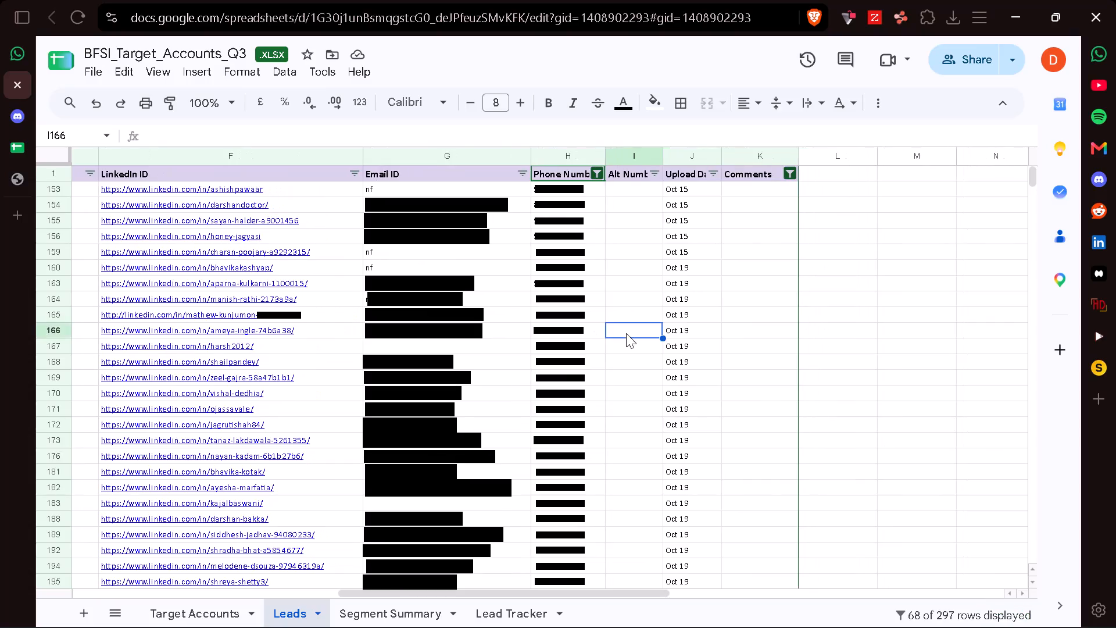
Copy the First Name through LinkedIn ID columns, header to row 271, into Klenty Leads New's Madhav Leads 23rd October sheet starting at C2.
{"action": "scroll", "coordinate": [576, 369], "scroll_direction": "down", "scroll_amount": 2}
{"action": "scroll", "coordinate": [576, 369], "scroll_direction": "right", "scroll_amount": 4}
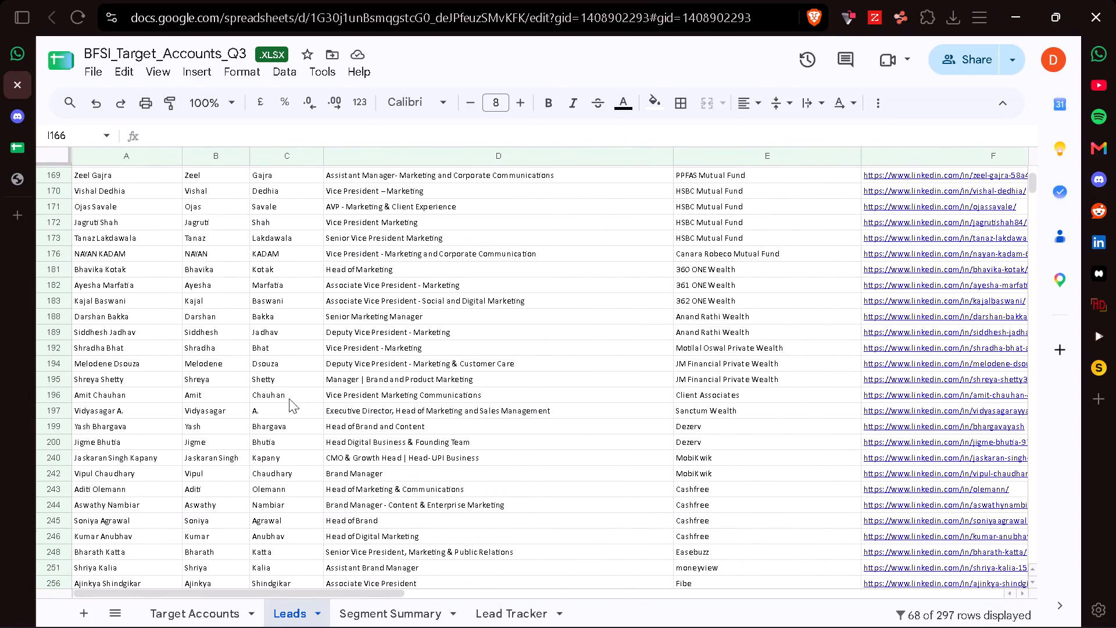
{"action": "scroll", "coordinate": [243, 480], "scroll_direction": "down", "scroll_amount": 1}
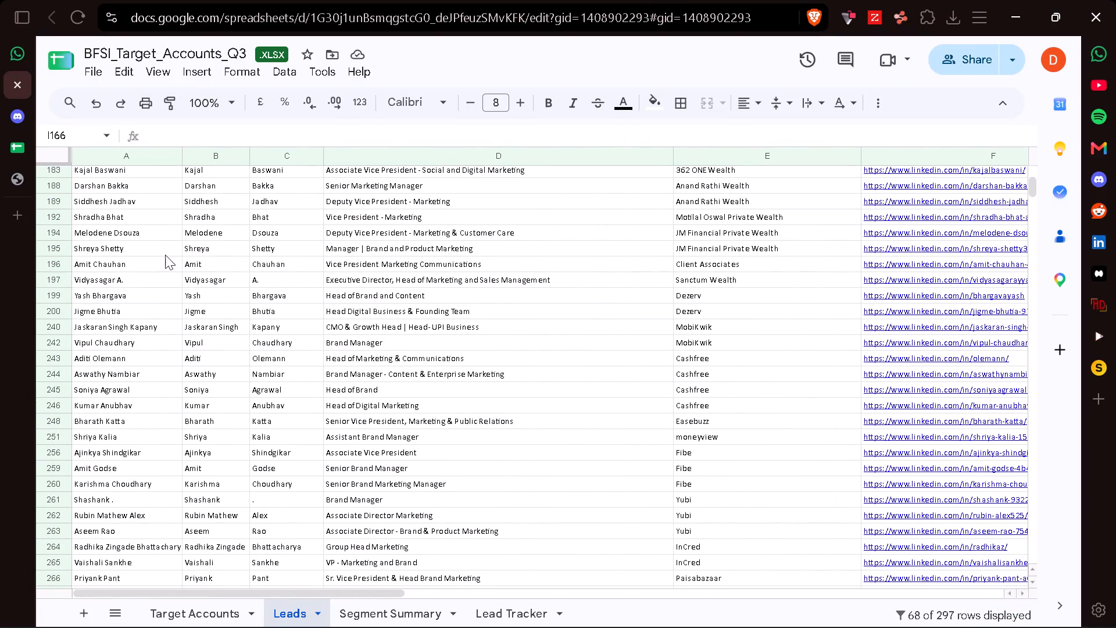
{"action": "scroll", "coordinate": [169, 256], "scroll_direction": "up", "scroll_amount": 5}
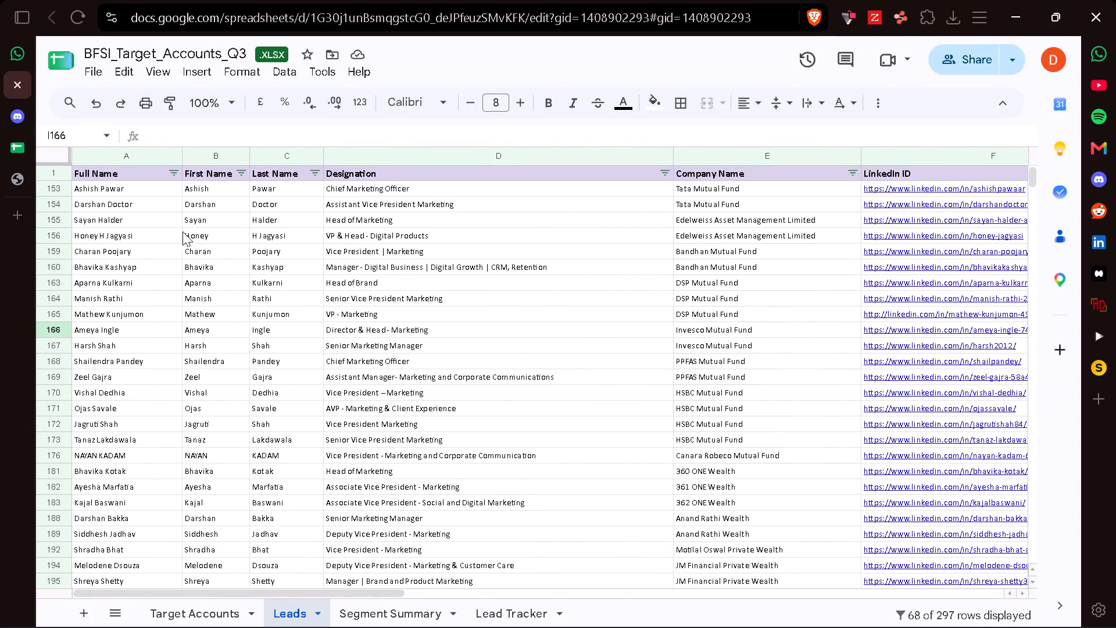
{"action": "scroll", "coordinate": [189, 409], "scroll_direction": "down", "scroll_amount": 4}
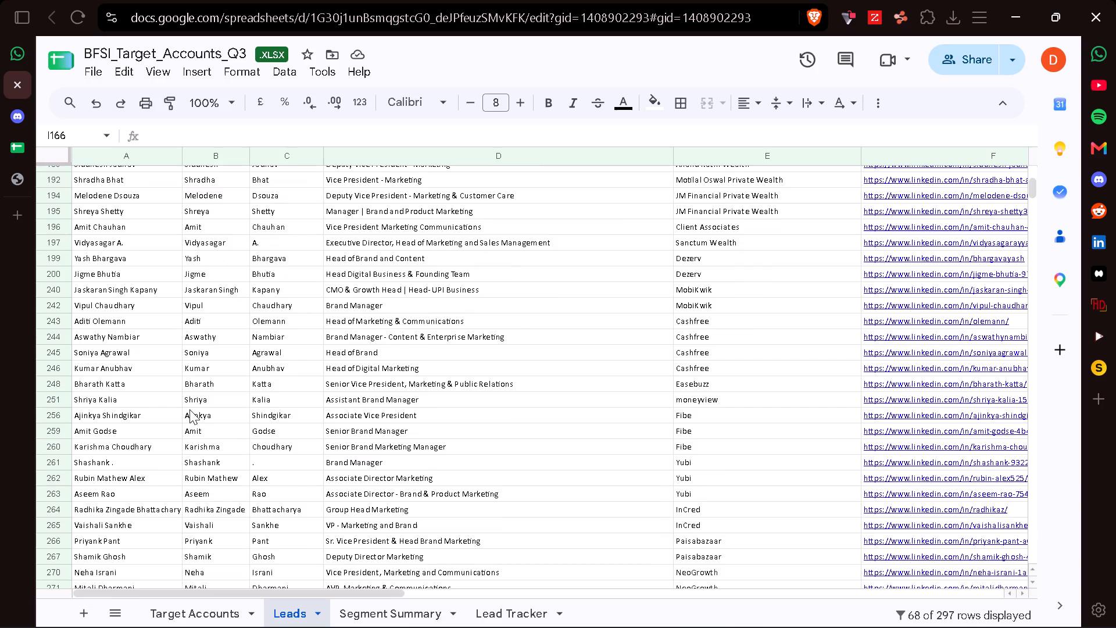
{"action": "scroll", "coordinate": [189, 409], "scroll_direction": "down", "scroll_amount": 1}
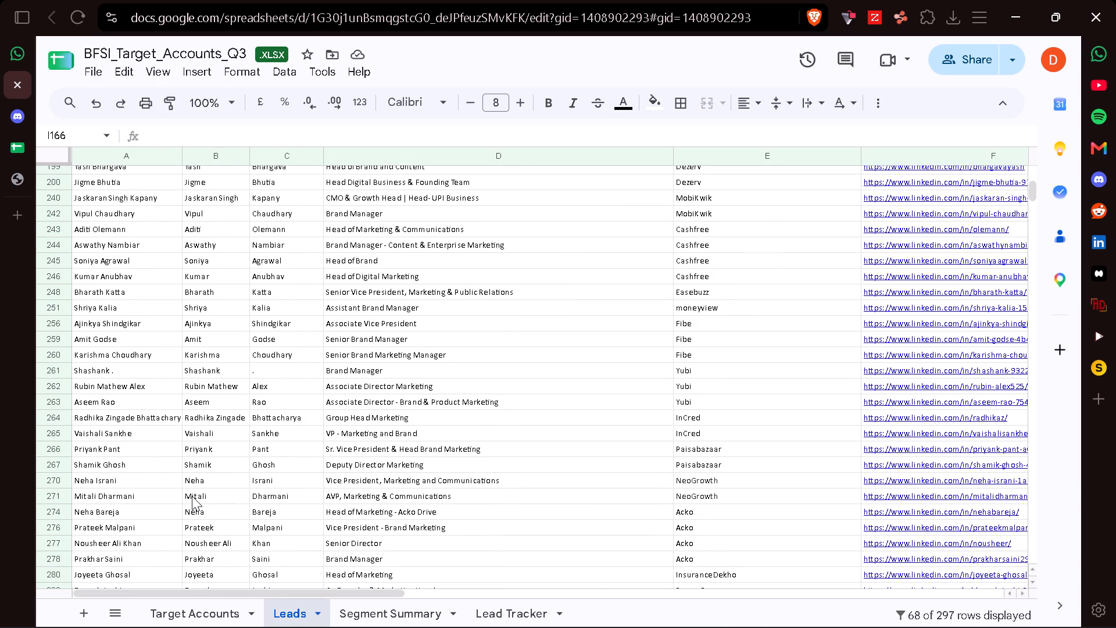
{"action": "left_click", "coordinate": [193, 496]}
{"action": "key", "text": "ctrl+shift+Up"}
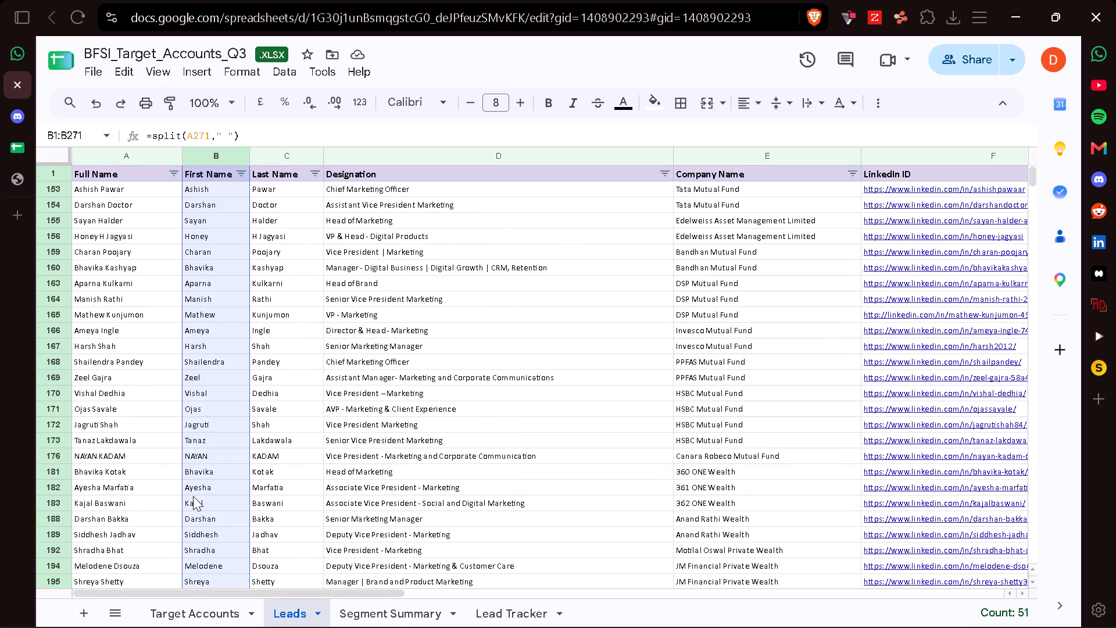
{"action": "key", "text": "ctrl+c"}
{"action": "scroll", "coordinate": [193, 496], "scroll_direction": "down", "scroll_amount": 2}
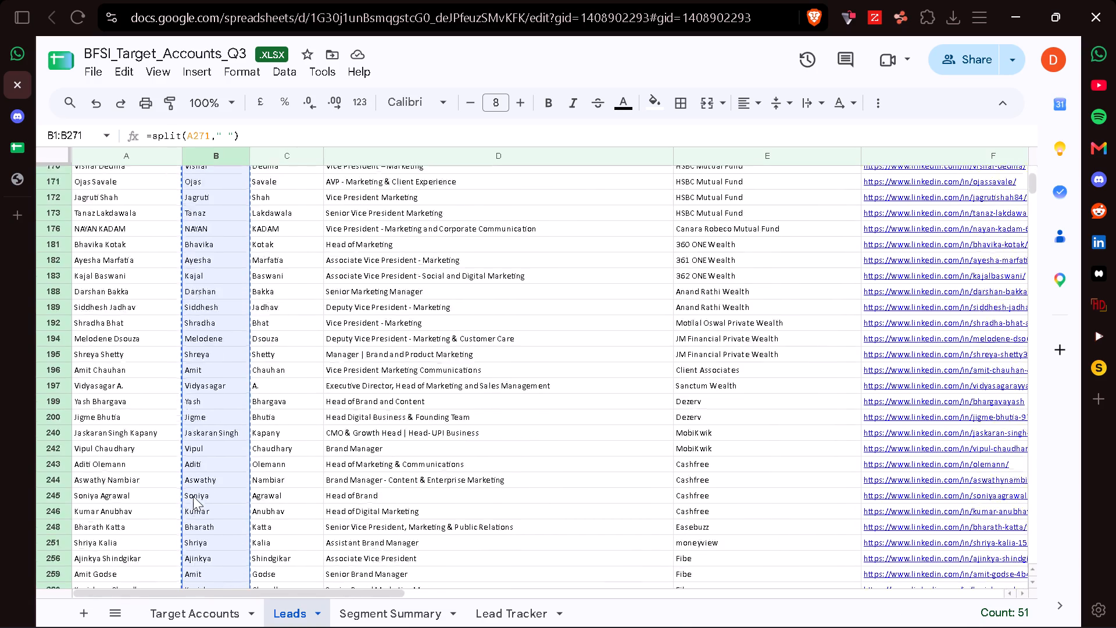
{"action": "scroll", "coordinate": [193, 496], "scroll_direction": "down", "scroll_amount": 2}
{"action": "key", "text": "shift+Right"}
{"action": "key", "text": "shift+Right"}
{"action": "key", "text": "shift+Right"}
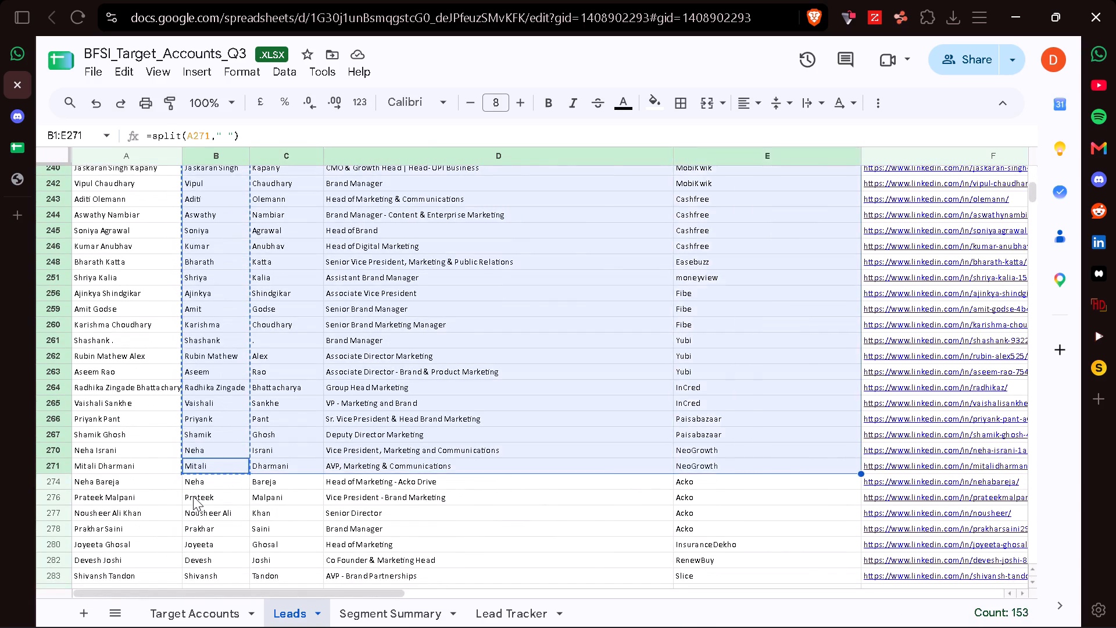
{"action": "key", "text": "shift+Right"}
{"action": "key", "text": "ctrl+c"}
{"action": "scroll", "coordinate": [193, 496], "scroll_direction": "left", "scroll_amount": 1}
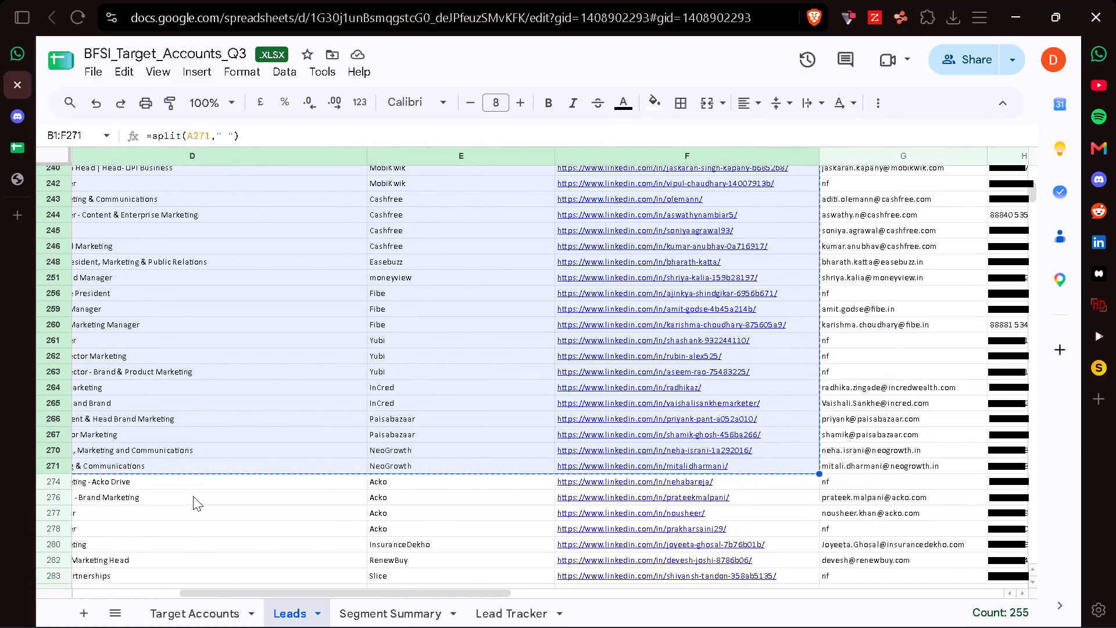
{"action": "scroll", "coordinate": [193, 496], "scroll_direction": "left", "scroll_amount": 1}
{"action": "left_click", "coordinate": [15, 147]}
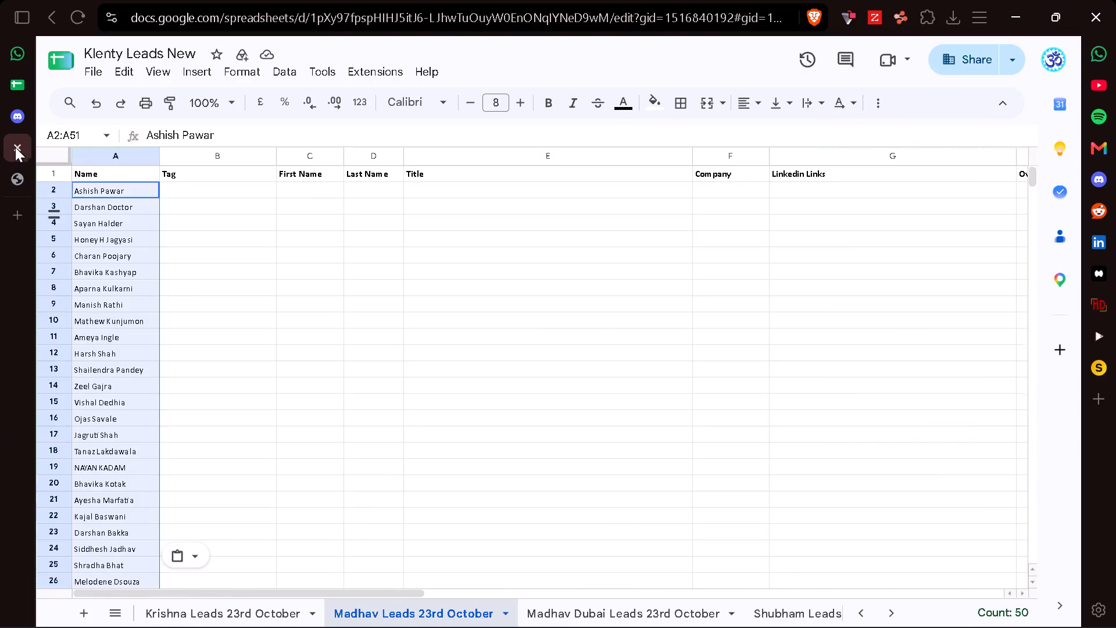
{"action": "left_click", "coordinate": [296, 191]}
{"action": "key", "text": "ctrl+v"}
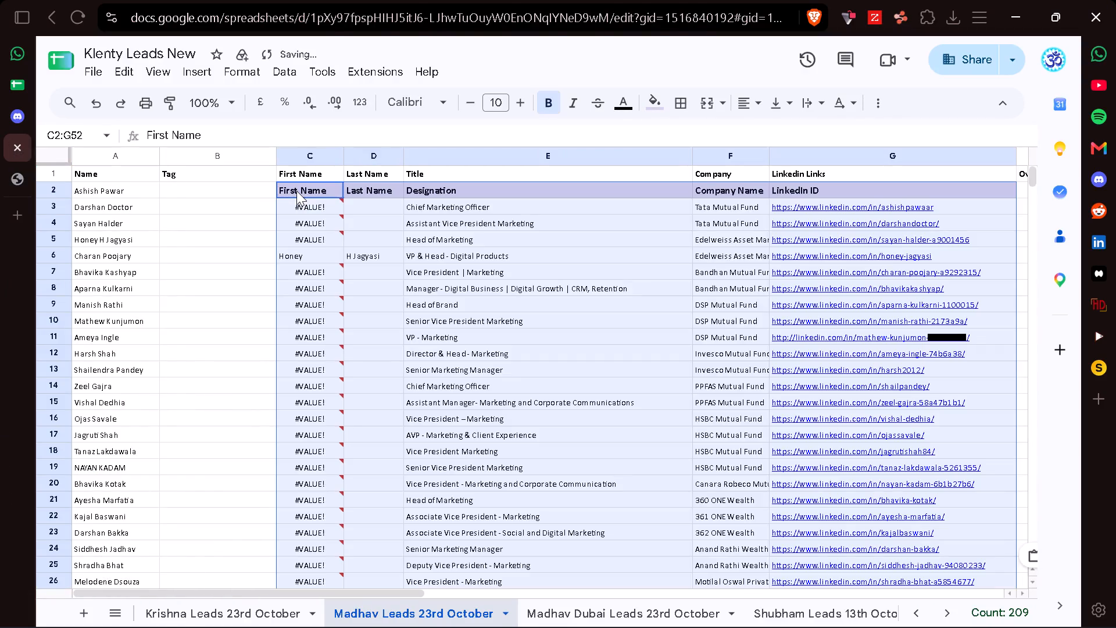
Change the First Name formula in C3 to =split(A3," ").
{"action": "left_click", "coordinate": [305, 205]}
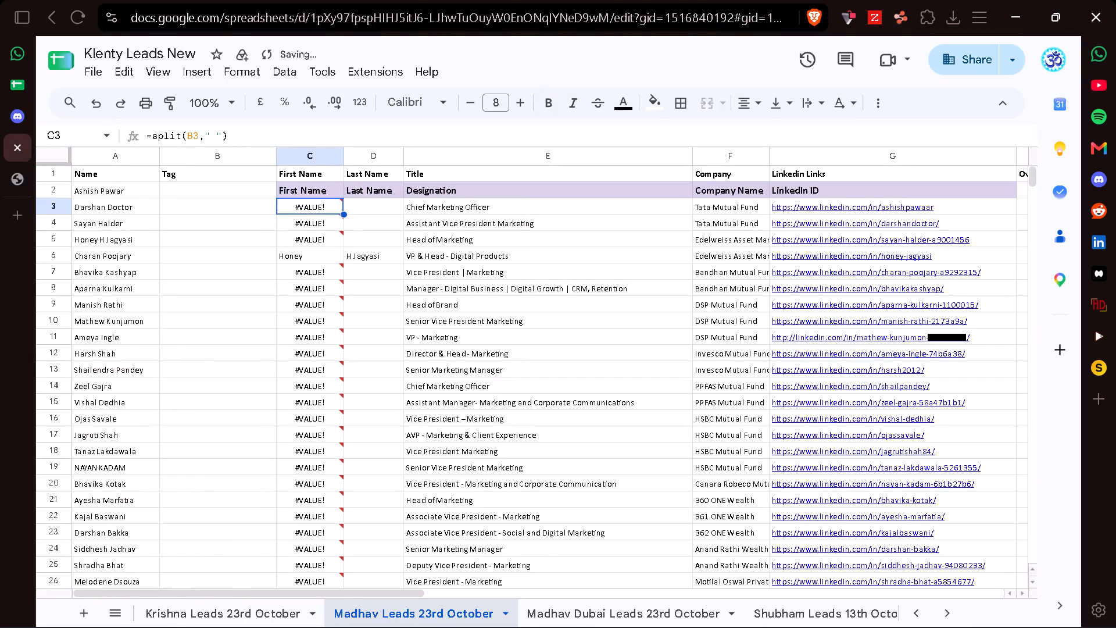
{"action": "left_click", "coordinate": [192, 134]}
{"action": "key", "text": "BackSpace"}
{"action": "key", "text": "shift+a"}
{"action": "key", "text": "Return"}
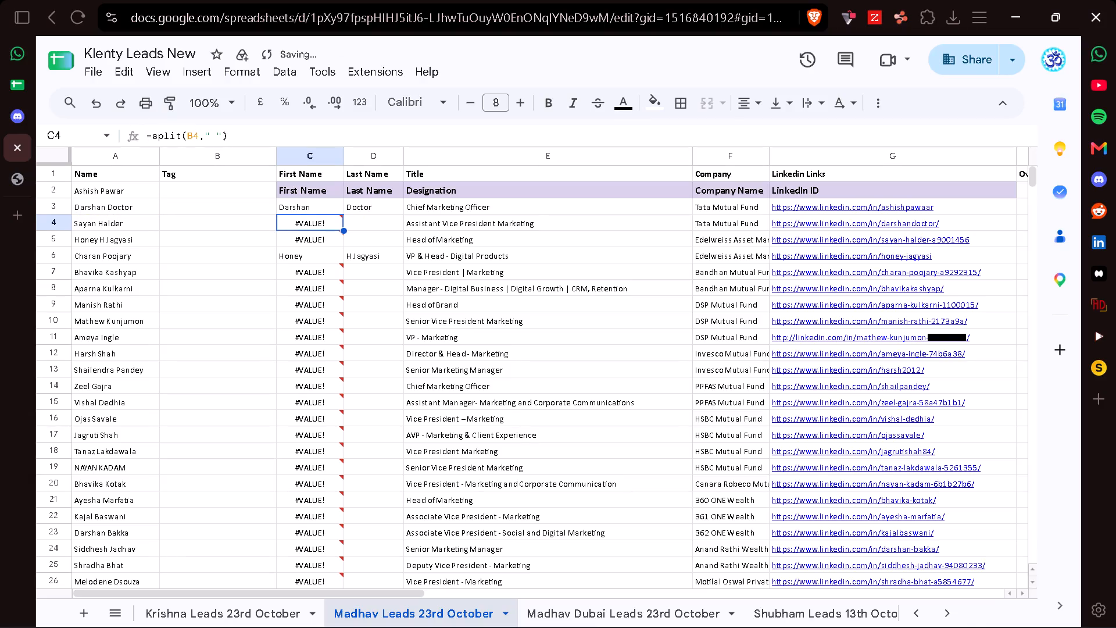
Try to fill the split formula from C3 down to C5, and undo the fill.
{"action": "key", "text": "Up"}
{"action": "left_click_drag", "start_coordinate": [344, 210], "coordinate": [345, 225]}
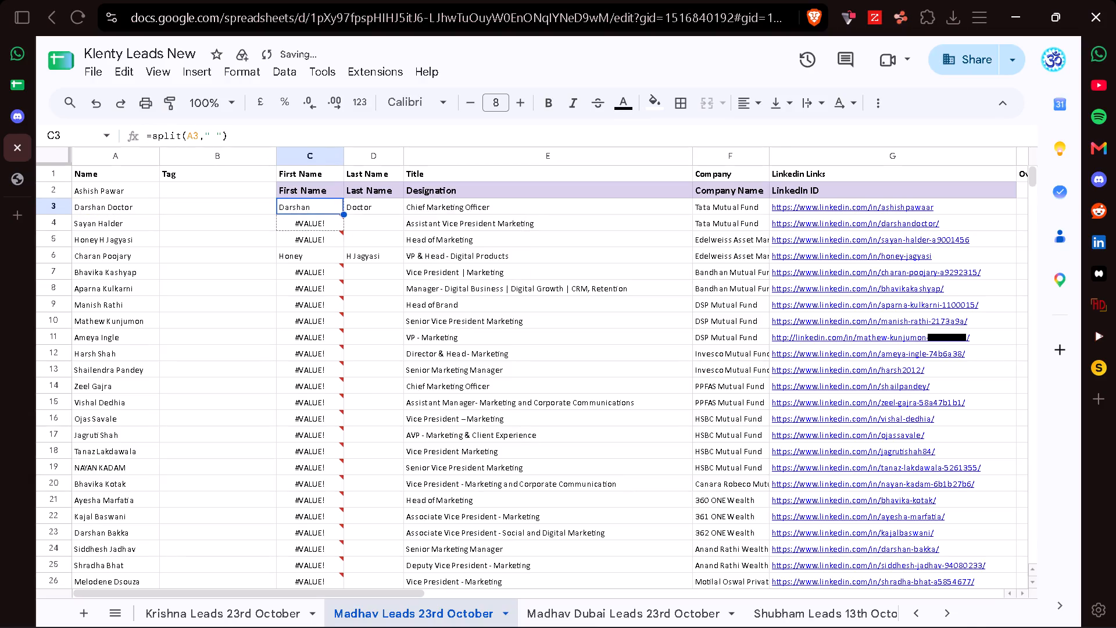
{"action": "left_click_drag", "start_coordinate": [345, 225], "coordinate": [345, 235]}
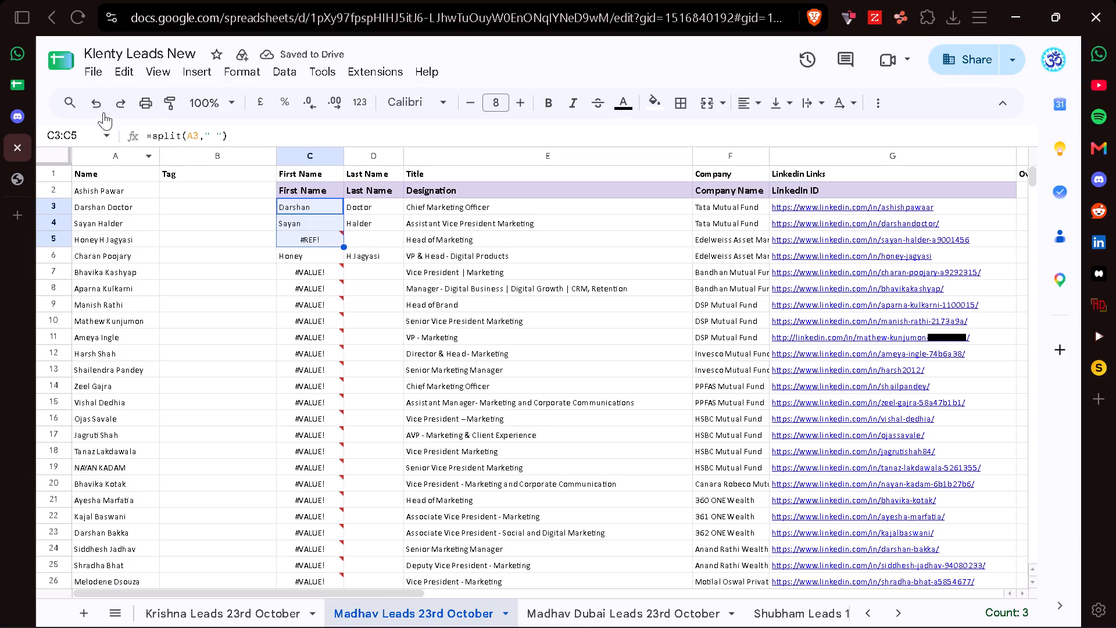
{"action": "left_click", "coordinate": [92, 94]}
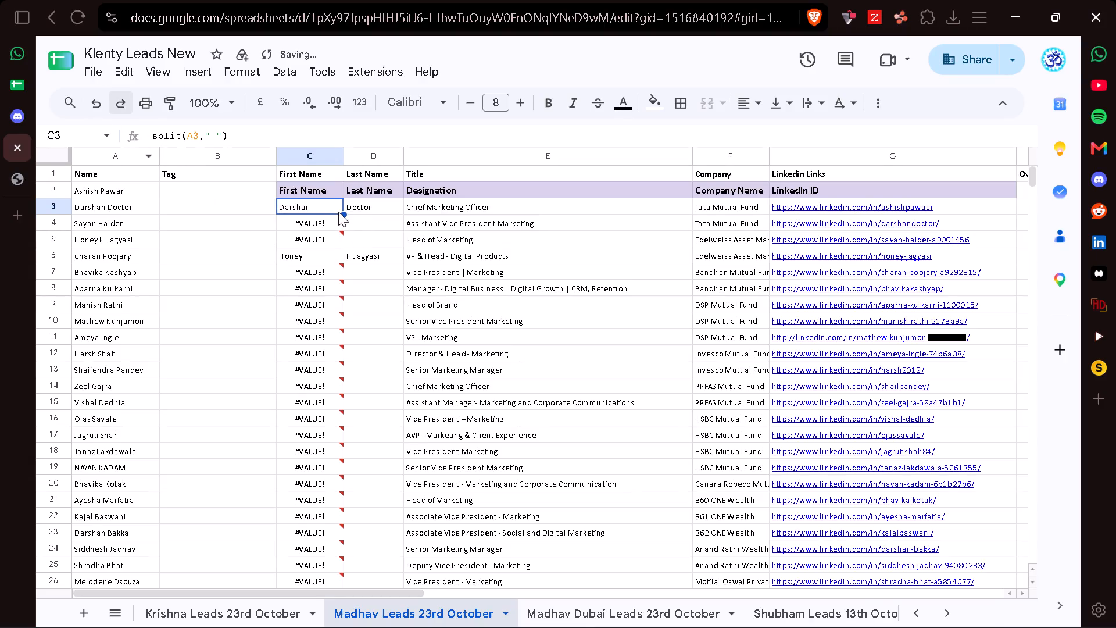
Fill the split formula from C3 down to C4 only.
{"action": "left_click_drag", "start_coordinate": [342, 212], "coordinate": [344, 220]}
{"action": "left_click_drag", "start_coordinate": [344, 220], "coordinate": [344, 222]}
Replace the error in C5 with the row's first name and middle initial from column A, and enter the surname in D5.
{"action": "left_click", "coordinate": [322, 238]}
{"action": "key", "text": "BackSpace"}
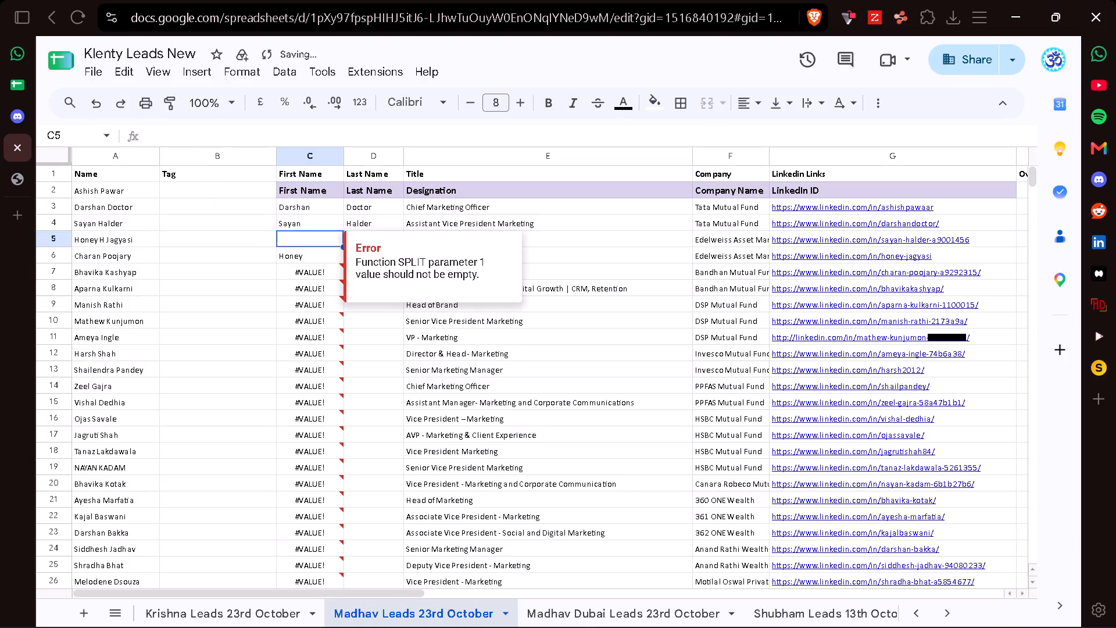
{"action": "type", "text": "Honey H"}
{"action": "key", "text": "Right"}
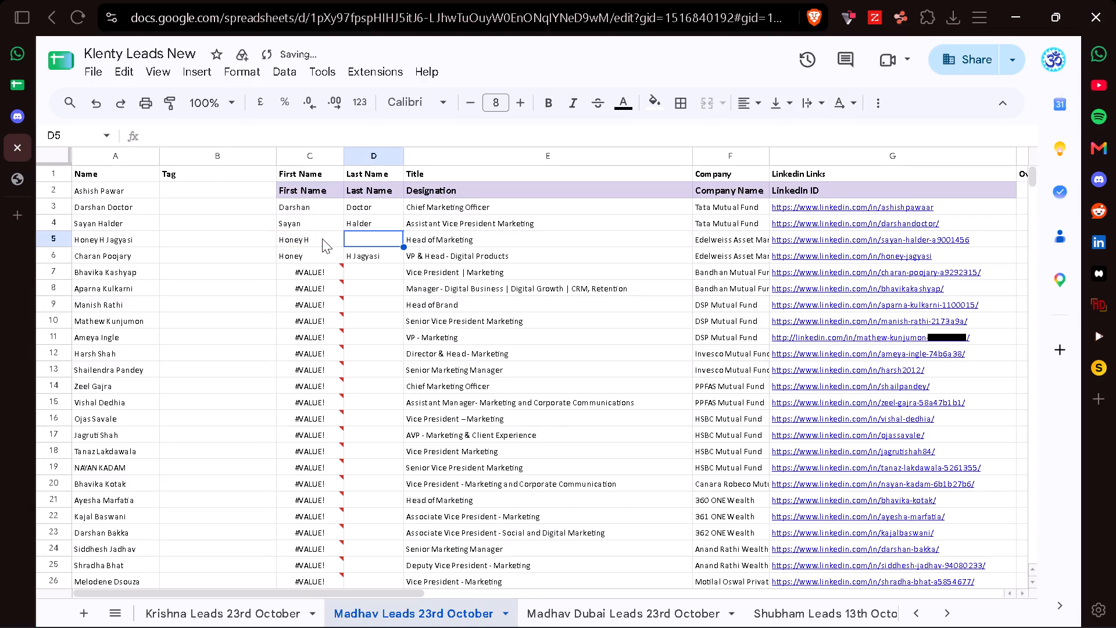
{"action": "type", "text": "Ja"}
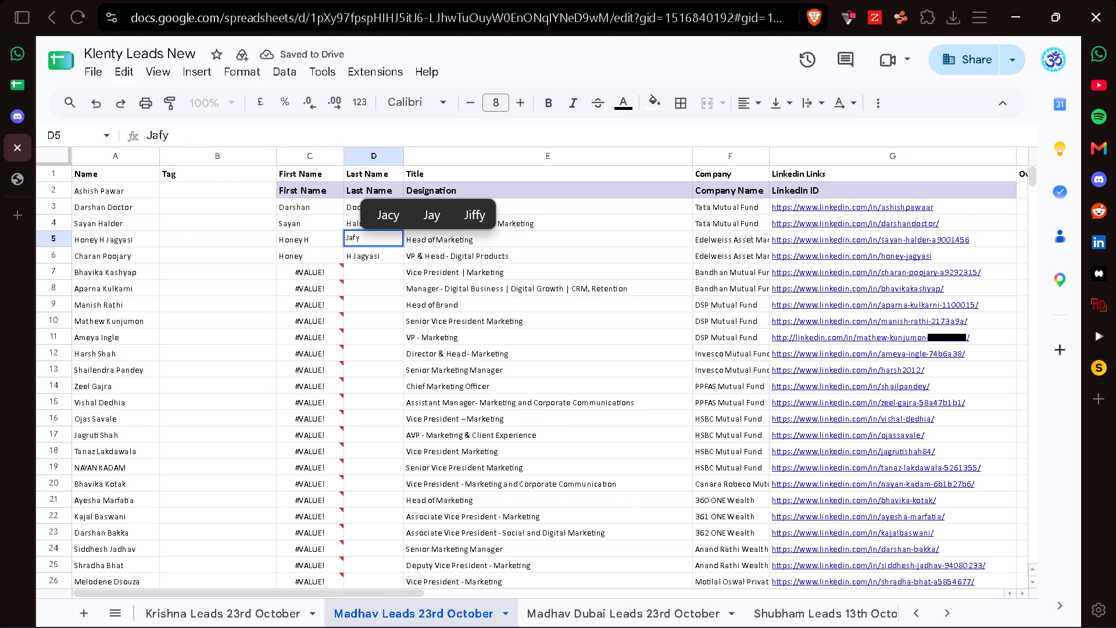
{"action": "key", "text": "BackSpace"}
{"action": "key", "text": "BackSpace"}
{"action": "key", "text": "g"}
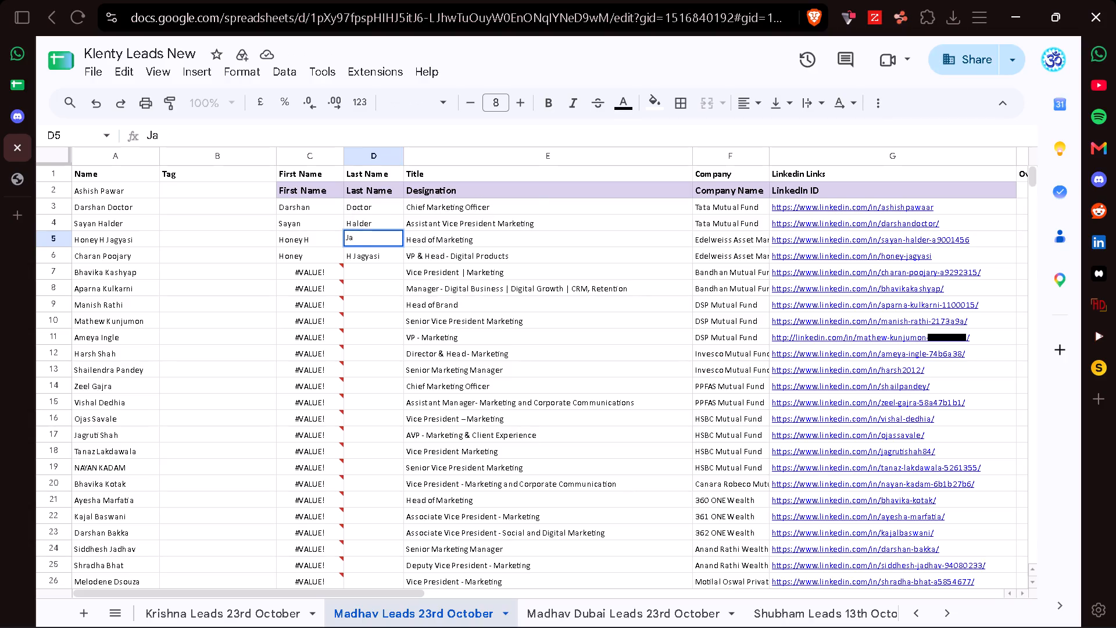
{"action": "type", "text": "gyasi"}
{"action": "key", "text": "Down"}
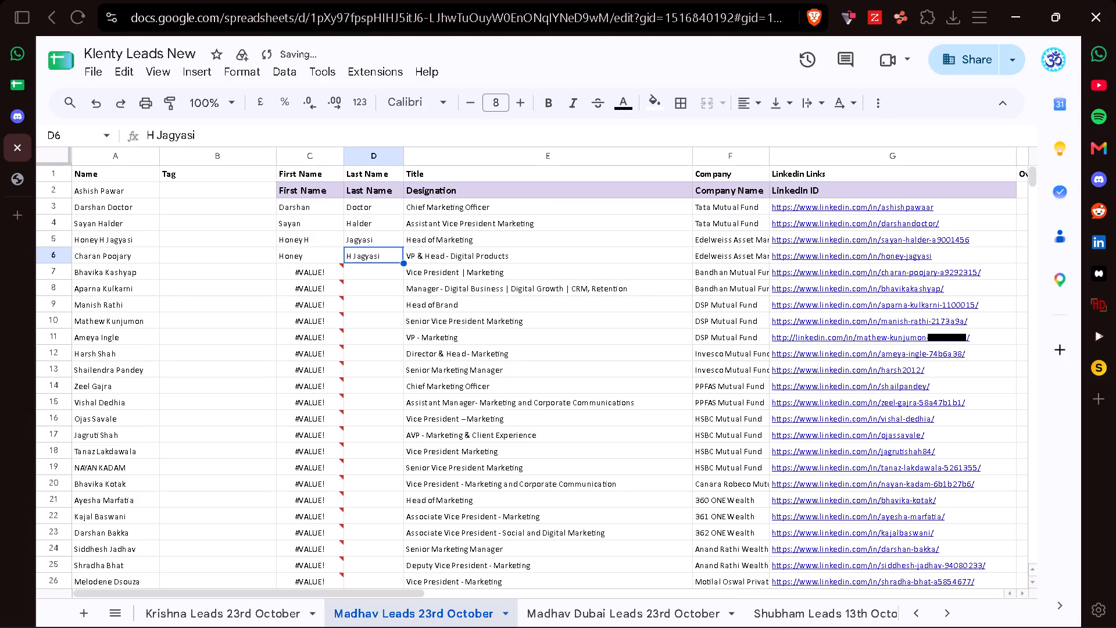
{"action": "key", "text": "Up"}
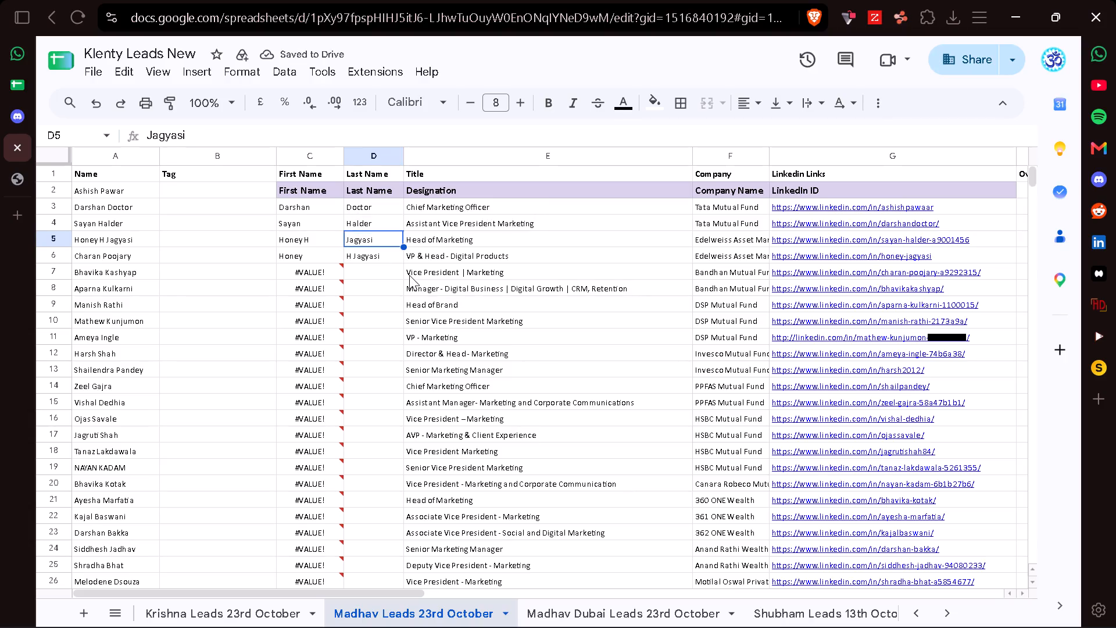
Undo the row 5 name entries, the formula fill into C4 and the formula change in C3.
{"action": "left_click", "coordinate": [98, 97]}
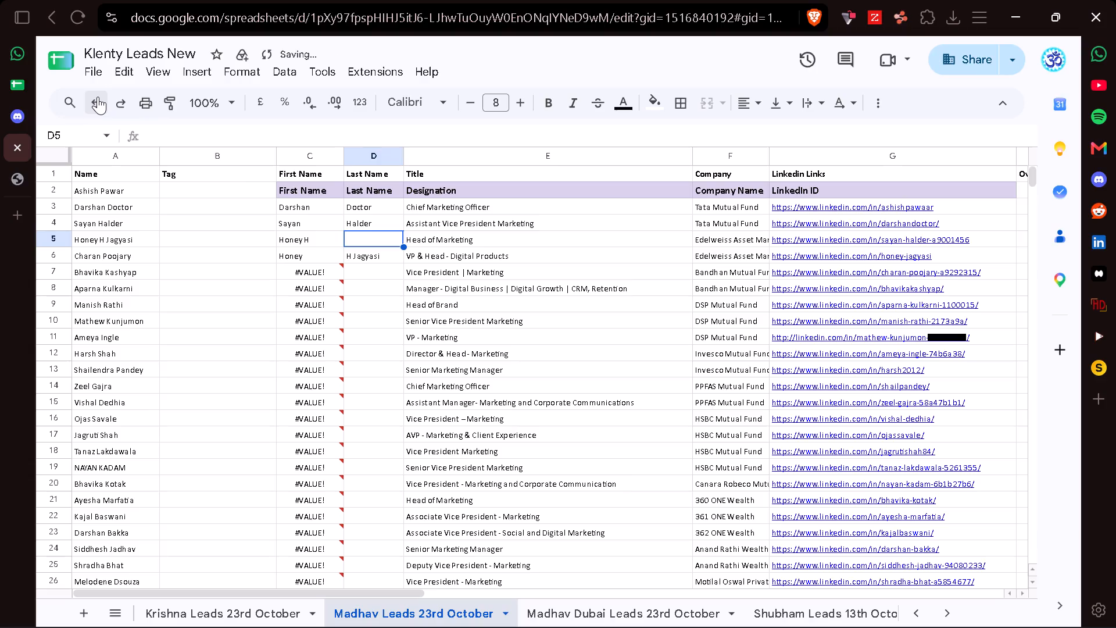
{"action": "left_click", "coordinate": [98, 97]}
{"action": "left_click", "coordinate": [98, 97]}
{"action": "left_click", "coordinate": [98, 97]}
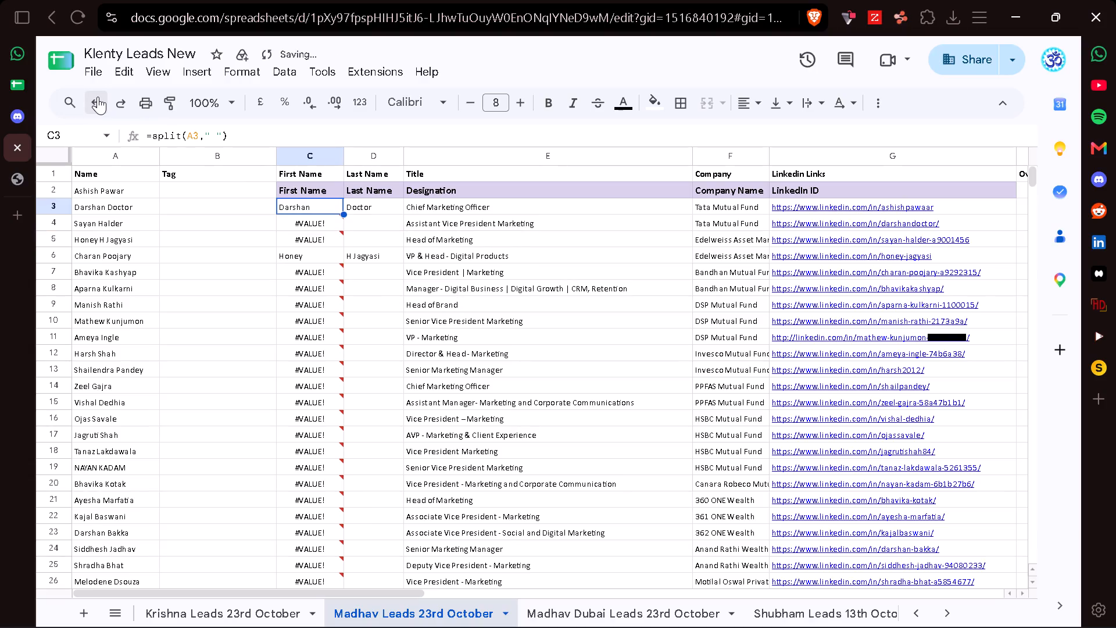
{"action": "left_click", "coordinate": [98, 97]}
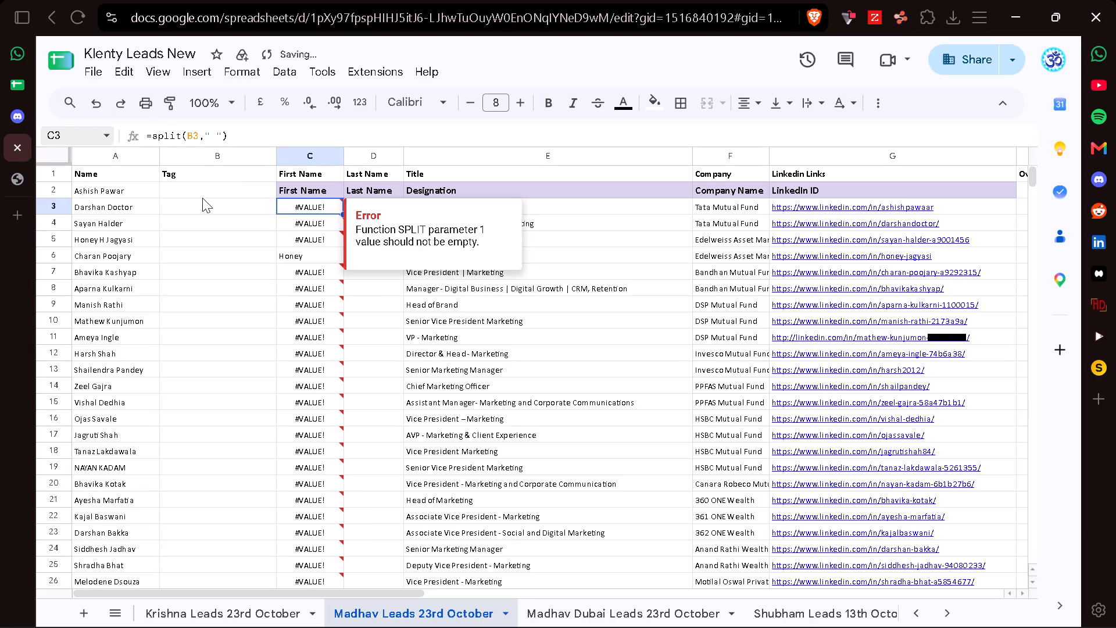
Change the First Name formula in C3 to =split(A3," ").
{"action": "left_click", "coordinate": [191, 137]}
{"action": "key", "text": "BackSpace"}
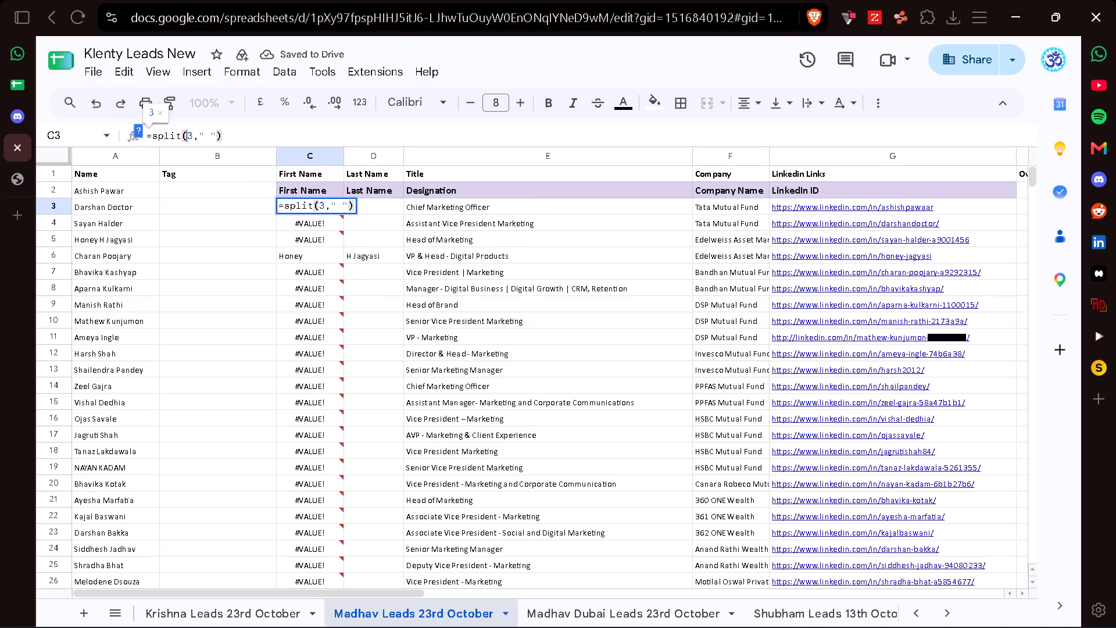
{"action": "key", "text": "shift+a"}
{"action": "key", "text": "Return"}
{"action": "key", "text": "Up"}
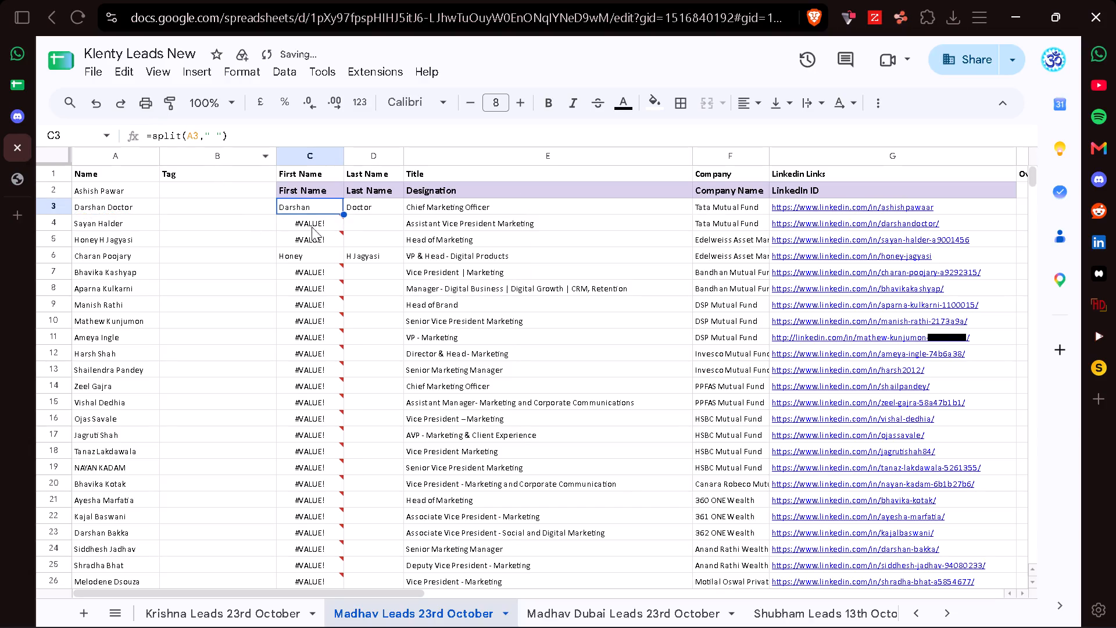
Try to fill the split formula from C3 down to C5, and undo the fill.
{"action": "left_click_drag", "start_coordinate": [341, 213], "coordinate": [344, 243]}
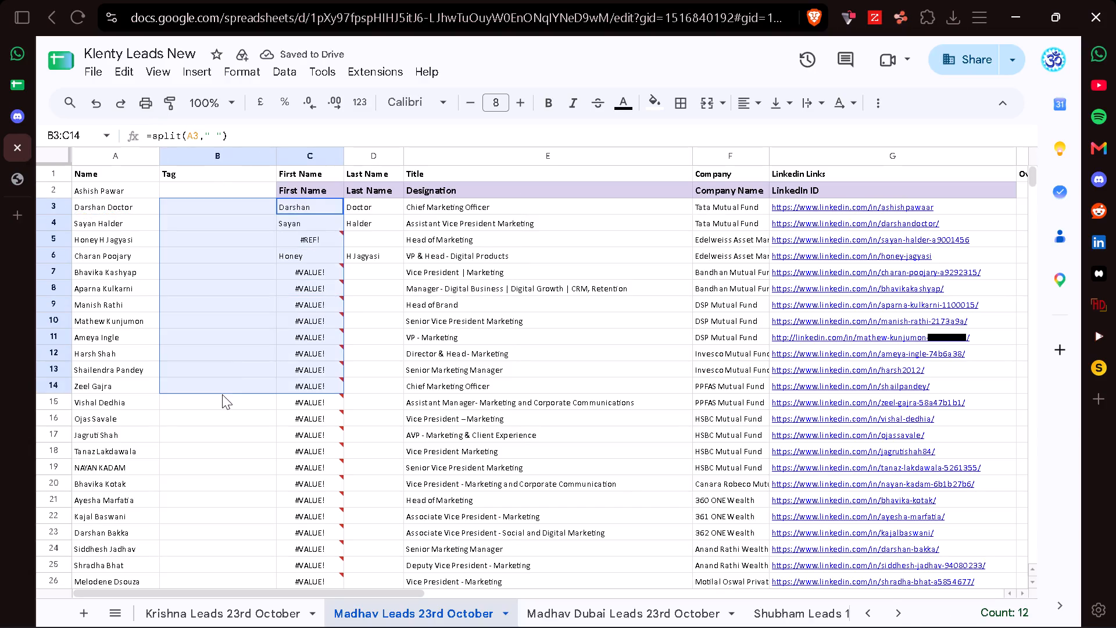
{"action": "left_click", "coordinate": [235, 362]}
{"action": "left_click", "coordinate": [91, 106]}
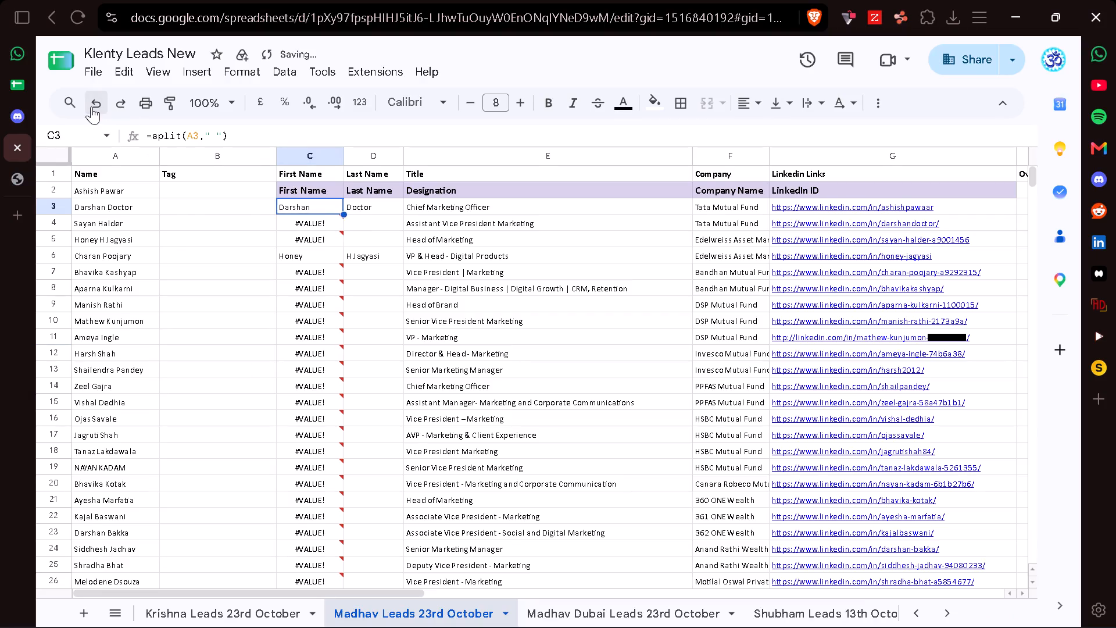
Undo the C3 formula change and the paste of the First Name through LinkedIn ID columns starting at C2.
{"action": "left_click", "coordinate": [91, 106]}
{"action": "left_click", "coordinate": [91, 106]}
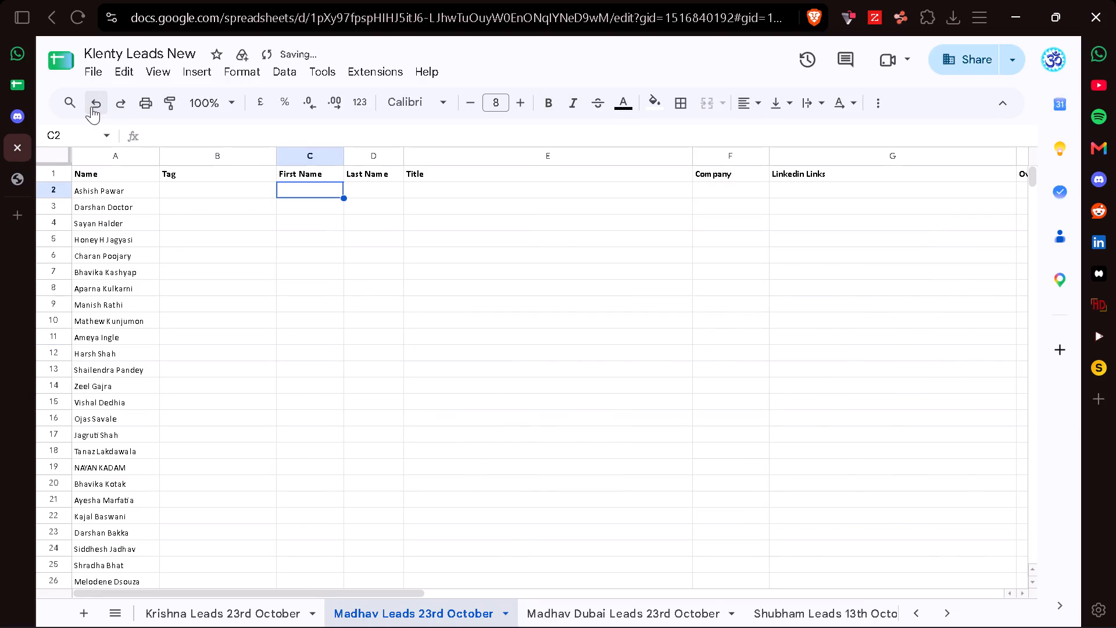
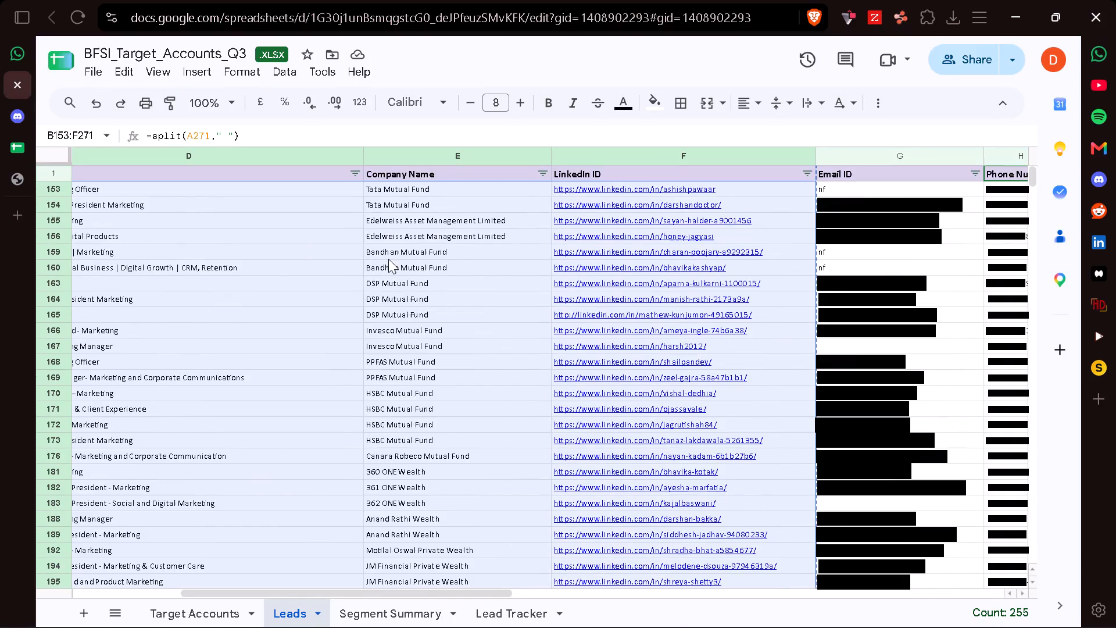
Copy the filtered First Name through LinkedIn ID cells from the BFSI Leads sheet into Madhav Leads 23rd October starting at C2.
{"action": "key", "text": "ctrl+x"}
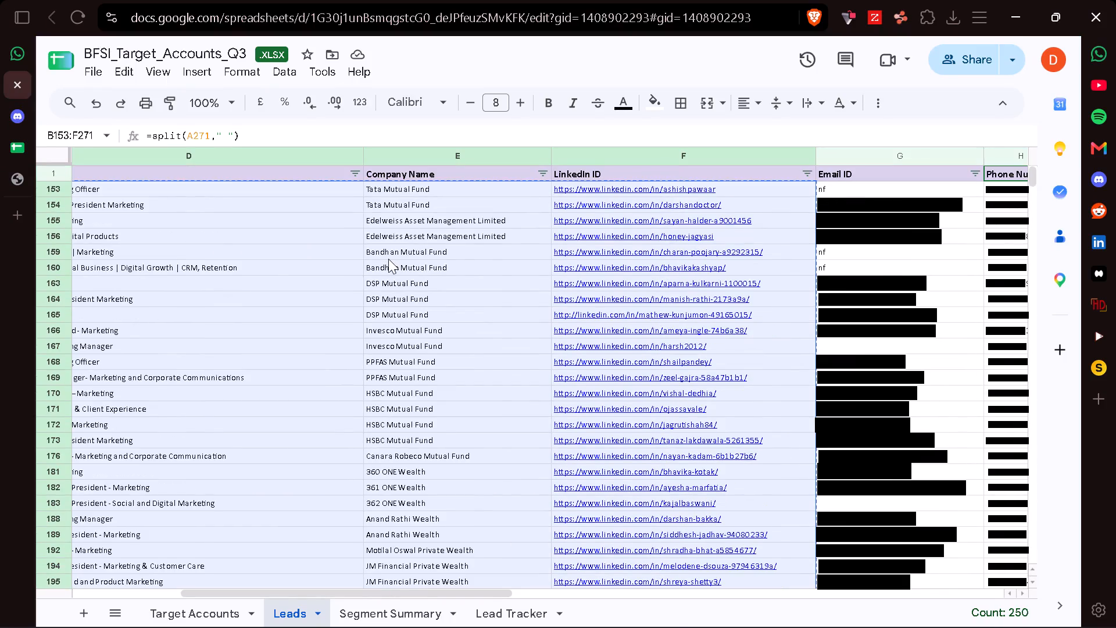
{"action": "key", "text": "ctrl+c"}
{"action": "left_click", "coordinate": [16, 149]}
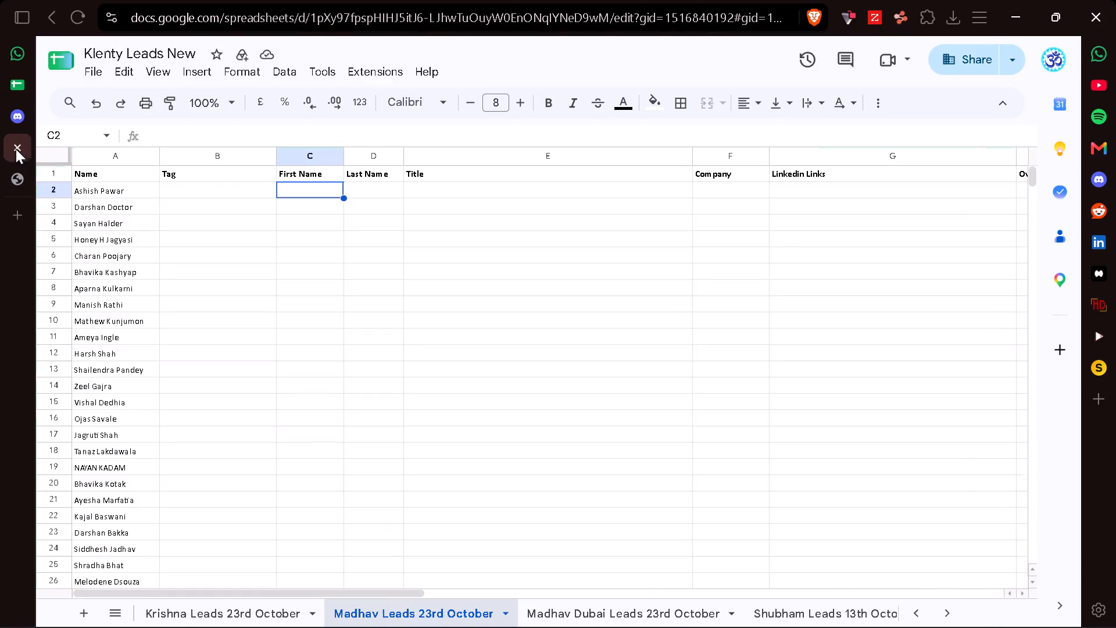
{"action": "key", "text": "ctrl+v"}
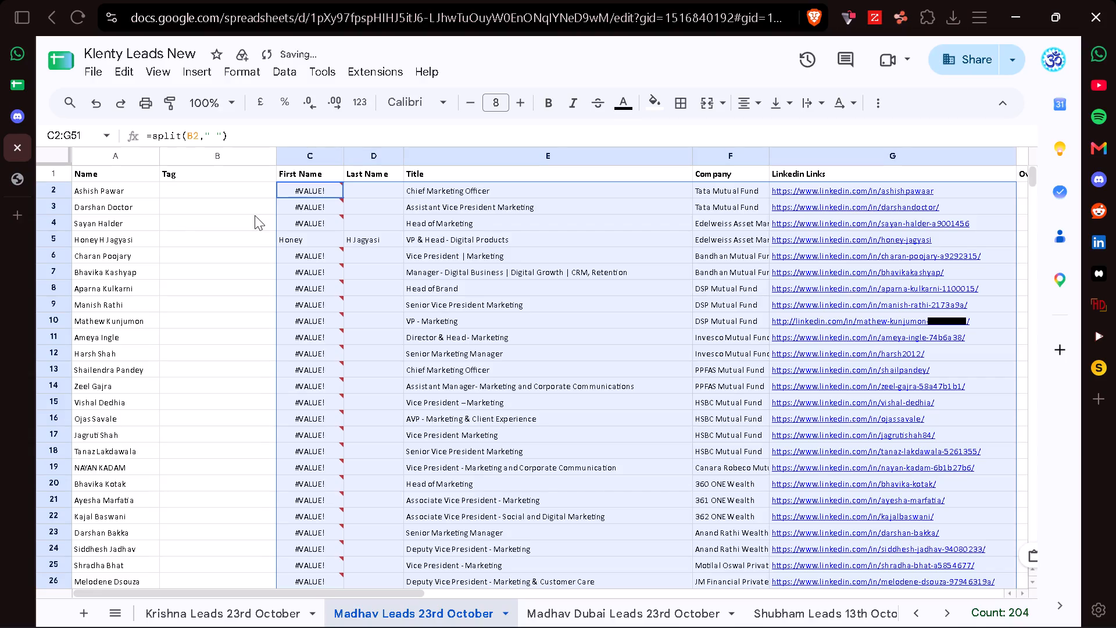
Change the First Name formula in C2 to =split(A2," ") and fill it down to C4.
{"action": "left_click", "coordinate": [191, 135]}
{"action": "key", "text": "BackSpace"}
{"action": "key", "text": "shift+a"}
{"action": "key", "text": "Return"}
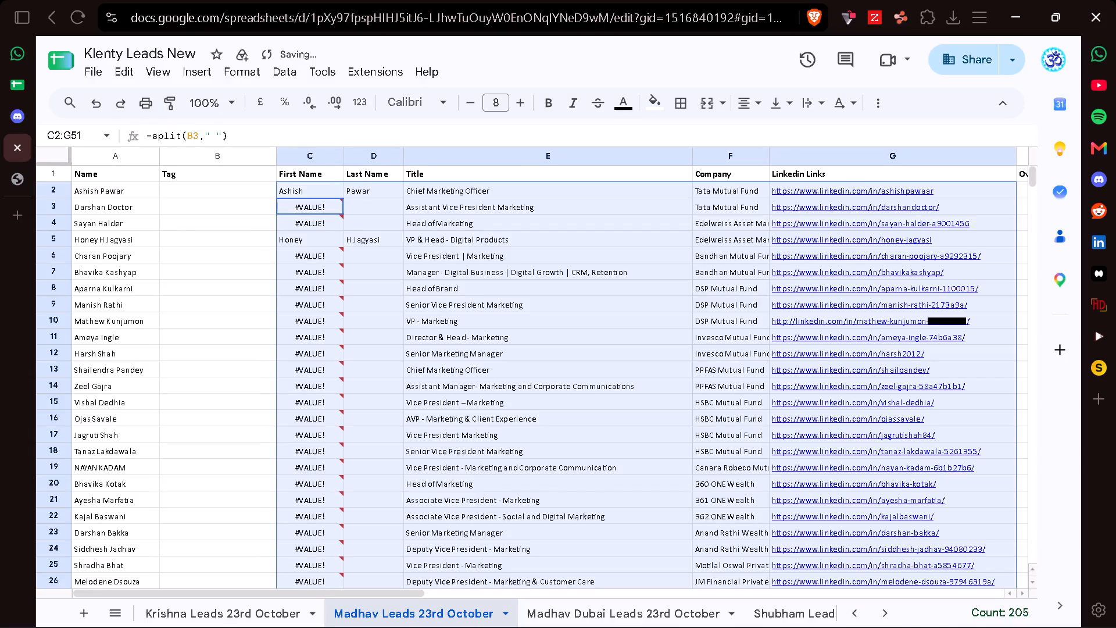
{"action": "key", "text": "Up"}
{"action": "left_click_drag", "start_coordinate": [342, 197], "coordinate": [342, 223]}
Change the First Name formula in C6 to =split(A6," ") and fill it down to C31.
{"action": "left_click", "coordinate": [325, 254]}
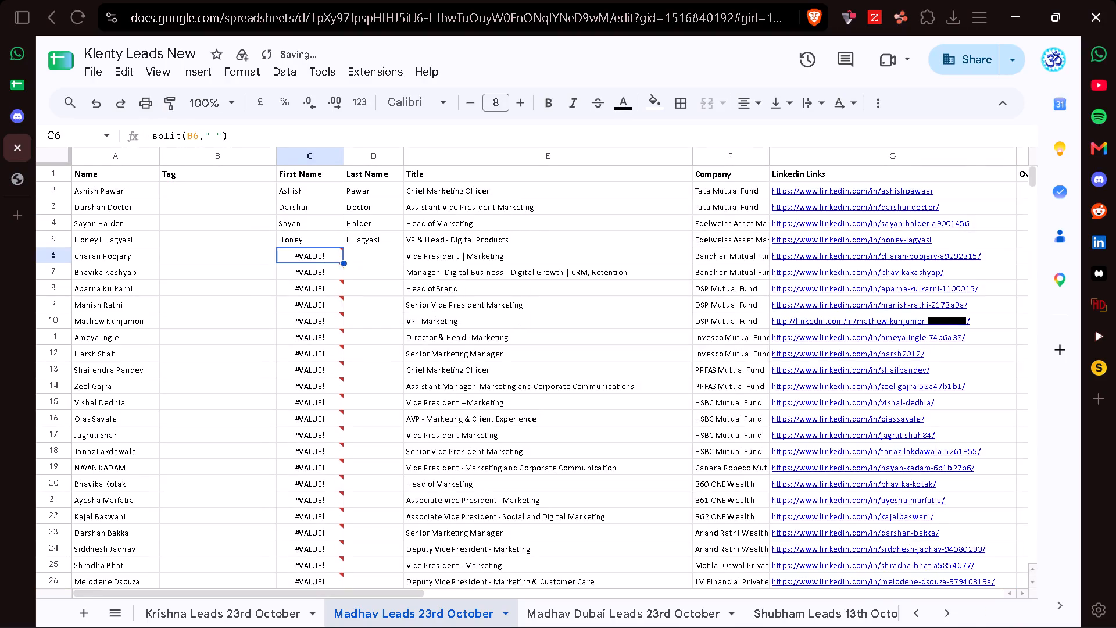
{"action": "left_click", "coordinate": [193, 135]}
{"action": "key", "text": "BackSpace"}
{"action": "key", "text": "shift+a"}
{"action": "key", "text": "Return"}
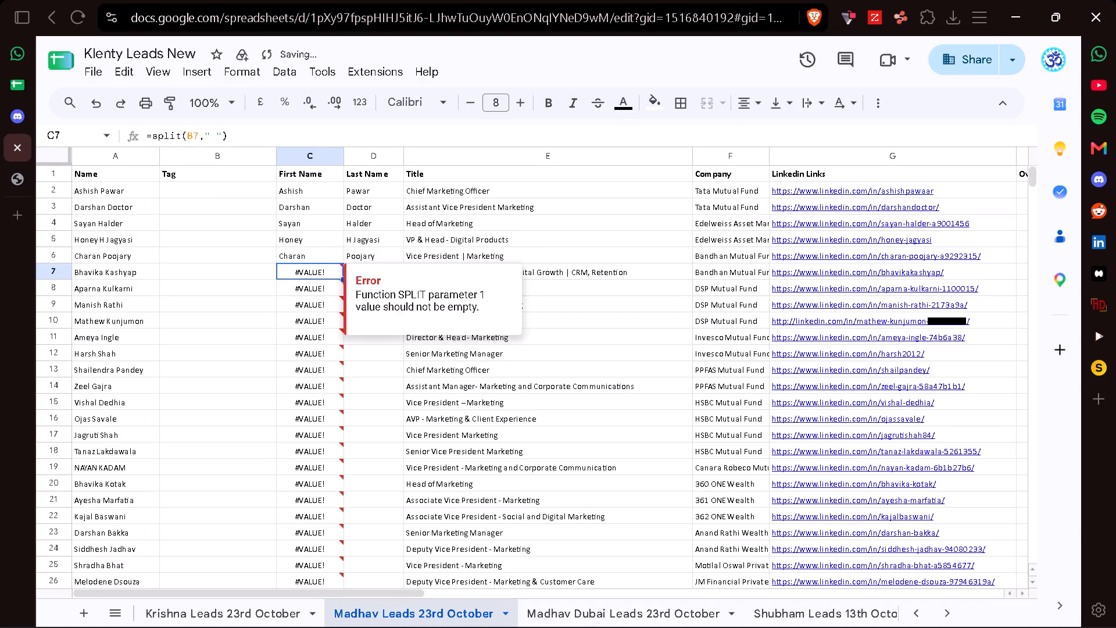
{"action": "key", "text": "Up"}
{"action": "left_click_drag", "start_coordinate": [345, 261], "coordinate": [360, 627]}
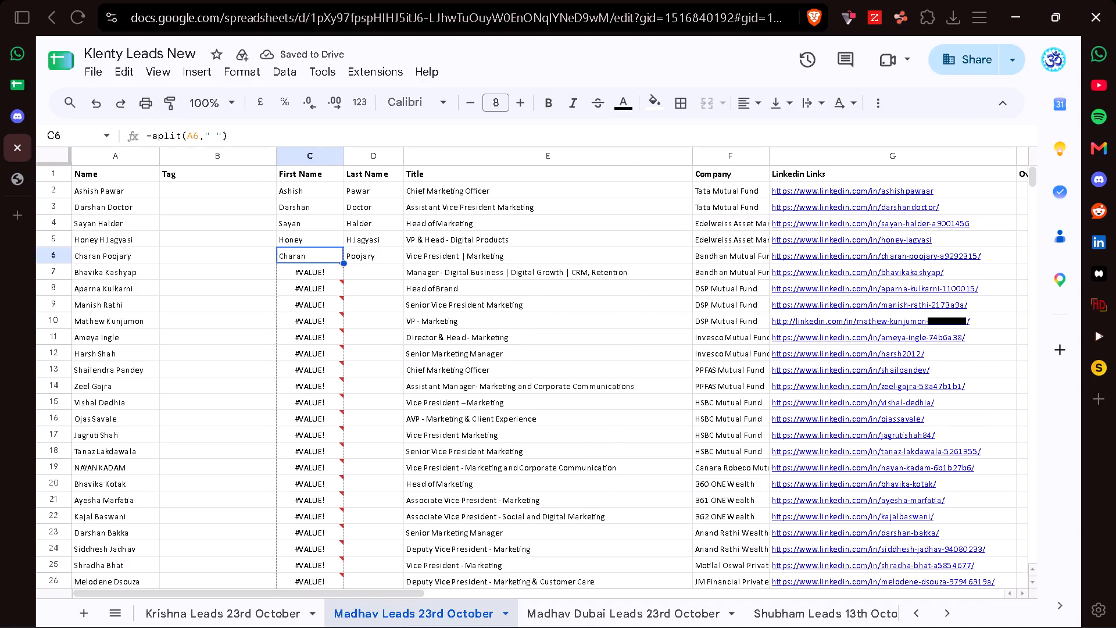
{"action": "left_click_drag", "start_coordinate": [360, 627], "coordinate": [326, 292]}
Change the First Name formula in C33 to =split(A33," ") and fill it down to C43.
{"action": "scroll", "coordinate": [326, 292], "scroll_direction": "down", "scroll_amount": 2}
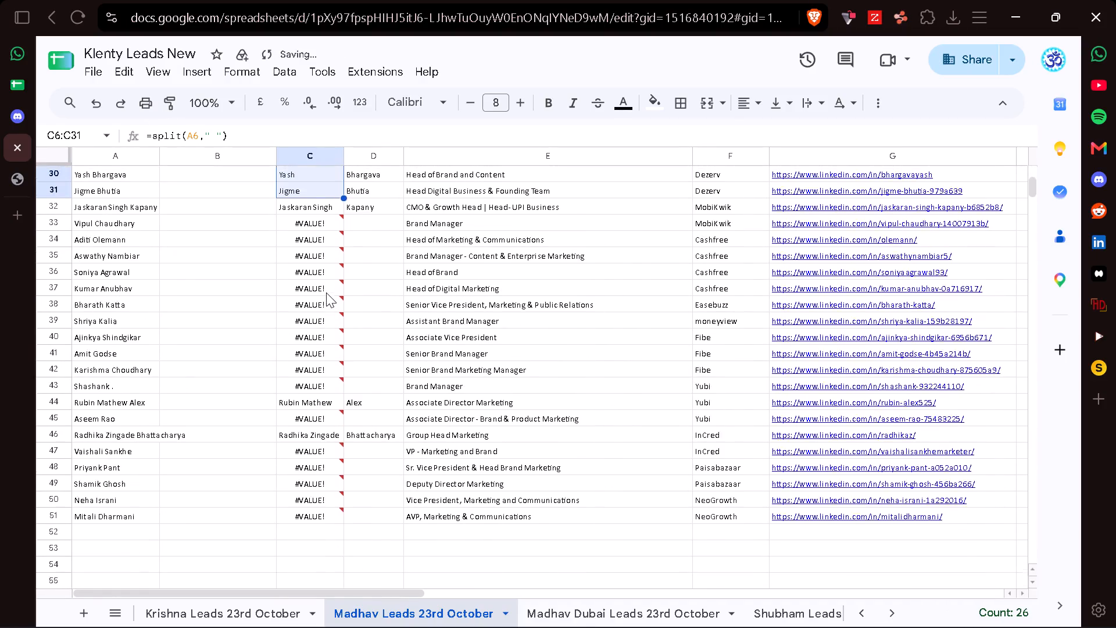
{"action": "left_click", "coordinate": [314, 233]}
{"action": "key", "text": "Up"}
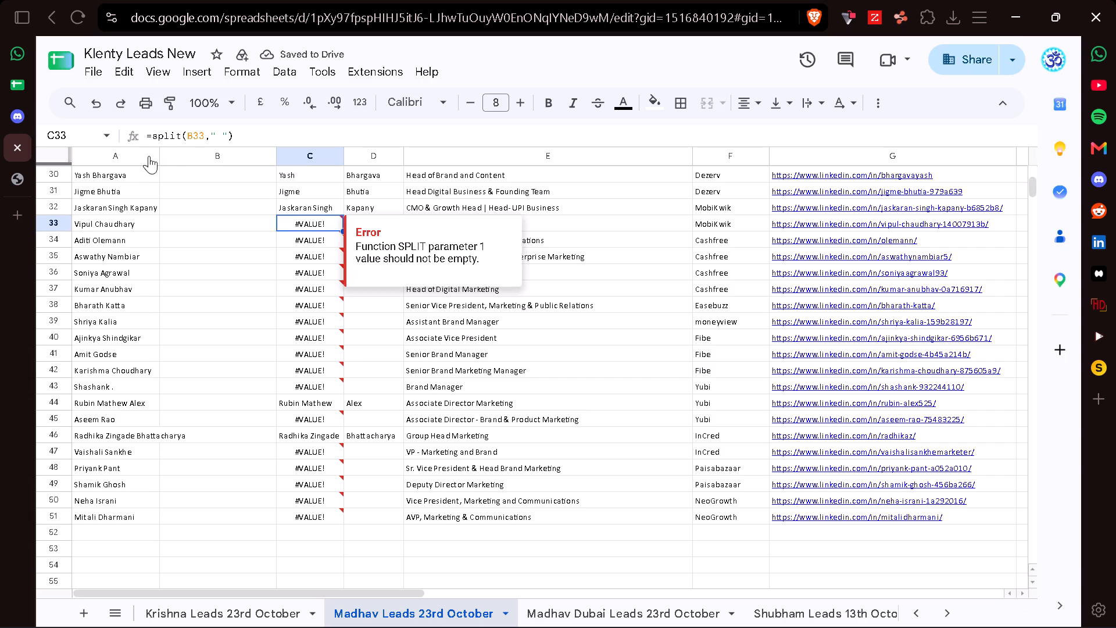
{"action": "left_click", "coordinate": [194, 134]}
{"action": "key", "text": "BackSpace"}
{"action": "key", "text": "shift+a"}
{"action": "key", "text": "Return"}
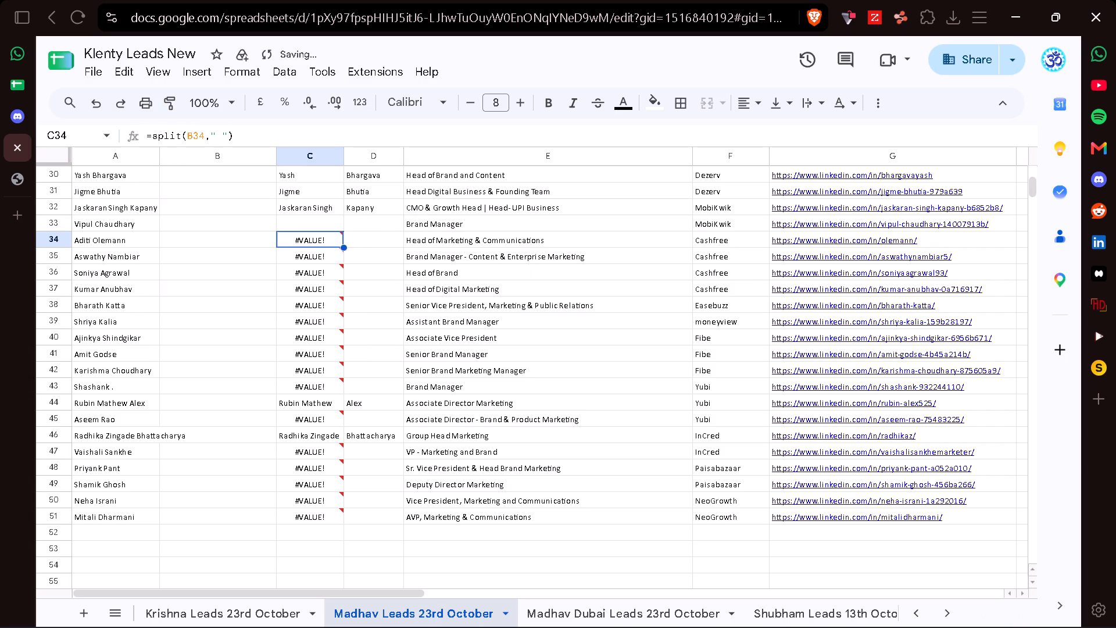
{"action": "key", "text": "Up"}
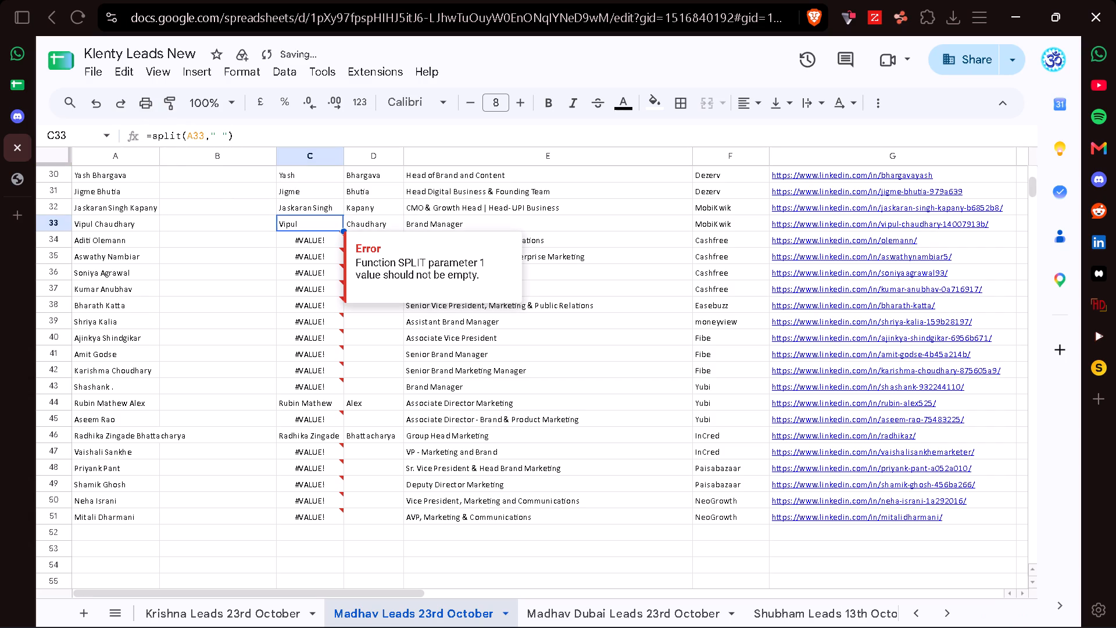
{"action": "left_click_drag", "start_coordinate": [343, 230], "coordinate": [338, 387]}
Change the First Name formula in C45 to =split(A45," ").
{"action": "left_click", "coordinate": [314, 415]}
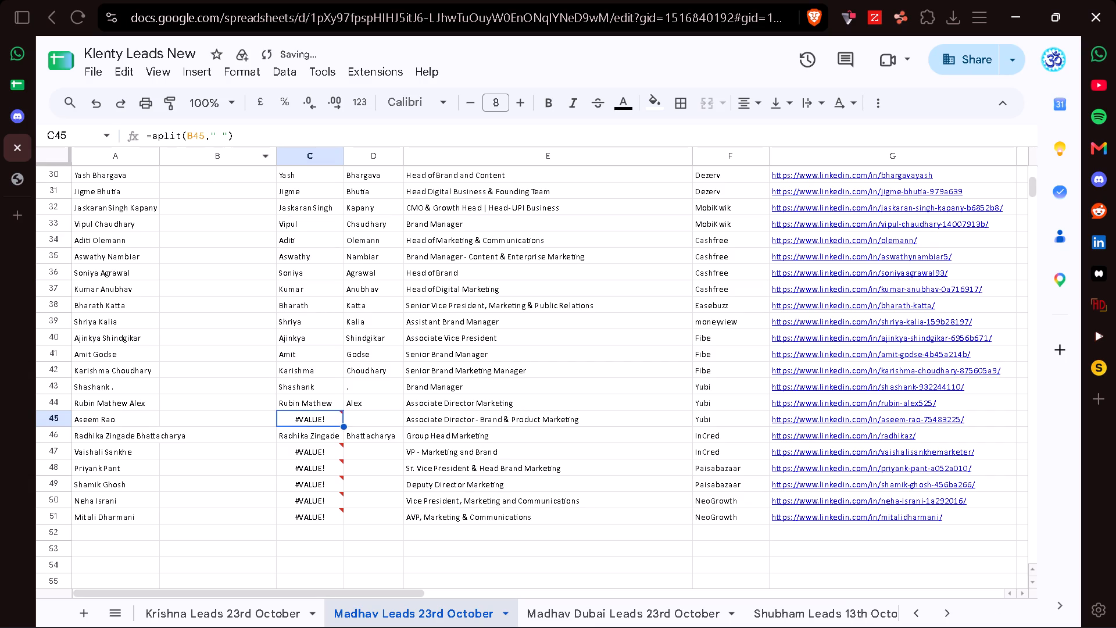
{"action": "left_click", "coordinate": [192, 136]}
{"action": "key", "text": "BackSpace"}
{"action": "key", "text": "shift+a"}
{"action": "key", "text": "Return"}
Change the First Name formula in C47 to =split(A47," ") and fill it down to C51.
{"action": "key", "text": "Down"}
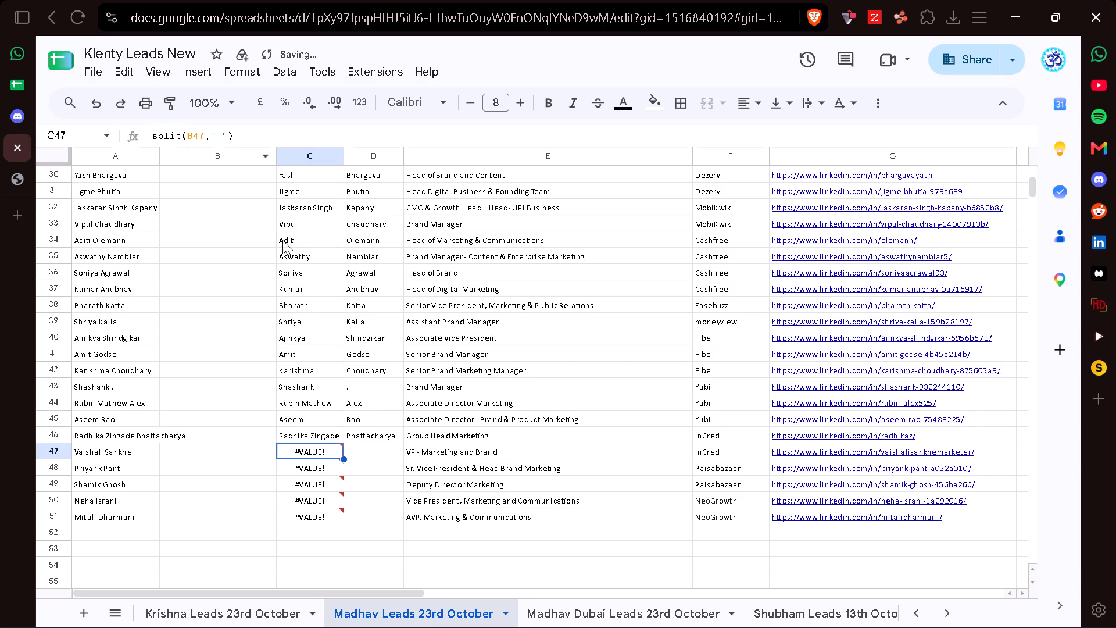
{"action": "left_click", "coordinate": [193, 135]}
{"action": "key", "text": "BackSpace"}
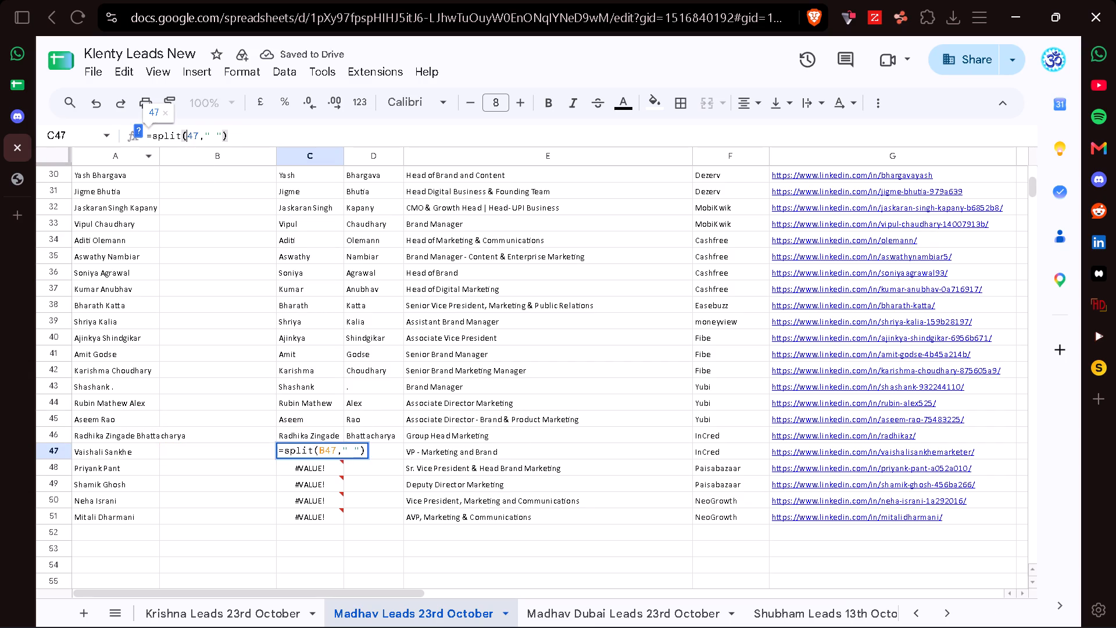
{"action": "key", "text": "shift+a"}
{"action": "key", "text": "Return"}
{"action": "key", "text": "Up"}
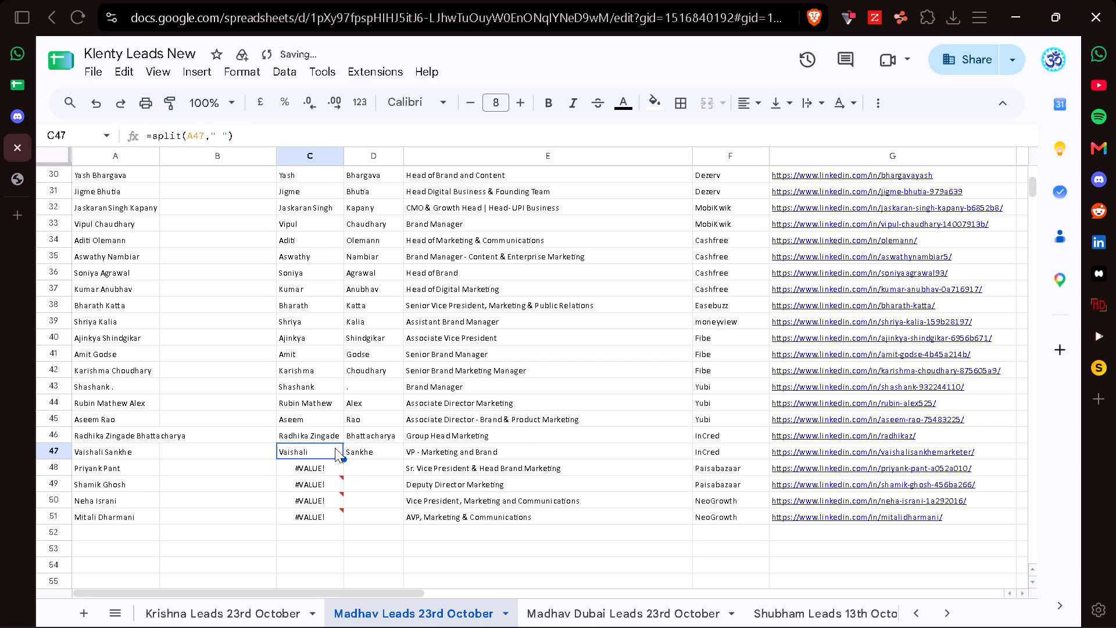
{"action": "left_click_drag", "start_coordinate": [344, 459], "coordinate": [344, 516]}
Enter the tag Madhav_india_Leads_23rd_October in cell B2 for the first lead.
{"action": "scroll", "coordinate": [235, 351], "scroll_direction": "up", "scroll_amount": 4}
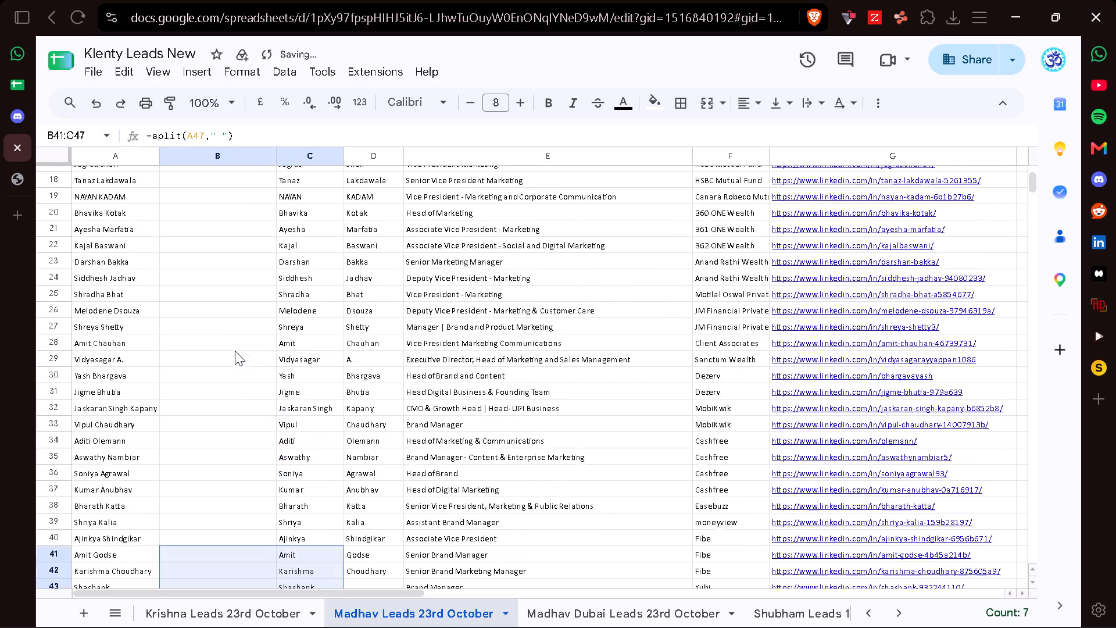
{"action": "scroll", "coordinate": [235, 351], "scroll_direction": "up", "scroll_amount": 2}
{"action": "scroll", "coordinate": [235, 351], "scroll_direction": "down", "scroll_amount": 5}
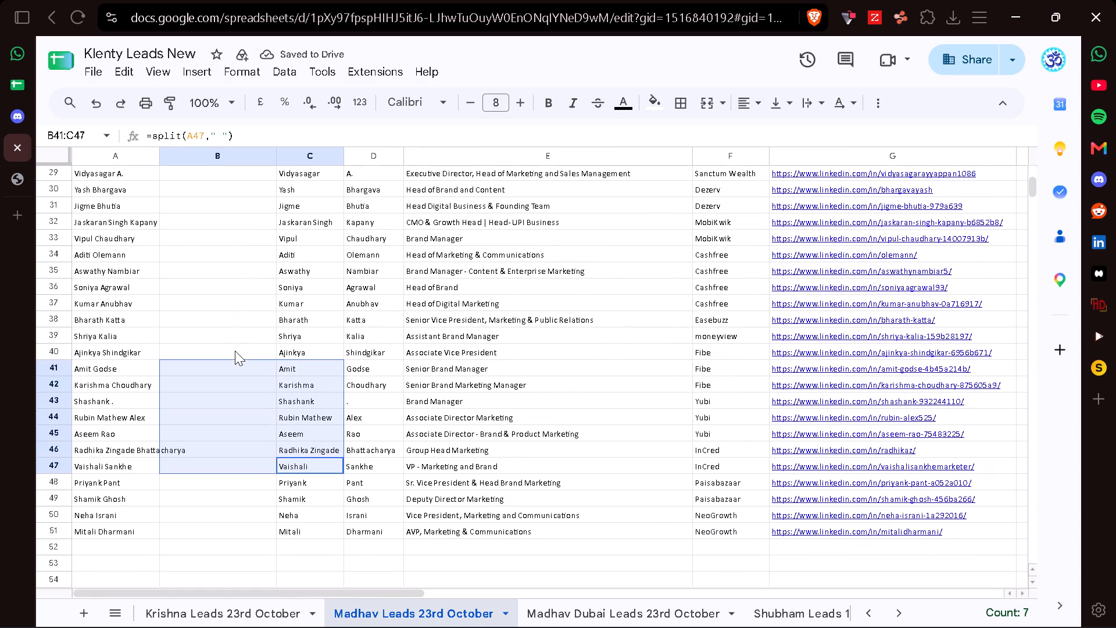
{"action": "scroll", "coordinate": [235, 351], "scroll_direction": "up", "scroll_amount": 6}
{"action": "left_click", "coordinate": [203, 197]}
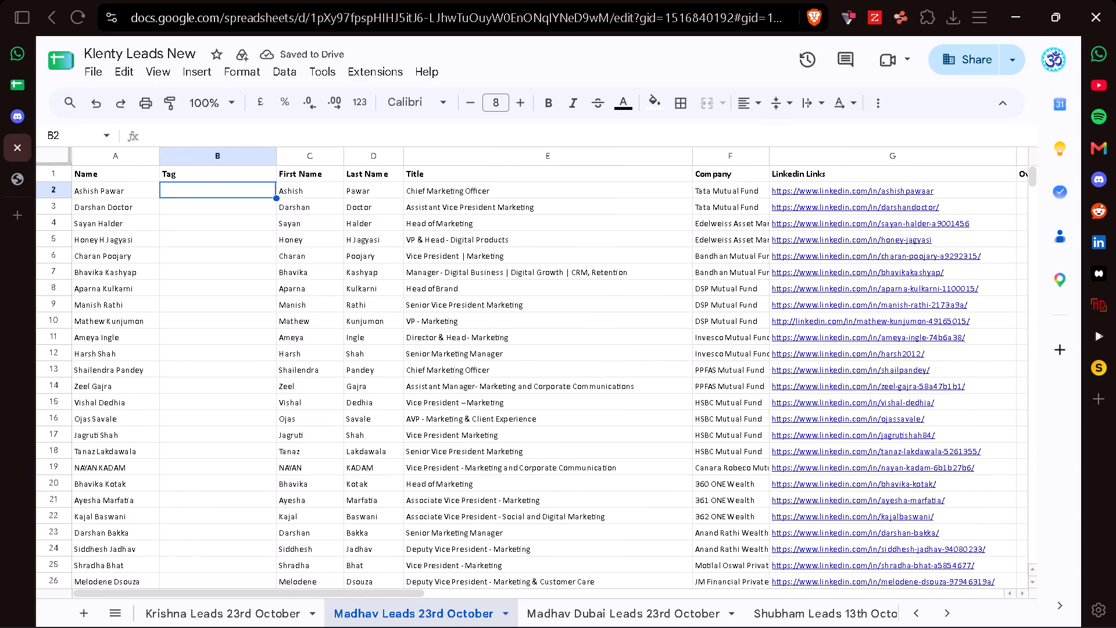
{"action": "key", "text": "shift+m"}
{"action": "key", "text": "BackSpace"}
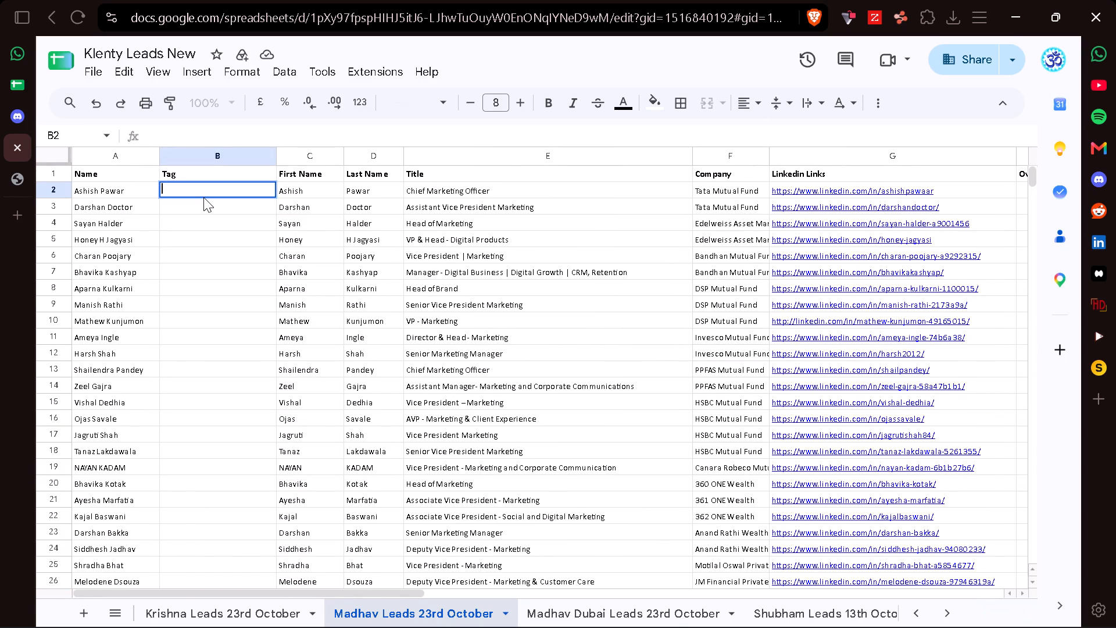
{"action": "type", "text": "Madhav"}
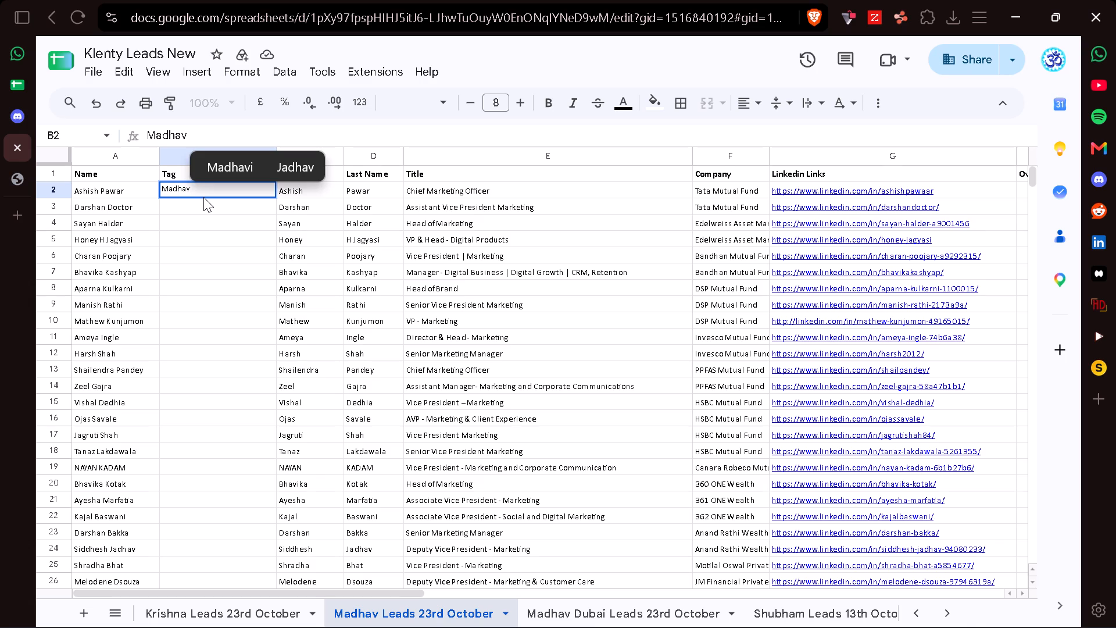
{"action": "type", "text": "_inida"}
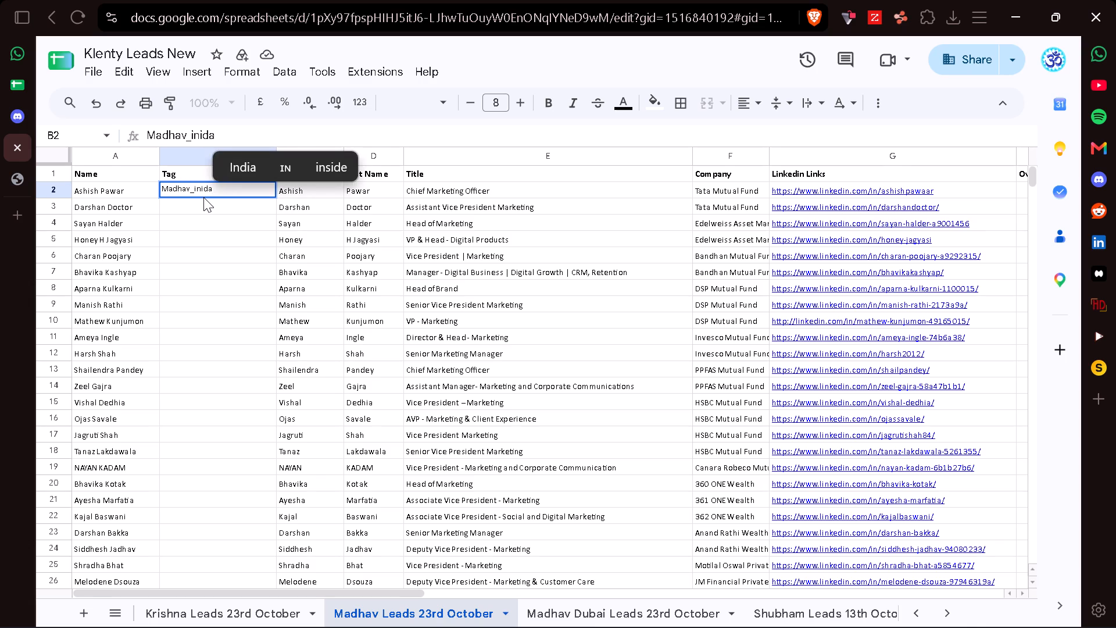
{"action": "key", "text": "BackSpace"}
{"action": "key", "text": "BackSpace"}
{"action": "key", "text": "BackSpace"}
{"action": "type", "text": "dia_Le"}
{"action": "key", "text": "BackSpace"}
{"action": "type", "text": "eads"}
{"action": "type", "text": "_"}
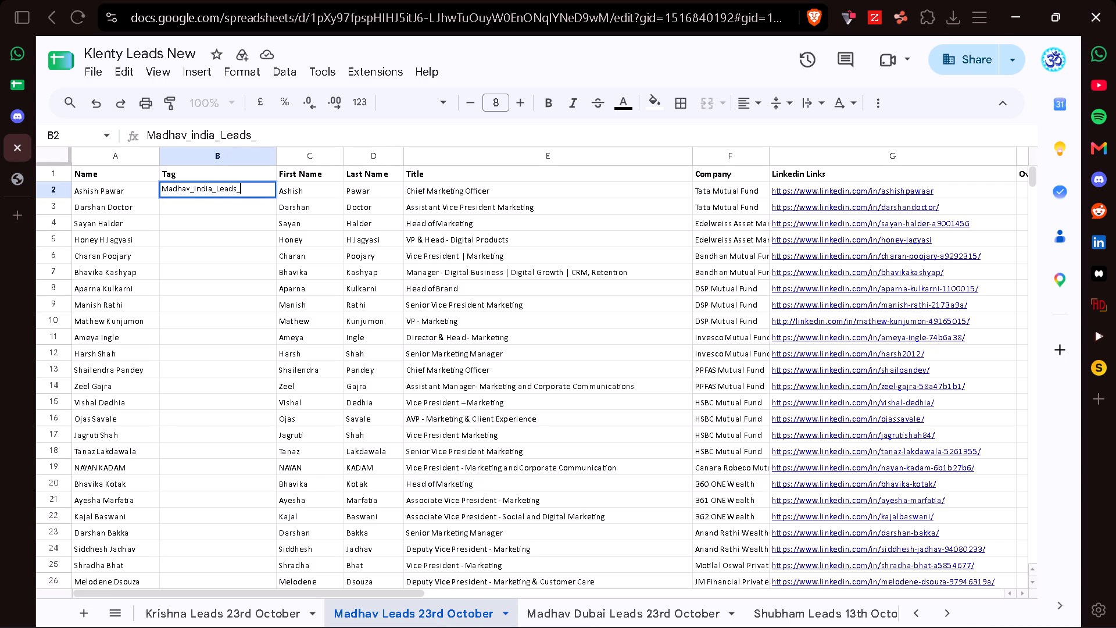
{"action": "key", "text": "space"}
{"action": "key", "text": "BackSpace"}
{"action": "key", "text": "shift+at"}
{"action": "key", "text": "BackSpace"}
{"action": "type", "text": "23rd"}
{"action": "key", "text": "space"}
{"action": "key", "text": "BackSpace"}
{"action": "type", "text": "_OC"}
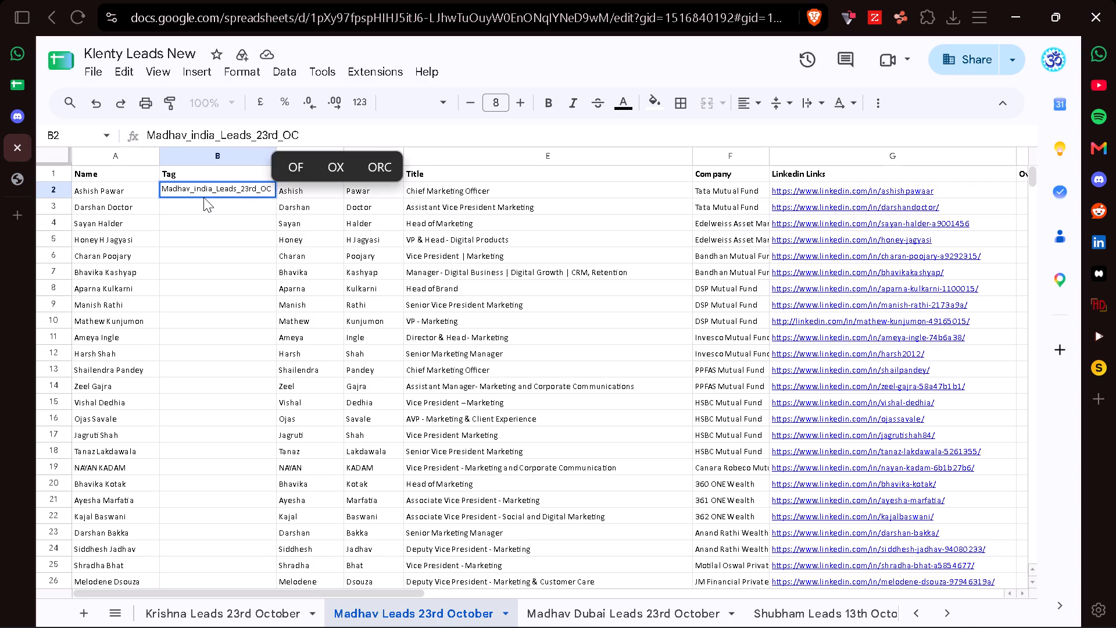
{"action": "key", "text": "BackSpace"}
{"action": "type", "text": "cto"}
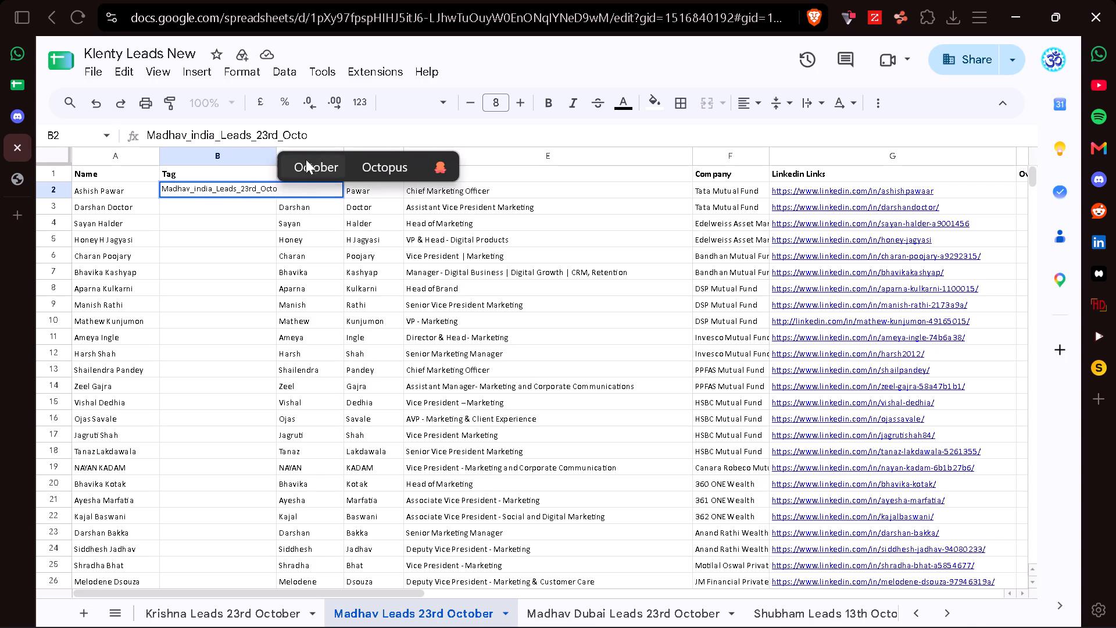
{"action": "left_click", "coordinate": [306, 159]}
{"action": "key", "text": "Return"}
{"action": "key", "text": "Up"}
Copy the tag from B2 into B3 through B51 for all remaining leads.
{"action": "key", "text": "ctrl+c"}
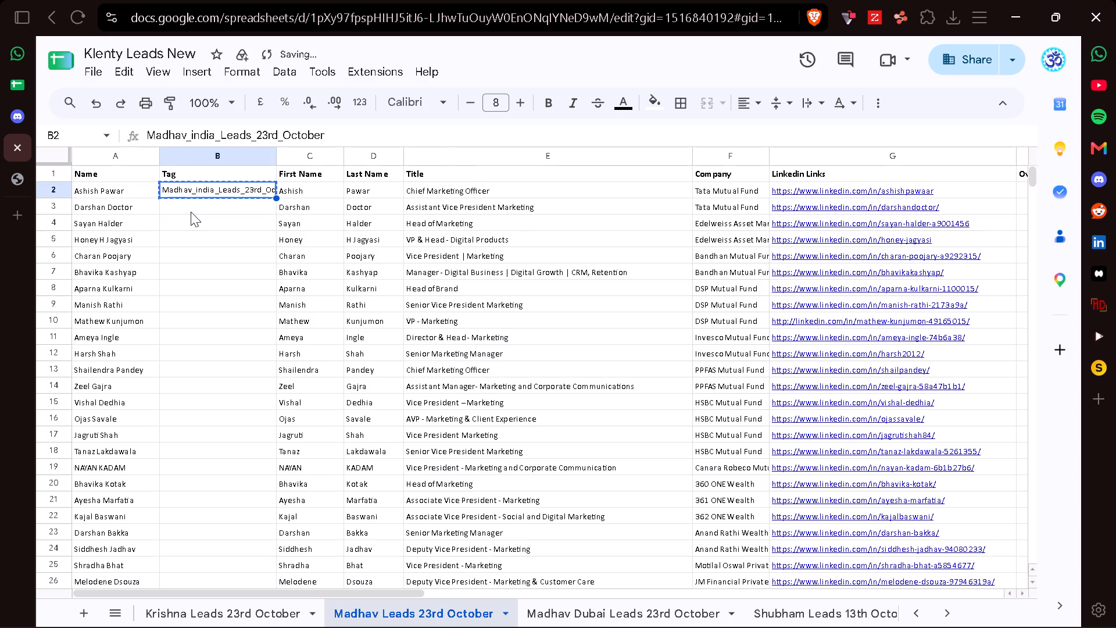
{"action": "left_click", "coordinate": [203, 207]}
{"action": "key", "text": "shift+Down"}
{"action": "key", "text": "shift+Down"}
{"action": "key", "text": "shift+Down"}
{"action": "key", "text": "shift+Down"}
{"action": "key", "text": "shift+Down"}
{"action": "key", "text": "shift+Down"}
{"action": "key", "text": "shift+Down"}
{"action": "key", "text": "shift+Down"}
{"action": "key", "text": "shift+Down"}
{"action": "key", "text": "shift+Down"}
{"action": "key", "text": "shift+Down"}
{"action": "key", "text": "shift+Down"}
{"action": "key", "text": "shift+Down"}
{"action": "key", "text": "shift+Down"}
{"action": "key", "text": "shift+Down"}
{"action": "key", "text": "shift+Down"}
{"action": "key", "text": "shift+Down"}
{"action": "key", "text": "shift+Down"}
{"action": "key", "text": "shift+Down"}
{"action": "key", "text": "shift+Down"}
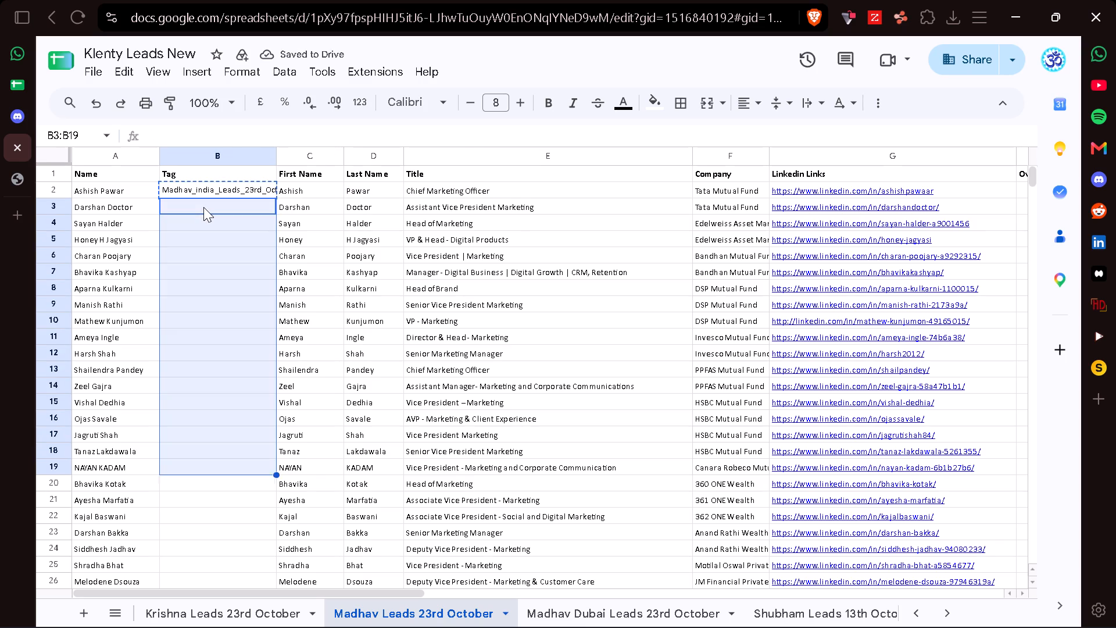
{"action": "key", "text": "shift+Up"}
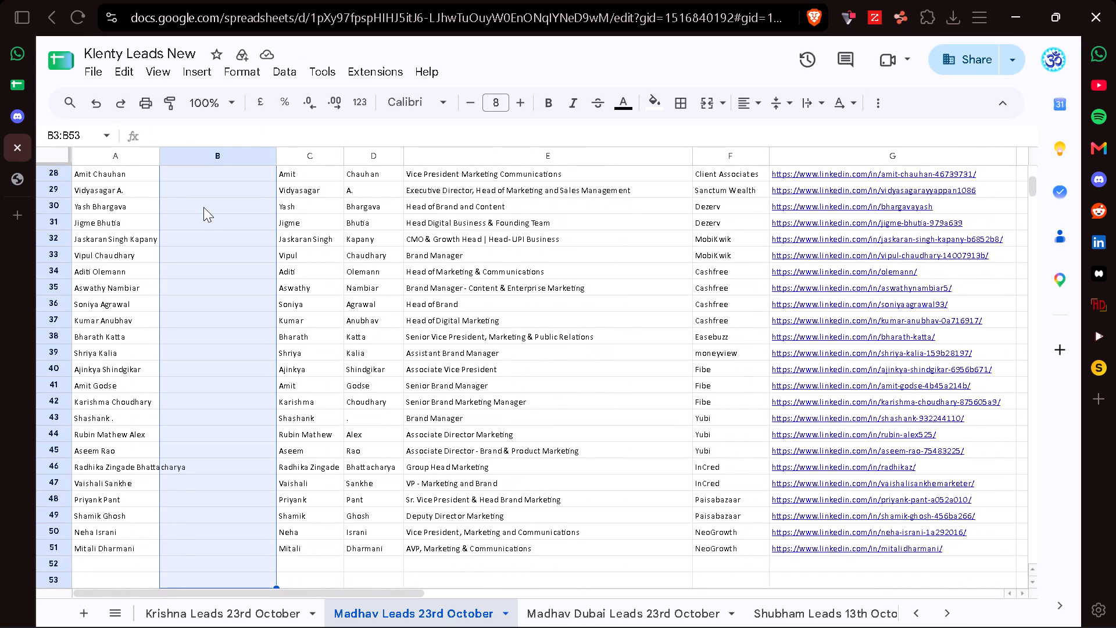
{"action": "key", "text": "shift+Up"}
{"action": "key", "text": "shift+Up"}
{"action": "key", "text": "shift+Down"}
{"action": "key", "text": "ctrl+v"}
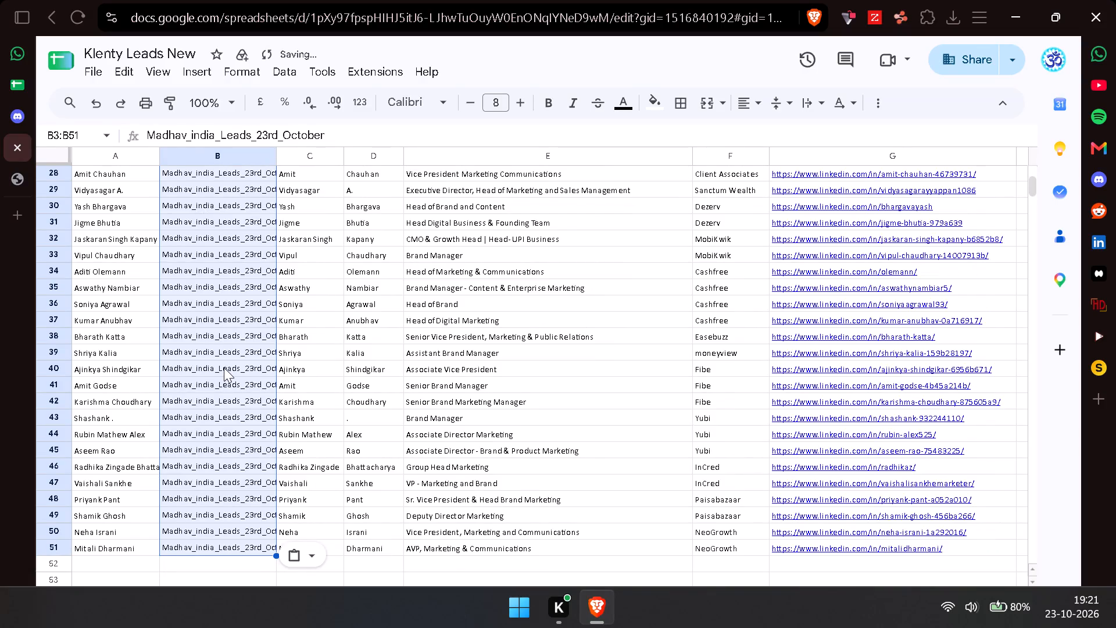
Fit the Tag column's width to its contents.
{"action": "scroll", "coordinate": [224, 367], "scroll_direction": "up", "scroll_amount": 7}
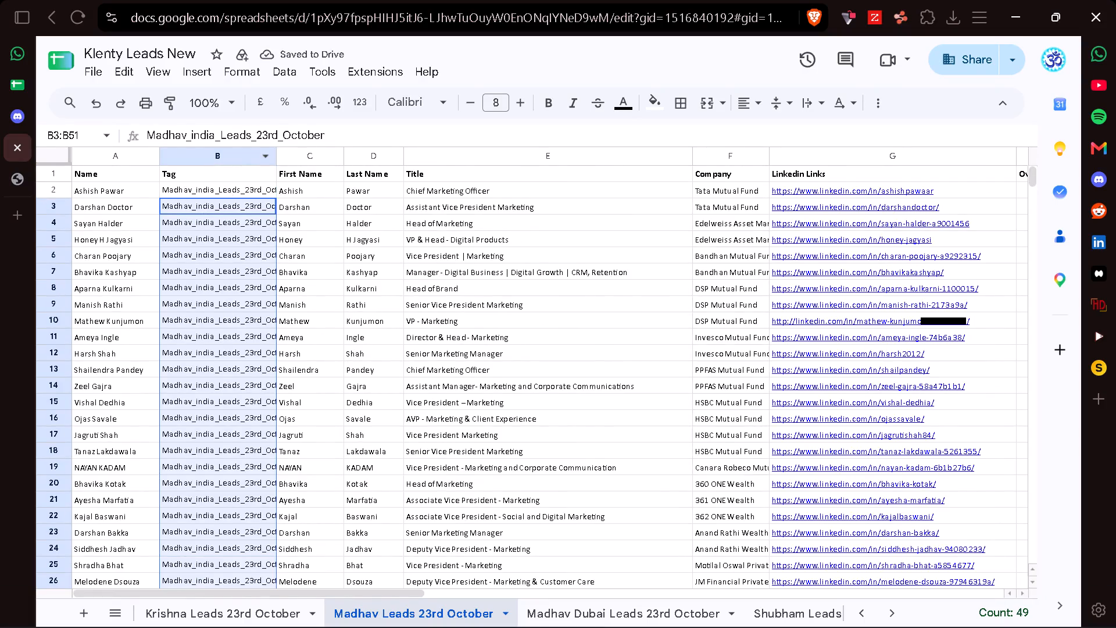
{"action": "double_click", "coordinate": [277, 152]}
In the BFSI_Target_Accounts_Q3 Leads sheet, select the filtered Email ID and Phone Number cells G153:H271.
{"action": "scroll", "coordinate": [491, 342], "scroll_direction": "left", "scroll_amount": 4}
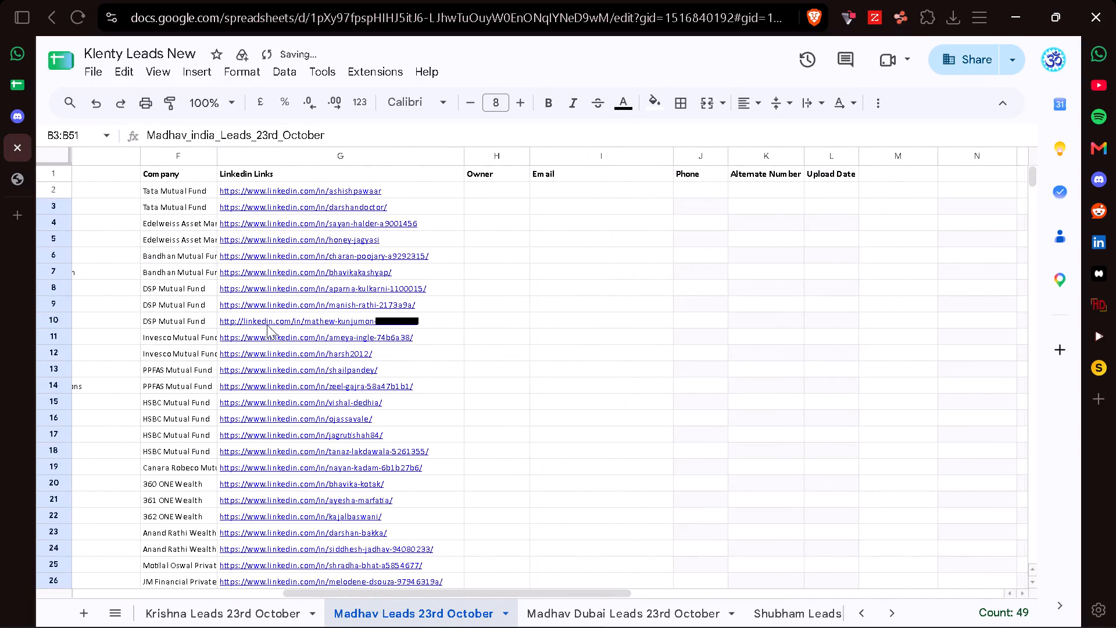
{"action": "left_click", "coordinate": [19, 85]}
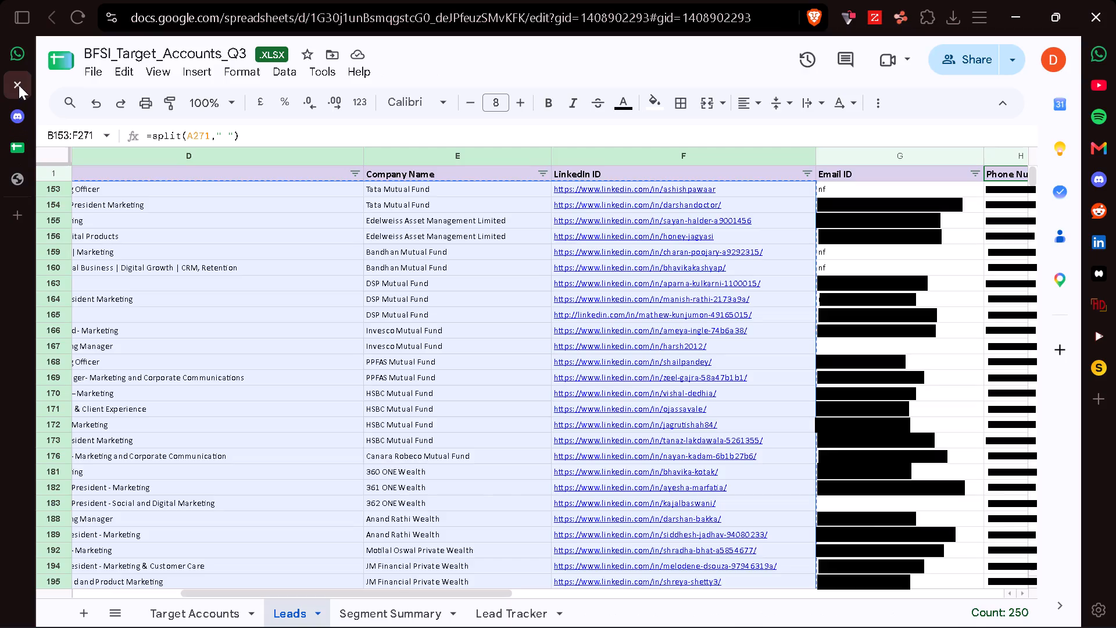
{"action": "scroll", "coordinate": [707, 302], "scroll_direction": "left", "scroll_amount": 4}
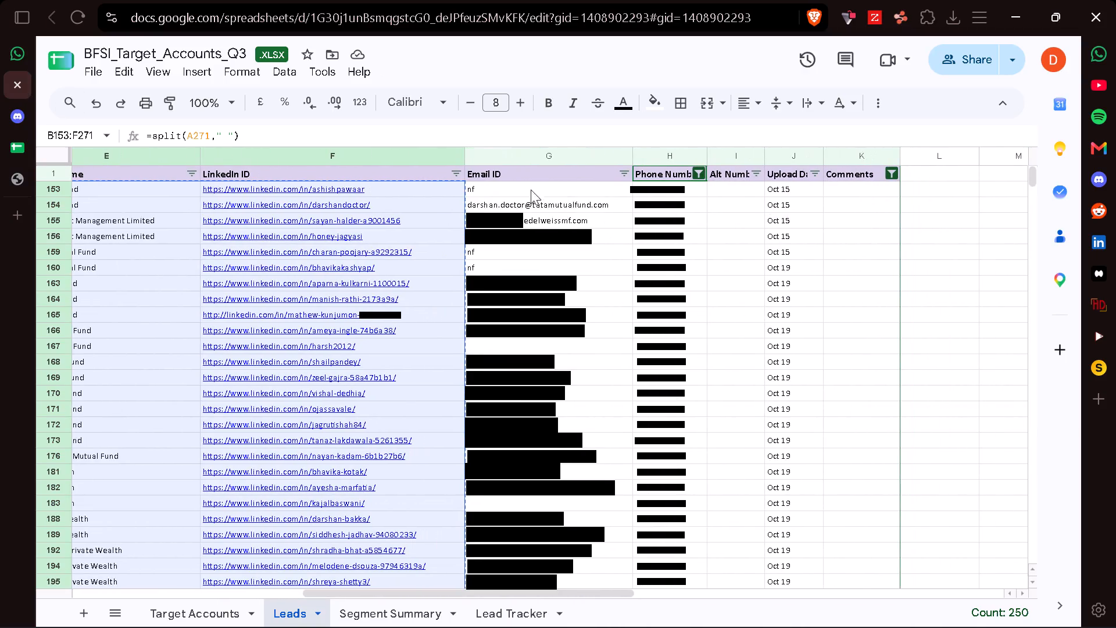
{"action": "left_click", "coordinate": [521, 192]}
{"action": "key", "text": "shift+Right"}
{"action": "key", "text": "shift+Right"}
{"action": "key", "text": "shift+Left"}
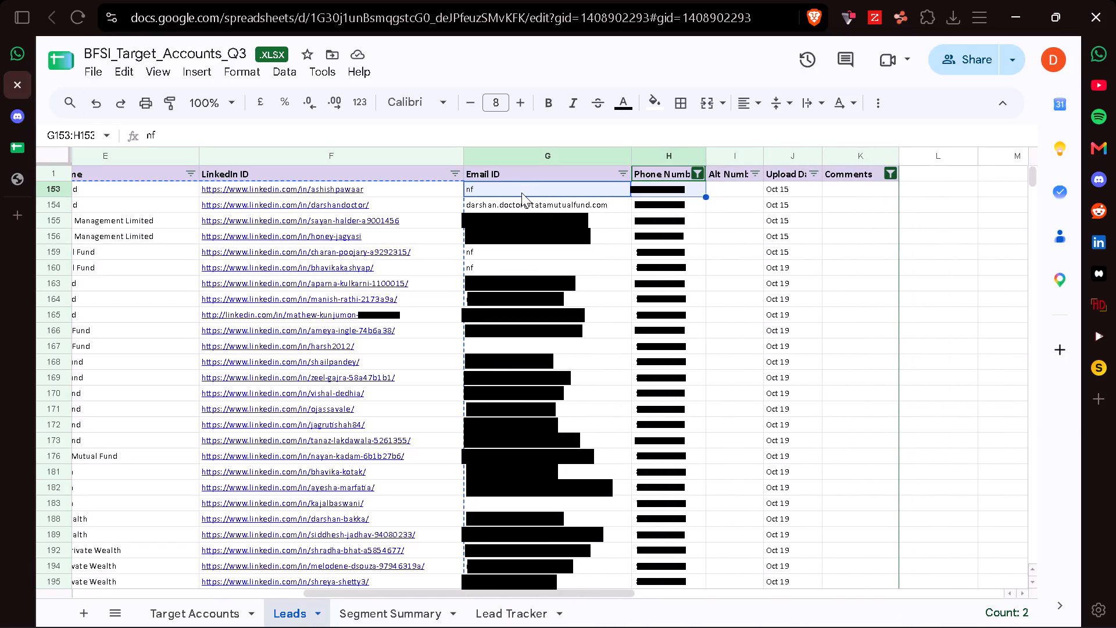
{"action": "key", "text": "shift+Down"}
{"action": "key", "text": "shift+Down"}
{"action": "key", "text": "shift+Down"}
{"action": "key", "text": "shift+Down"}
{"action": "key", "text": "shift+Down"}
{"action": "key", "text": "shift+Down"}
{"action": "key", "text": "shift+Down"}
{"action": "key", "text": "shift+Down"}
{"action": "key", "text": "shift+Down"}
{"action": "key", "text": "shift+Down"}
{"action": "key", "text": "shift+Down"}
{"action": "key", "text": "shift+Down"}
{"action": "key", "text": "shift+Down"}
{"action": "key", "text": "shift+Down"}
{"action": "key", "text": "shift+Down"}
{"action": "key", "text": "shift+Down"}
{"action": "key", "text": "shift+Down"}
{"action": "key", "text": "shift+Down"}
{"action": "key", "text": "shift+Down"}
{"action": "key", "text": "shift+Down"}
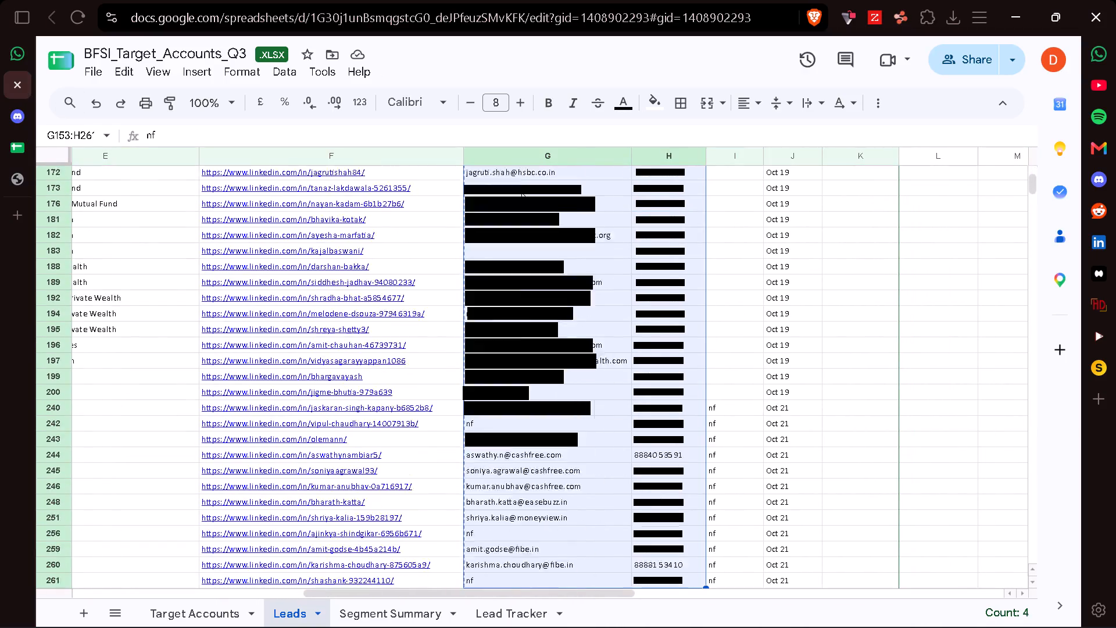
{"action": "key", "text": "shift+Up"}
{"action": "key", "text": "shift+Up"}
{"action": "key", "text": "shift+Up"}
{"action": "key", "text": "shift+Up"}
{"action": "key", "text": "shift+Up"}
{"action": "key", "text": "shift+Up"}
{"action": "key", "text": "shift+Up"}
{"action": "key", "text": "shift+Up"}
{"action": "key", "text": "shift+Up"}
{"action": "key", "text": "shift+Up"}
{"action": "key", "text": "shift+Up"}
{"action": "key", "text": "shift+Up"}
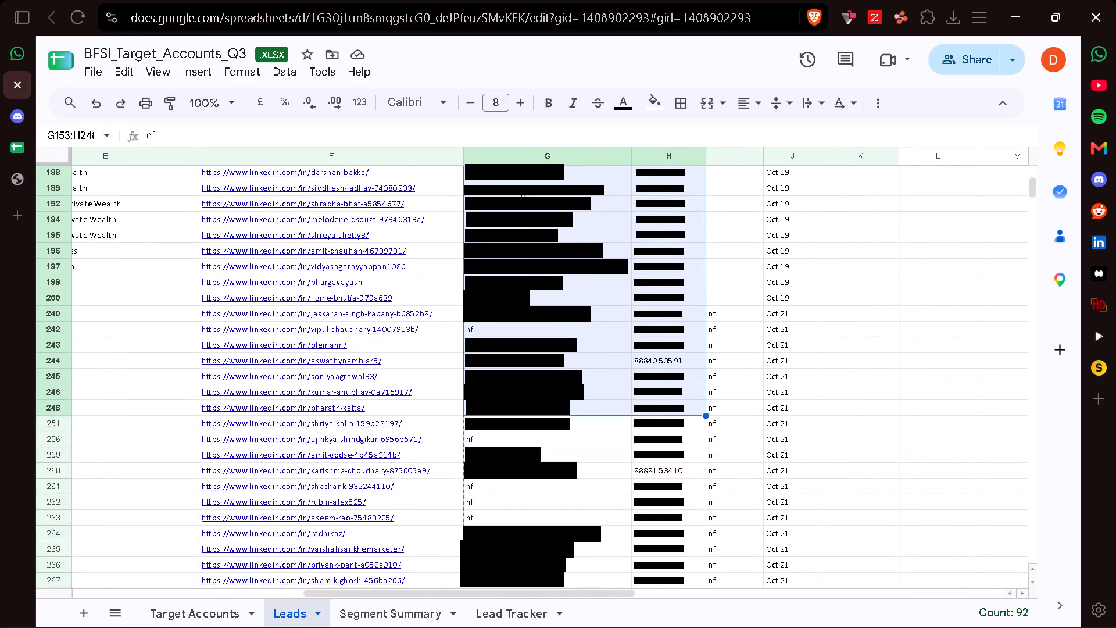
{"action": "key", "text": "shift+Down"}
{"action": "key", "text": "shift+Down"}
{"action": "key", "text": "shift+Down"}
{"action": "key", "text": "shift+Down"}
{"action": "key", "text": "shift+Down"}
{"action": "key", "text": "shift+Down"}
{"action": "key", "text": "shift+Down"}
{"action": "key", "text": "shift+Down"}
{"action": "key", "text": "shift+Down"}
{"action": "key", "text": "shift+Down"}
{"action": "key", "text": "shift+Down"}
{"action": "key", "text": "shift+Down"}
{"action": "key", "text": "shift+Down"}
{"action": "key", "text": "shift+Down"}
{"action": "key", "text": "shift+Down"}
{"action": "key", "text": "shift+Down"}
{"action": "key", "text": "shift+Down"}
{"action": "key", "text": "shift+Down"}
{"action": "key", "text": "shift+Down"}
{"action": "key", "text": "shift+Down"}
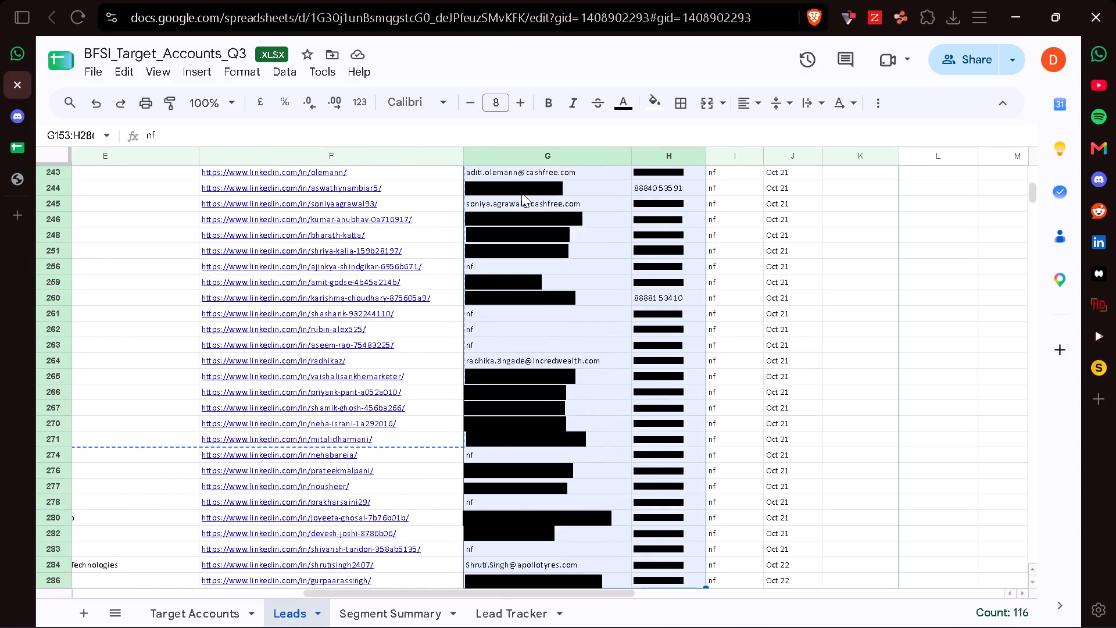
{"action": "key", "text": "shift+Up"}
{"action": "key", "text": "shift+Up"}
{"action": "key", "text": "shift+Up"}
{"action": "key", "text": "shift+Up"}
{"action": "key", "text": "shift+Up"}
{"action": "key", "text": "shift+Up"}
{"action": "key", "text": "shift+Up"}
{"action": "key", "text": "shift+Up"}
{"action": "key", "text": "shift+Up"}
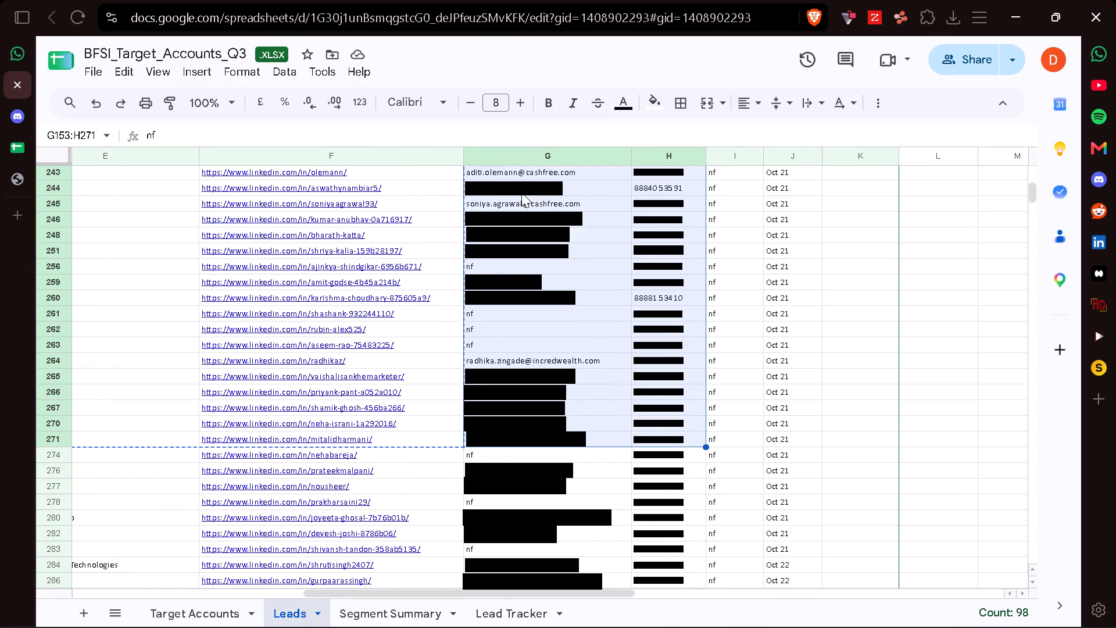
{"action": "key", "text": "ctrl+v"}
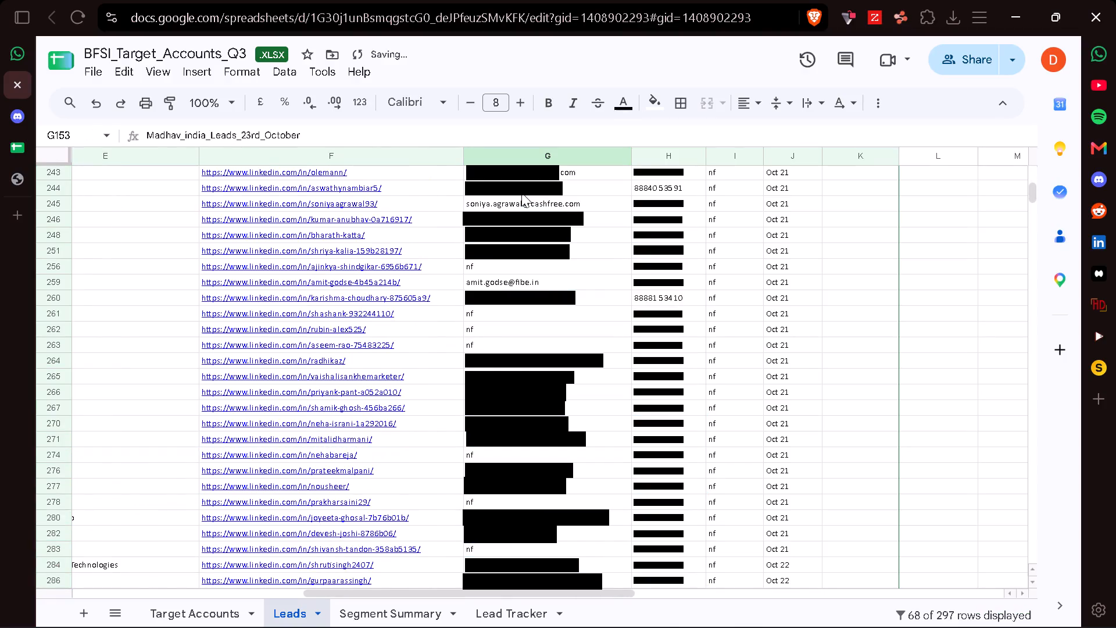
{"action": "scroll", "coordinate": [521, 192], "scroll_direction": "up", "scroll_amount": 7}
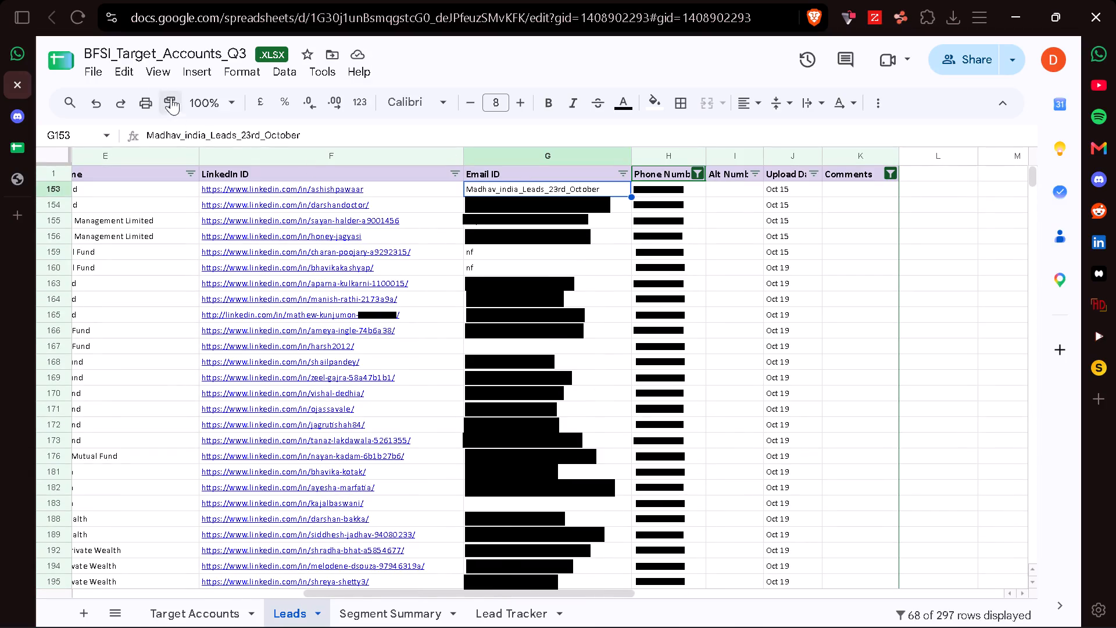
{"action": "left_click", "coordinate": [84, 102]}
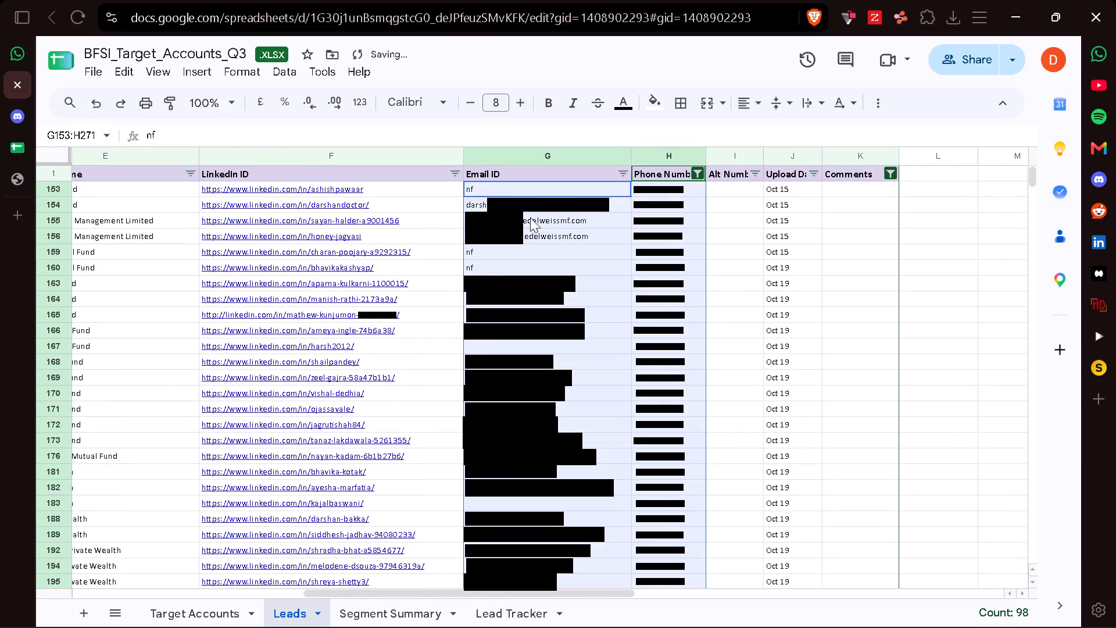
Copy the selected email and phone data into the Madhav Leads 23rd October sheet, starting at cell I2.
{"action": "key", "text": "ctrl+c"}
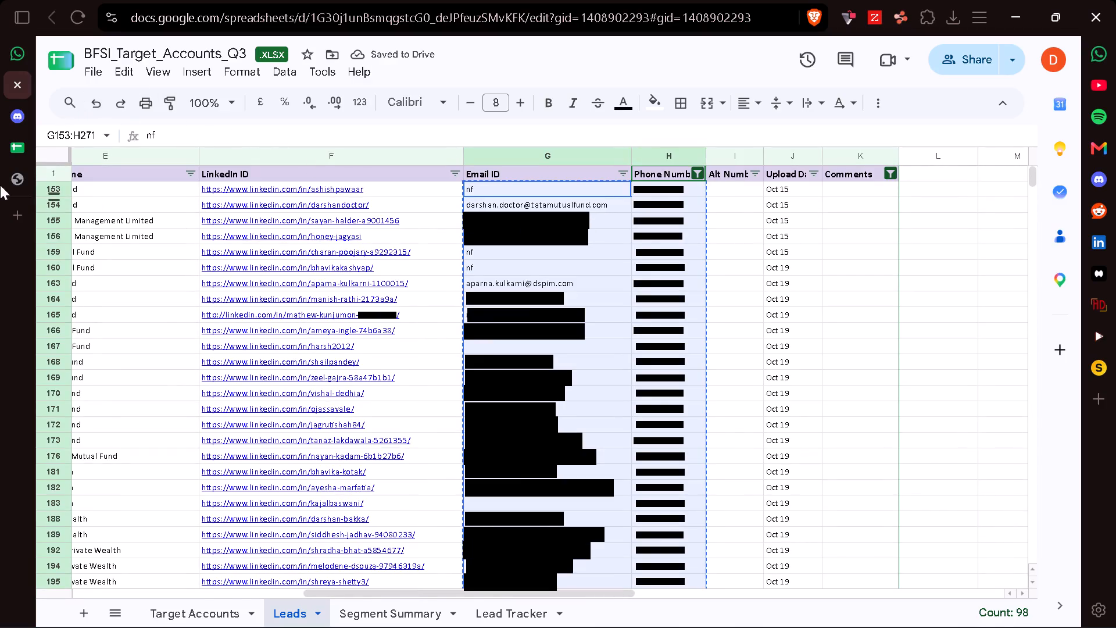
{"action": "left_click", "coordinate": [15, 148]}
{"action": "left_click", "coordinate": [564, 192]}
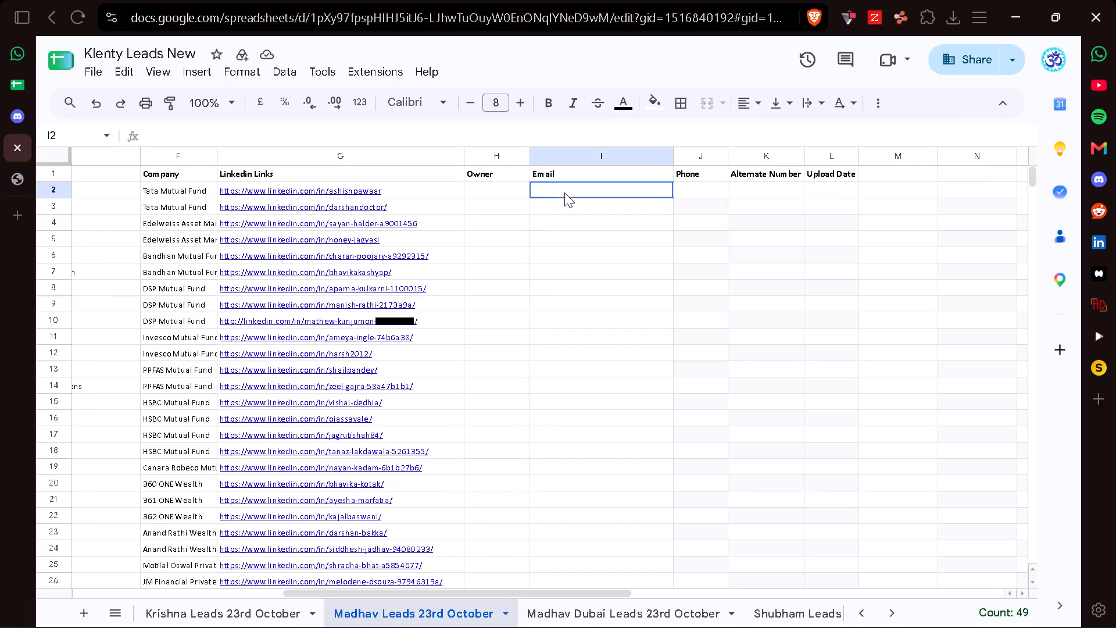
{"action": "key", "text": "ctrl+v"}
Enter the lead owner's name in cell H2 of the Owner column.
{"action": "left_click", "coordinate": [479, 188]}
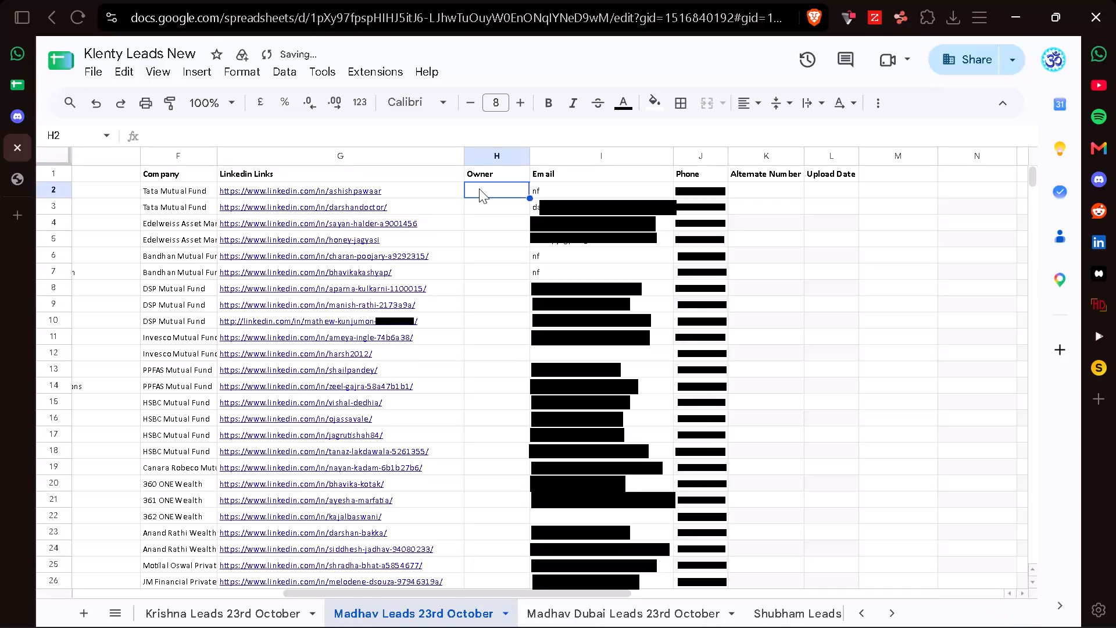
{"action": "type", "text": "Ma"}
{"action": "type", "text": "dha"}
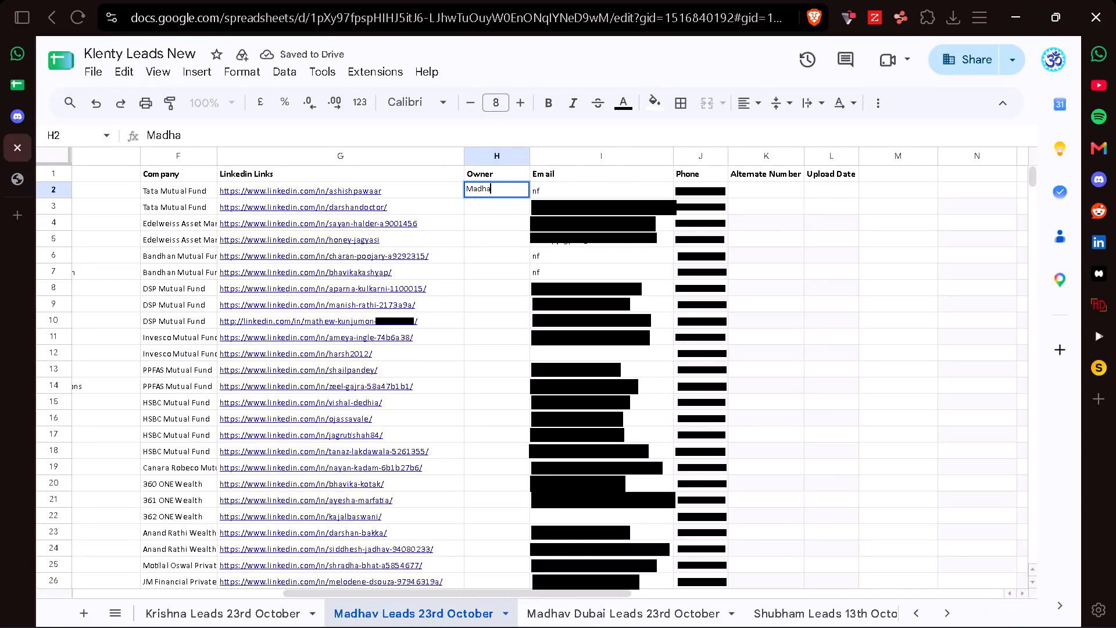
{"action": "left_click", "coordinate": [527, 170]}
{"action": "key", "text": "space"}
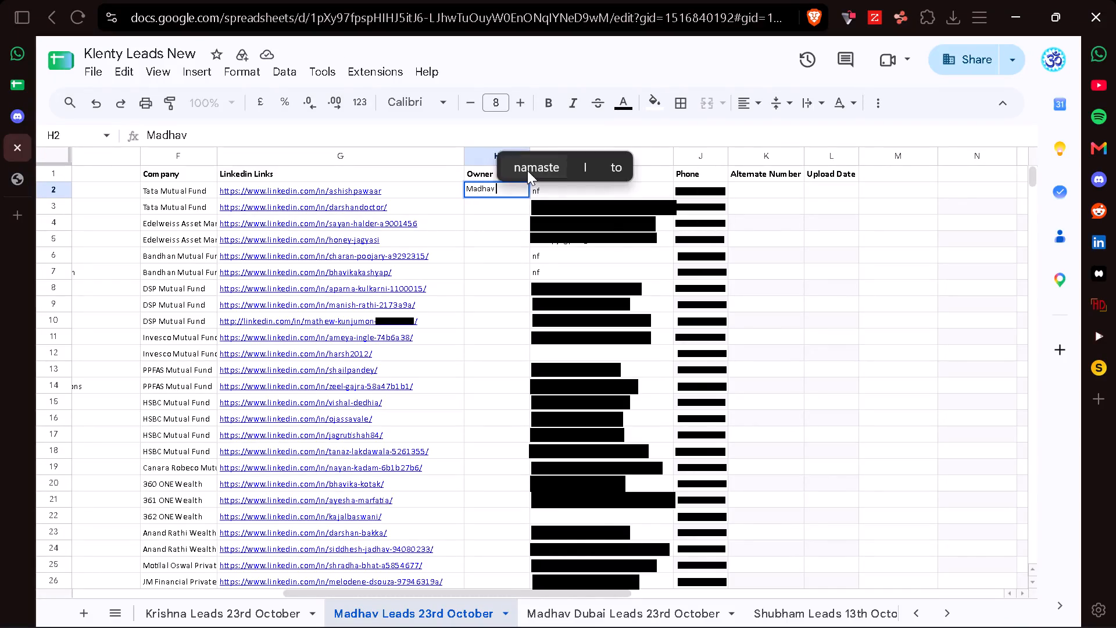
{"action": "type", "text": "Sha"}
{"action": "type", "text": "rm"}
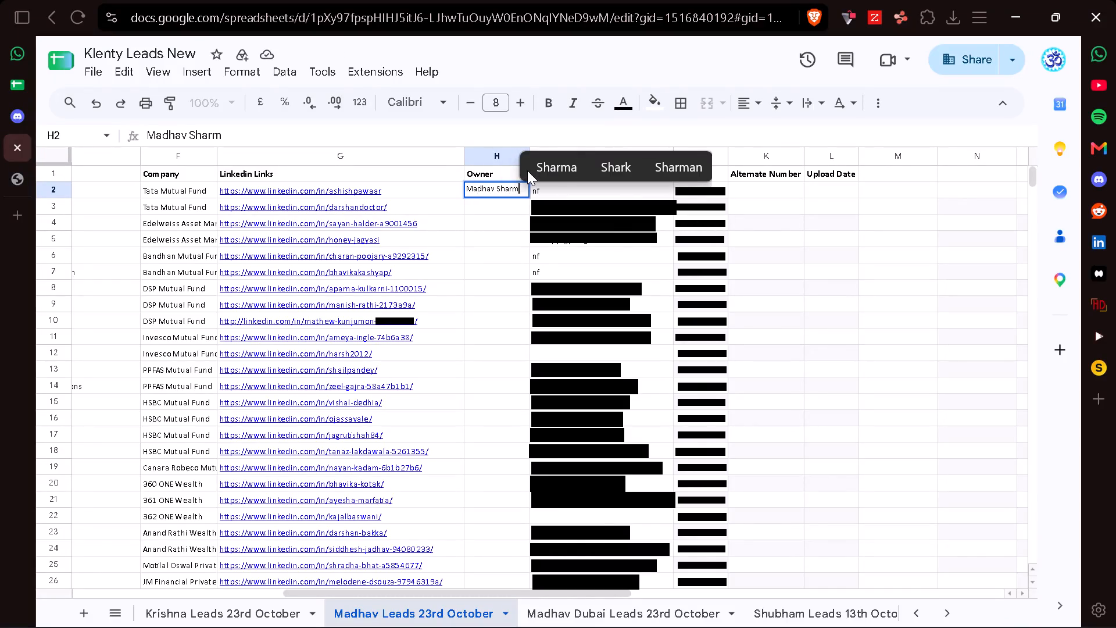
{"action": "left_click", "coordinate": [548, 169]}
{"action": "key", "text": "Return"}
{"action": "key", "text": "Up"}
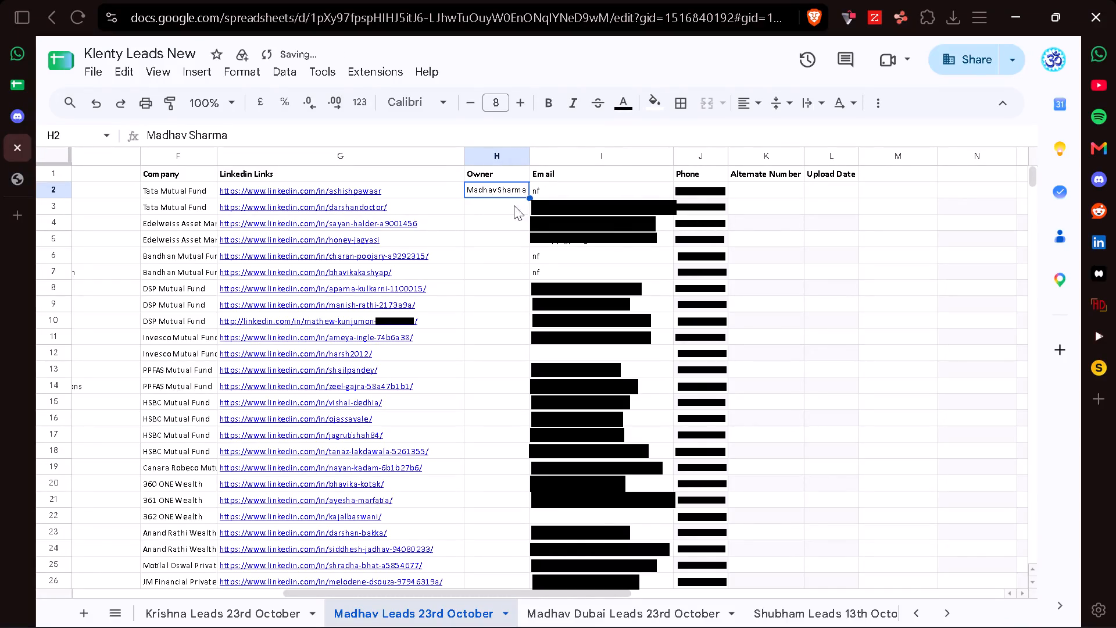
Fill the owner's name from H2 down to H51 for all remaining leads.
{"action": "left_click_drag", "start_coordinate": [528, 198], "coordinate": [531, 291]}
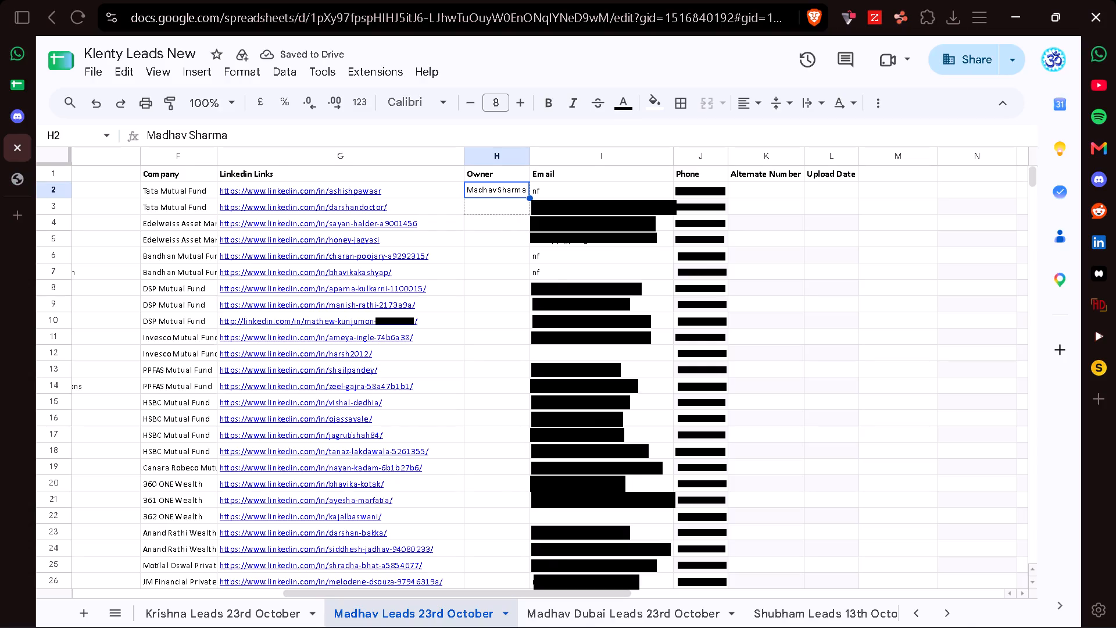
{"action": "left_click_drag", "start_coordinate": [531, 291], "coordinate": [509, 374]}
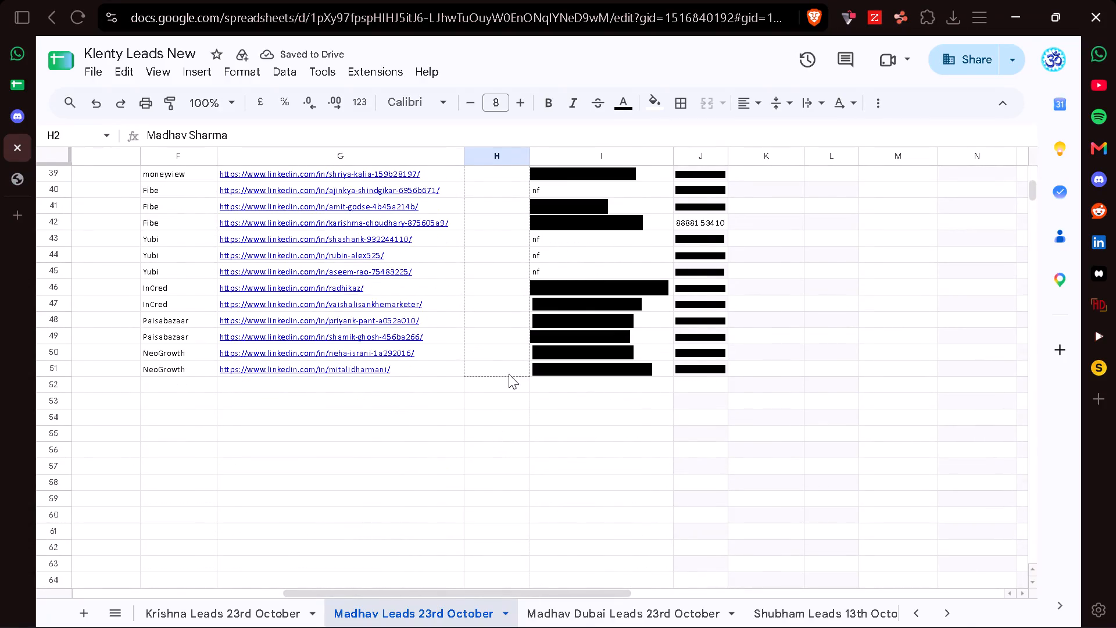
{"action": "left_click_drag", "start_coordinate": [509, 374], "coordinate": [509, 373]}
{"action": "left_click", "coordinate": [9, 176]}
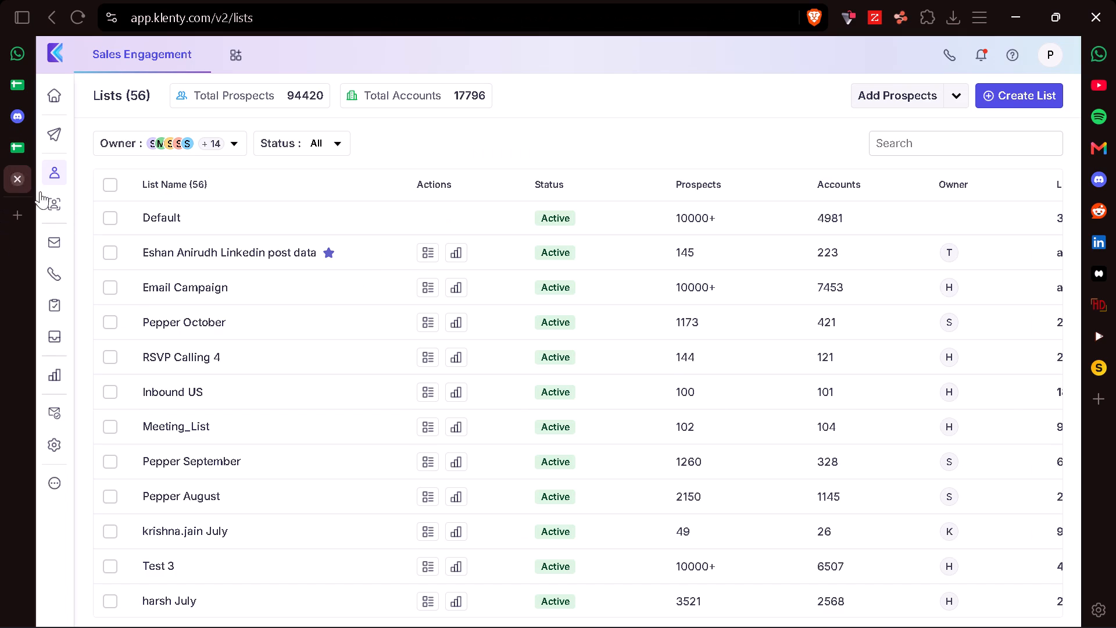
In the BFSI Leads sheet, check the existing Comments filter values and enter the comment "uploaded on klenty" in K153.
{"action": "left_click", "coordinate": [18, 84]}
{"action": "scroll", "coordinate": [533, 295], "scroll_direction": "left", "scroll_amount": 2}
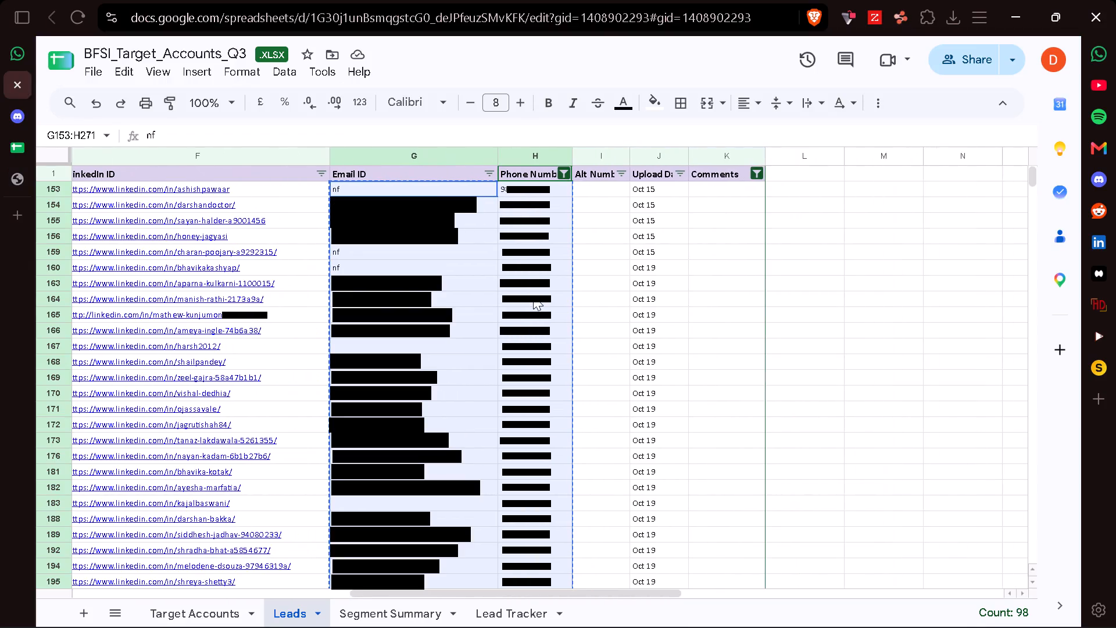
{"action": "left_click", "coordinate": [750, 174]}
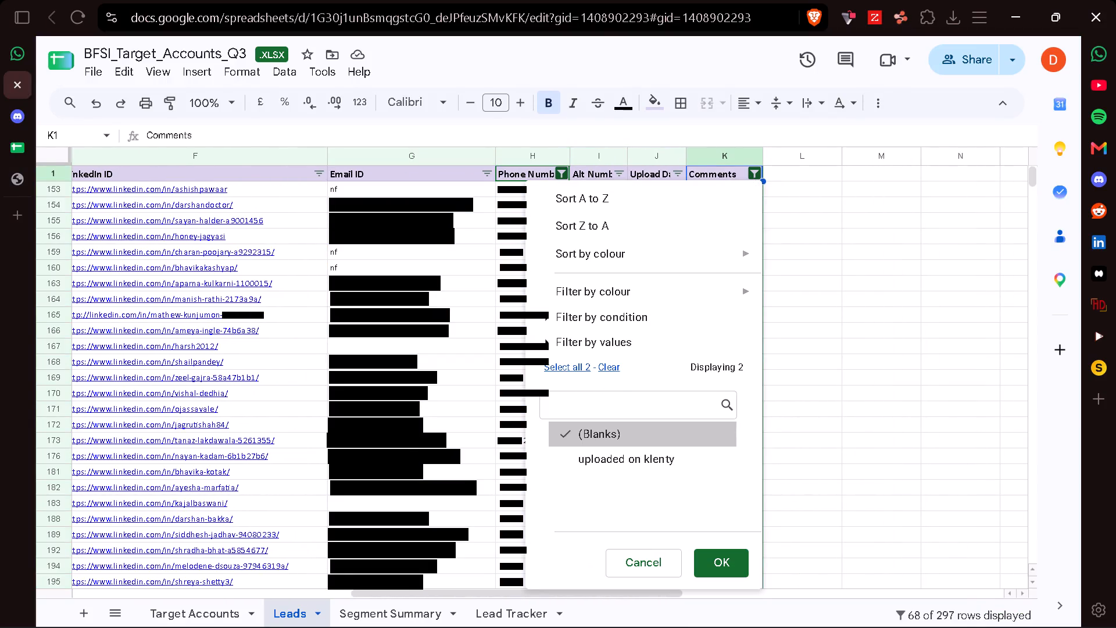
{"action": "left_click", "coordinate": [821, 279]}
{"action": "left_click", "coordinate": [701, 188]}
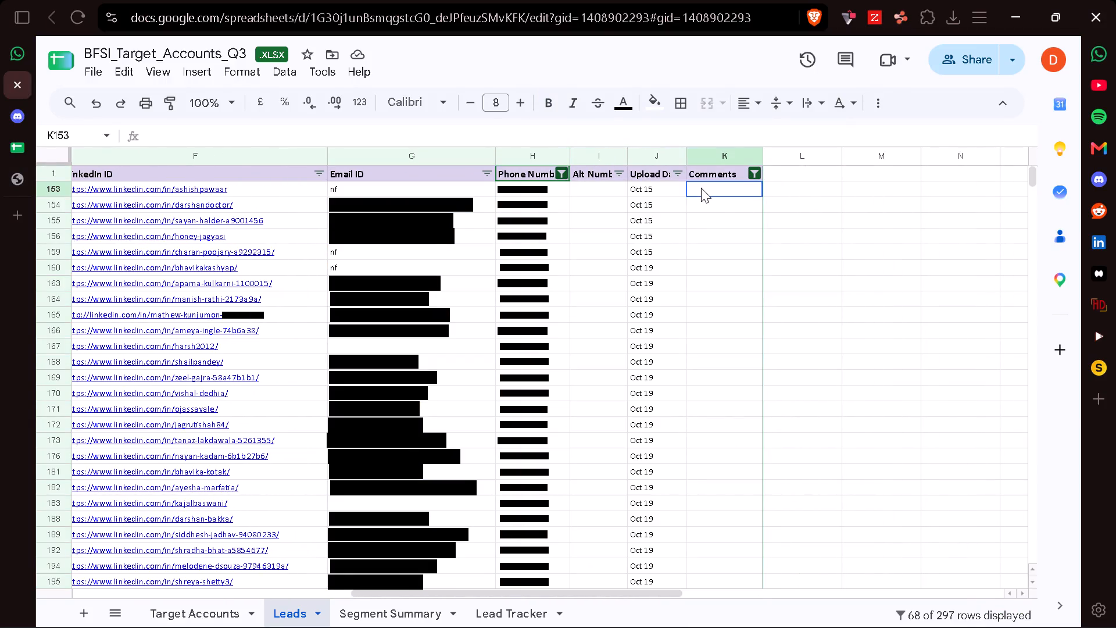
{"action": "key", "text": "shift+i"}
{"action": "key", "text": "BackSpace"}
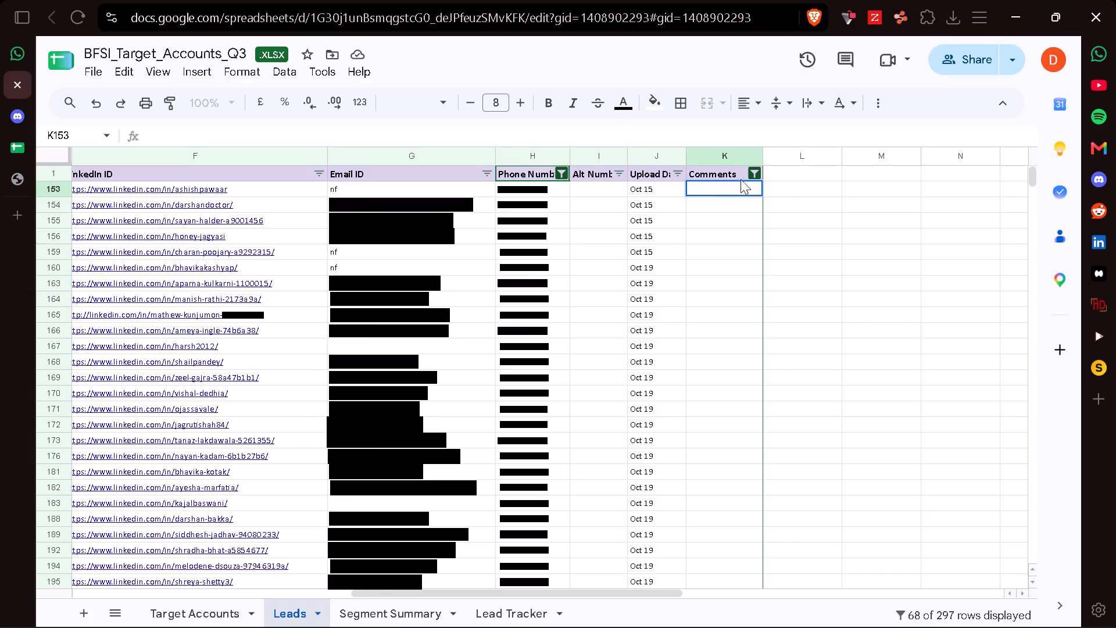
{"action": "left_click", "coordinate": [752, 169]}
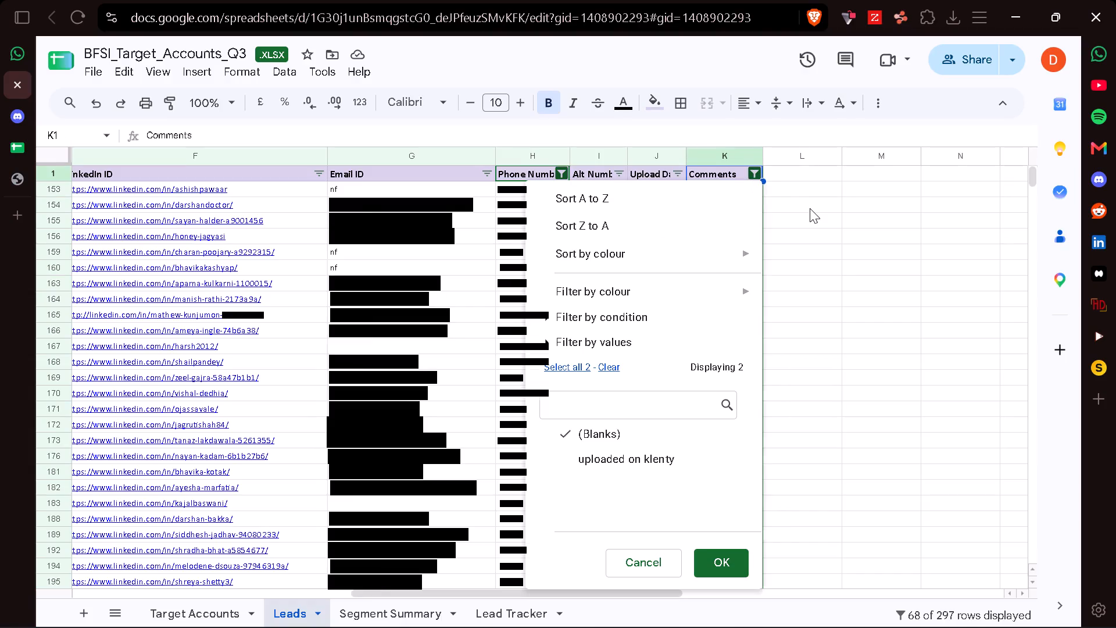
{"action": "left_click", "coordinate": [810, 208]}
{"action": "left_click", "coordinate": [713, 197]}
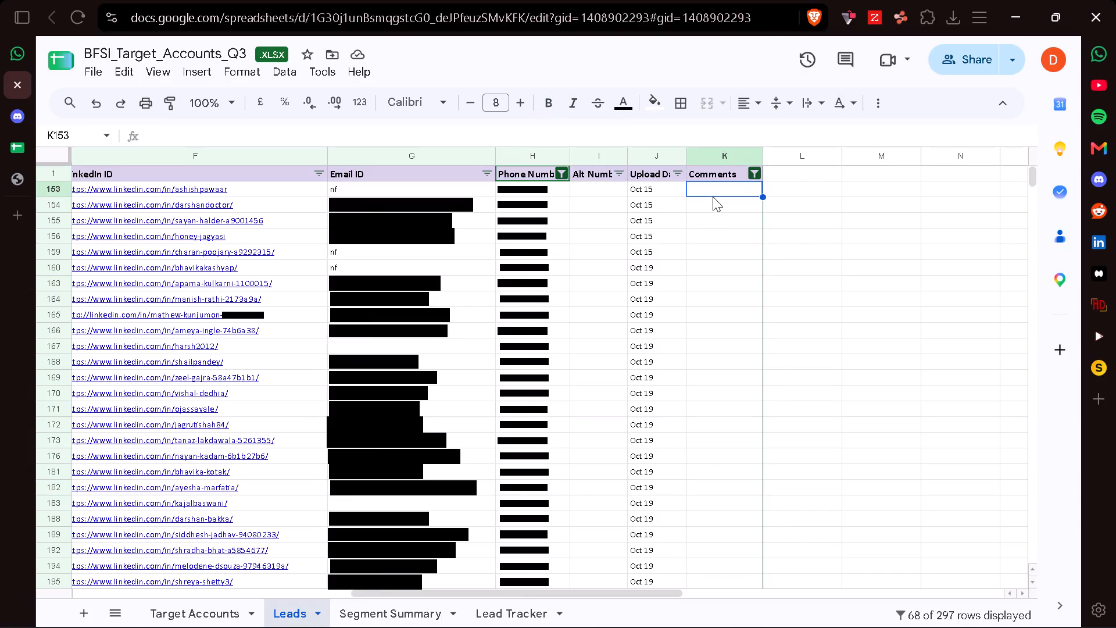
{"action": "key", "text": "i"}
{"action": "key", "text": "BackSpace"}
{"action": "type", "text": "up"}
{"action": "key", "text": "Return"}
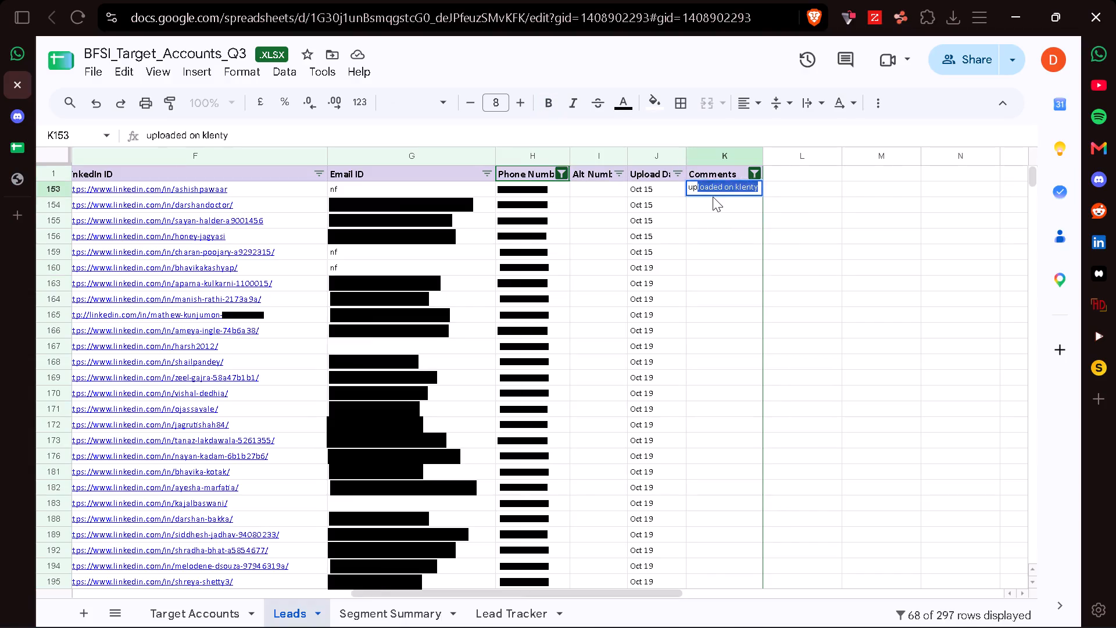
Copy the "uploaded on klenty" comment from K153 into the filtered Comments cells K154 through K271.
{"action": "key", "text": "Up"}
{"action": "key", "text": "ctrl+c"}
{"action": "left_click", "coordinate": [709, 206]}
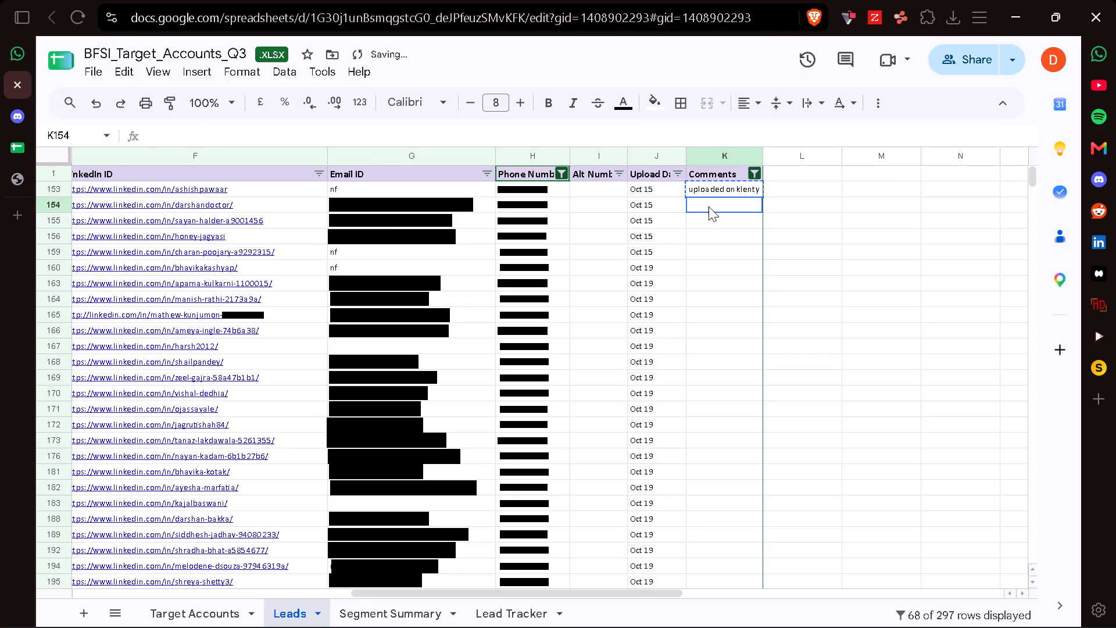
{"action": "key", "text": "shift+Down"}
{"action": "key", "text": "shift+Down"}
{"action": "key", "text": "shift+Down"}
{"action": "key", "text": "shift+Down"}
{"action": "key", "text": "shift+Down"}
{"action": "key", "text": "shift+Down"}
{"action": "key", "text": "shift+Down"}
{"action": "key", "text": "shift+Down"}
{"action": "key", "text": "shift+Down"}
{"action": "key", "text": "shift+Down"}
{"action": "key", "text": "shift+Down"}
{"action": "key", "text": "shift+Down"}
{"action": "key", "text": "shift+Down"}
{"action": "key", "text": "shift+Down"}
{"action": "key", "text": "shift+Down"}
{"action": "key", "text": "shift+Down"}
{"action": "key", "text": "shift+Down"}
{"action": "key", "text": "shift+Down"}
{"action": "key", "text": "shift+Down"}
{"action": "key", "text": "shift+Down"}
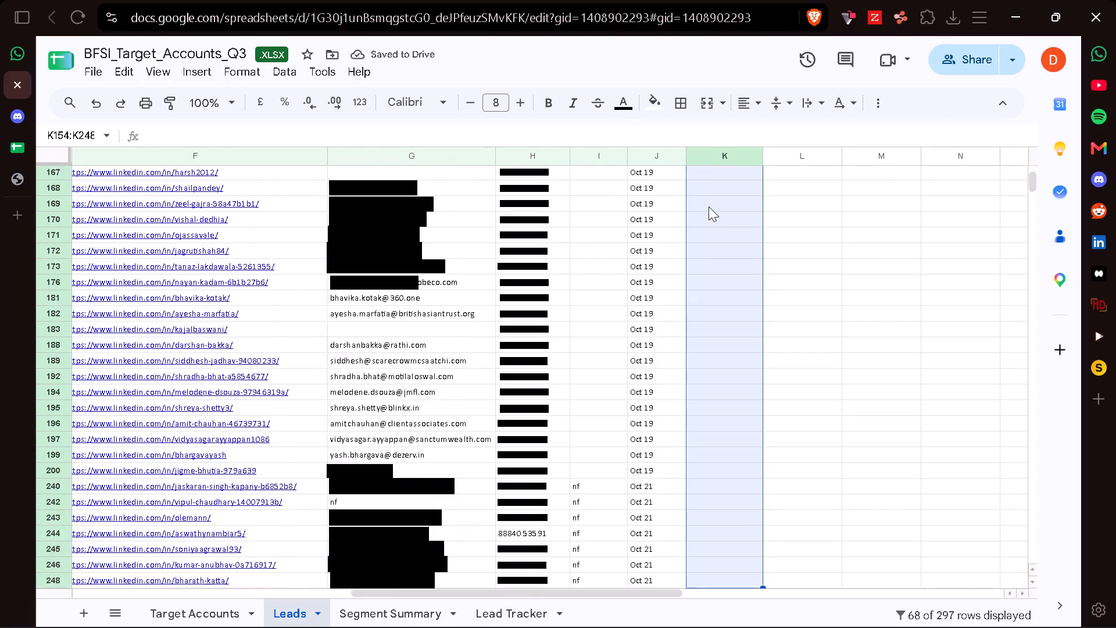
{"action": "key", "text": "shift+Down"}
{"action": "key", "text": "ctrl+v"}
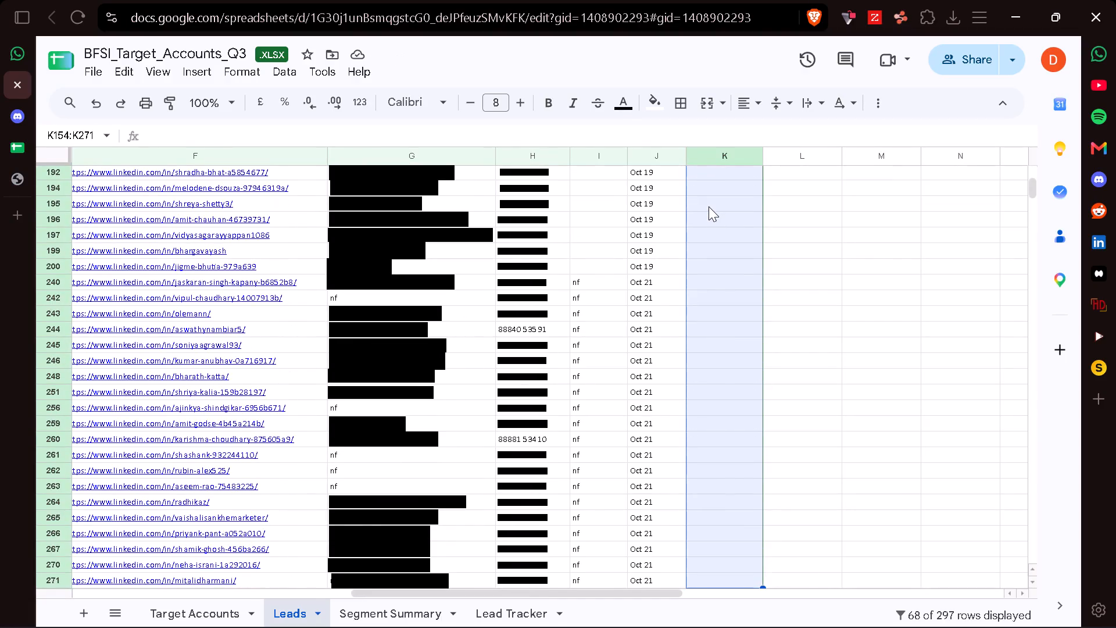
{"action": "scroll", "coordinate": [709, 206], "scroll_direction": "down", "scroll_amount": 1}
Turn off the filter on the BFSI Leads sheet and check the Comments column across the unfiltered rows.
{"action": "left_click", "coordinate": [878, 102]}
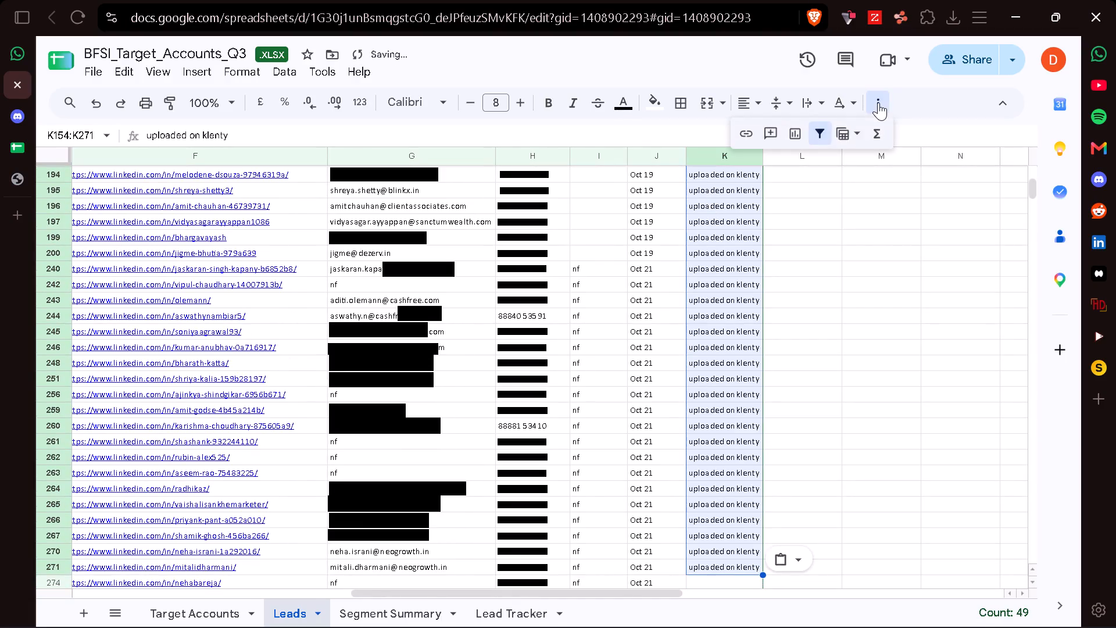
{"action": "left_click", "coordinate": [831, 131]}
{"action": "scroll", "coordinate": [772, 306], "scroll_direction": "up", "scroll_amount": 1}
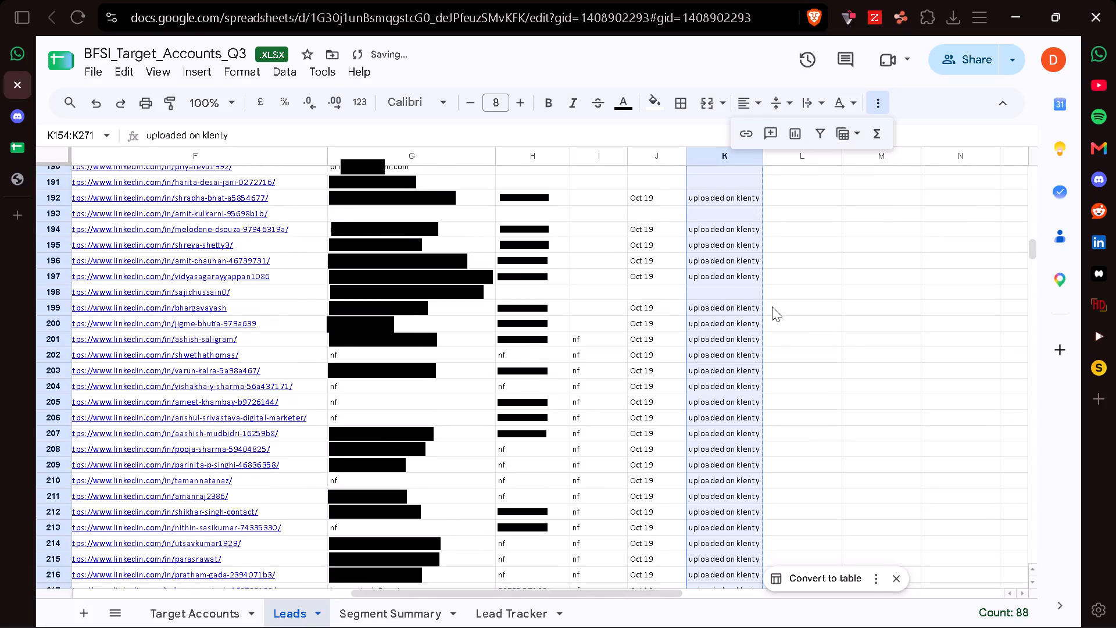
{"action": "scroll", "coordinate": [772, 306], "scroll_direction": "up", "scroll_amount": 2}
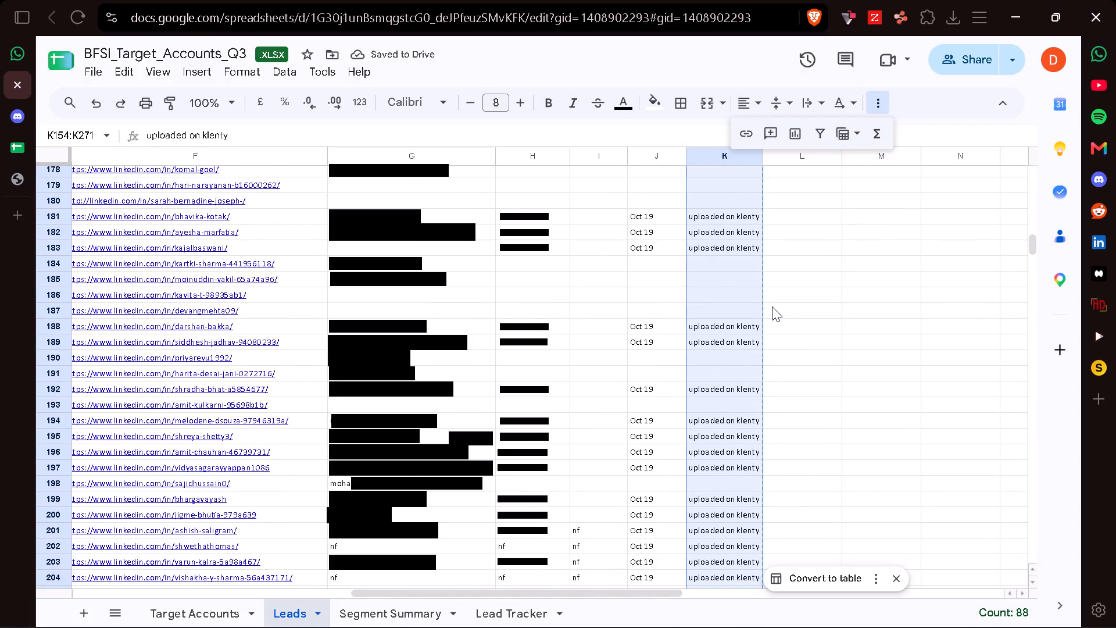
{"action": "scroll", "coordinate": [596, 346], "scroll_direction": "up", "scroll_amount": 2}
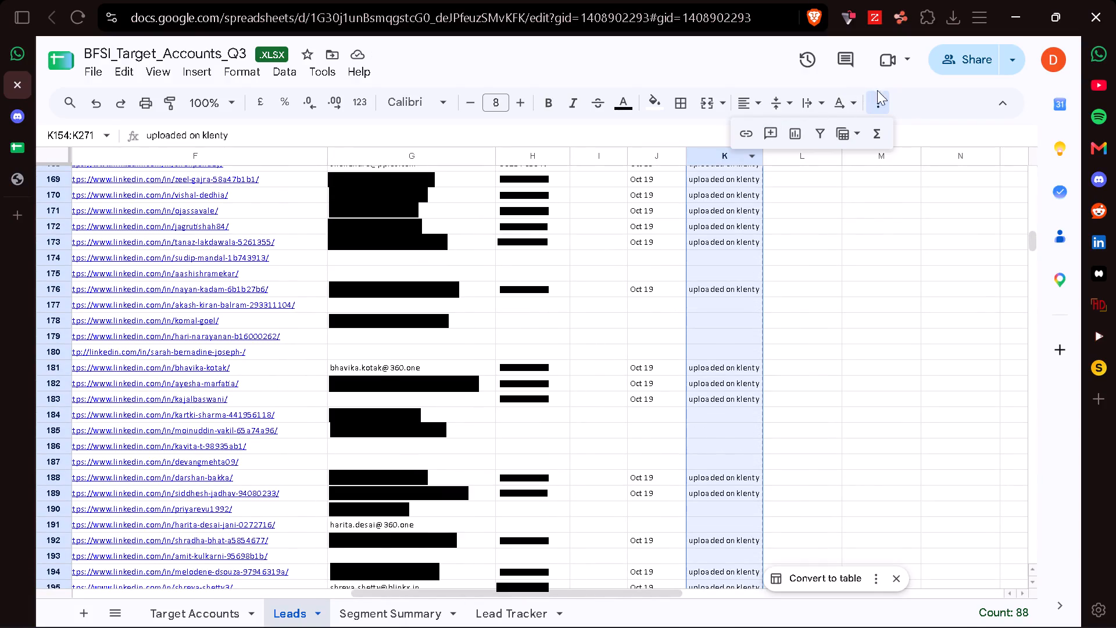
Examine the date and Comments columns across the unfiltered rows of the Leads sheet, from about row 85 to row 285.
{"action": "left_click", "coordinate": [877, 102]}
{"action": "scroll", "coordinate": [681, 327], "scroll_direction": "right", "scroll_amount": 2}
{"action": "scroll", "coordinate": [681, 327], "scroll_direction": "up", "scroll_amount": 3}
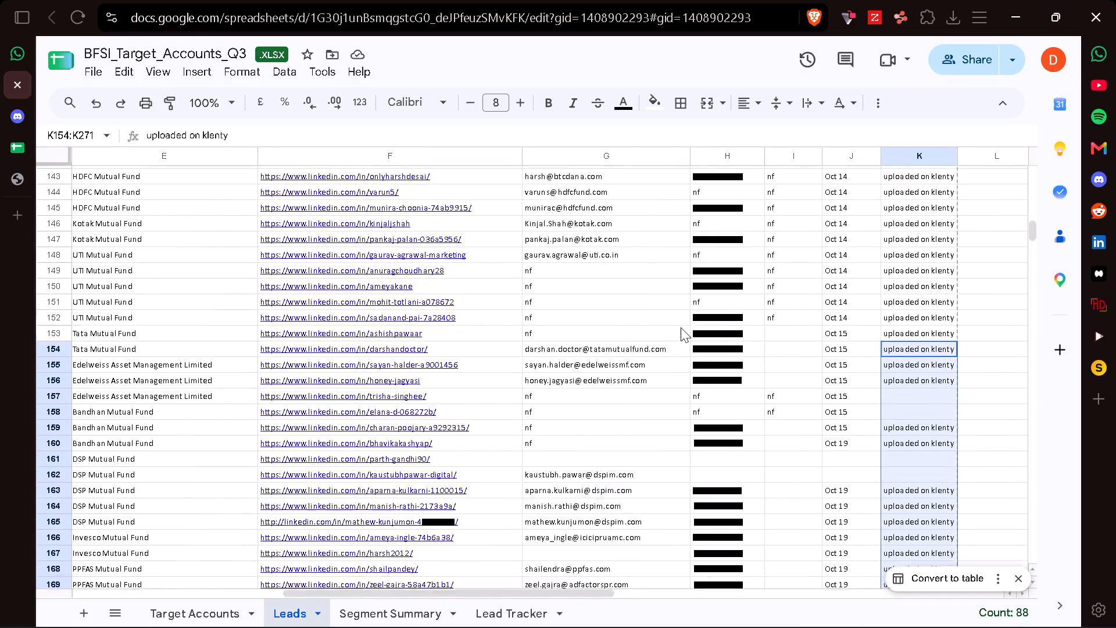
{"action": "scroll", "coordinate": [681, 327], "scroll_direction": "up", "scroll_amount": 1}
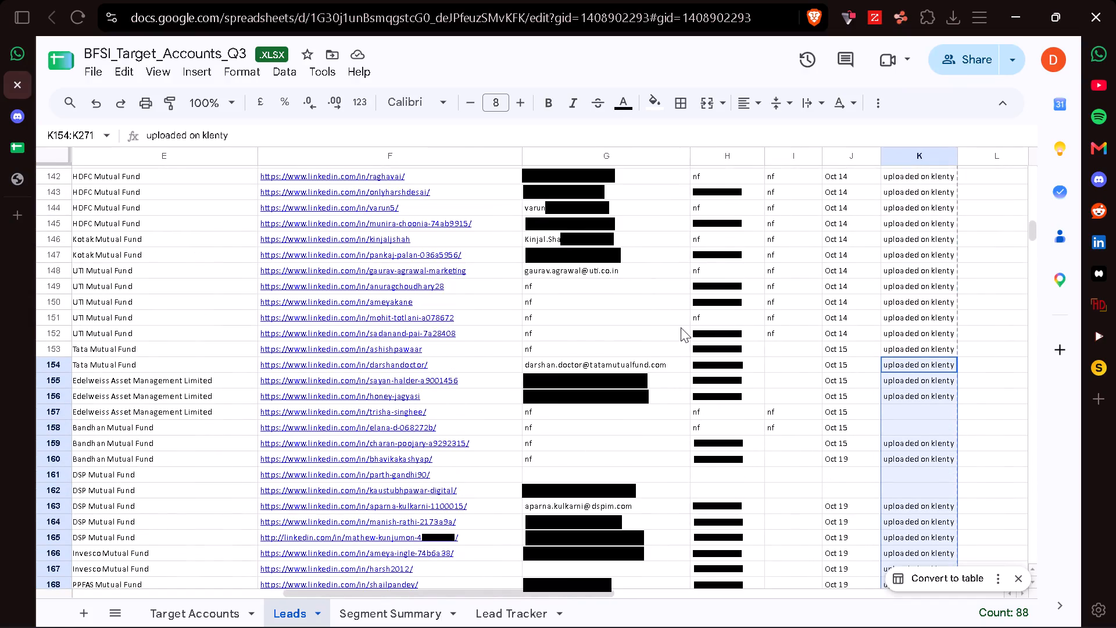
{"action": "scroll", "coordinate": [681, 327], "scroll_direction": "left", "scroll_amount": 2}
{"action": "left_click", "coordinate": [878, 349]}
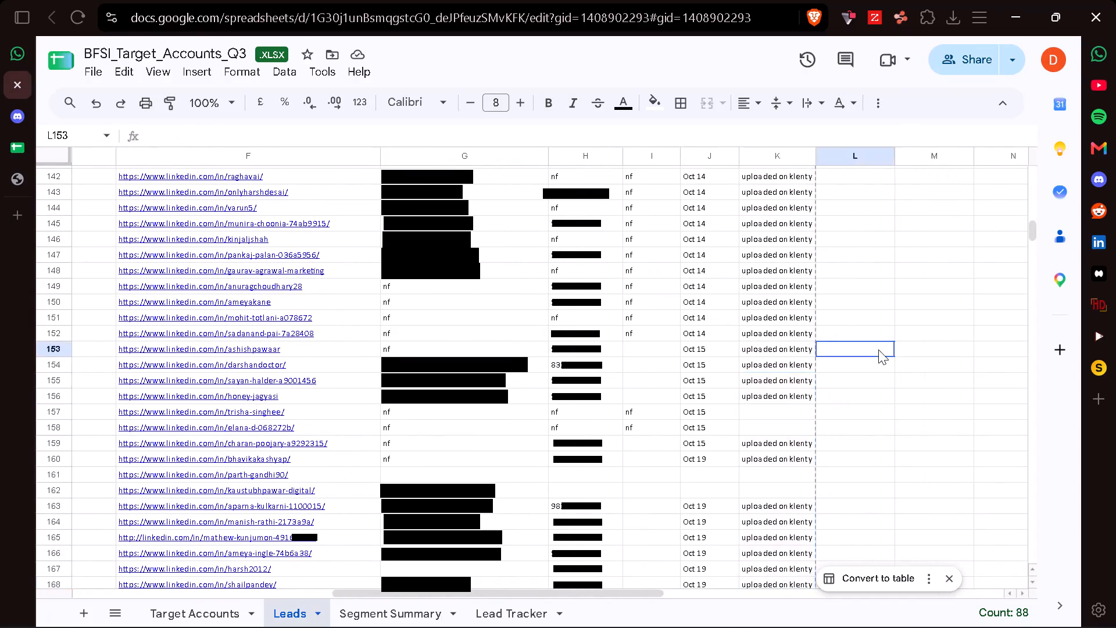
{"action": "scroll", "coordinate": [638, 340], "scroll_direction": "up", "scroll_amount": 6}
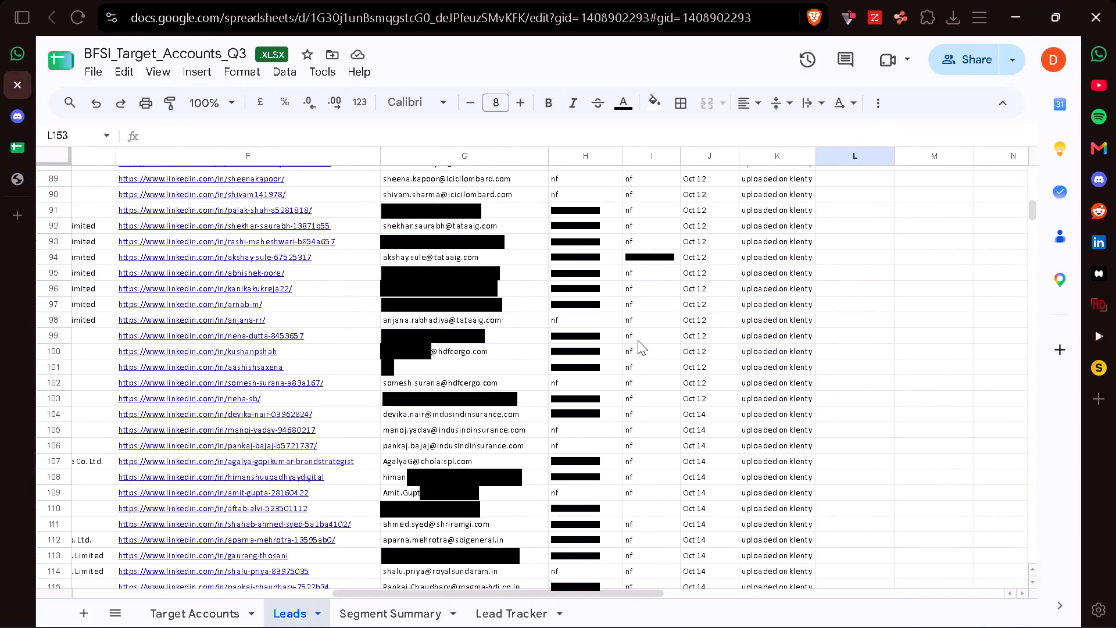
{"action": "scroll", "coordinate": [638, 340], "scroll_direction": "up", "scroll_amount": 6}
{"action": "scroll", "coordinate": [638, 340], "scroll_direction": "down", "scroll_amount": 8}
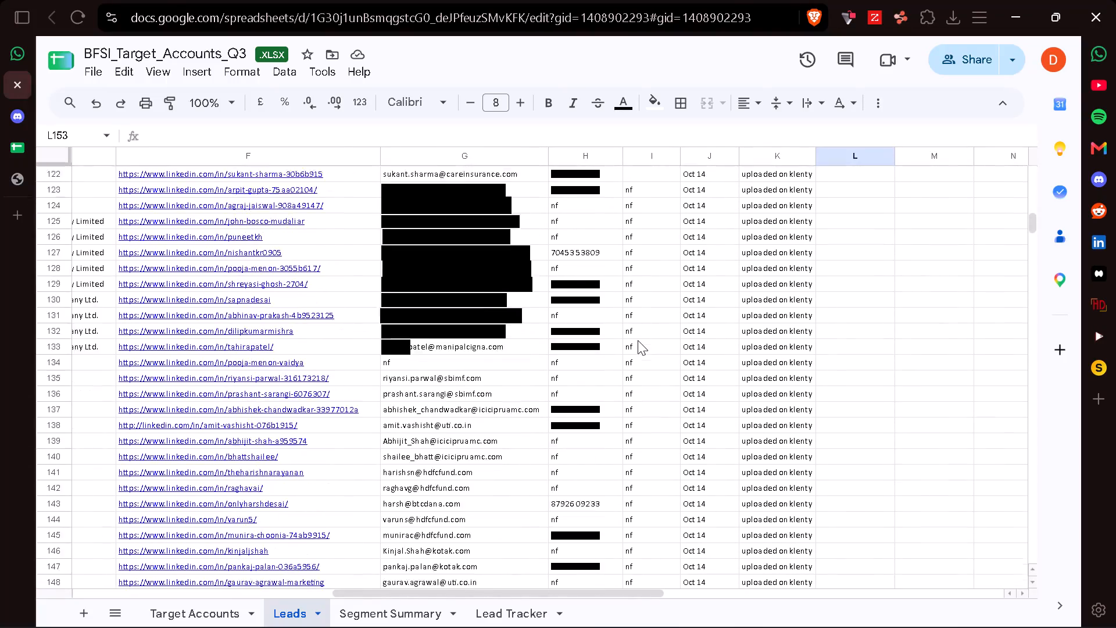
{"action": "scroll", "coordinate": [638, 340], "scroll_direction": "down", "scroll_amount": 5}
{"action": "scroll", "coordinate": [638, 340], "scroll_direction": "up", "scroll_amount": 1}
{"action": "scroll", "coordinate": [638, 340], "scroll_direction": "down", "scroll_amount": 3}
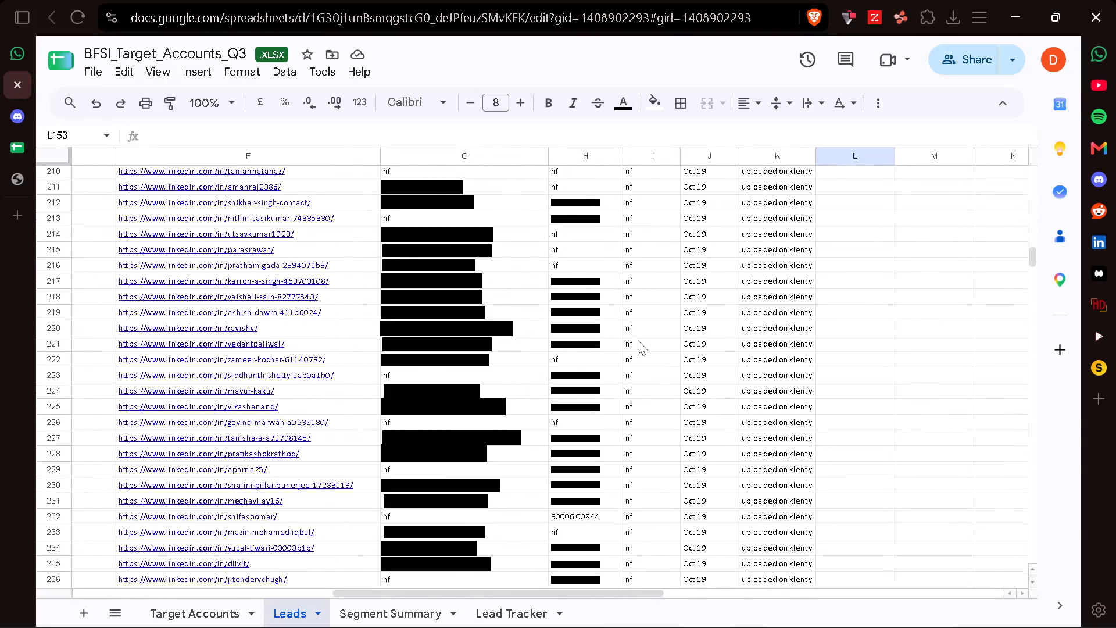
{"action": "scroll", "coordinate": [638, 340], "scroll_direction": "down", "scroll_amount": 3}
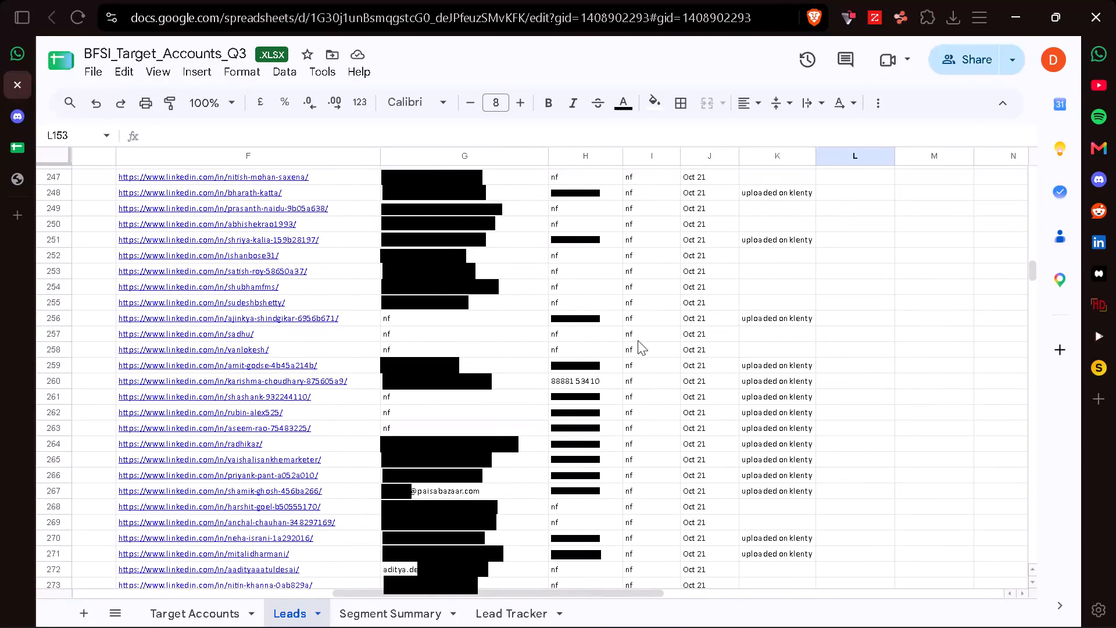
{"action": "scroll", "coordinate": [638, 340], "scroll_direction": "right", "scroll_amount": 5}
{"action": "scroll", "coordinate": [638, 340], "scroll_direction": "left", "scroll_amount": 5}
{"action": "scroll", "coordinate": [638, 340], "scroll_direction": "down", "scroll_amount": 2}
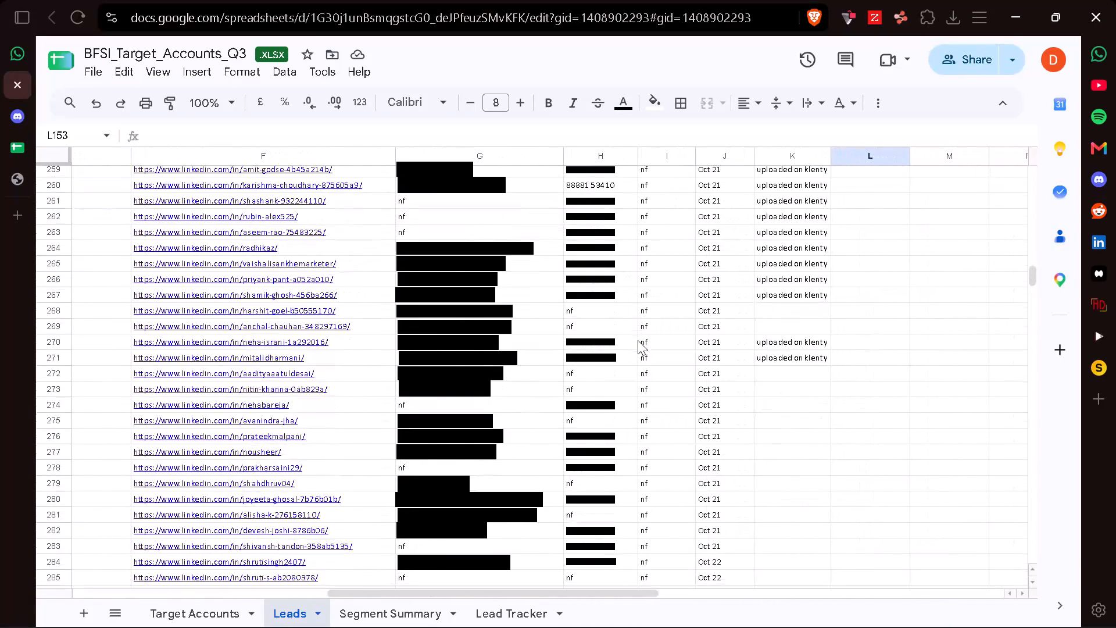
{"action": "scroll", "coordinate": [638, 340], "scroll_direction": "up", "scroll_amount": 2}
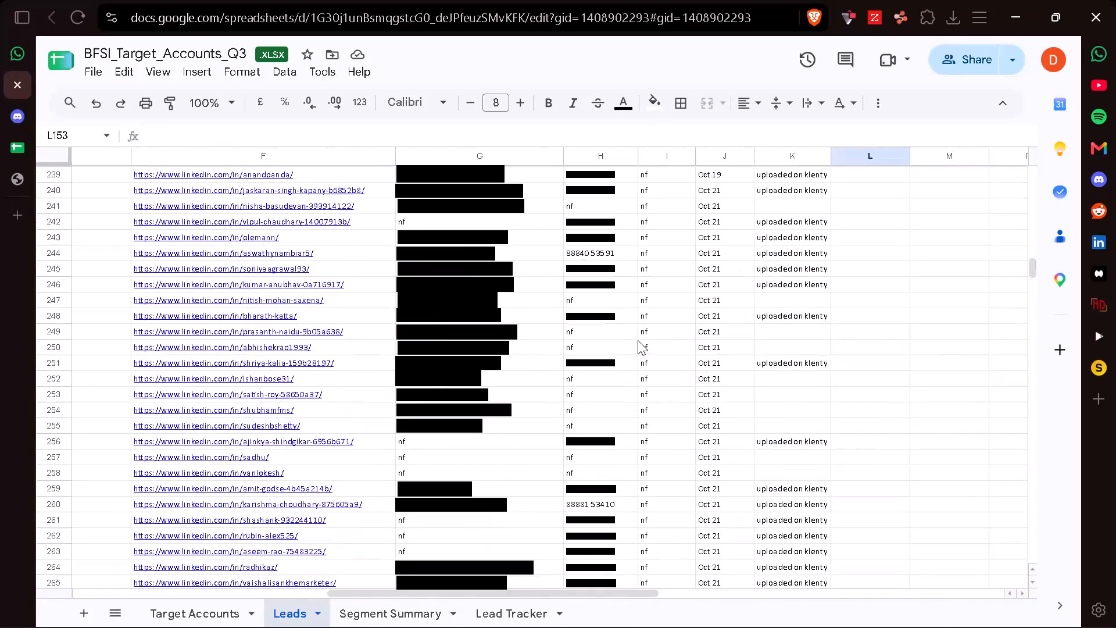
{"action": "scroll", "coordinate": [638, 340], "scroll_direction": "up", "scroll_amount": 6}
{"action": "scroll", "coordinate": [638, 340], "scroll_direction": "down", "scroll_amount": 2}
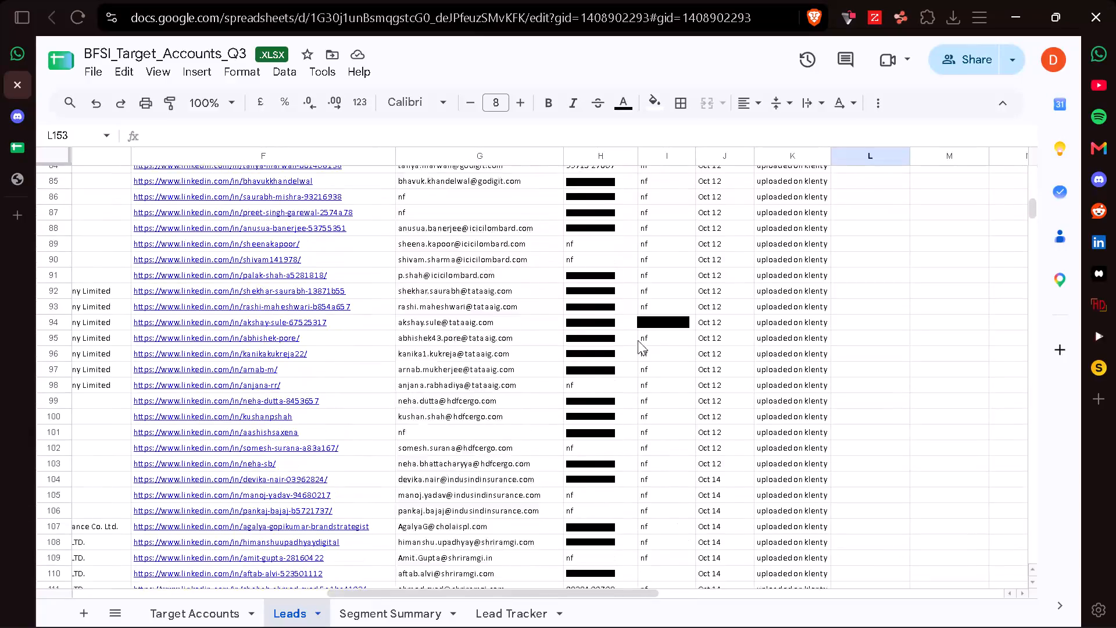
{"action": "scroll", "coordinate": [638, 340], "scroll_direction": "down", "scroll_amount": 3}
Undo the filter removal and the comments pasted into K154 through K271.
{"action": "left_click", "coordinate": [99, 103]}
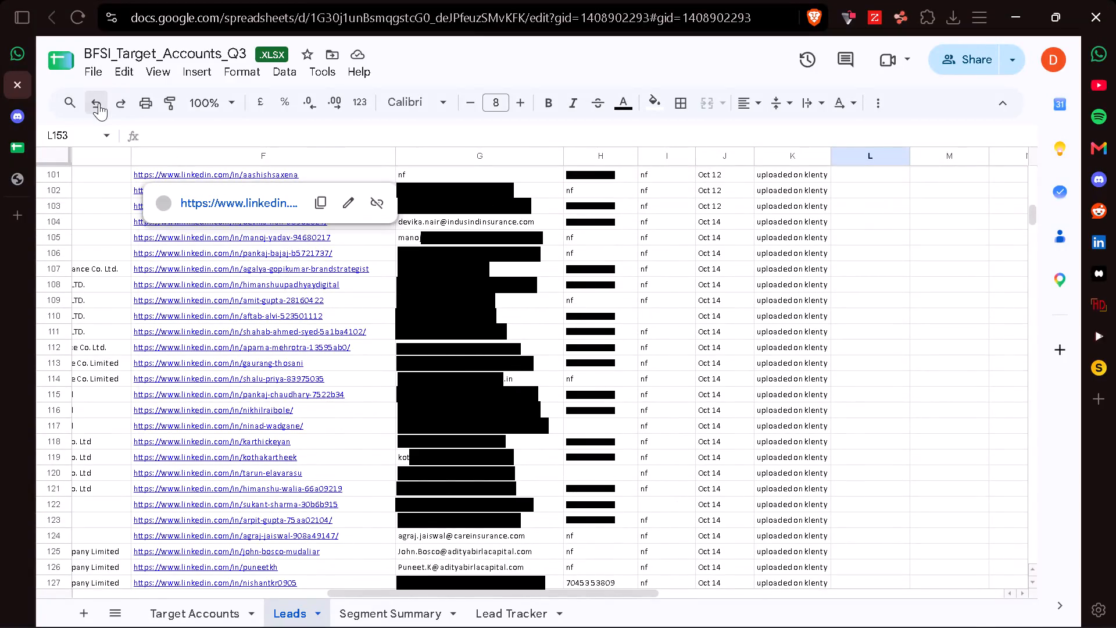
{"action": "left_click", "coordinate": [99, 103]}
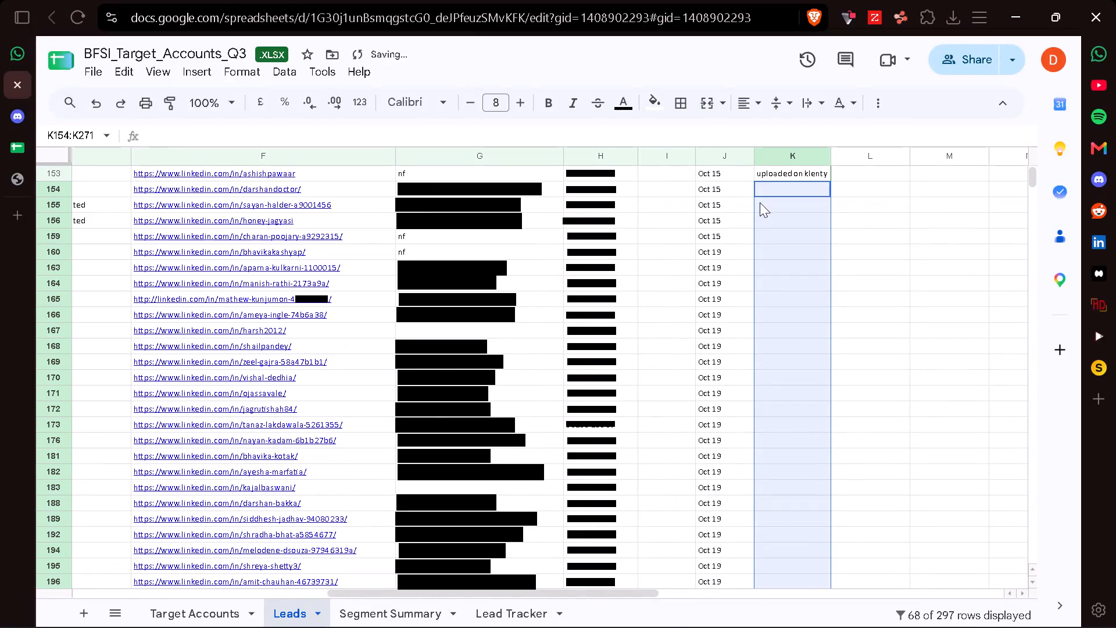
Turn off the filter on the Leads sheet again.
{"action": "left_click", "coordinate": [865, 109]}
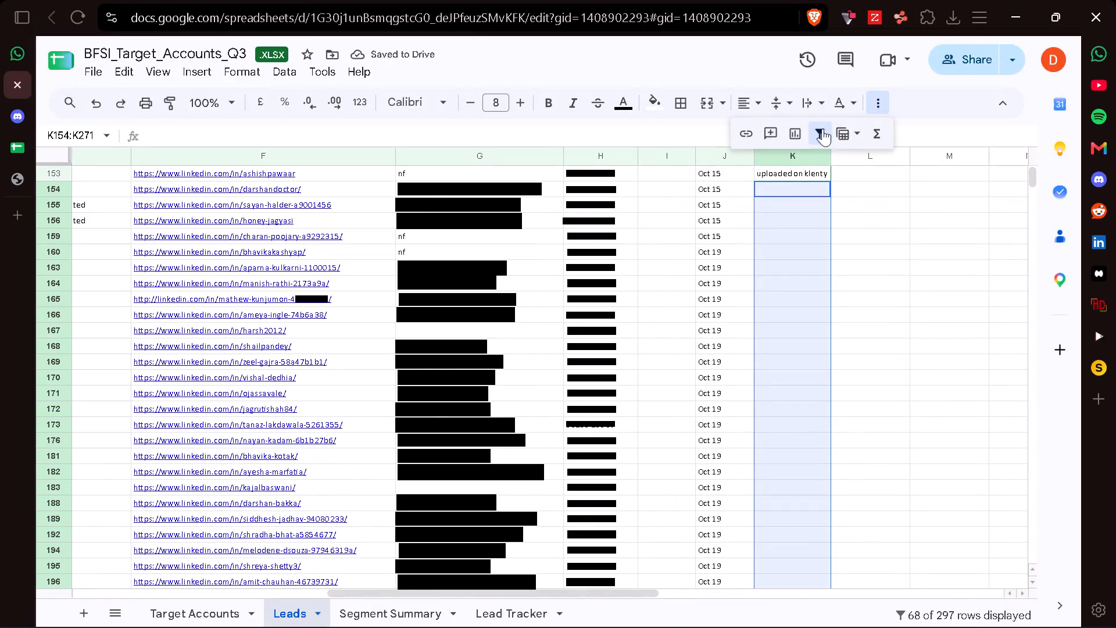
{"action": "left_click", "coordinate": [820, 129]}
Check the dates and comments in columns J and K before and after row 154 on the unfiltered Leads sheet.
{"action": "scroll", "coordinate": [837, 314], "scroll_direction": "up", "scroll_amount": 1}
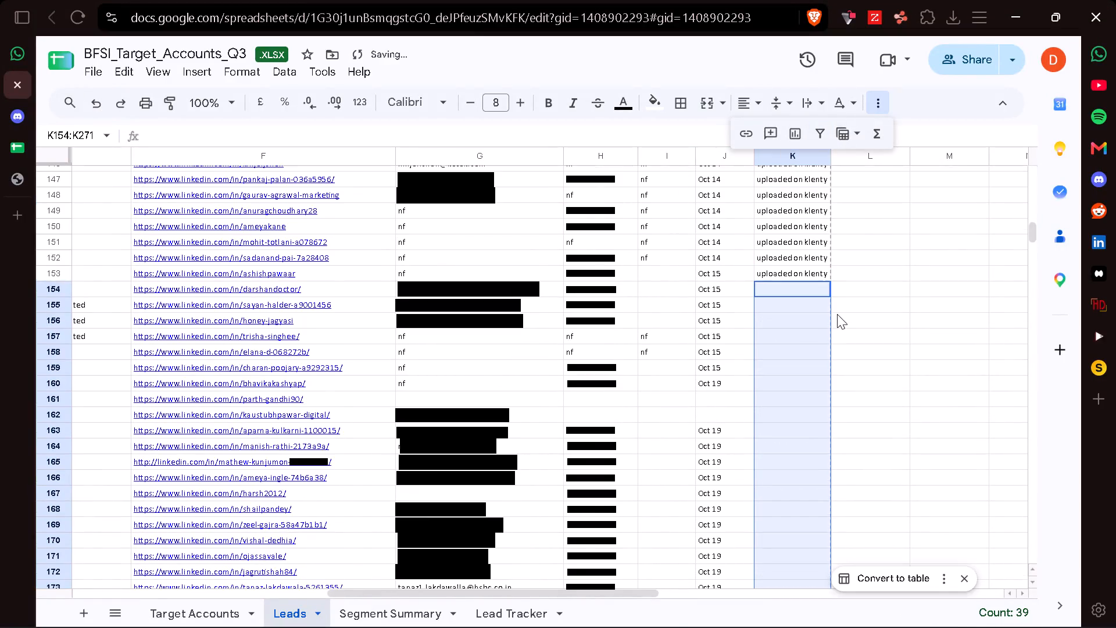
{"action": "left_click", "coordinate": [895, 375]}
{"action": "scroll", "coordinate": [689, 333], "scroll_direction": "up", "scroll_amount": 7}
{"action": "scroll", "coordinate": [689, 333], "scroll_direction": "down", "scroll_amount": 4}
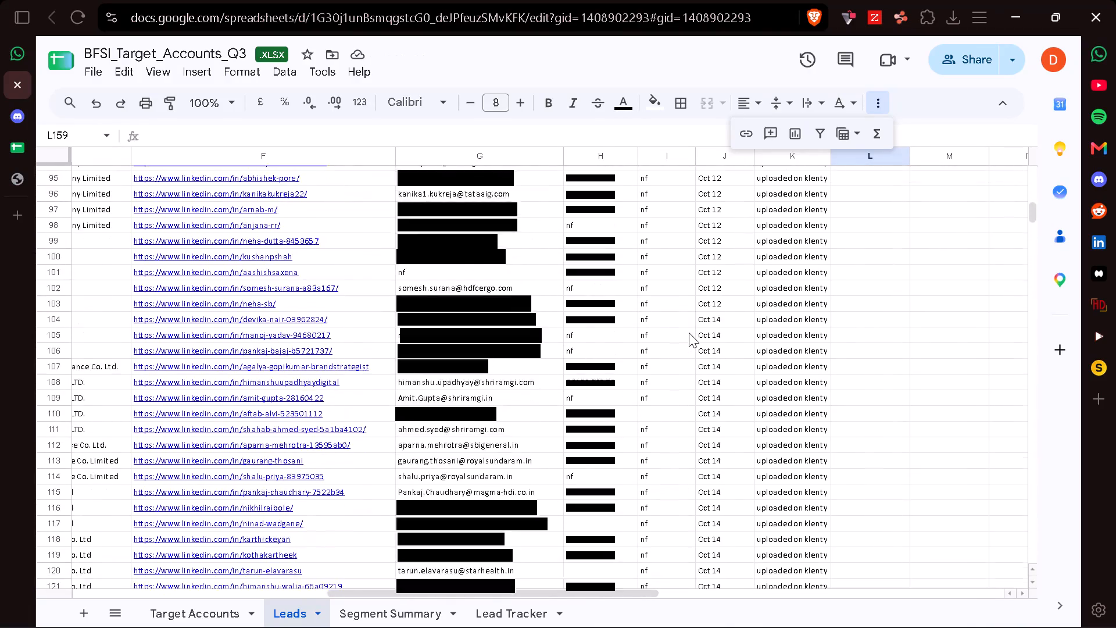
{"action": "scroll", "coordinate": [689, 333], "scroll_direction": "down", "scroll_amount": 5}
{"action": "scroll", "coordinate": [689, 333], "scroll_direction": "right", "scroll_amount": 1}
{"action": "scroll", "coordinate": [689, 333], "scroll_direction": "up", "scroll_amount": 2}
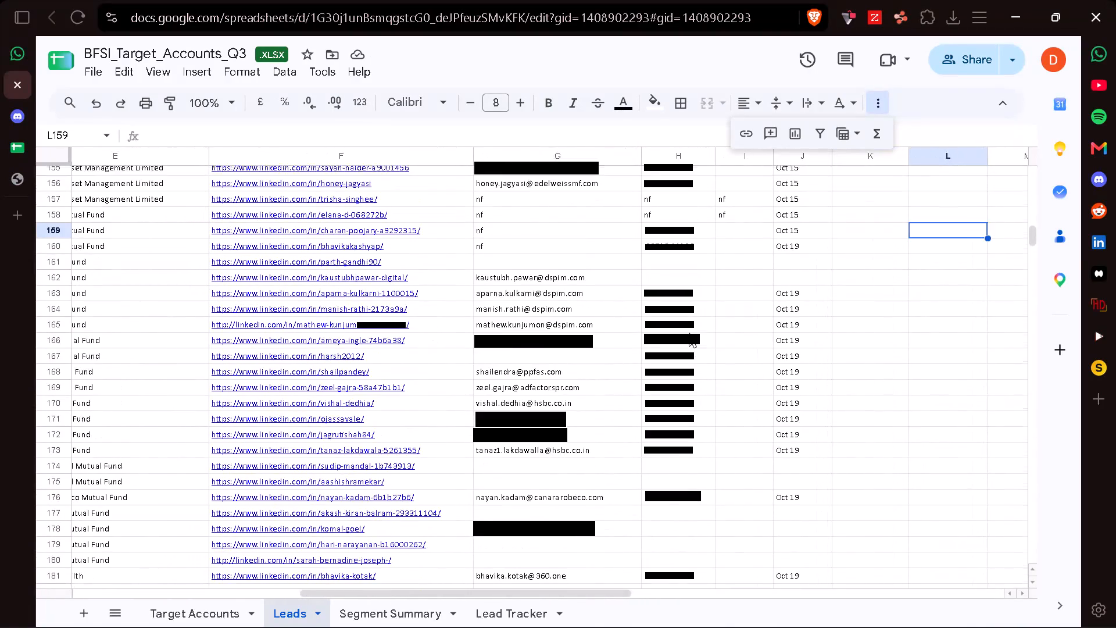
{"action": "scroll", "coordinate": [689, 333], "scroll_direction": "up", "scroll_amount": 1}
{"action": "scroll", "coordinate": [689, 333], "scroll_direction": "down", "scroll_amount": 2}
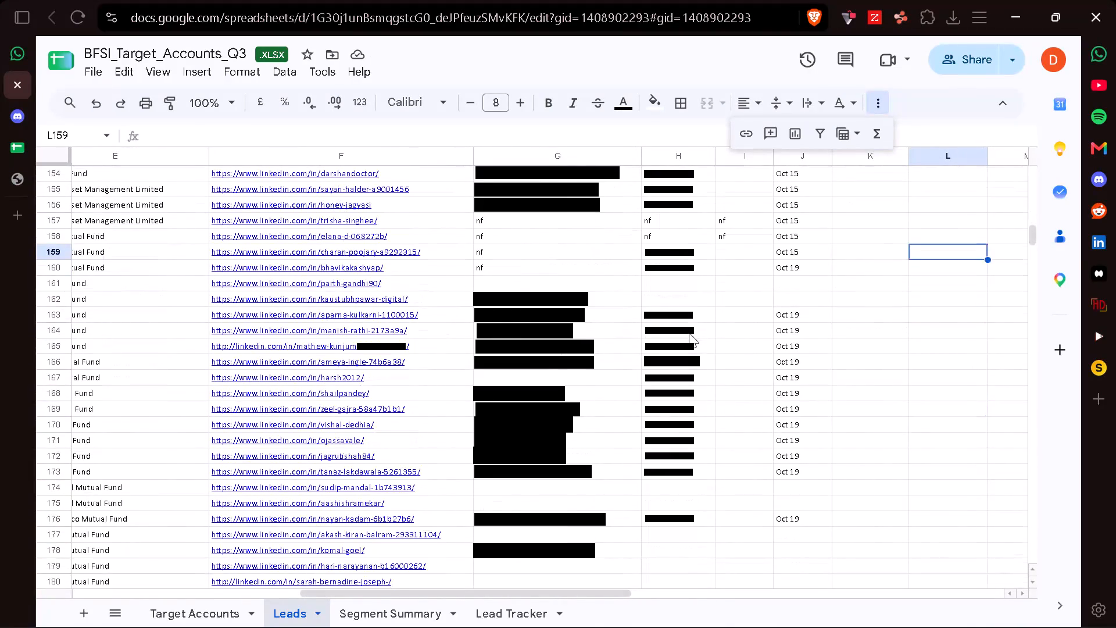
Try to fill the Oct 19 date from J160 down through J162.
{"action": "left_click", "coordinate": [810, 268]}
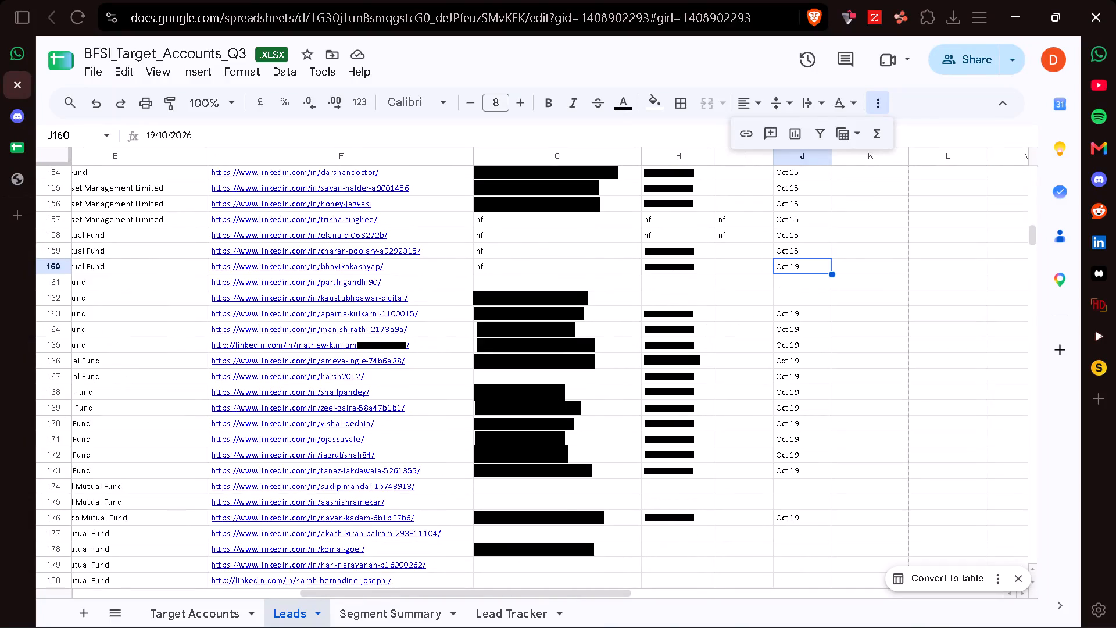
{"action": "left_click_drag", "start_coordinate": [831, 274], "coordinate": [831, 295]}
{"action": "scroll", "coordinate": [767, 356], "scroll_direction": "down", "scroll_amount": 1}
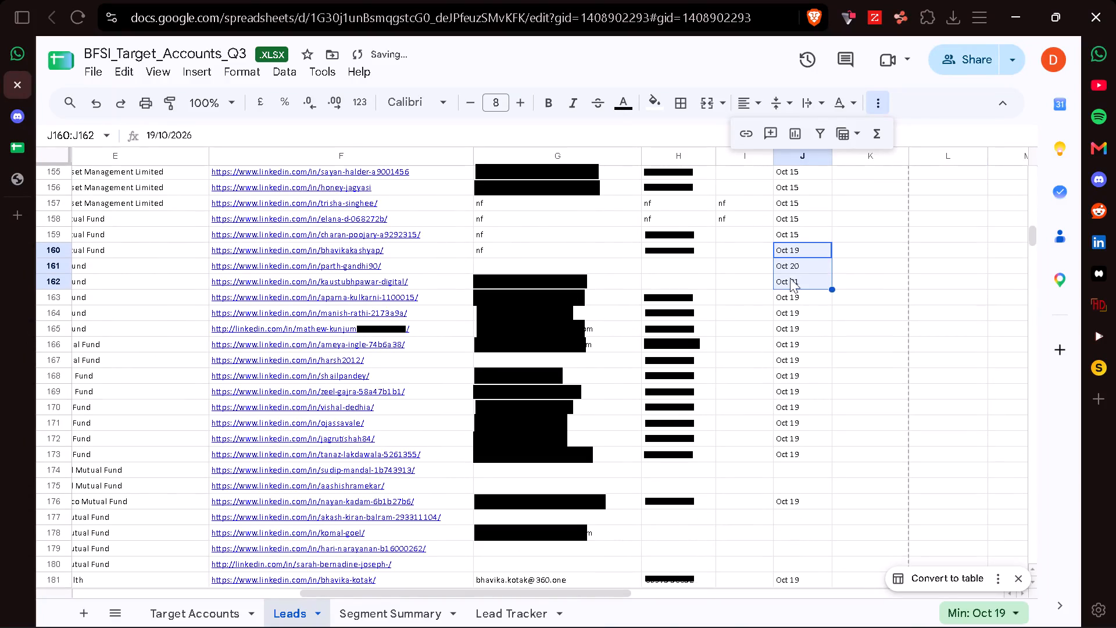
Copy the Oct 19 date from J160 into J161 and J162.
{"action": "left_click", "coordinate": [805, 251]}
{"action": "key", "text": "ctrl+c"}
{"action": "key", "text": "Down"}
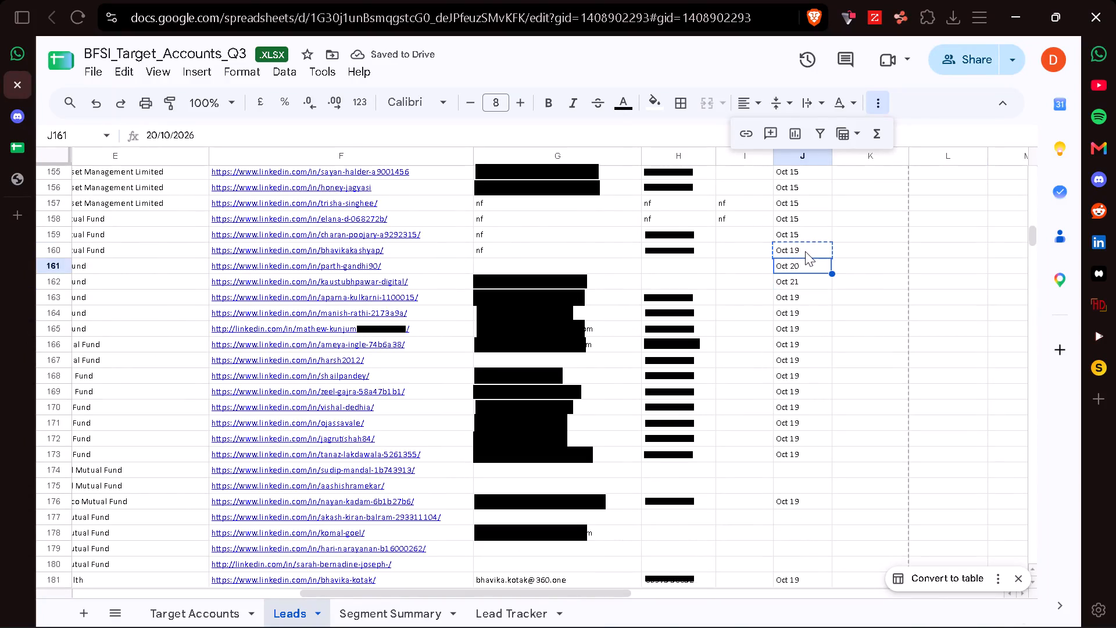
{"action": "key", "text": "shift+Down"}
{"action": "key", "text": "ctrl+v"}
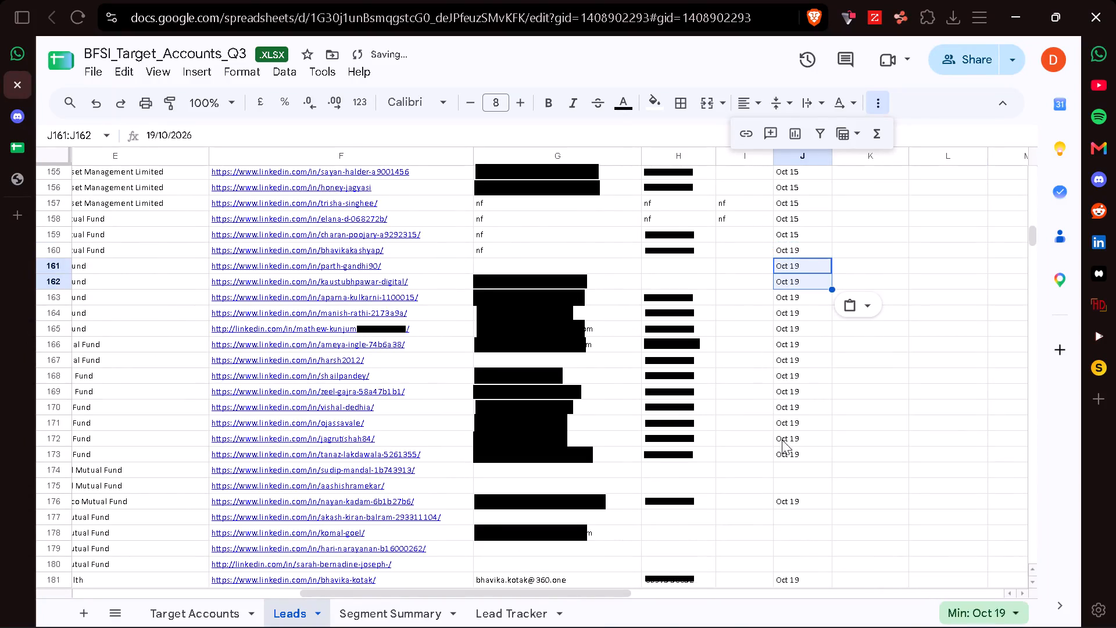
Copy the Oct 19 date from J173 into all cells from J174 through J198.
{"action": "scroll", "coordinate": [782, 440], "scroll_direction": "down", "scroll_amount": 2}
{"action": "left_click", "coordinate": [789, 335]}
{"action": "key", "text": "ctrl+c"}
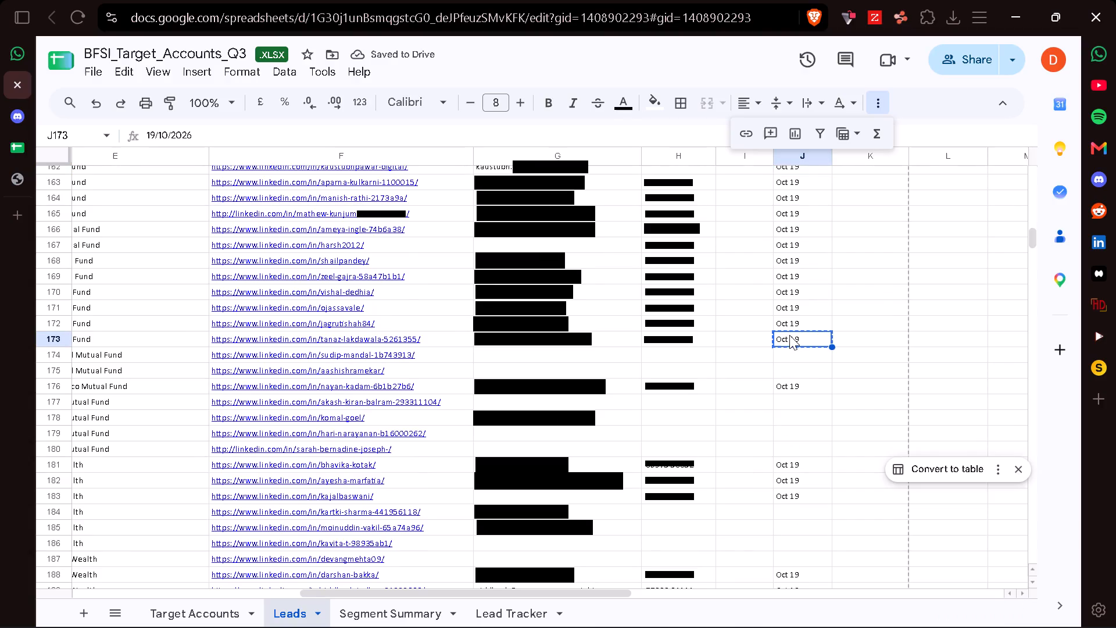
{"action": "left_click", "coordinate": [786, 359]}
{"action": "key", "text": "shift+Down"}
{"action": "key", "text": "shift+Down"}
{"action": "key", "text": "shift+Down"}
{"action": "key", "text": "shift+Down"}
{"action": "key", "text": "shift+Down"}
{"action": "key", "text": "shift+Down"}
{"action": "key", "text": "shift+Down"}
{"action": "key", "text": "shift+Down"}
{"action": "key", "text": "shift+Down"}
{"action": "key", "text": "shift+Down"}
{"action": "key", "text": "shift+Down"}
{"action": "key", "text": "shift+Down"}
{"action": "key", "text": "shift+Down"}
{"action": "key", "text": "shift+Down"}
{"action": "key", "text": "shift+Down"}
{"action": "key", "text": "shift+Down"}
{"action": "key", "text": "shift+Down"}
{"action": "key", "text": "shift+Down"}
{"action": "key", "text": "shift+Down"}
{"action": "key", "text": "shift+Down"}
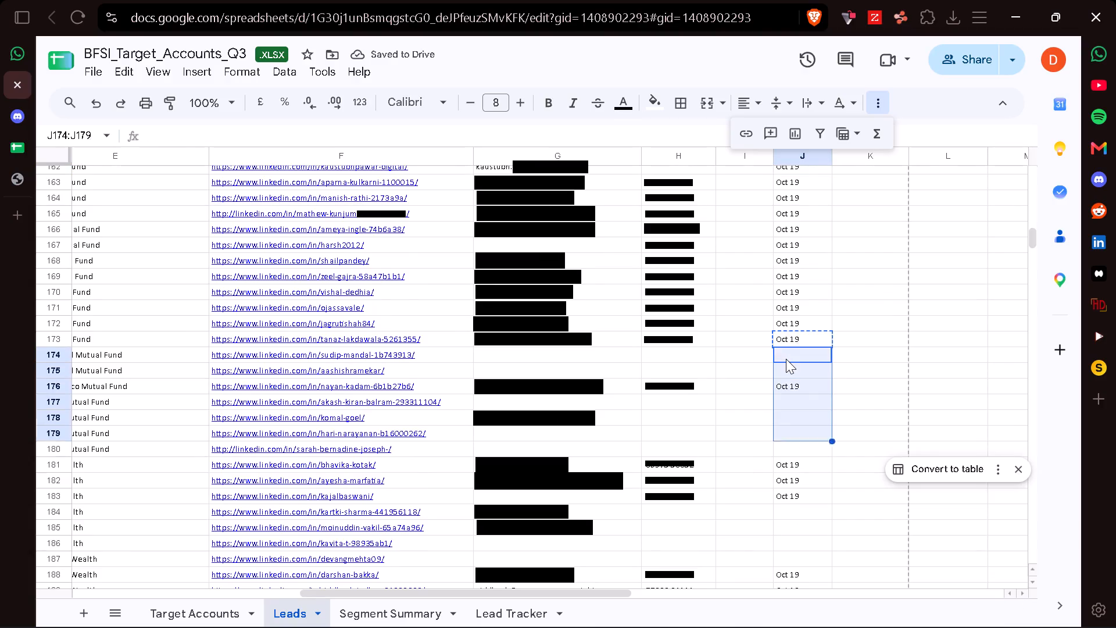
{"action": "key", "text": "shift+Up"}
{"action": "key", "text": "shift+Up"}
{"action": "key", "text": "shift+Up"}
{"action": "key", "text": "shift+Up"}
{"action": "key", "text": "shift+Up"}
{"action": "key", "text": "shift+Up"}
{"action": "key", "text": "shift+Up"}
{"action": "key", "text": "shift+Up"}
{"action": "key", "text": "shift+Up"}
{"action": "key", "text": "shift+Up"}
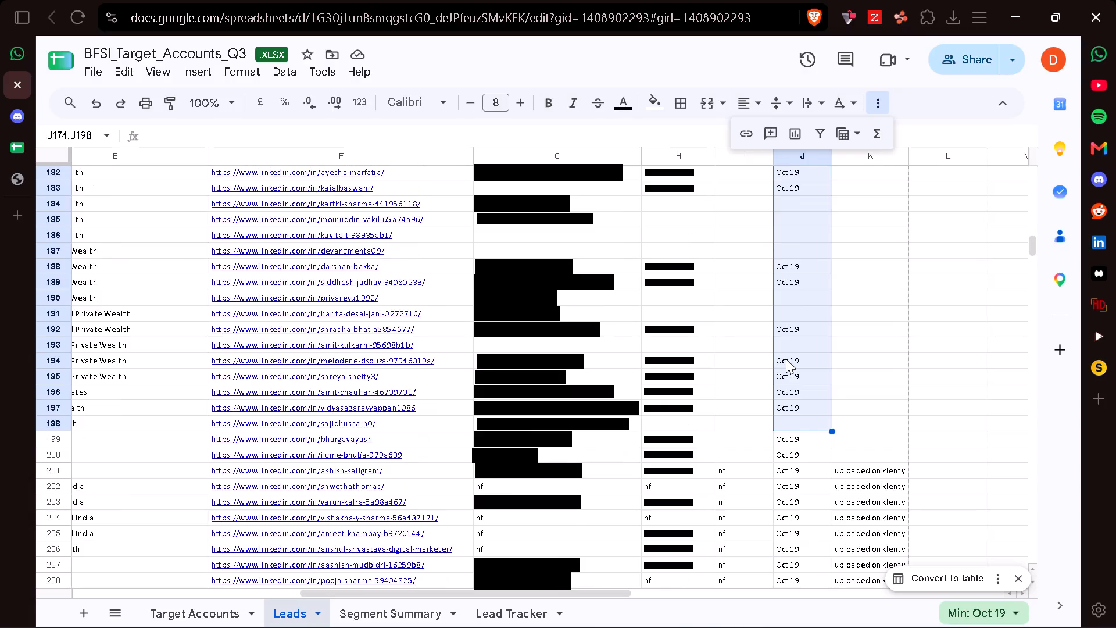
{"action": "key", "text": "ctrl+v"}
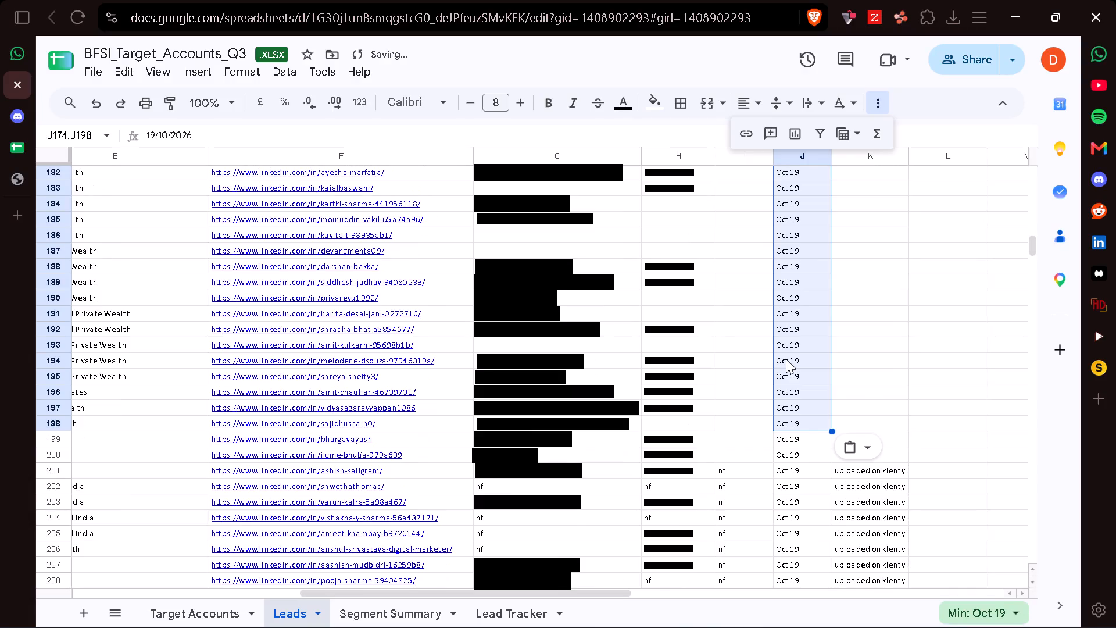
Review the date and Comments columns across the Leads sheet, along with the lead and company columns around rows 143 to 168.
{"action": "scroll", "coordinate": [786, 359], "scroll_direction": "down", "scroll_amount": 4}
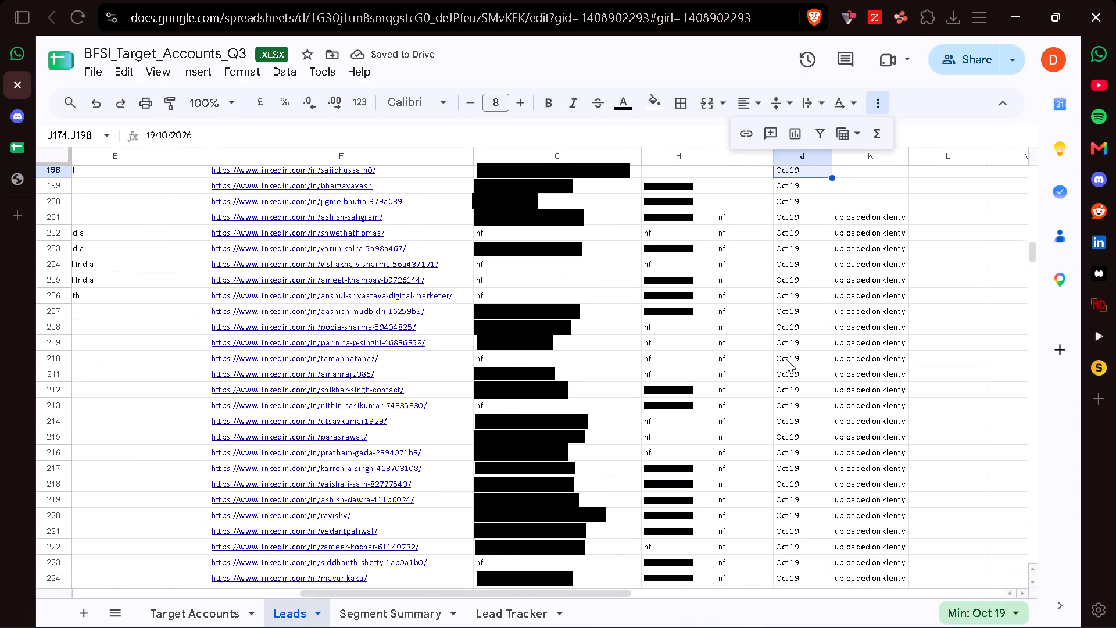
{"action": "scroll", "coordinate": [786, 359], "scroll_direction": "down", "scroll_amount": 5}
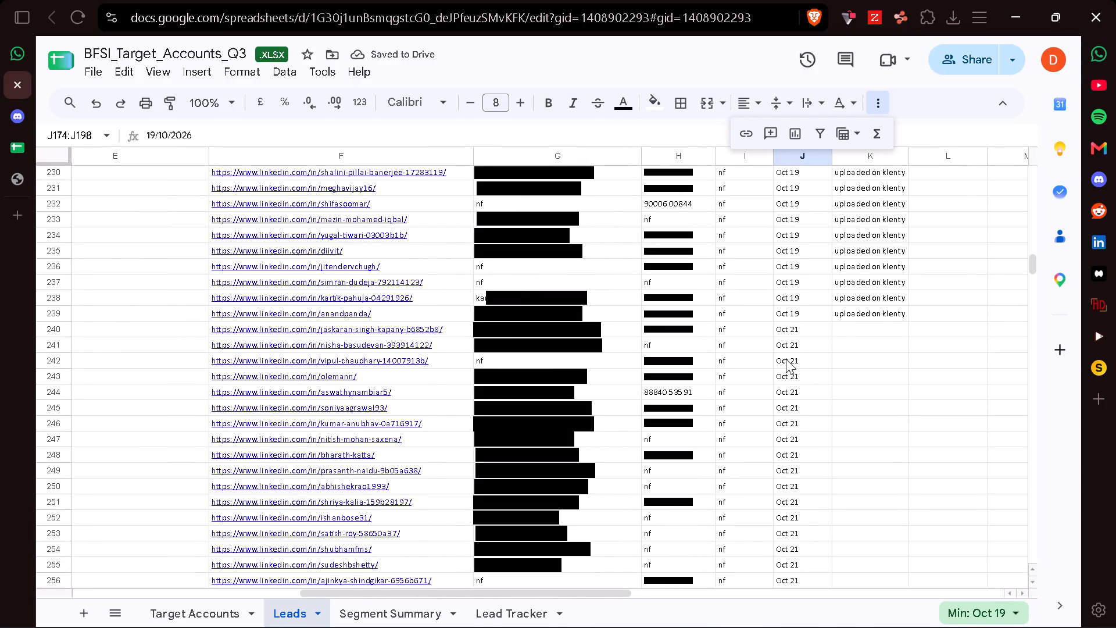
{"action": "scroll", "coordinate": [852, 345], "scroll_direction": "up", "scroll_amount": 6}
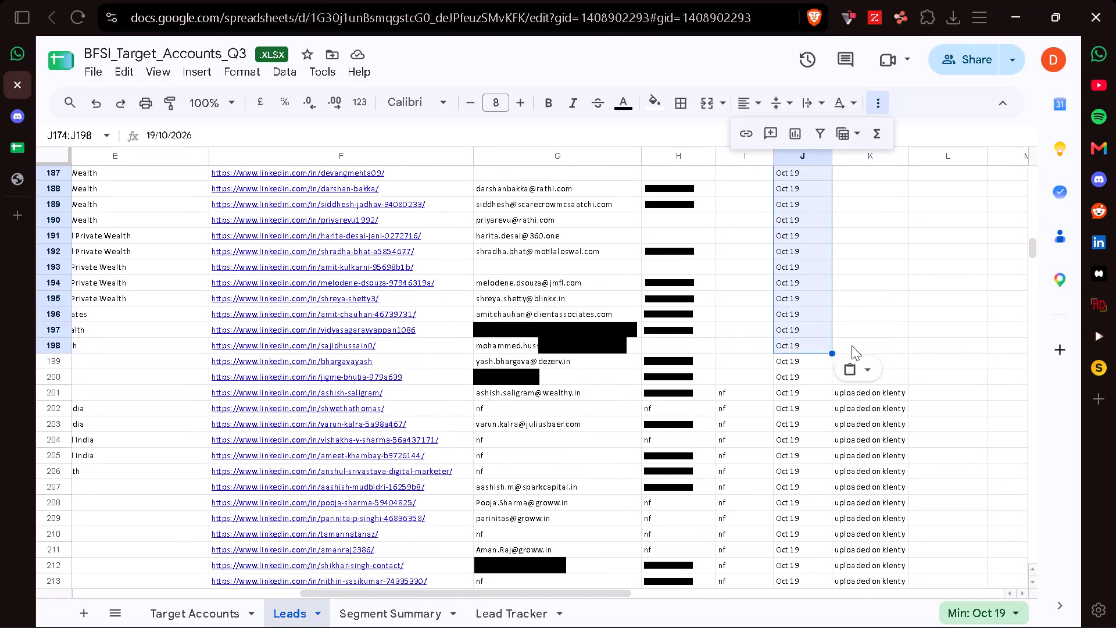
{"action": "scroll", "coordinate": [852, 345], "scroll_direction": "up", "scroll_amount": 7}
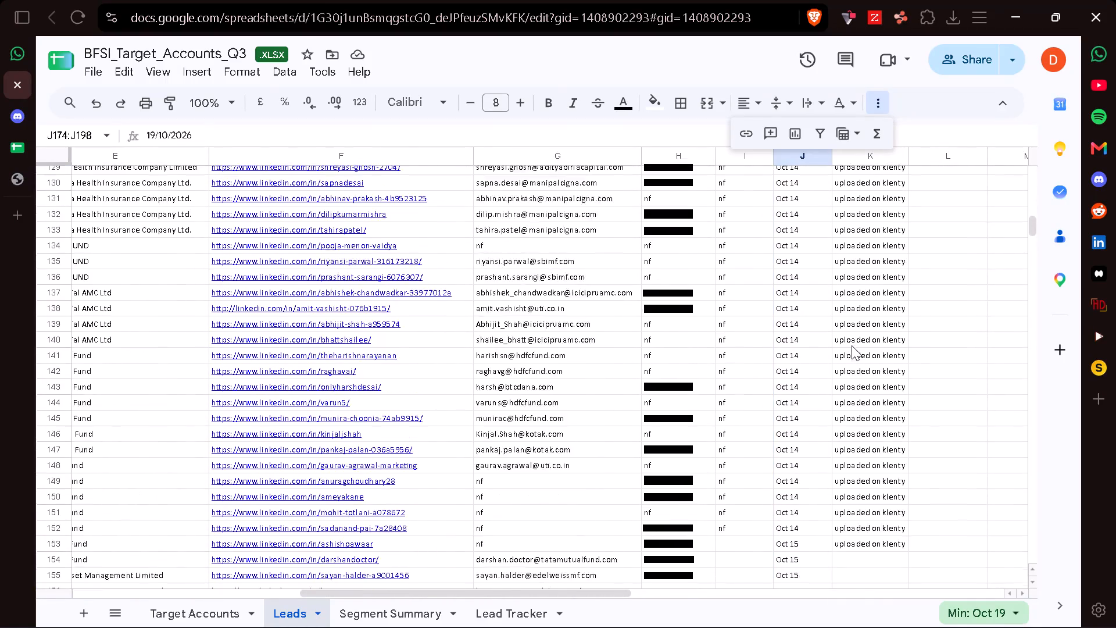
{"action": "scroll", "coordinate": [852, 345], "scroll_direction": "up", "scroll_amount": 6}
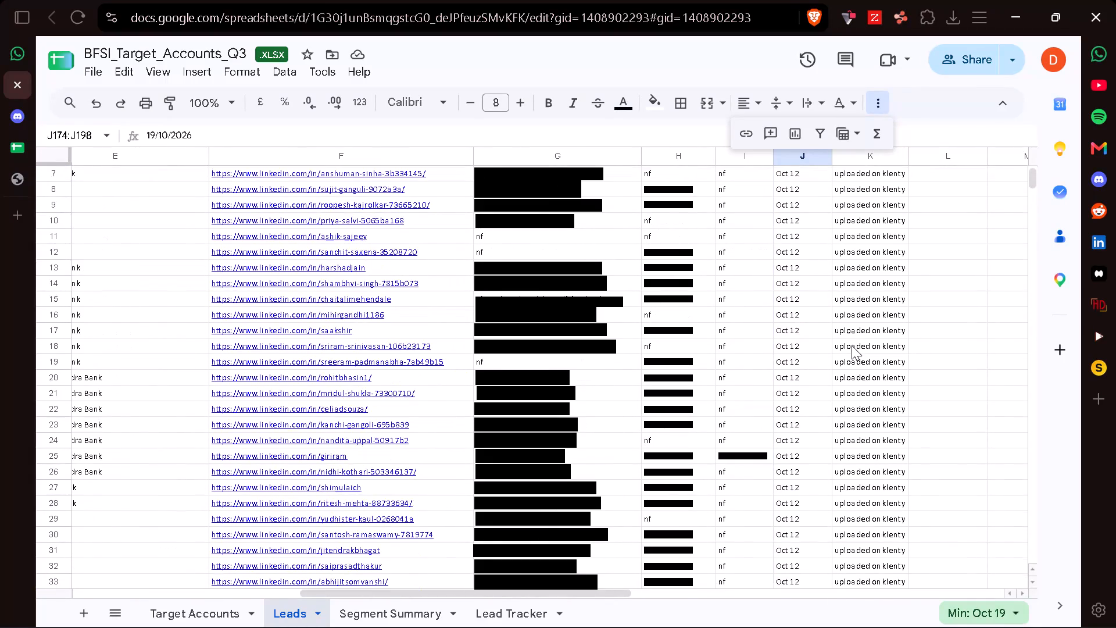
{"action": "scroll", "coordinate": [852, 345], "scroll_direction": "down", "scroll_amount": 5}
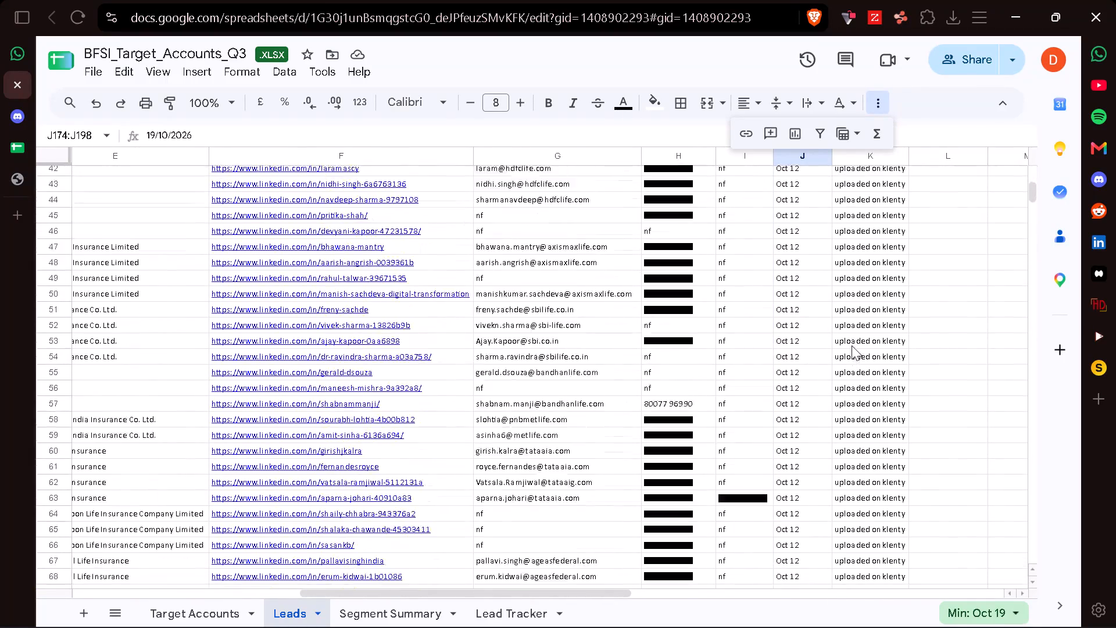
{"action": "scroll", "coordinate": [852, 345], "scroll_direction": "down", "scroll_amount": 7}
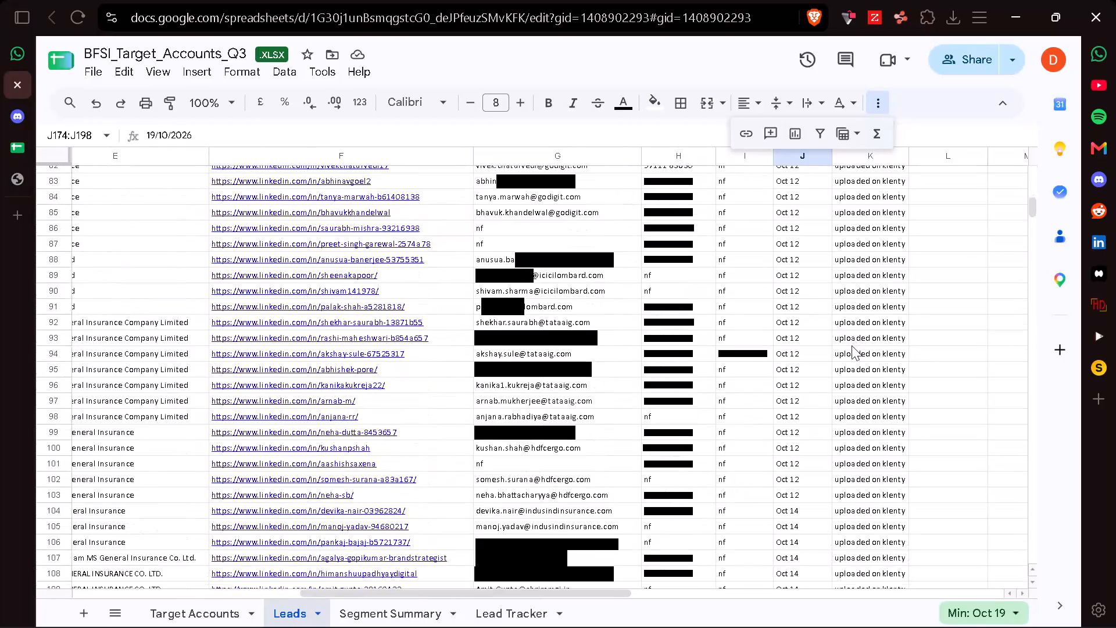
{"action": "scroll", "coordinate": [852, 345], "scroll_direction": "down", "scroll_amount": 8}
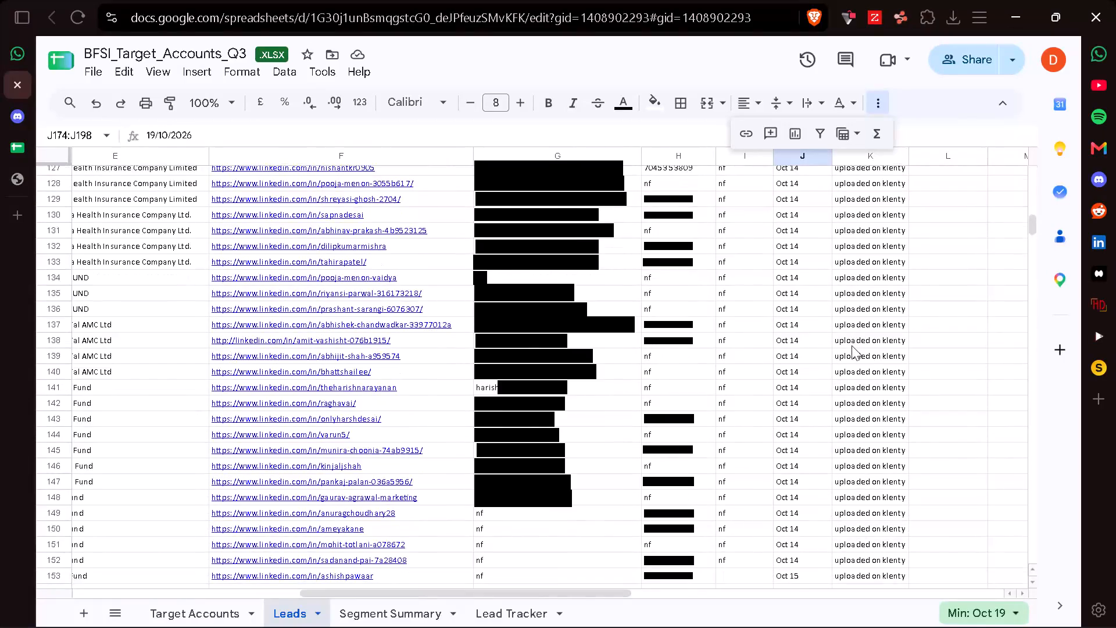
{"action": "scroll", "coordinate": [852, 345], "scroll_direction": "down", "scroll_amount": 2}
{"action": "scroll", "coordinate": [745, 355], "scroll_direction": "right", "scroll_amount": 1}
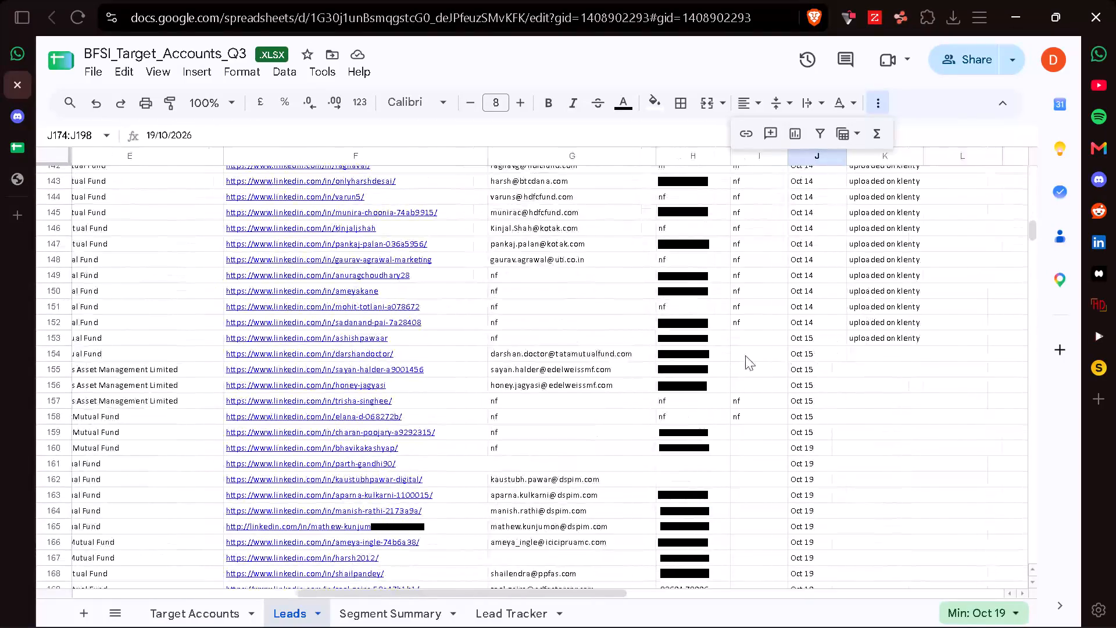
{"action": "scroll", "coordinate": [745, 355], "scroll_direction": "right", "scroll_amount": 4}
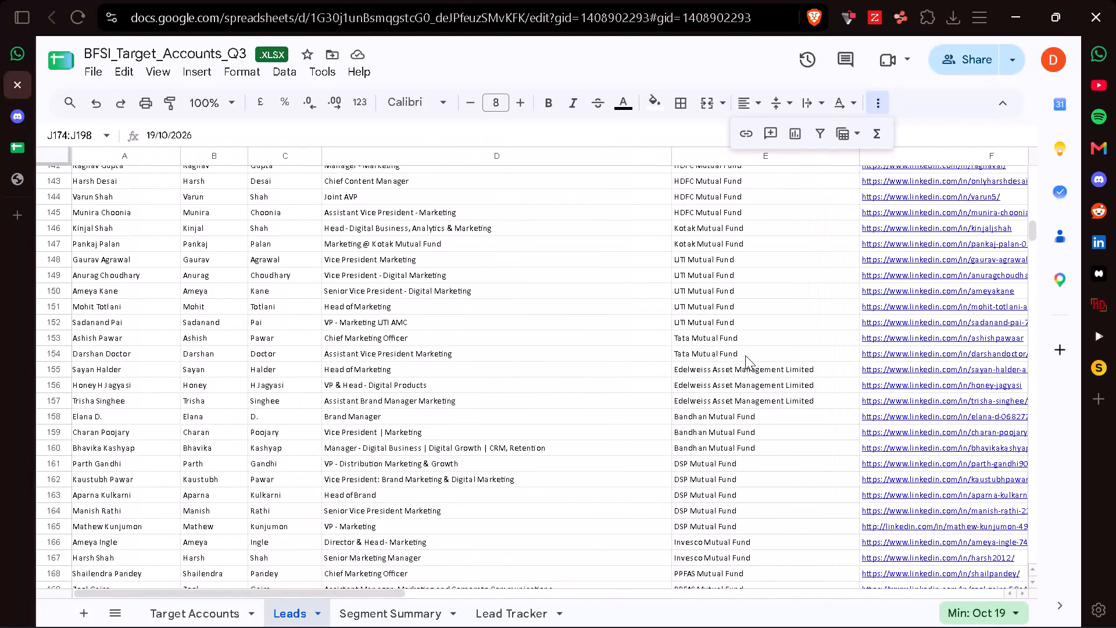
Turn on filtering for the whole Leads table, with filters in every header from Full Name to Comments.
{"action": "scroll", "coordinate": [745, 355], "scroll_direction": "left", "scroll_amount": 2}
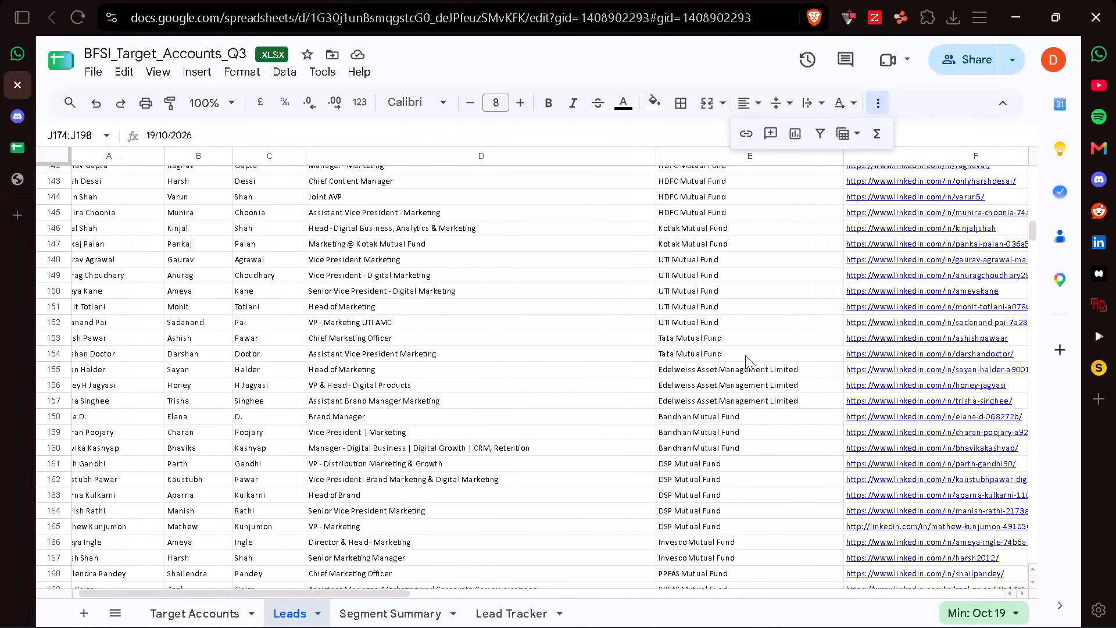
{"action": "scroll", "coordinate": [745, 355], "scroll_direction": "left", "scroll_amount": 5}
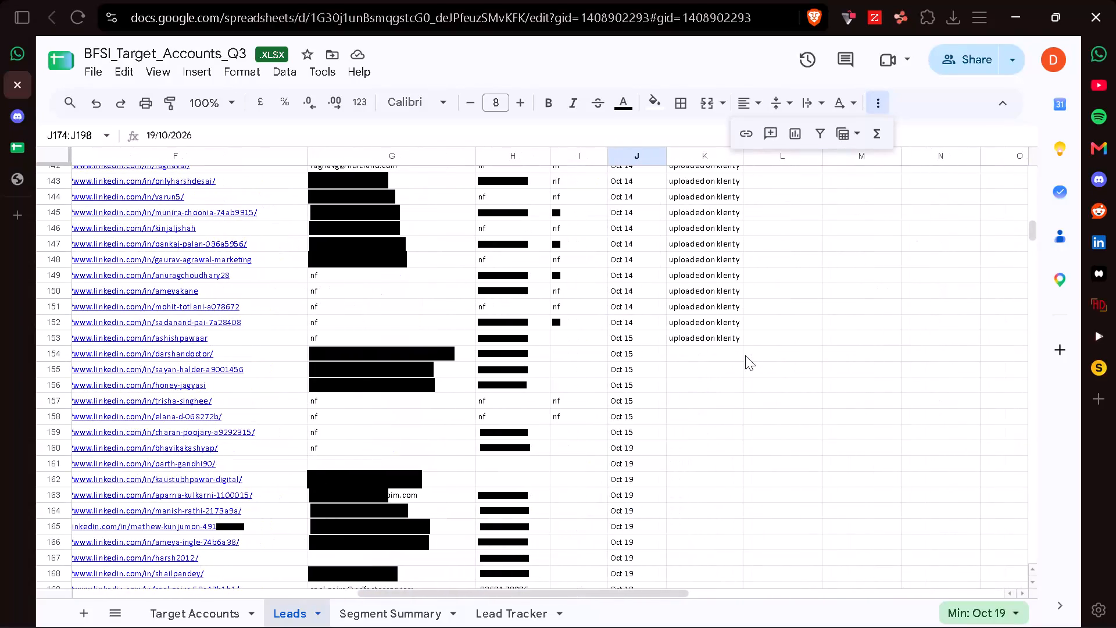
{"action": "scroll", "coordinate": [695, 243], "scroll_direction": "up", "scroll_amount": 5}
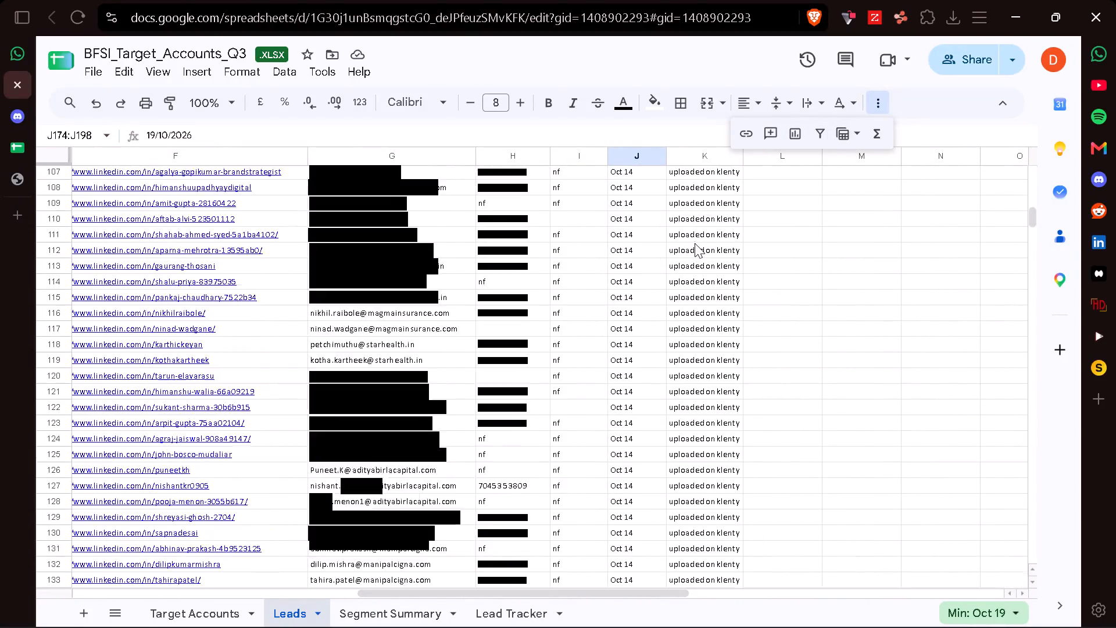
{"action": "scroll", "coordinate": [695, 243], "scroll_direction": "up", "scroll_amount": 8}
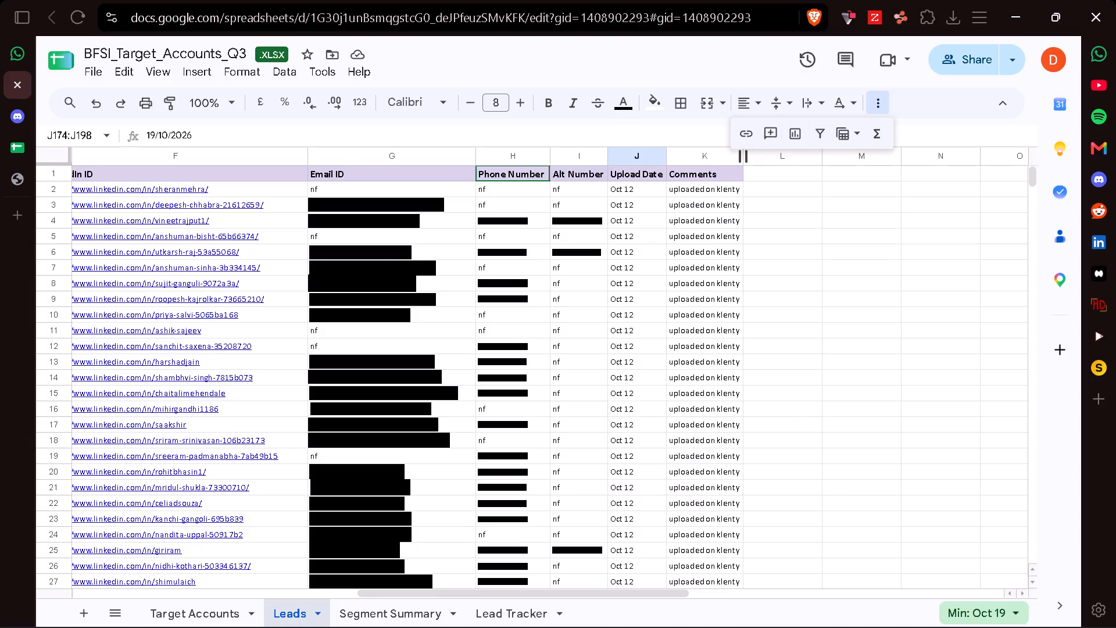
{"action": "left_click", "coordinate": [811, 130]}
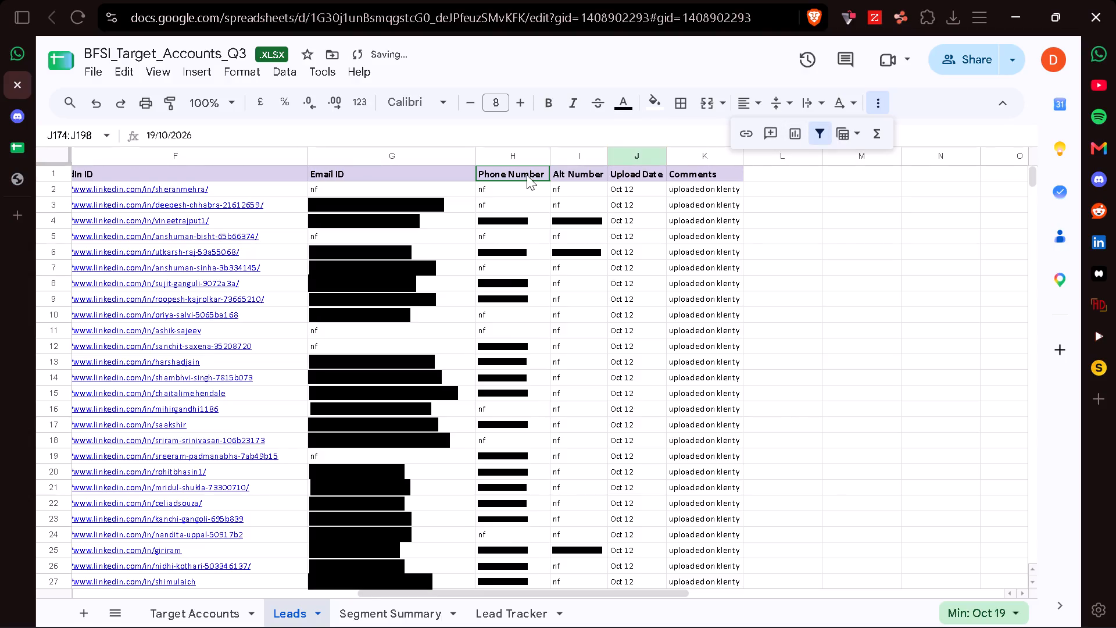
{"action": "left_click", "coordinate": [527, 175]}
{"action": "double_click", "coordinate": [821, 130]}
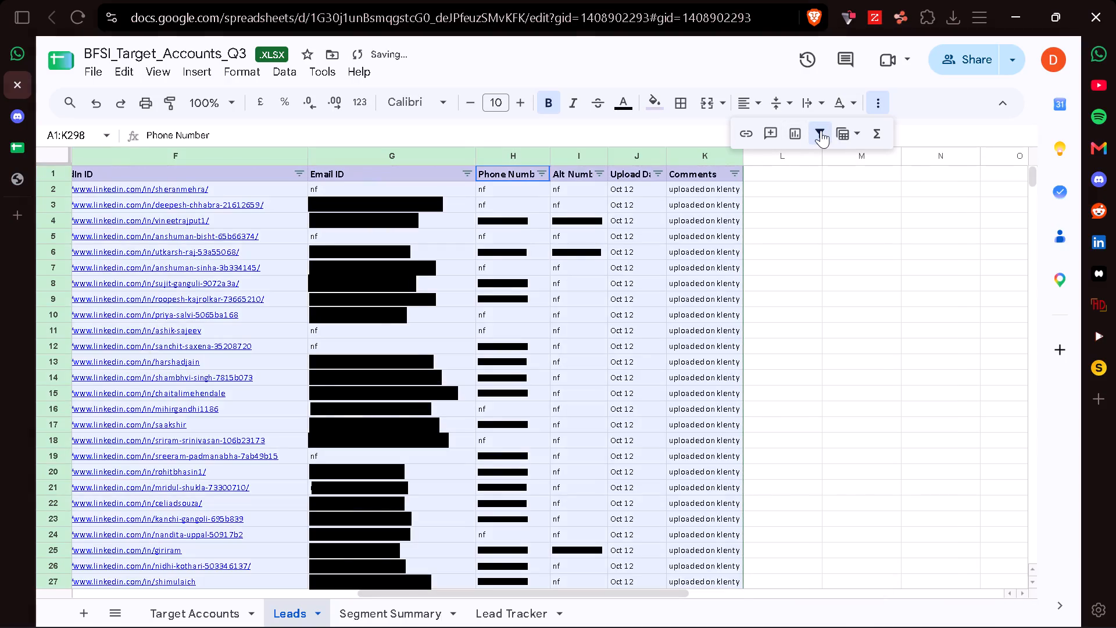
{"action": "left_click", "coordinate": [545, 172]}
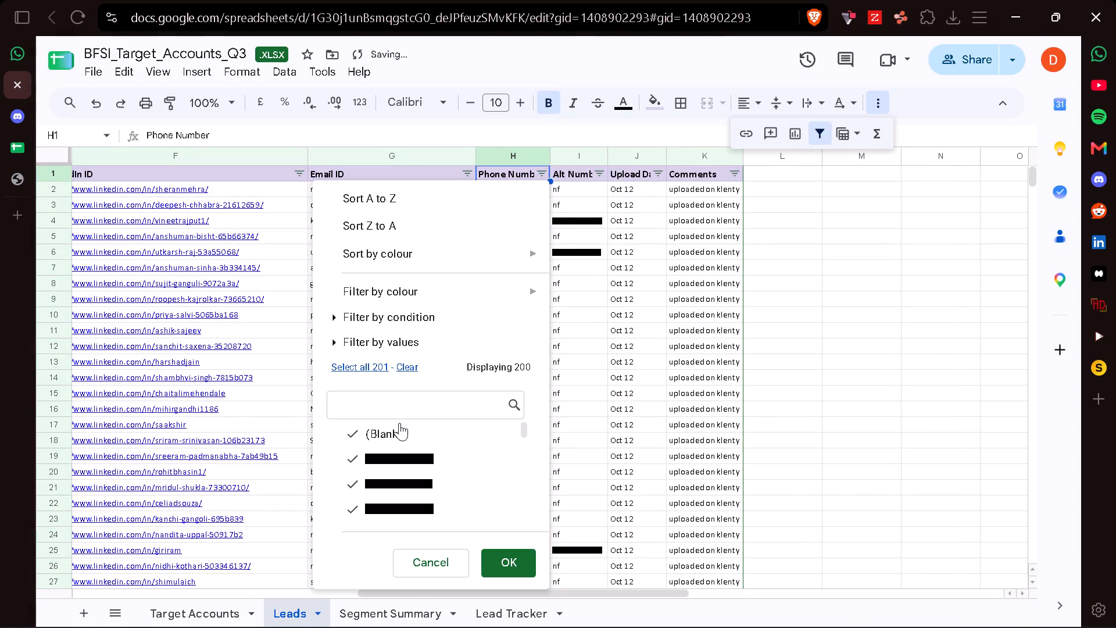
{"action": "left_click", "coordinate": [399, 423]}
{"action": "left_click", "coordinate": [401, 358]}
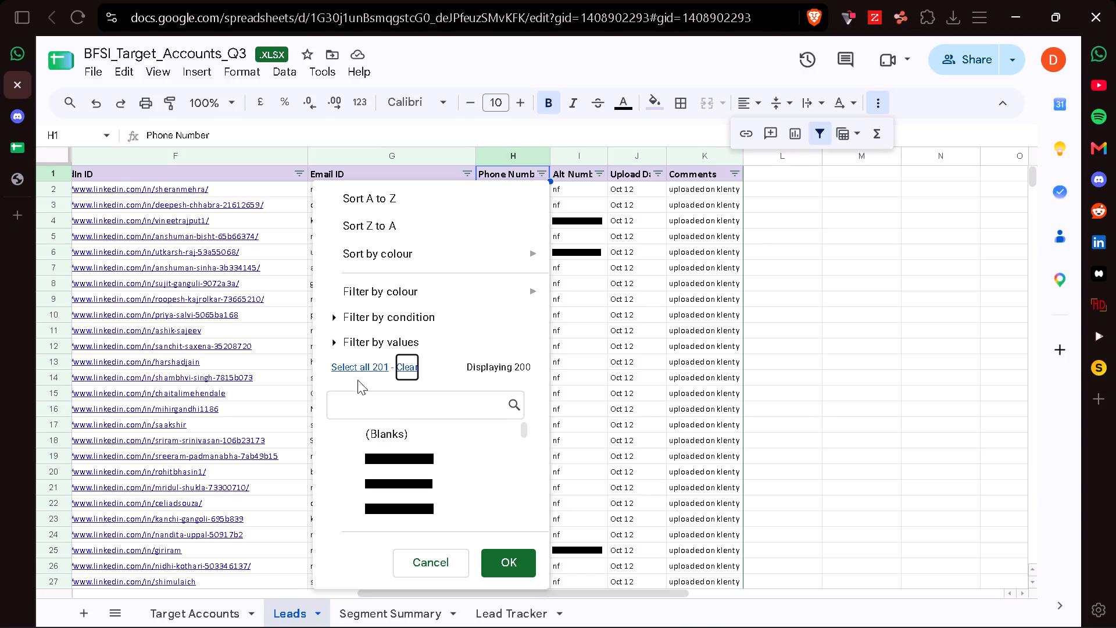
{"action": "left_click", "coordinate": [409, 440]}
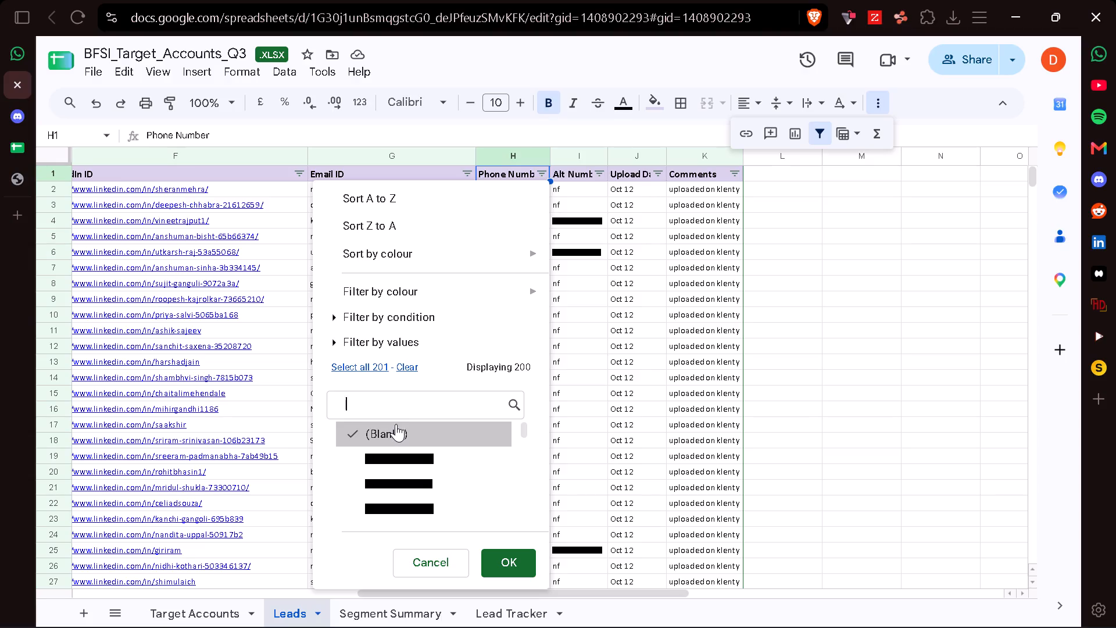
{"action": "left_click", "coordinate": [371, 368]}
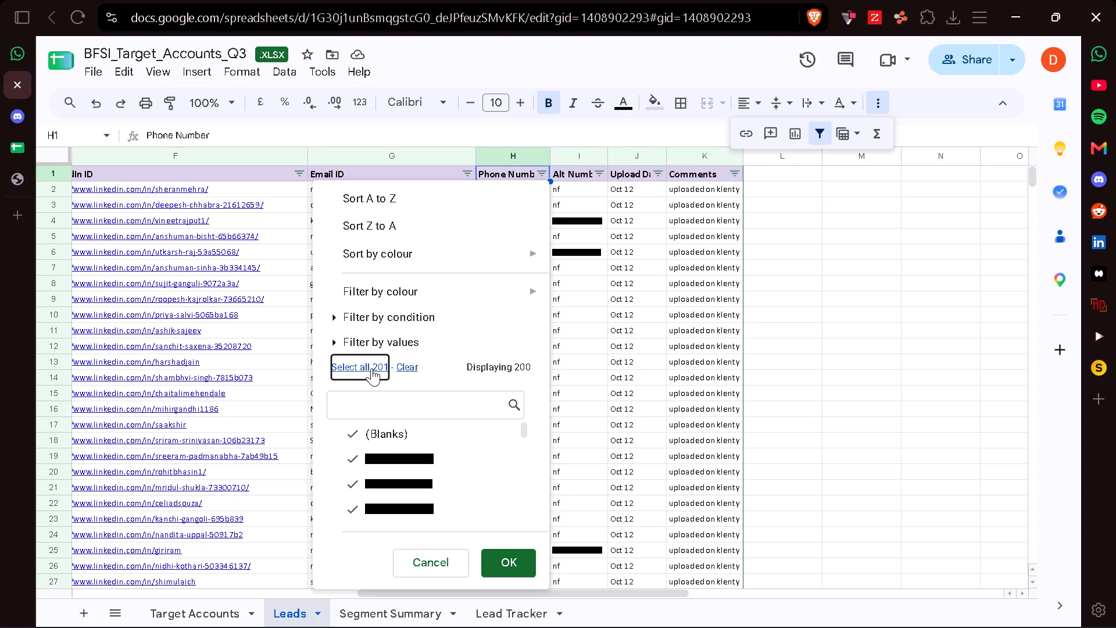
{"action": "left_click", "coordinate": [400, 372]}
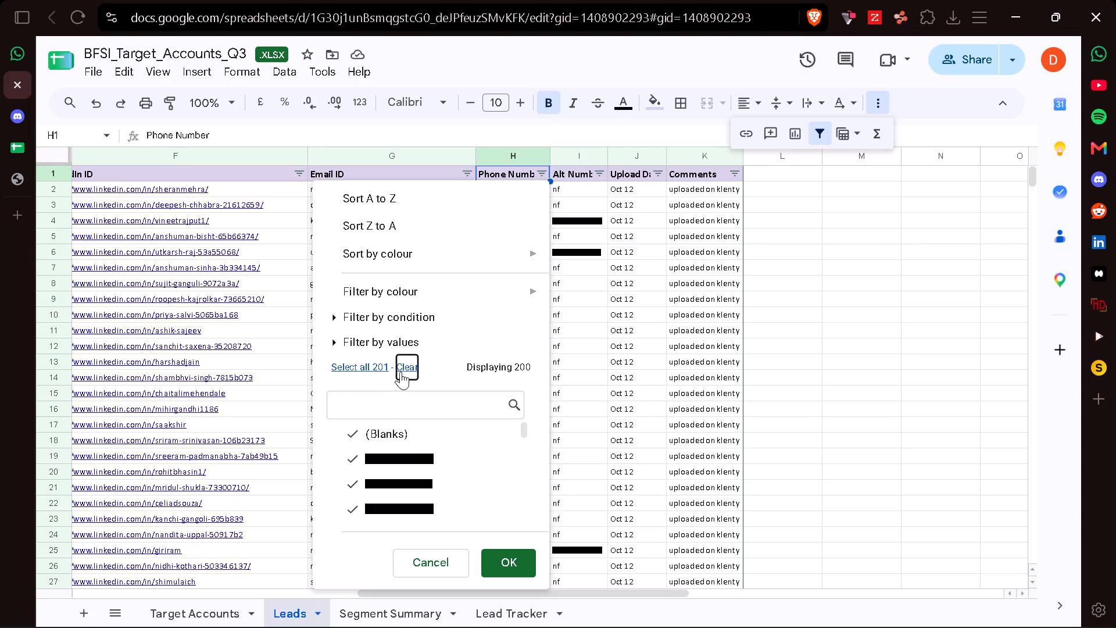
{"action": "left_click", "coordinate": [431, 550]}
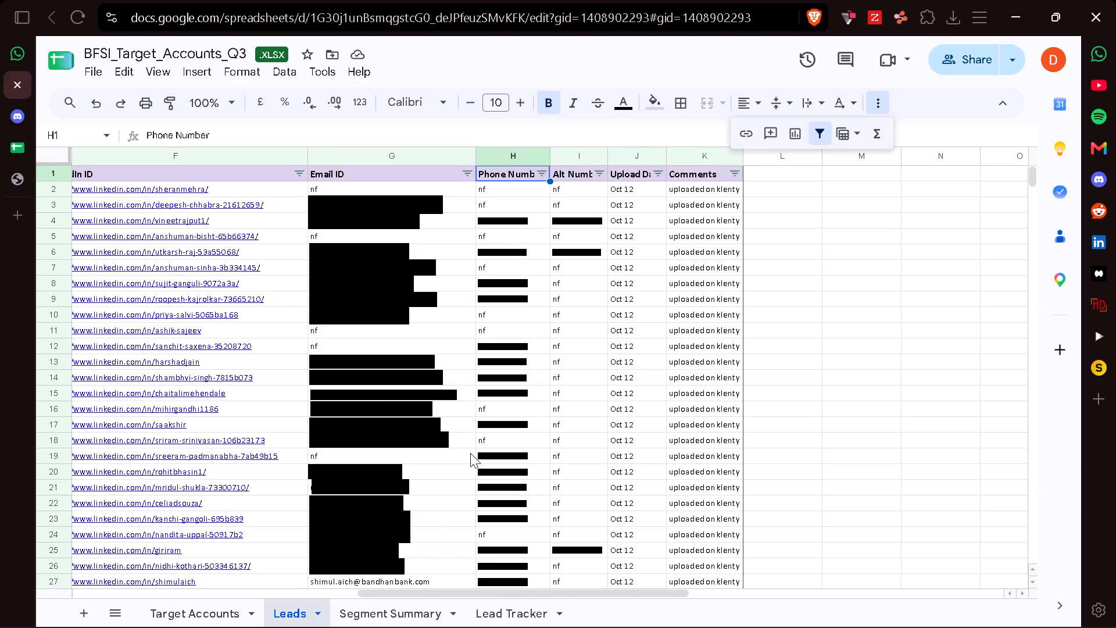
Filter the Comments column to exclude "uploaded on klenty" and keep only the rows with blank comments.
{"action": "scroll", "coordinate": [470, 453], "scroll_direction": "down", "scroll_amount": 10}
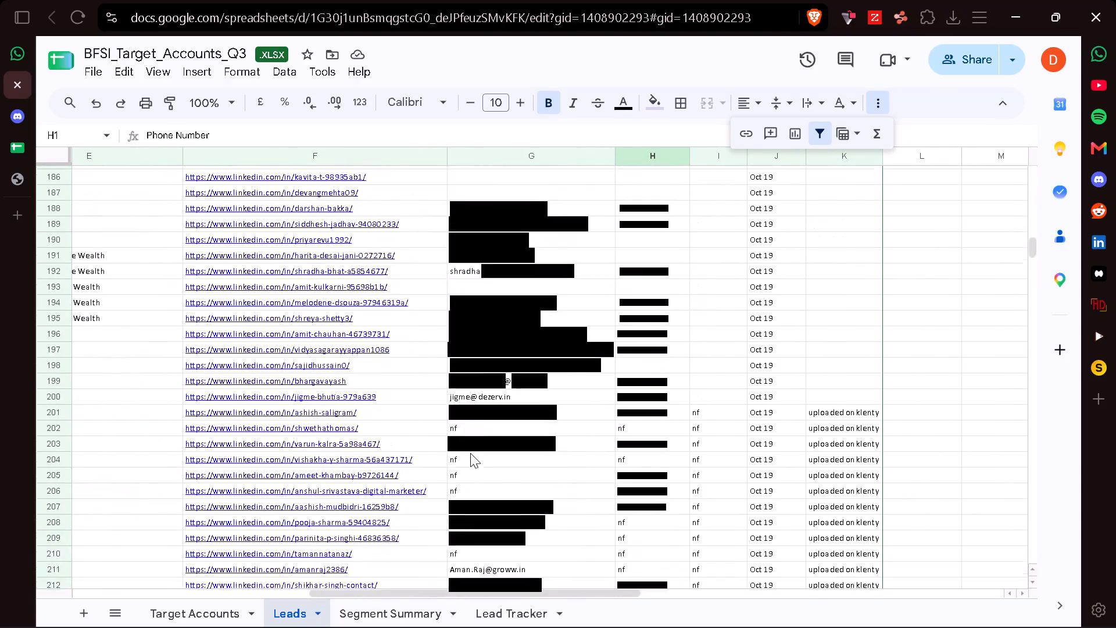
{"action": "scroll", "coordinate": [584, 359], "scroll_direction": "up", "scroll_amount": 8}
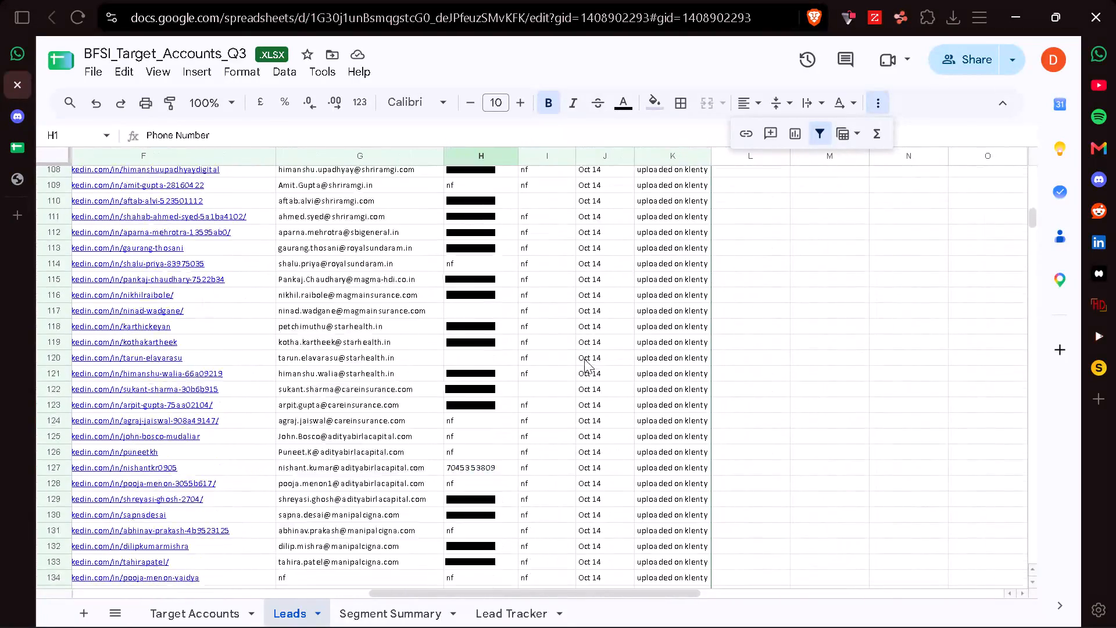
{"action": "scroll", "coordinate": [588, 311], "scroll_direction": "up", "scroll_amount": 11}
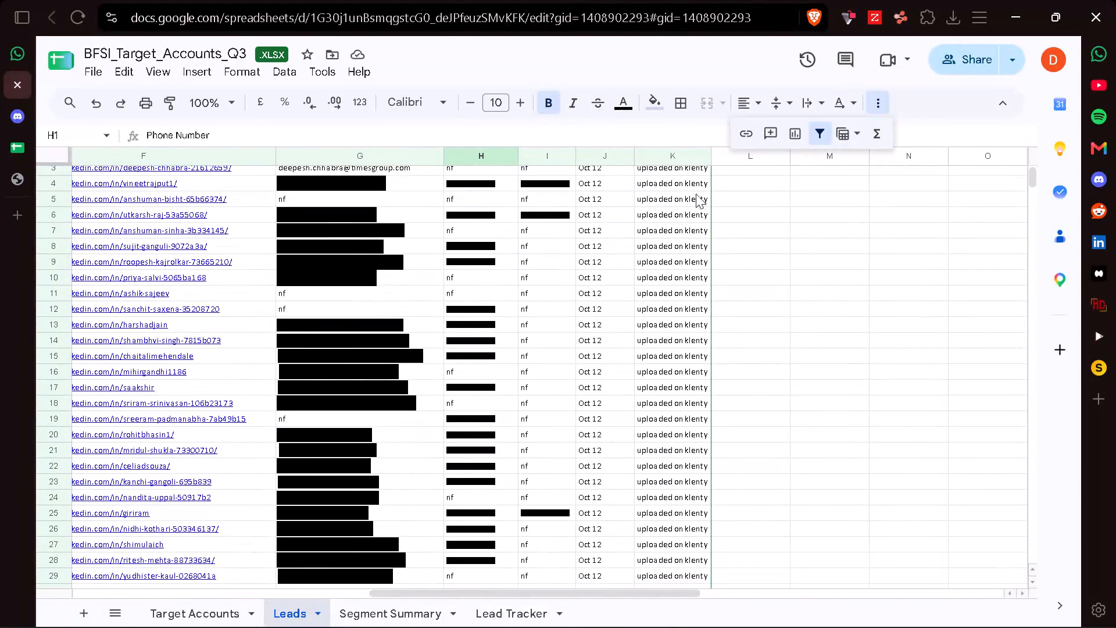
{"action": "left_click", "coordinate": [700, 176]}
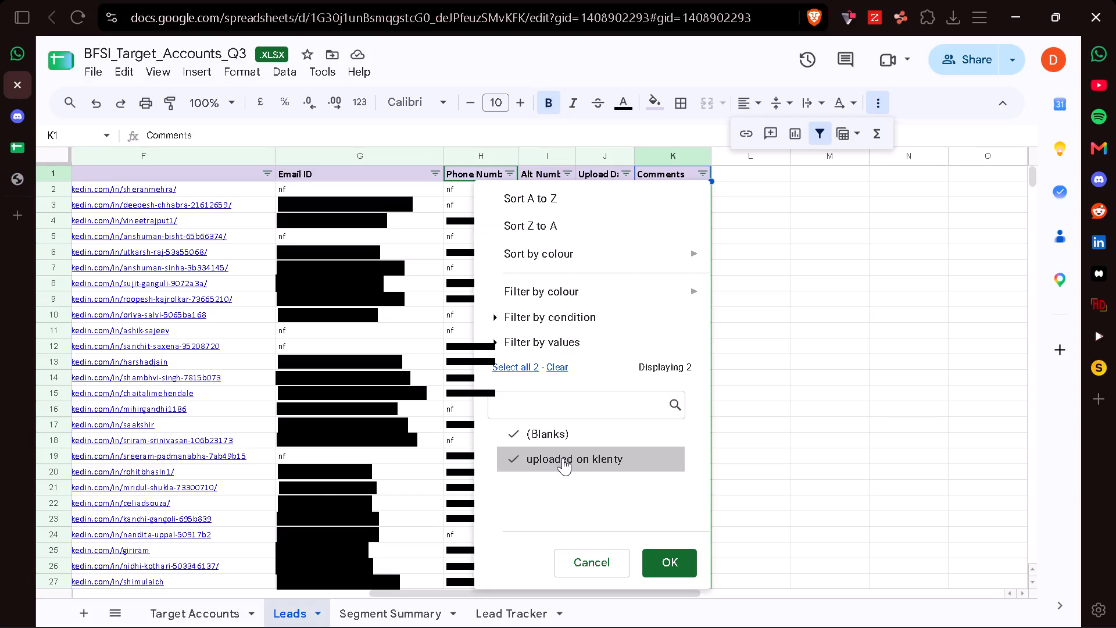
{"action": "left_click", "coordinate": [563, 458]}
{"action": "left_click", "coordinate": [656, 555]}
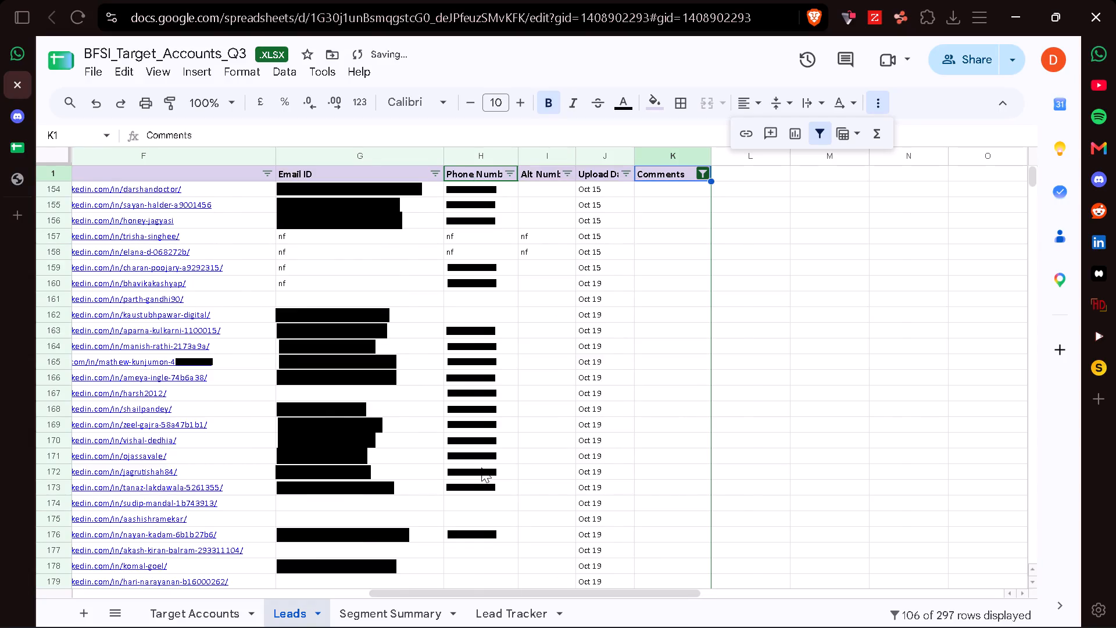
Examine the filtered Leads rows for the names, companies and contact details still awaiting upload.
{"action": "scroll", "coordinate": [481, 468], "scroll_direction": "right", "scroll_amount": 1}
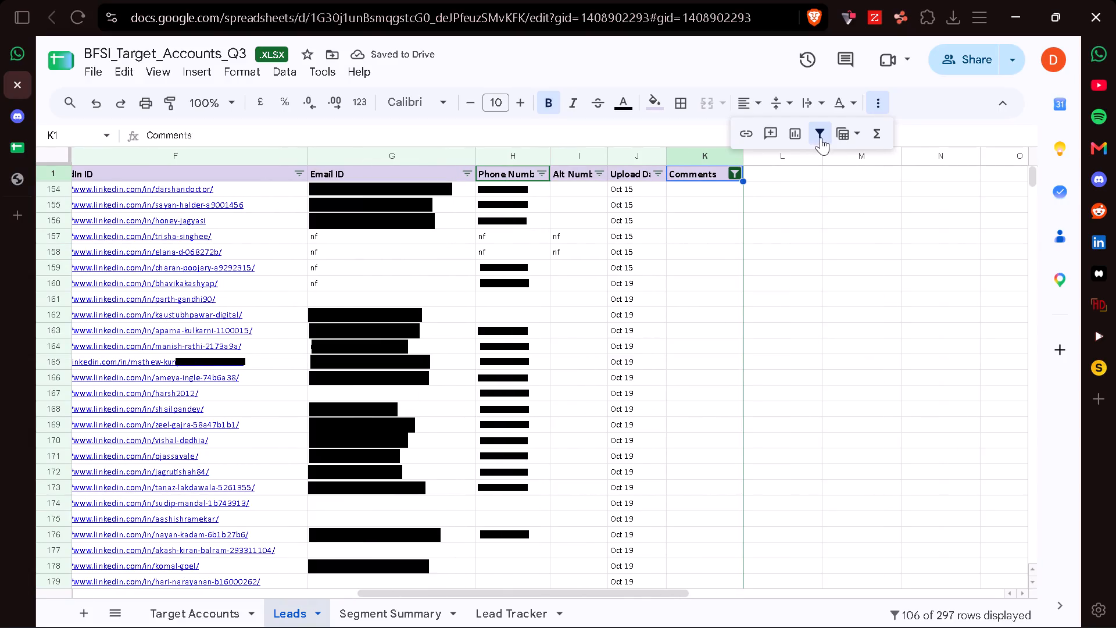
{"action": "left_click", "coordinate": [868, 103]}
{"action": "scroll", "coordinate": [555, 337], "scroll_direction": "down", "scroll_amount": 1}
{"action": "scroll", "coordinate": [555, 337], "scroll_direction": "up", "scroll_amount": 3}
{"action": "scroll", "coordinate": [555, 337], "scroll_direction": "right", "scroll_amount": 4}
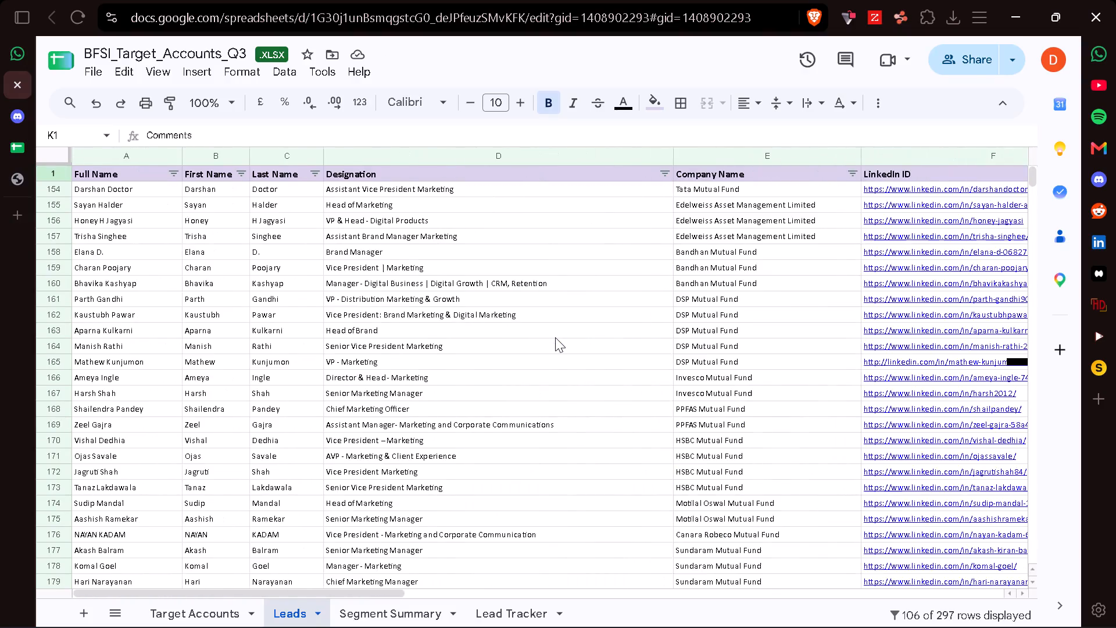
{"action": "scroll", "coordinate": [353, 274], "scroll_direction": "up", "scroll_amount": 2}
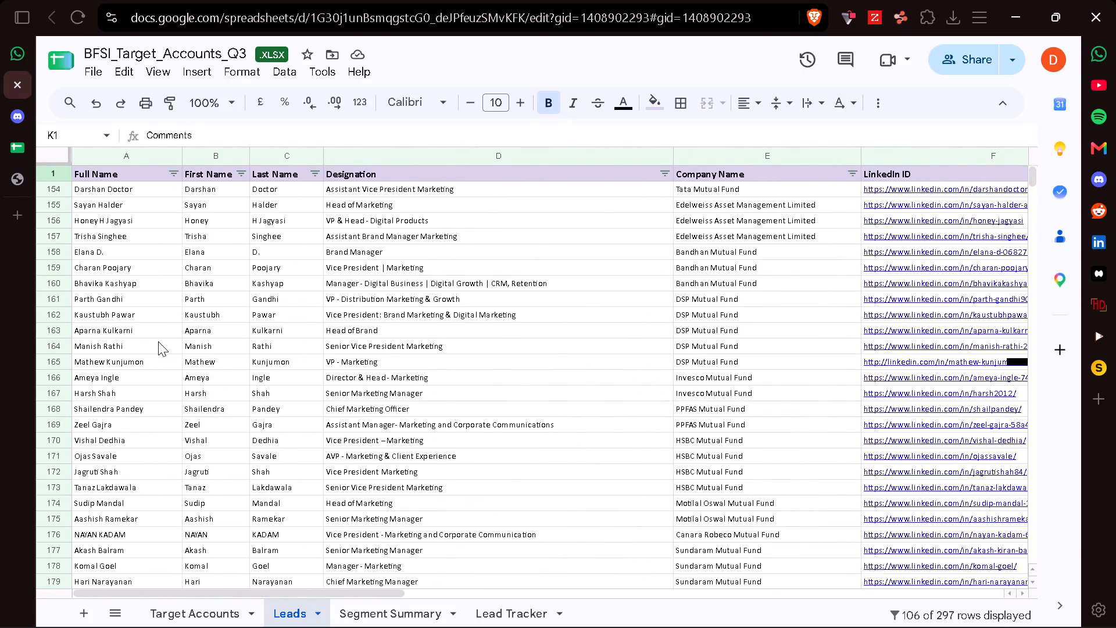
{"action": "scroll", "coordinate": [158, 341], "scroll_direction": "down", "scroll_amount": 9}
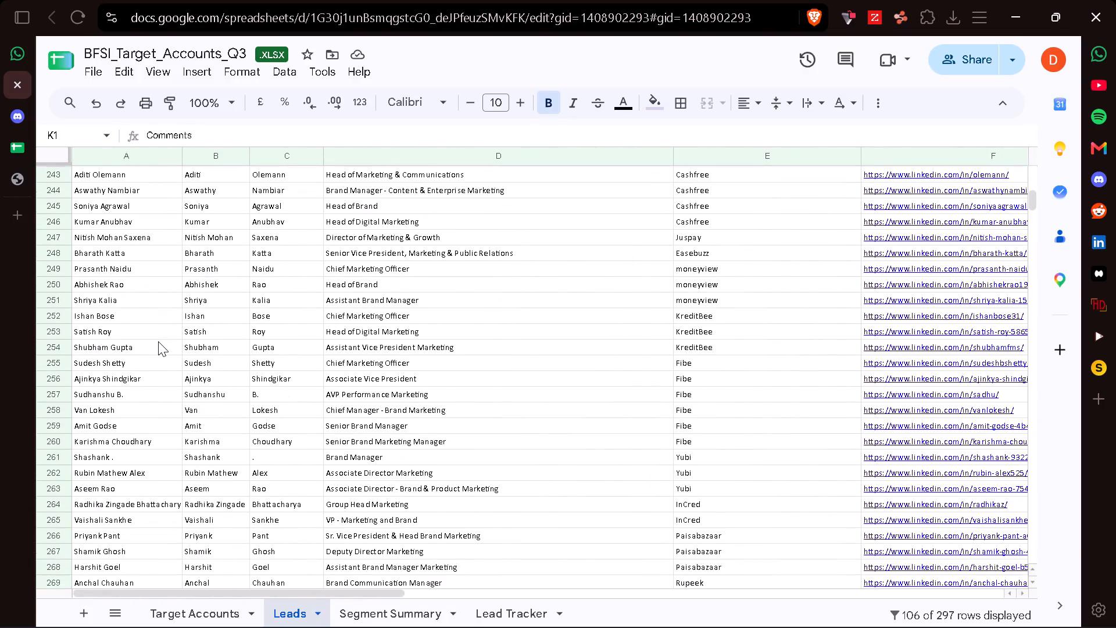
{"action": "scroll", "coordinate": [158, 341], "scroll_direction": "down", "scroll_amount": 4}
{"action": "scroll", "coordinate": [158, 341], "scroll_direction": "up", "scroll_amount": 4}
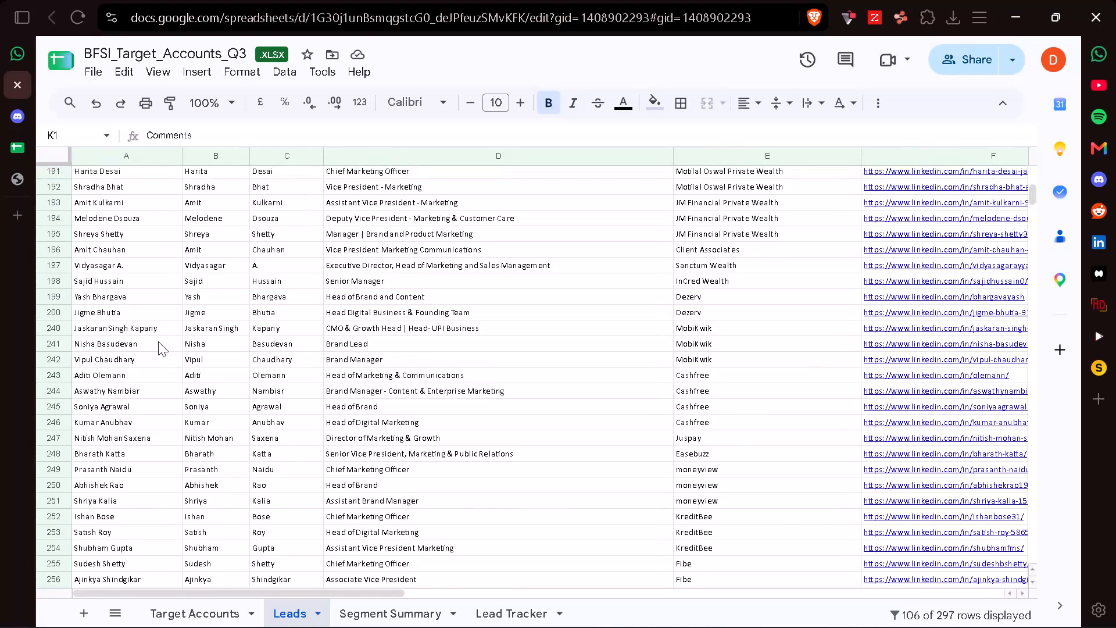
{"action": "scroll", "coordinate": [158, 341], "scroll_direction": "right", "scroll_amount": 1}
{"action": "scroll", "coordinate": [92, 176], "scroll_direction": "up", "scroll_amount": 4}
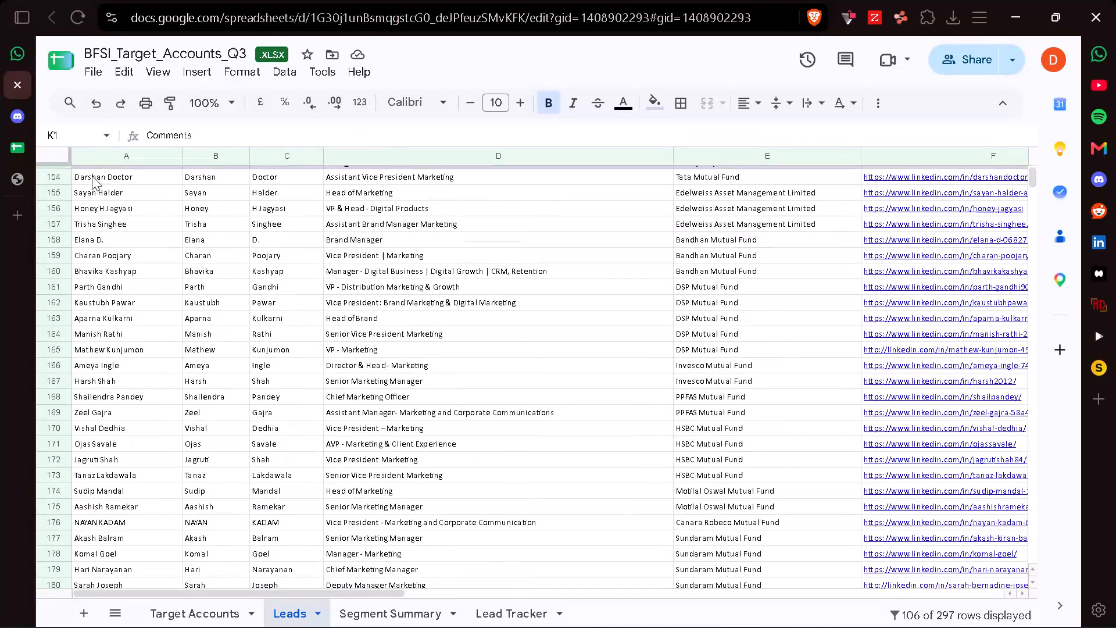
Copy the first 50 filtered full names in the Leads sheet, from A154 through A242.
{"action": "left_click", "coordinate": [104, 188]}
{"action": "key", "text": "shift+Down"}
{"action": "key", "text": "shift+Down"}
{"action": "key", "text": "shift+Down"}
{"action": "key", "text": "shift+Down"}
{"action": "key", "text": "shift+Down"}
{"action": "key", "text": "shift+Down"}
{"action": "key", "text": "shift+Down"}
{"action": "key", "text": "shift+Down"}
{"action": "key", "text": "shift+Down"}
{"action": "key", "text": "shift+Down"}
{"action": "key", "text": "shift+Down"}
{"action": "key", "text": "shift+Down"}
{"action": "key", "text": "shift+Down"}
{"action": "key", "text": "shift+Down"}
{"action": "key", "text": "shift+Down"}
{"action": "key", "text": "shift+Down"}
{"action": "key", "text": "shift+Down"}
{"action": "key", "text": "shift+Down"}
{"action": "key", "text": "shift+Down"}
{"action": "key", "text": "shift+Down"}
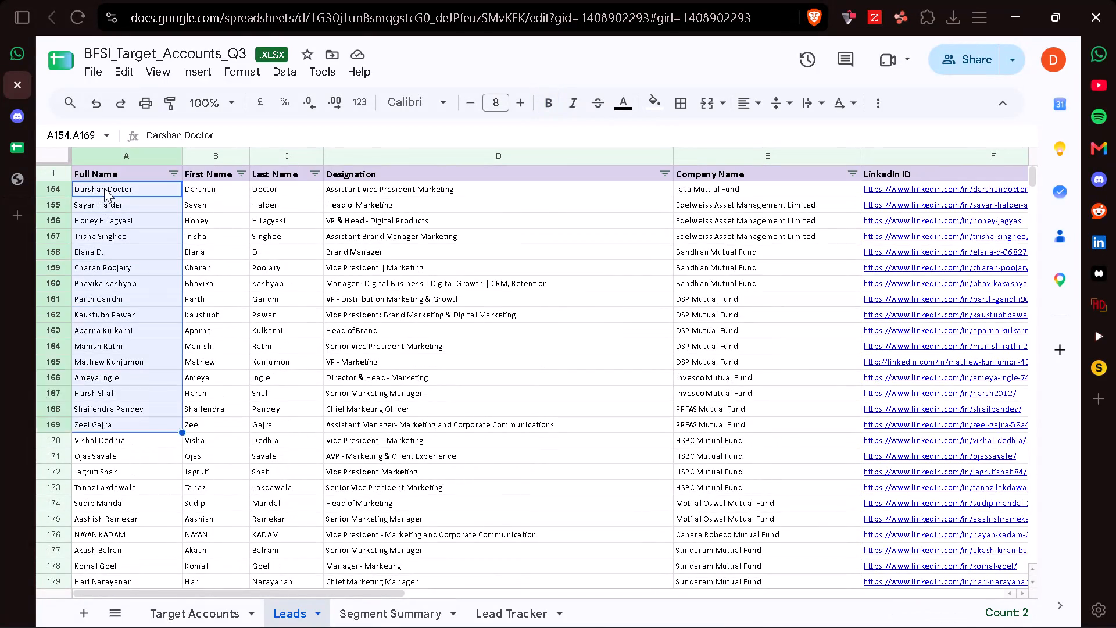
{"action": "key", "text": "shift+Down"}
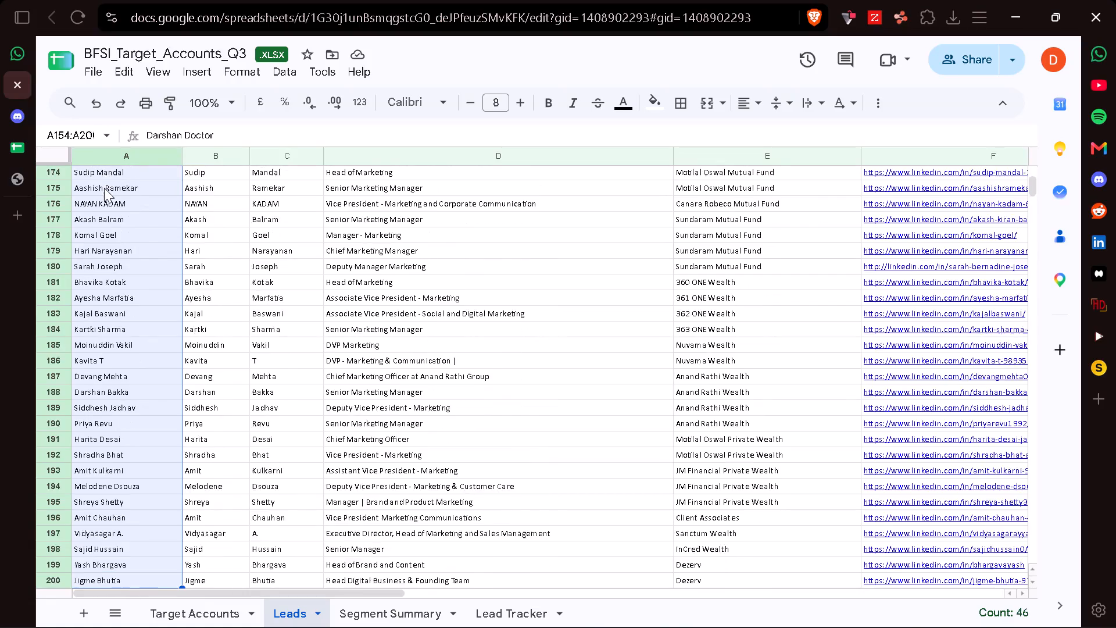
{"action": "key", "text": "shift+Down"}
{"action": "key", "text": "shift+Down"}
{"action": "key", "text": "shift+Down"}
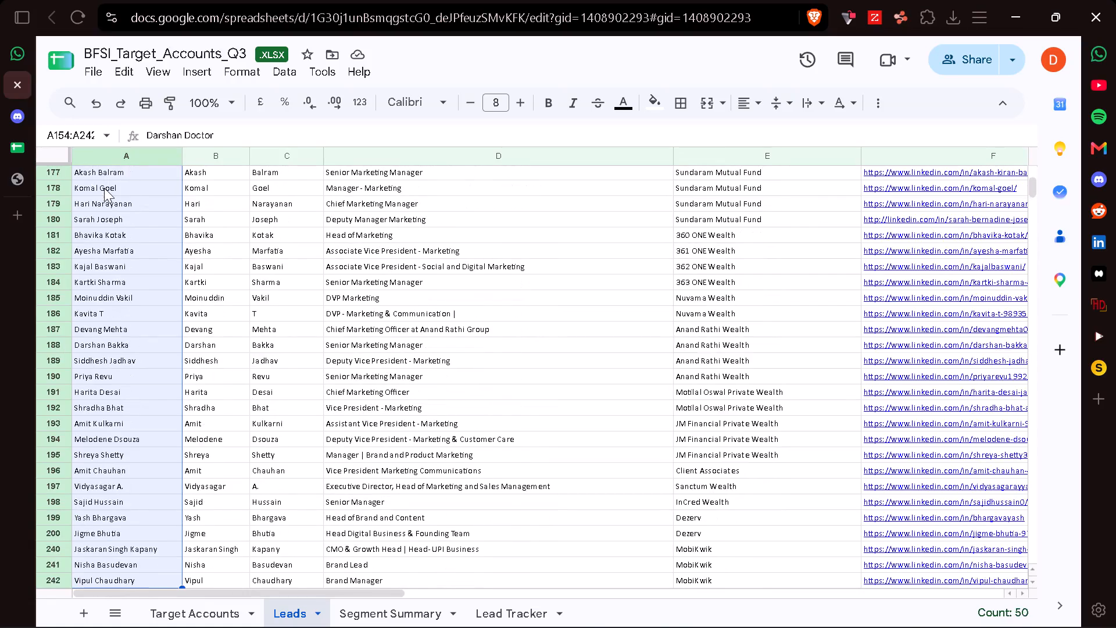
{"action": "scroll", "coordinate": [104, 188], "scroll_direction": "down", "scroll_amount": 1}
{"action": "scroll", "coordinate": [104, 188], "scroll_direction": "up", "scroll_amount": 3}
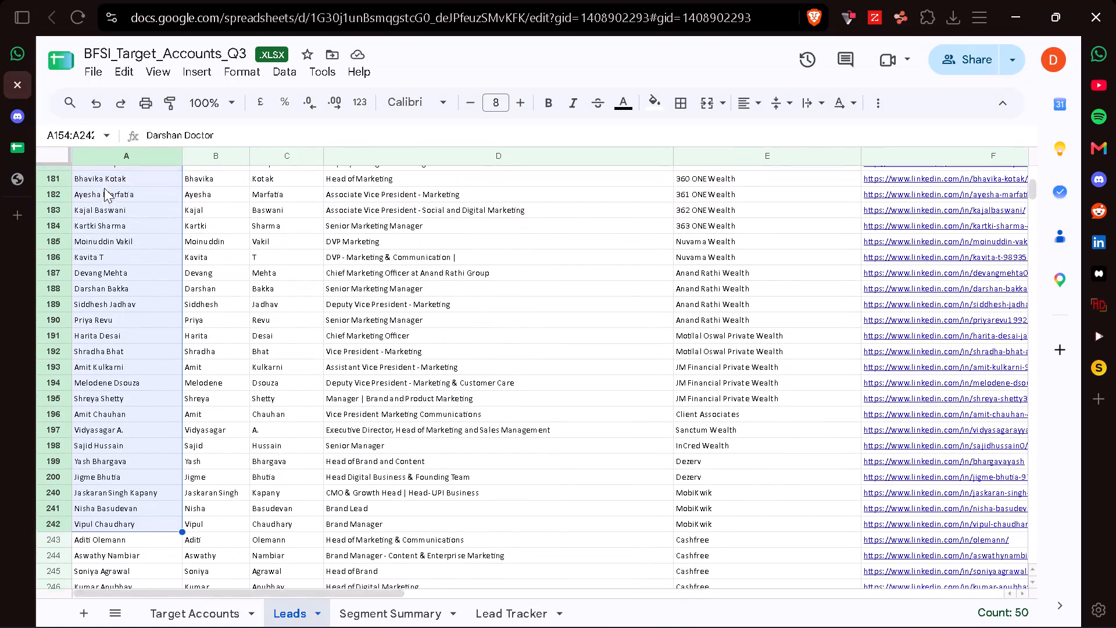
{"action": "scroll", "coordinate": [104, 188], "scroll_direction": "up", "scroll_amount": 4}
{"action": "key", "text": "ctrl+c"}
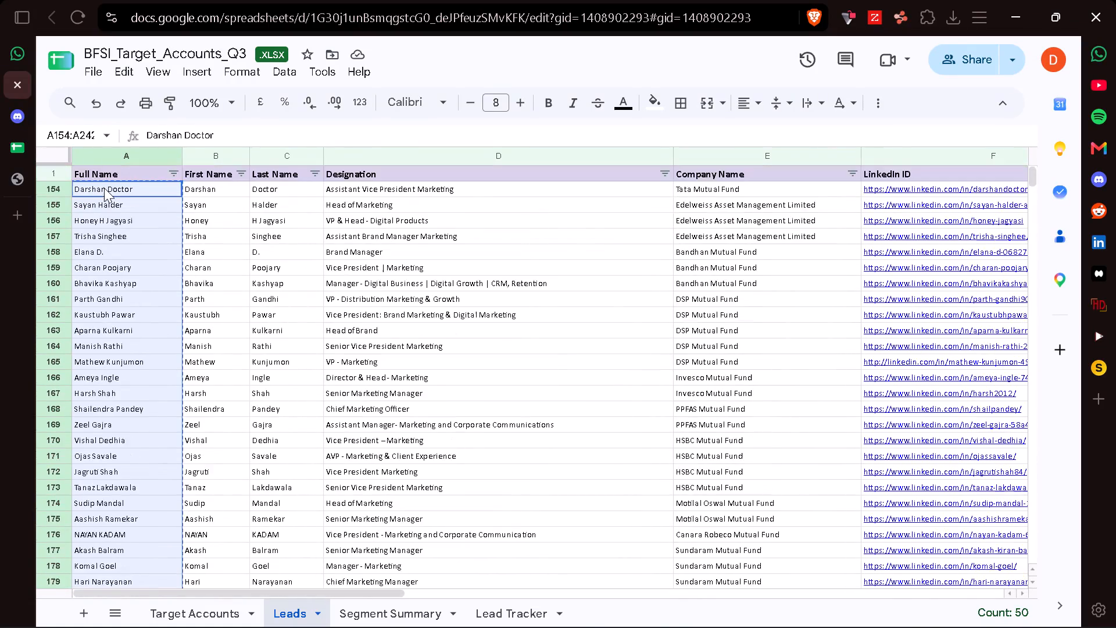
Switch to the Klenty Leads New spreadsheet and paste the copied names into the Name column from A2 on Madhav Leads 23rd October.
{"action": "scroll", "coordinate": [389, 311], "scroll_direction": "left", "scroll_amount": 4}
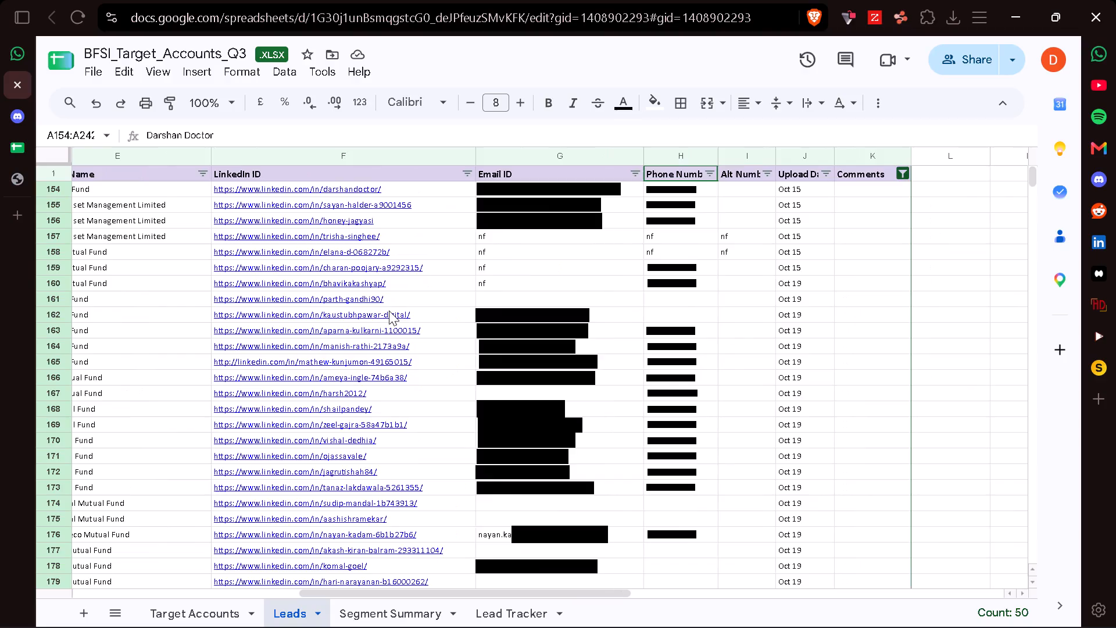
{"action": "scroll", "coordinate": [389, 311], "scroll_direction": "right", "scroll_amount": 7}
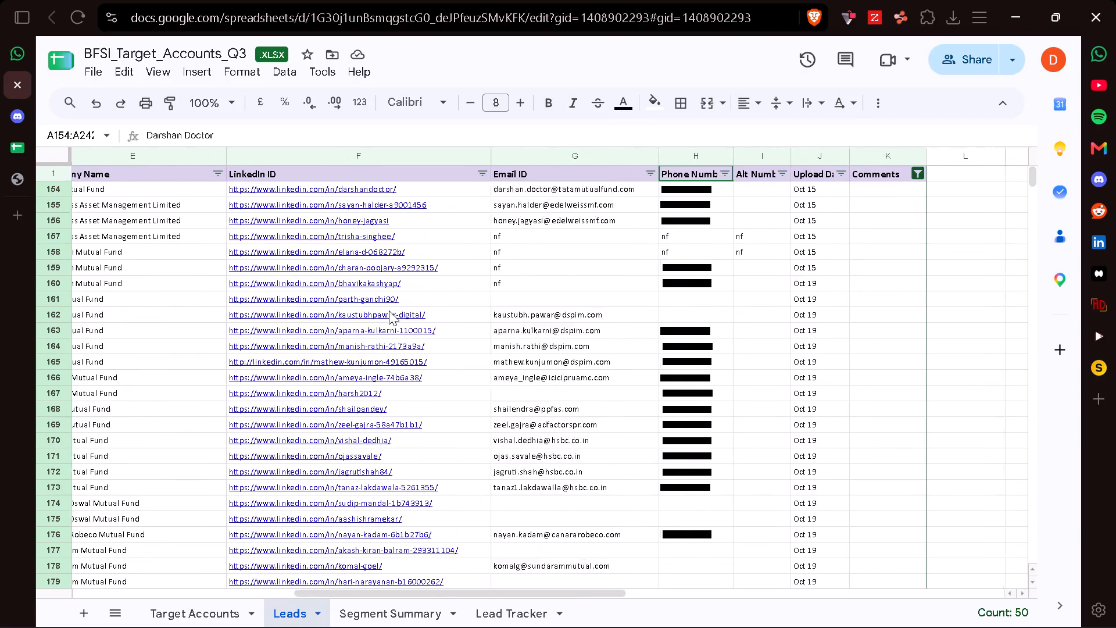
{"action": "scroll", "coordinate": [389, 311], "scroll_direction": "right", "scroll_amount": 3}
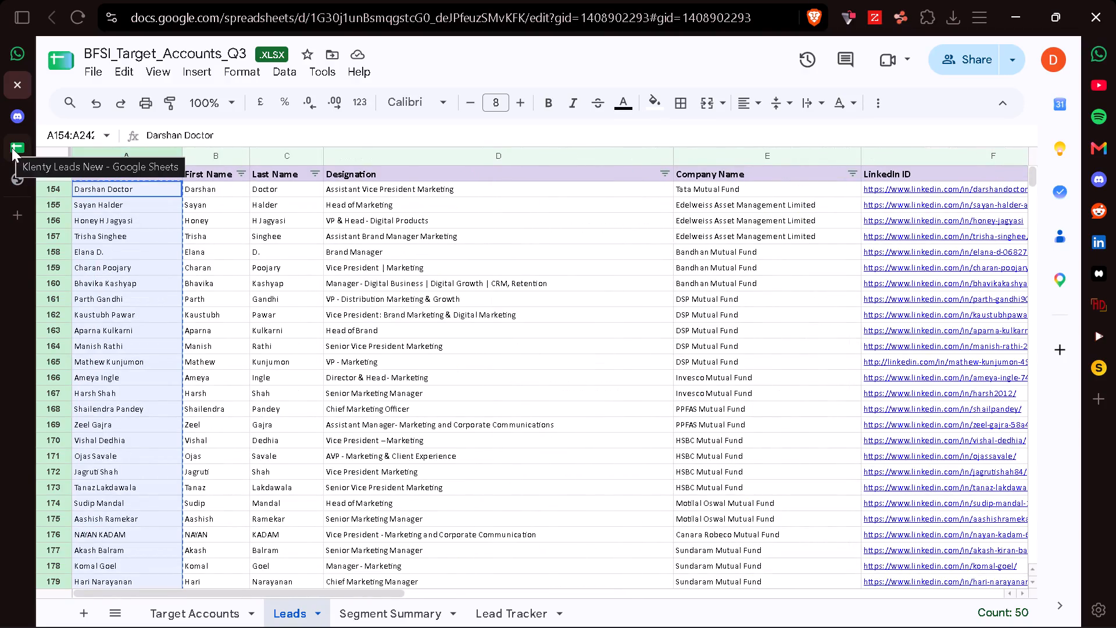
{"action": "left_click", "coordinate": [12, 148]}
{"action": "scroll", "coordinate": [320, 270], "scroll_direction": "right", "scroll_amount": 10}
{"action": "scroll", "coordinate": [320, 270], "scroll_direction": "up", "scroll_amount": 3}
{"action": "left_click", "coordinate": [108, 185]}
{"action": "key", "text": "ctrl+v"}
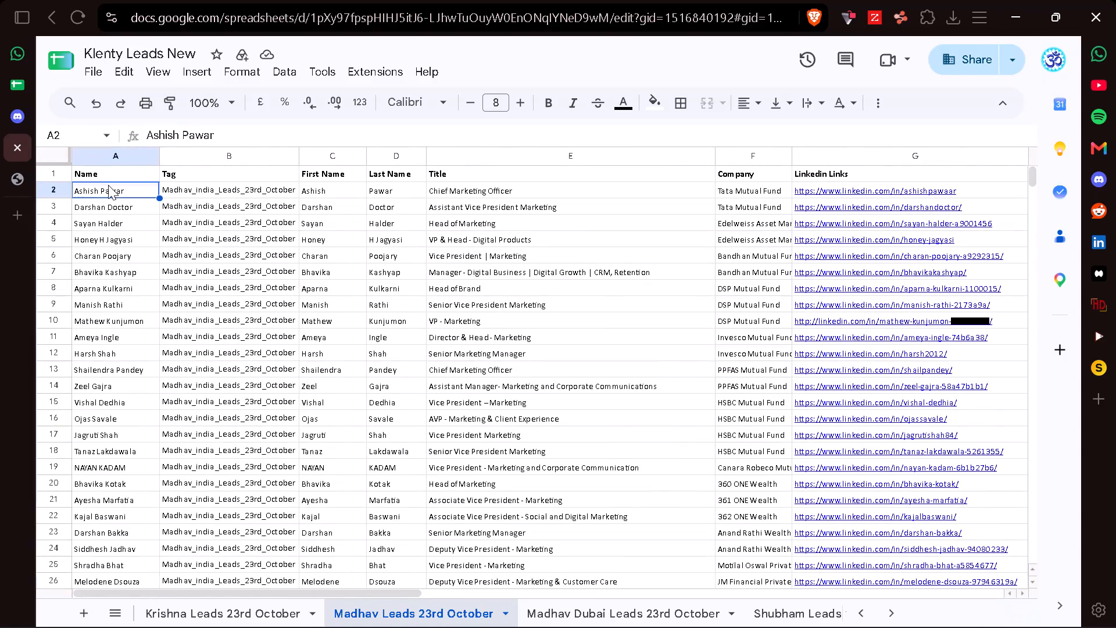
Replace the failed split formula in row 4 with the lead's first name plus middle initial, and enter the surname under Last Name.
{"action": "left_click", "coordinate": [334, 219]}
{"action": "key", "text": "BackSpace"}
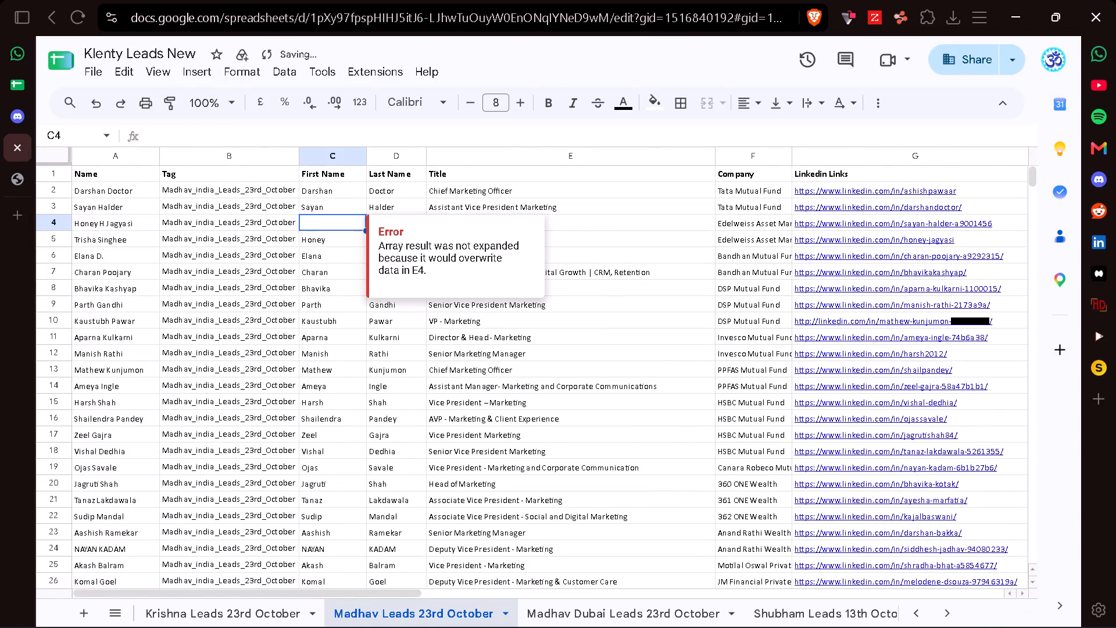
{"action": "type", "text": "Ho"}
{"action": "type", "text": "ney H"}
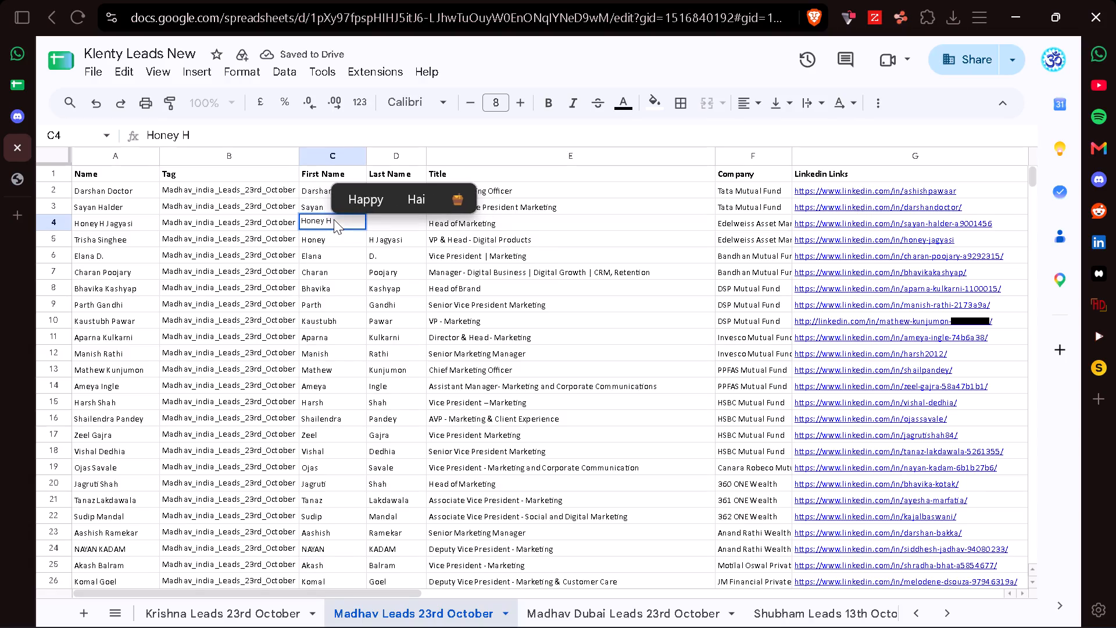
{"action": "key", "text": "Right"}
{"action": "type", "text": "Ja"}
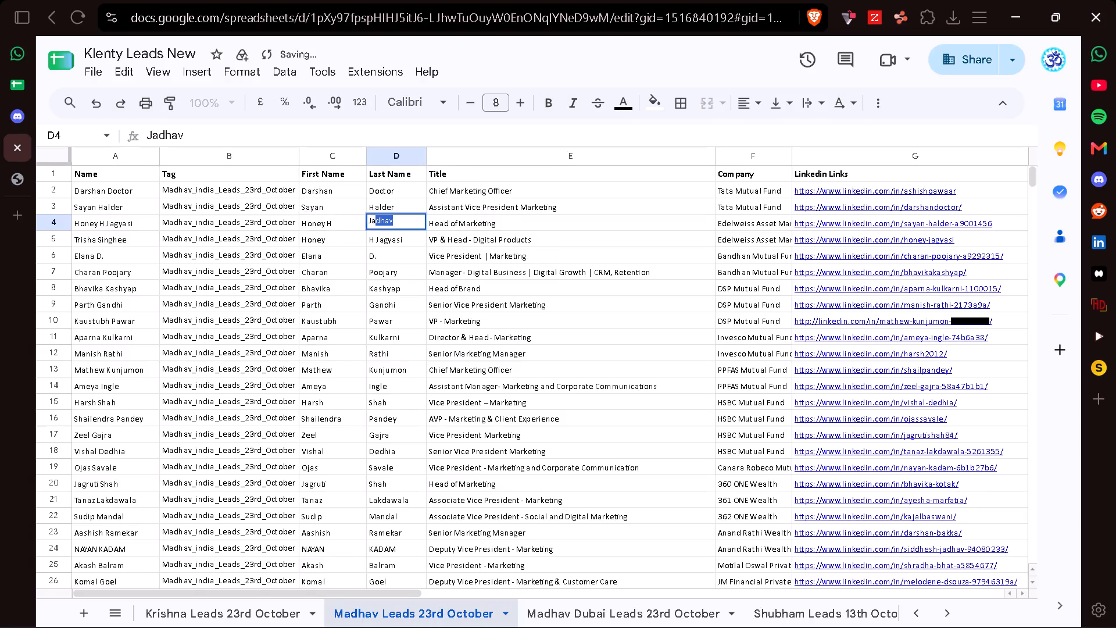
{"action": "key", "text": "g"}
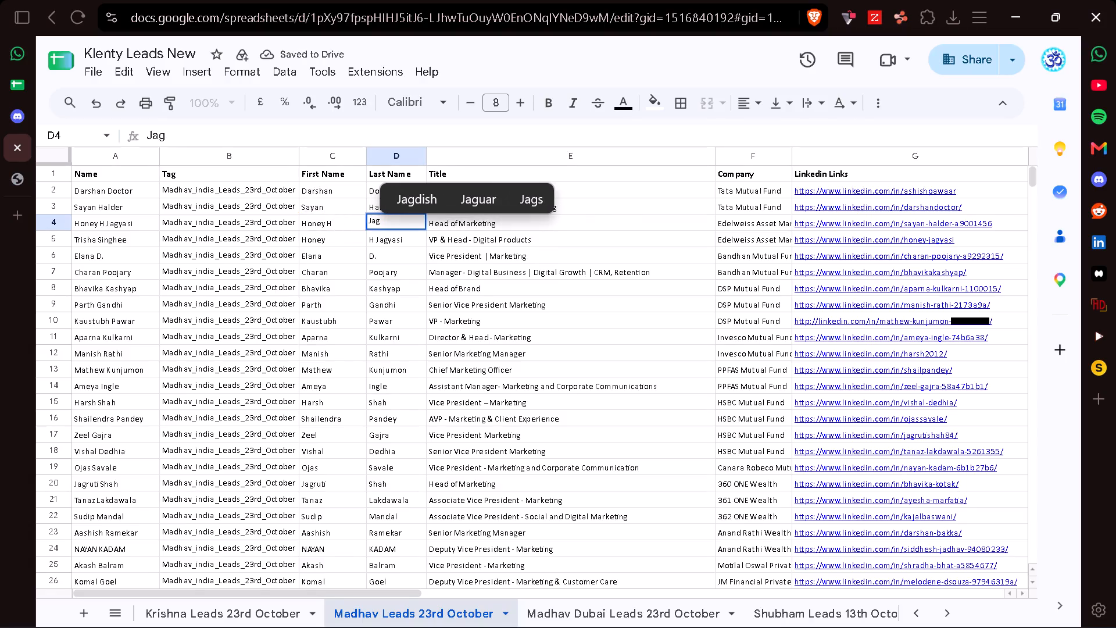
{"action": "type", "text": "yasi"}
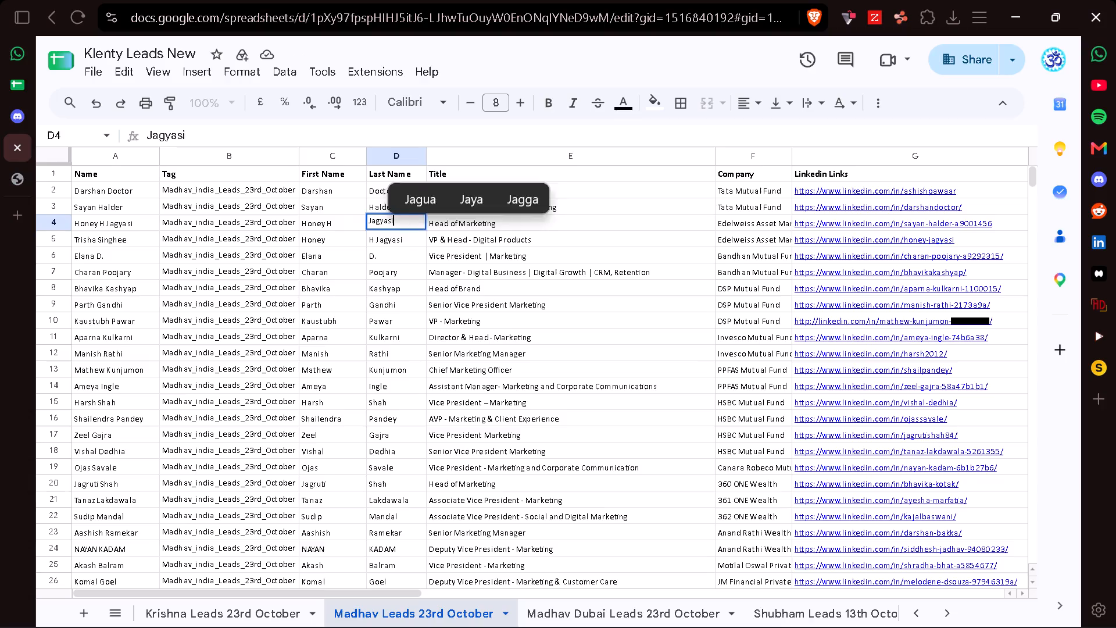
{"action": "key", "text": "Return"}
Replace the failed split formula in row 49 with the lead's two-word first name, and enter the surname under Last Name.
{"action": "scroll", "coordinate": [334, 219], "scroll_direction": "down", "scroll_amount": 3}
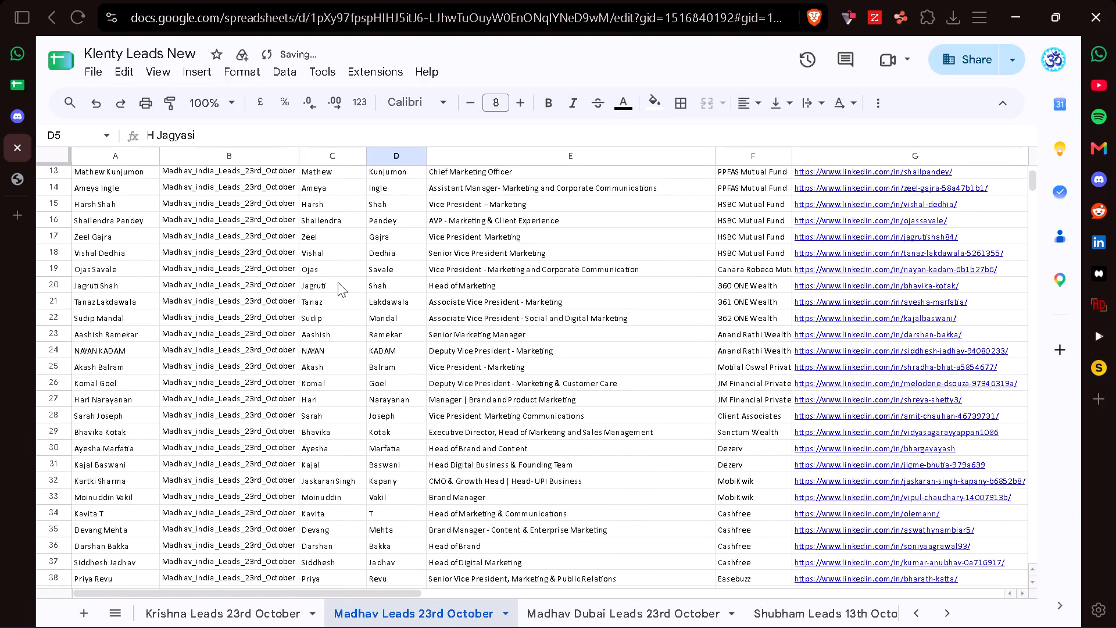
{"action": "scroll", "coordinate": [338, 282], "scroll_direction": "down", "scroll_amount": 4}
{"action": "left_click", "coordinate": [345, 430]}
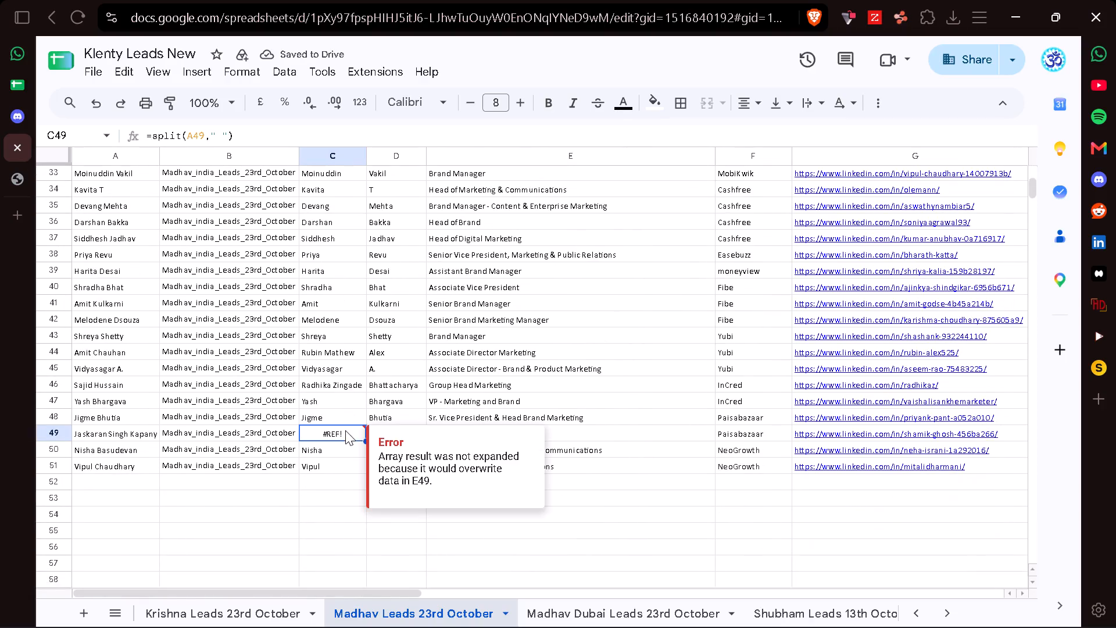
{"action": "key", "text": "BackSpace"}
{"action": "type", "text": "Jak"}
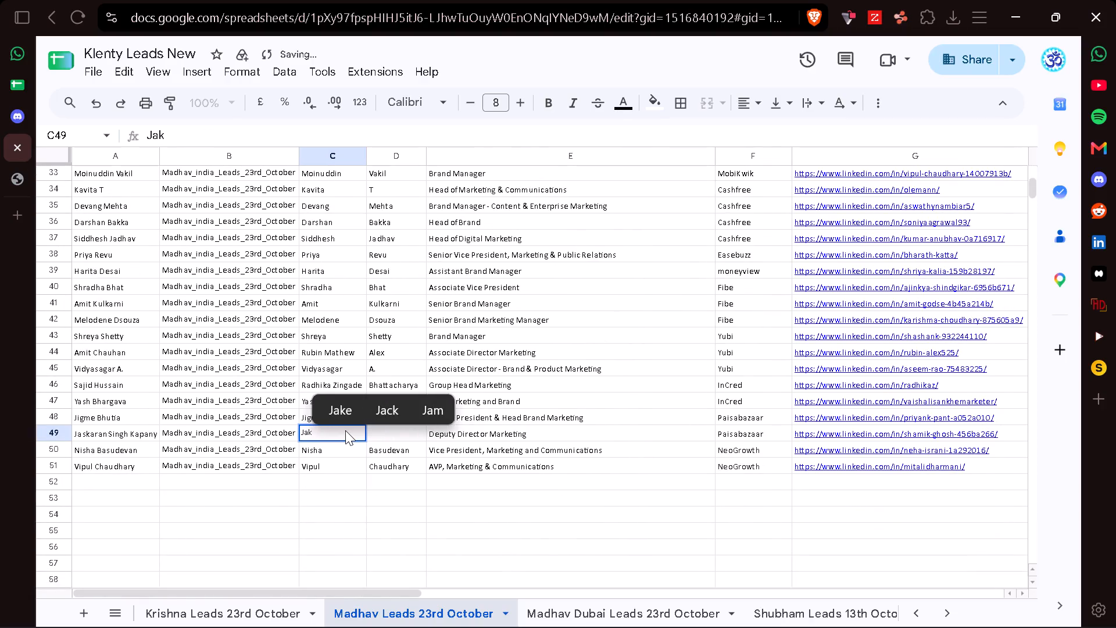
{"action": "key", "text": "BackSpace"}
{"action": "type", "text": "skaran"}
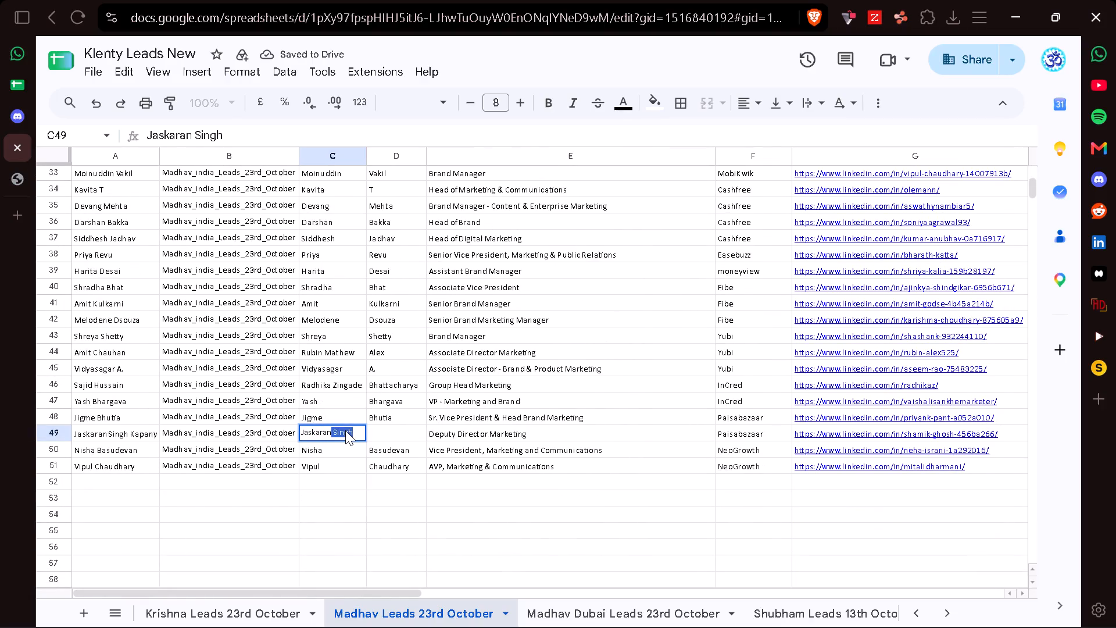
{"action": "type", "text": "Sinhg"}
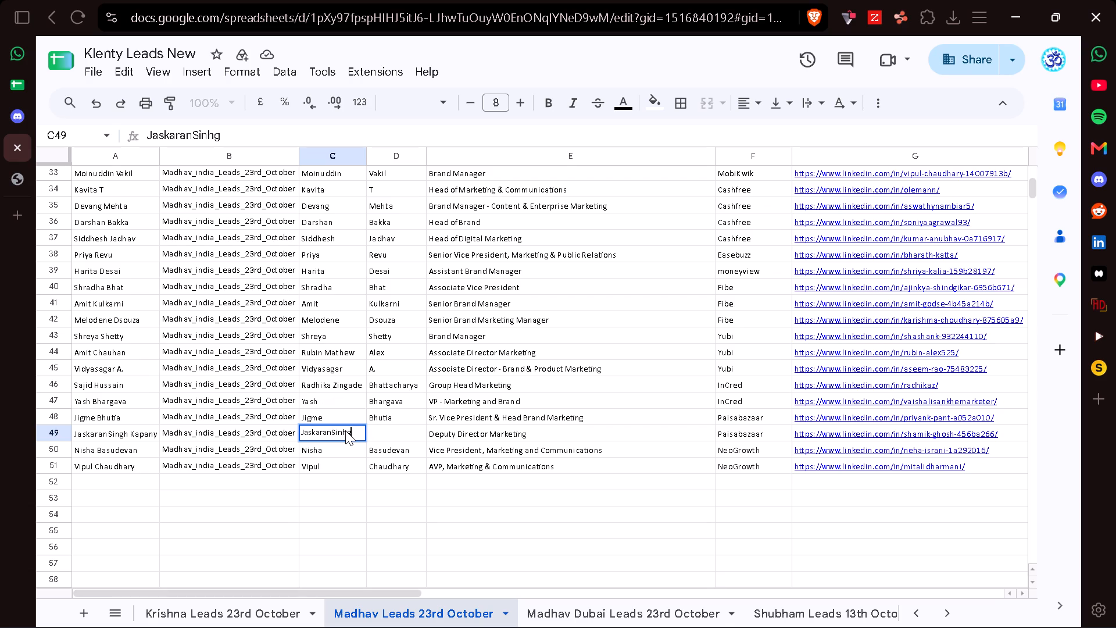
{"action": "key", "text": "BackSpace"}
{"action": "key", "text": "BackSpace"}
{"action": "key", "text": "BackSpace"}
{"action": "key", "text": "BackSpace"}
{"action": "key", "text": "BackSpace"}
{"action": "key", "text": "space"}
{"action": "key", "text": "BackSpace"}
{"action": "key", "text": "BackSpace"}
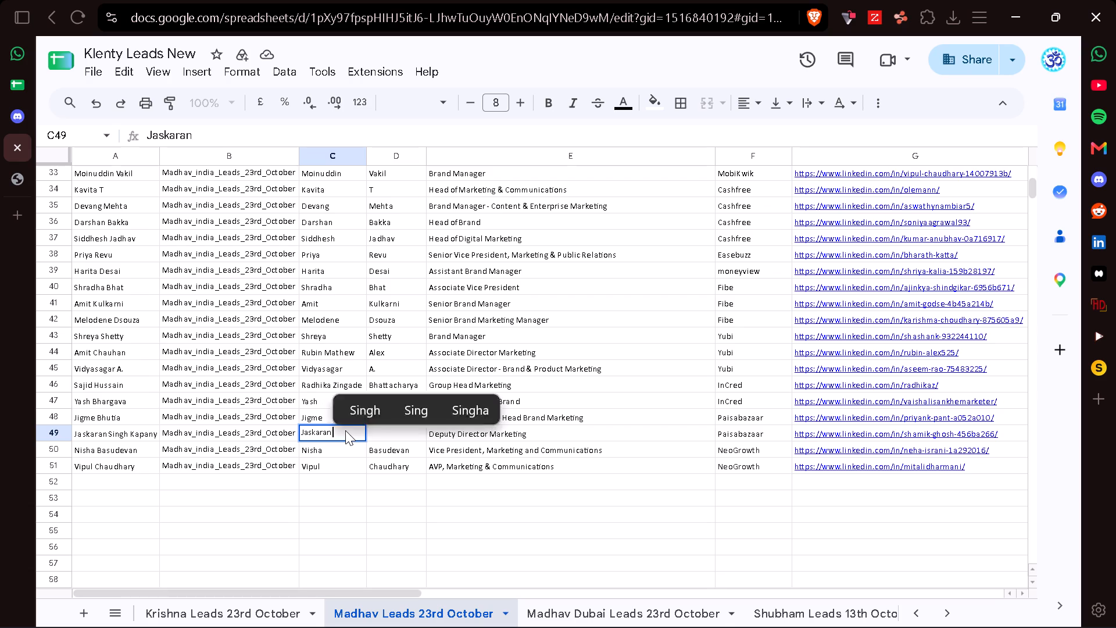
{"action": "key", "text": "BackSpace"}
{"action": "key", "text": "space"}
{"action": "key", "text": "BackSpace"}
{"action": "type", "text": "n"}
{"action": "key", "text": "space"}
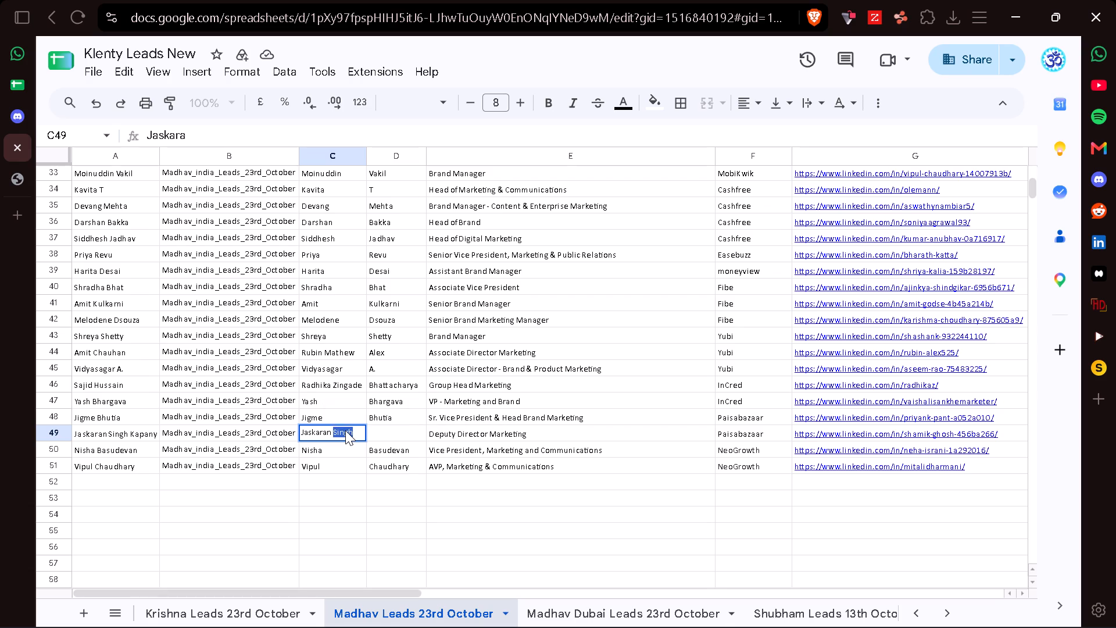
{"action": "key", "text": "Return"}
{"action": "left_click", "coordinate": [381, 435]}
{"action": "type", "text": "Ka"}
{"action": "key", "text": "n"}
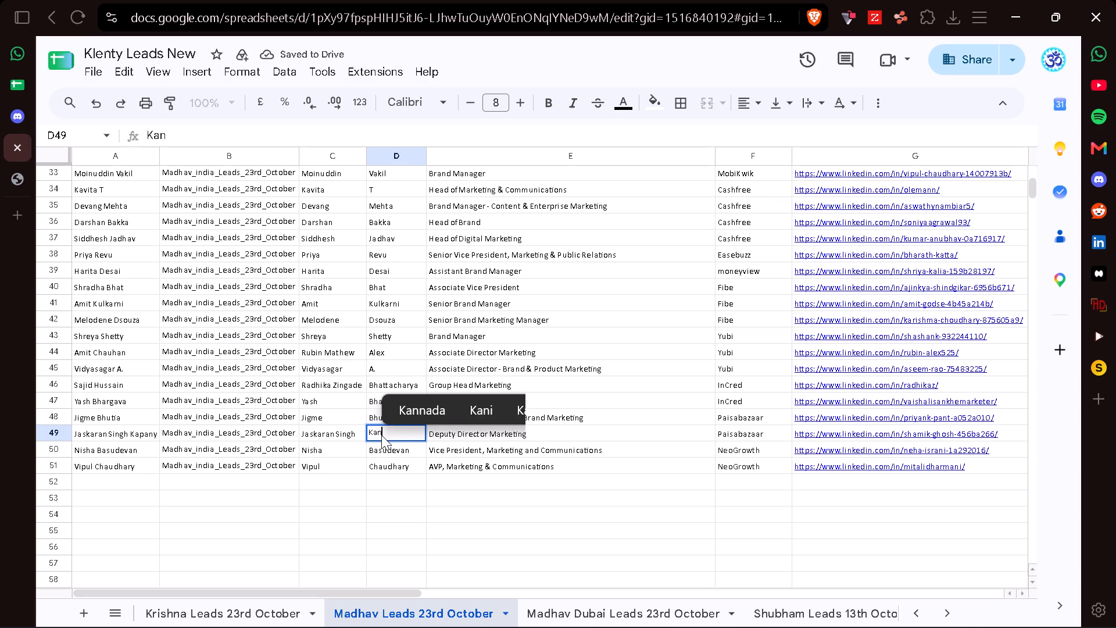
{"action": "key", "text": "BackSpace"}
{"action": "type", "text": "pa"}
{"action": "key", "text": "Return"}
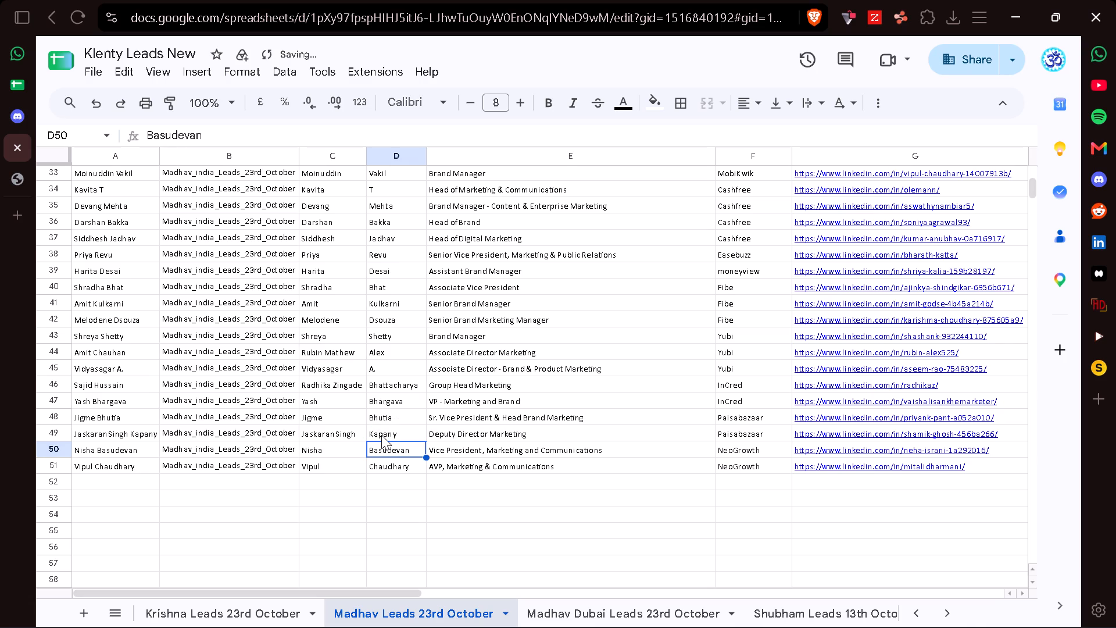
Review the Madhav Leads 23rd October rows from the last lead back up to row 2, comparing names with their split columns.
{"action": "scroll", "coordinate": [322, 429], "scroll_direction": "up", "scroll_amount": 1}
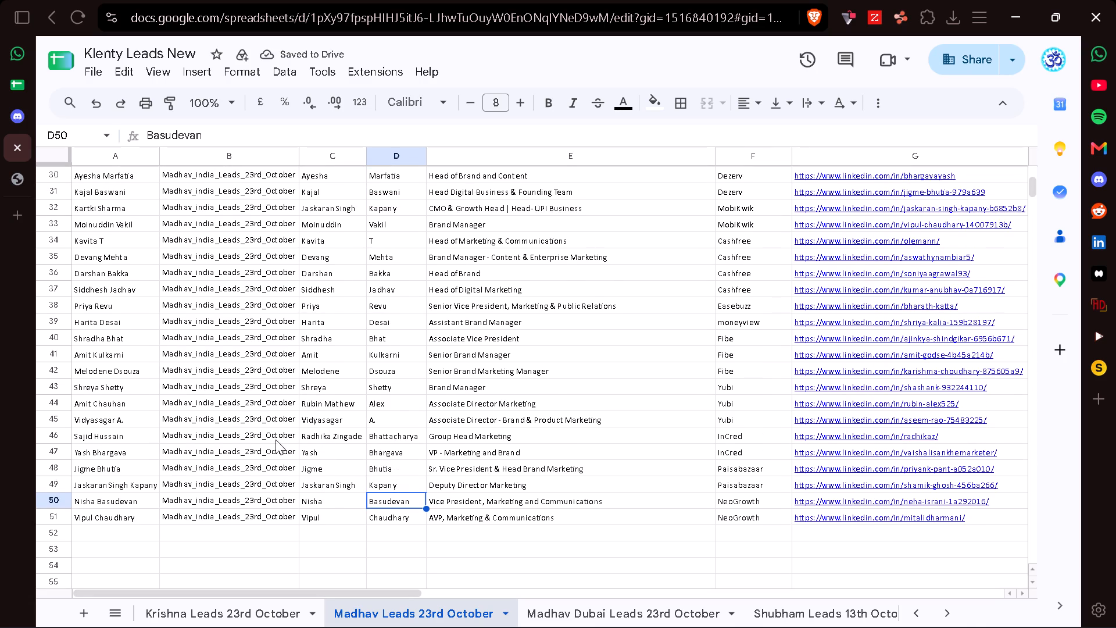
{"action": "scroll", "coordinate": [182, 476], "scroll_direction": "up", "scroll_amount": 3}
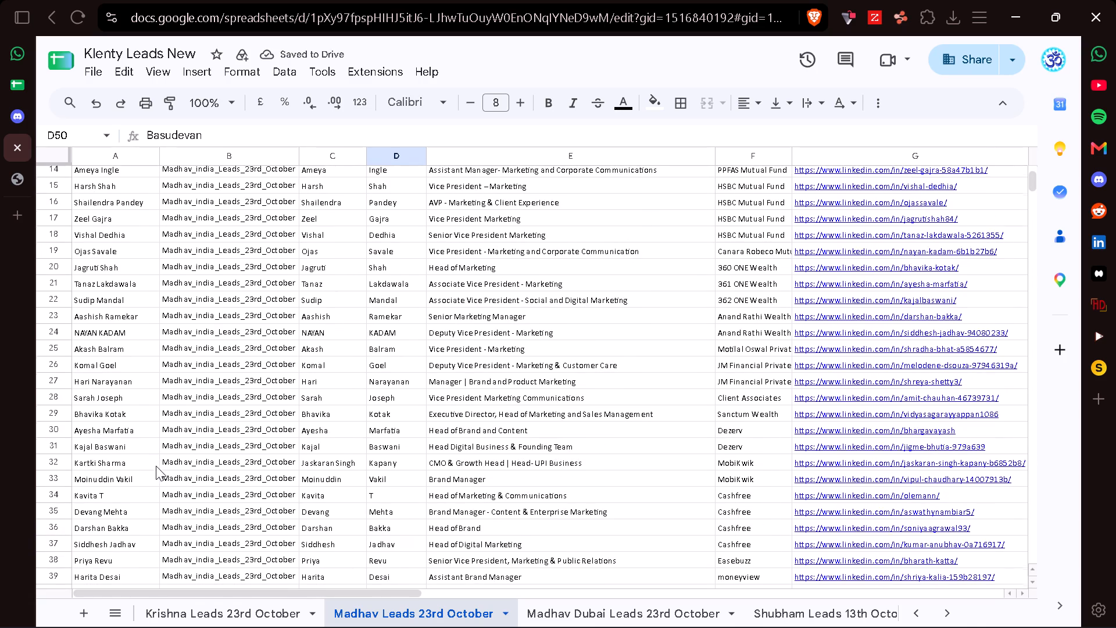
{"action": "scroll", "coordinate": [101, 381], "scroll_direction": "up", "scroll_amount": 1}
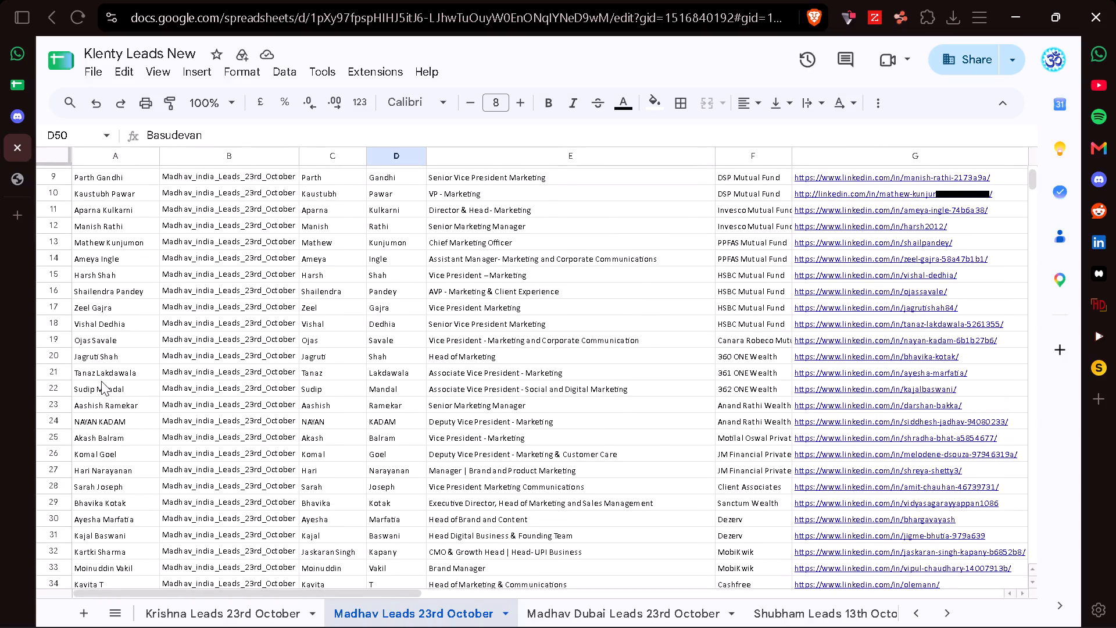
{"action": "scroll", "coordinate": [101, 381], "scroll_direction": "up", "scroll_amount": 2}
{"action": "scroll", "coordinate": [101, 322], "scroll_direction": "up", "scroll_amount": 1}
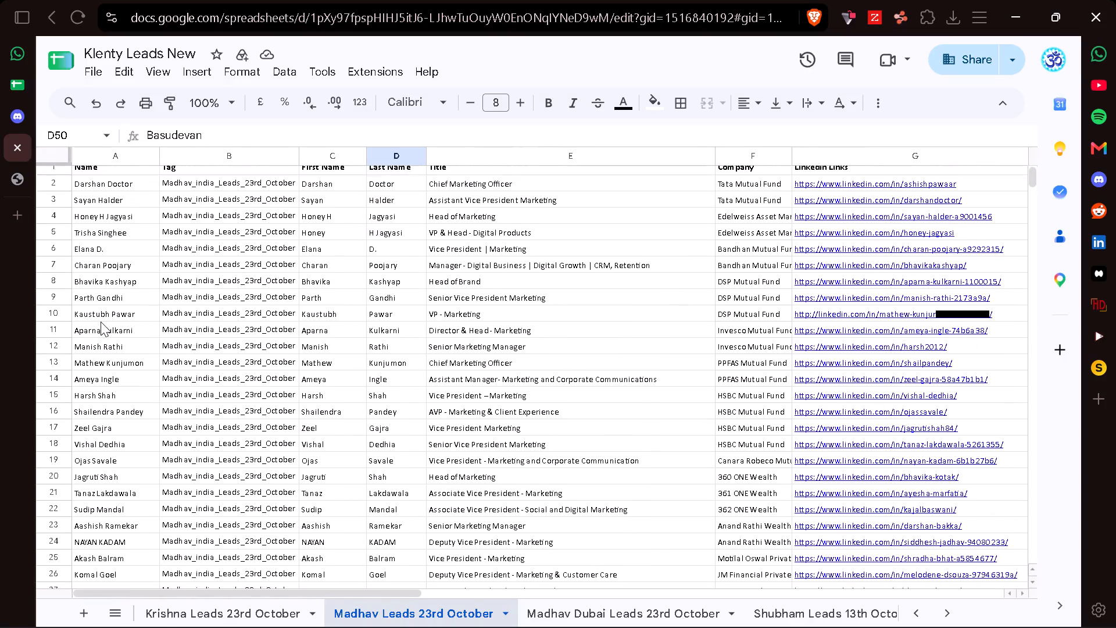
{"action": "scroll", "coordinate": [101, 322], "scroll_direction": "up", "scroll_amount": 1}
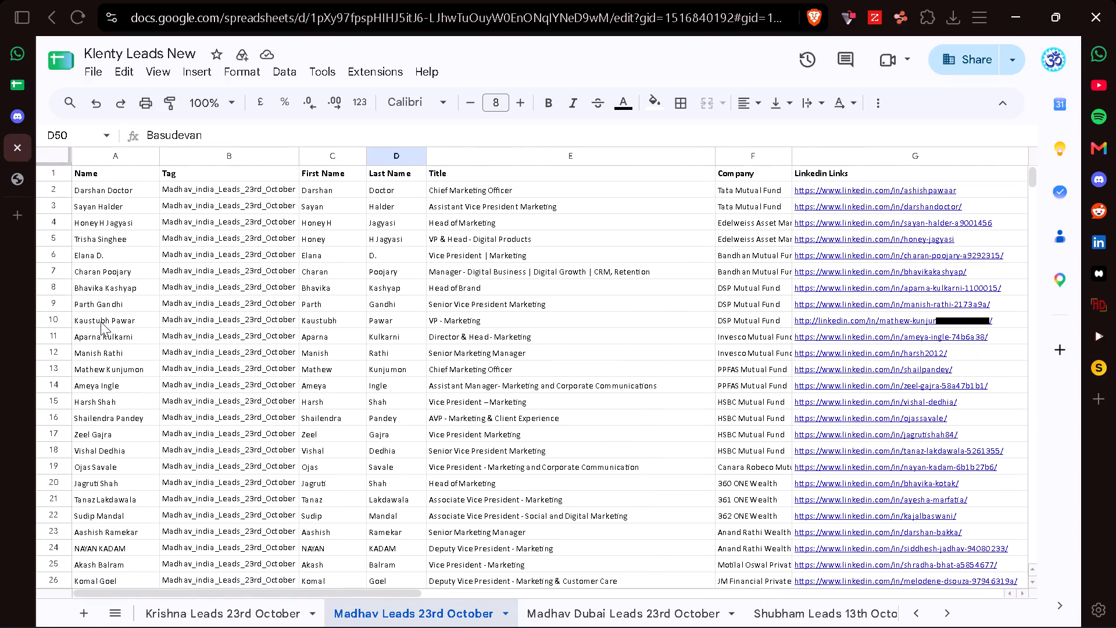
{"action": "scroll", "coordinate": [344, 290], "scroll_direction": "right", "scroll_amount": 1}
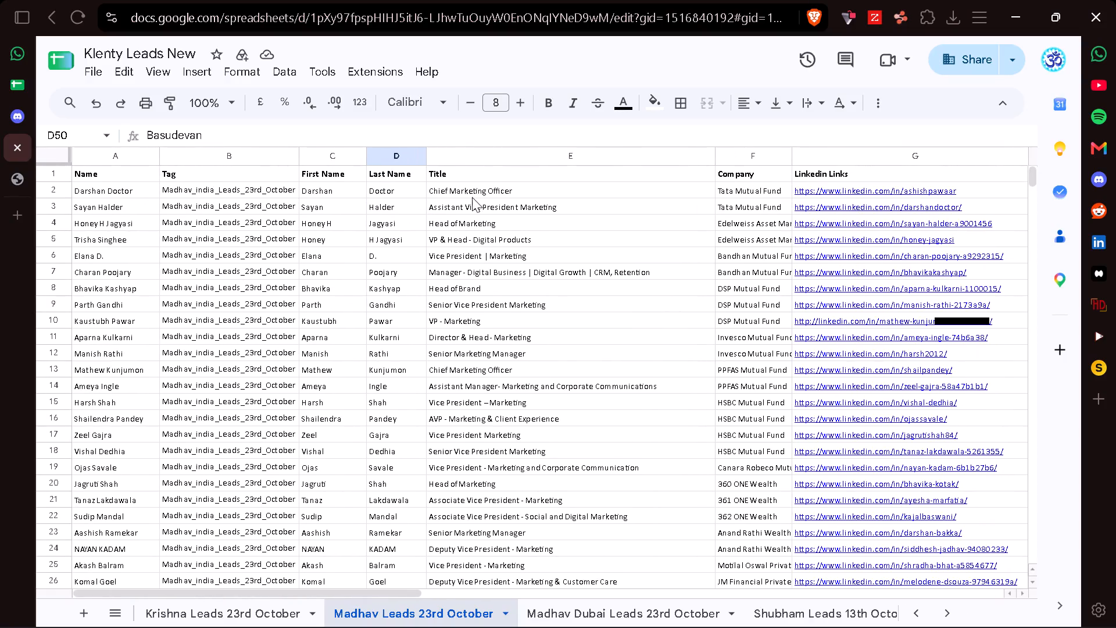
Switch to the Leads sheet of the BFSI_Target_Accounts_Q3 spreadsheet.
{"action": "left_click", "coordinate": [20, 89]}
{"action": "scroll", "coordinate": [430, 216], "scroll_direction": "up", "scroll_amount": 1}
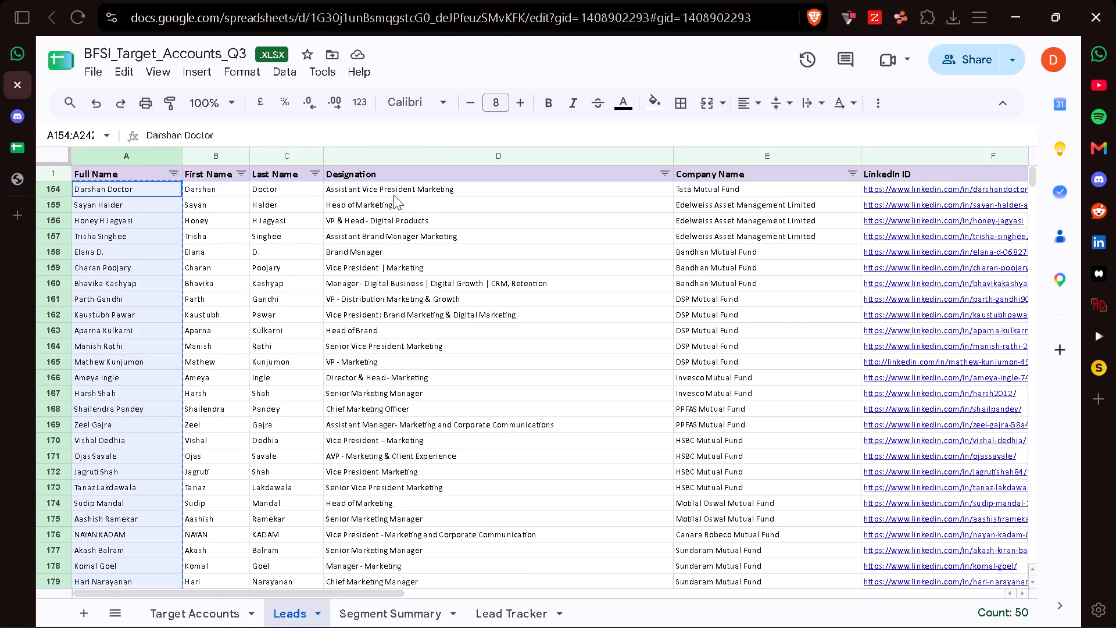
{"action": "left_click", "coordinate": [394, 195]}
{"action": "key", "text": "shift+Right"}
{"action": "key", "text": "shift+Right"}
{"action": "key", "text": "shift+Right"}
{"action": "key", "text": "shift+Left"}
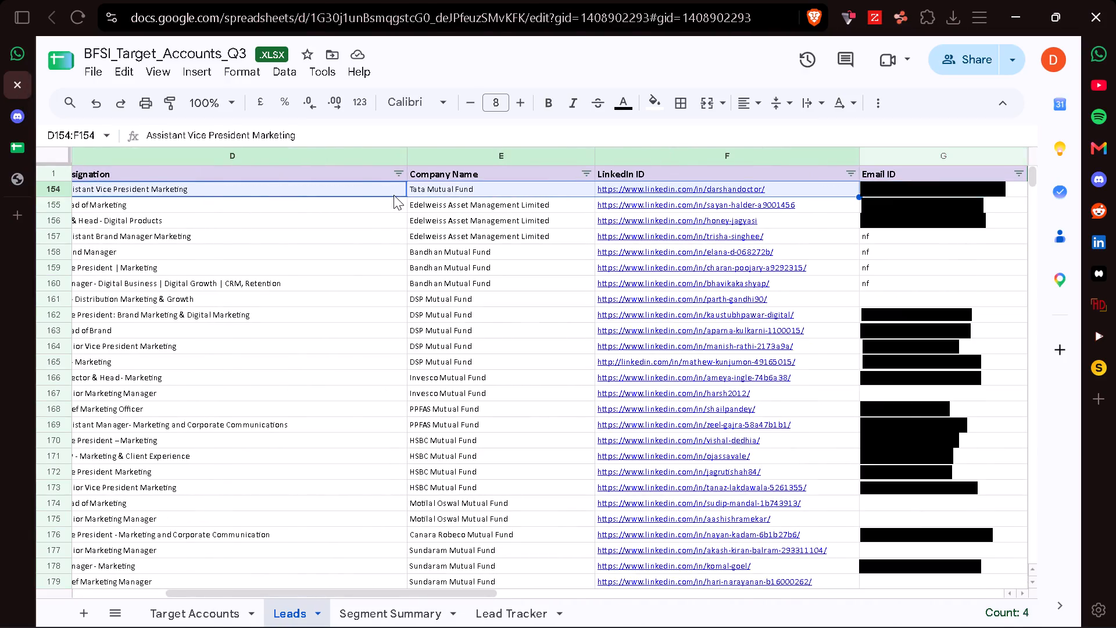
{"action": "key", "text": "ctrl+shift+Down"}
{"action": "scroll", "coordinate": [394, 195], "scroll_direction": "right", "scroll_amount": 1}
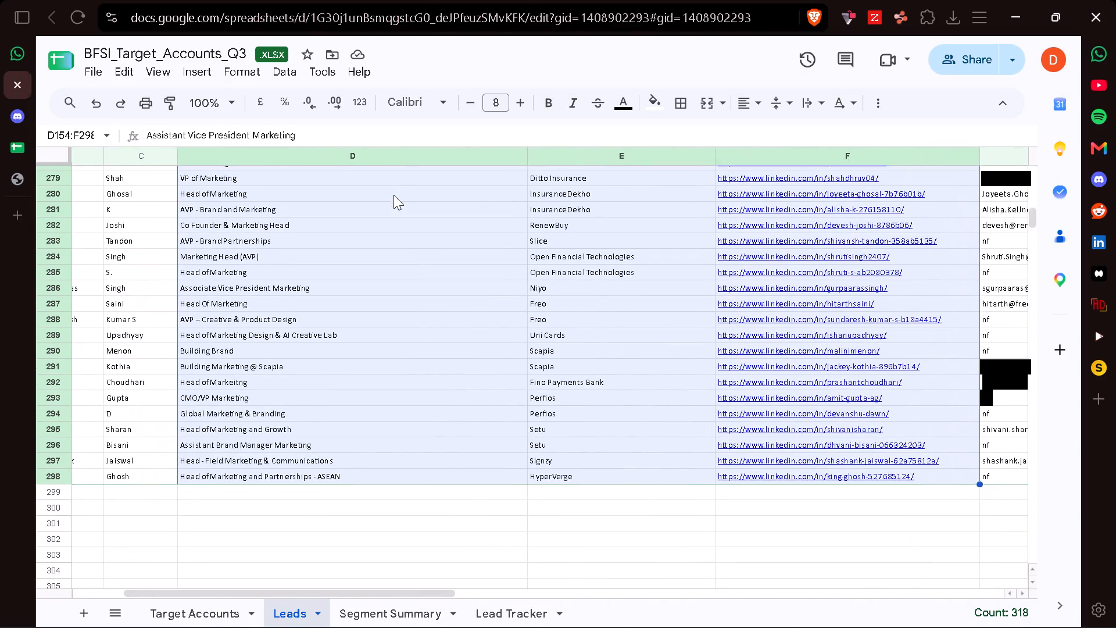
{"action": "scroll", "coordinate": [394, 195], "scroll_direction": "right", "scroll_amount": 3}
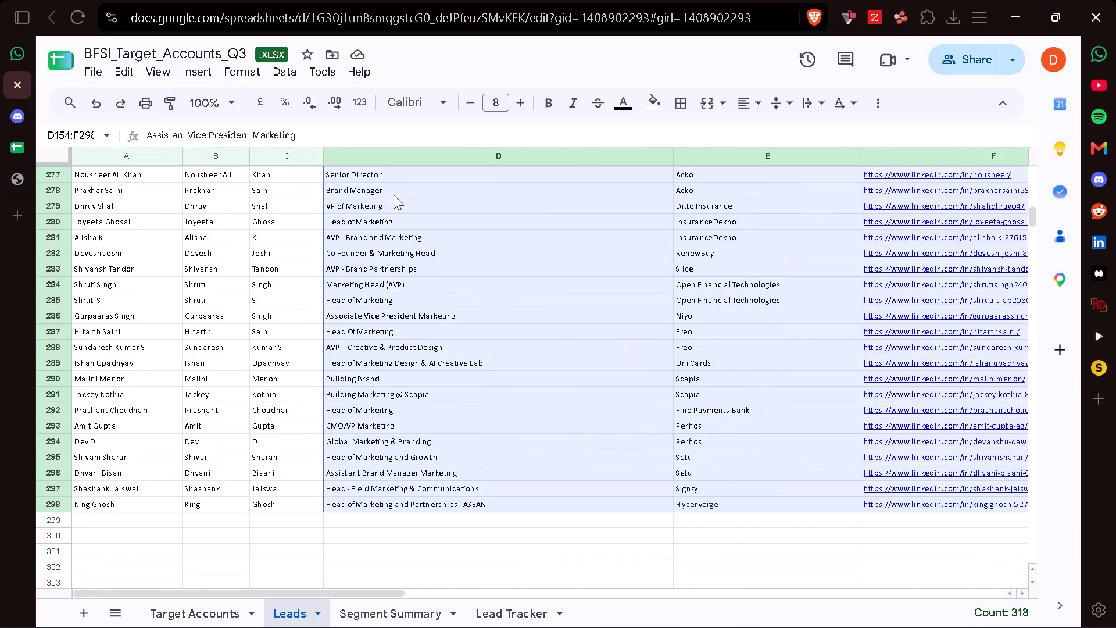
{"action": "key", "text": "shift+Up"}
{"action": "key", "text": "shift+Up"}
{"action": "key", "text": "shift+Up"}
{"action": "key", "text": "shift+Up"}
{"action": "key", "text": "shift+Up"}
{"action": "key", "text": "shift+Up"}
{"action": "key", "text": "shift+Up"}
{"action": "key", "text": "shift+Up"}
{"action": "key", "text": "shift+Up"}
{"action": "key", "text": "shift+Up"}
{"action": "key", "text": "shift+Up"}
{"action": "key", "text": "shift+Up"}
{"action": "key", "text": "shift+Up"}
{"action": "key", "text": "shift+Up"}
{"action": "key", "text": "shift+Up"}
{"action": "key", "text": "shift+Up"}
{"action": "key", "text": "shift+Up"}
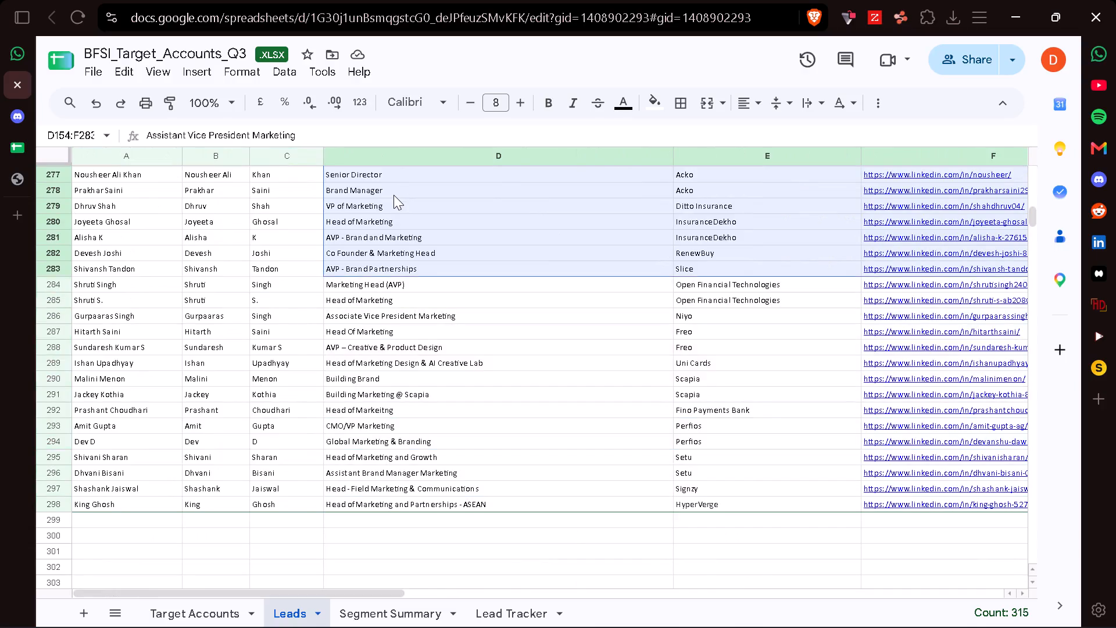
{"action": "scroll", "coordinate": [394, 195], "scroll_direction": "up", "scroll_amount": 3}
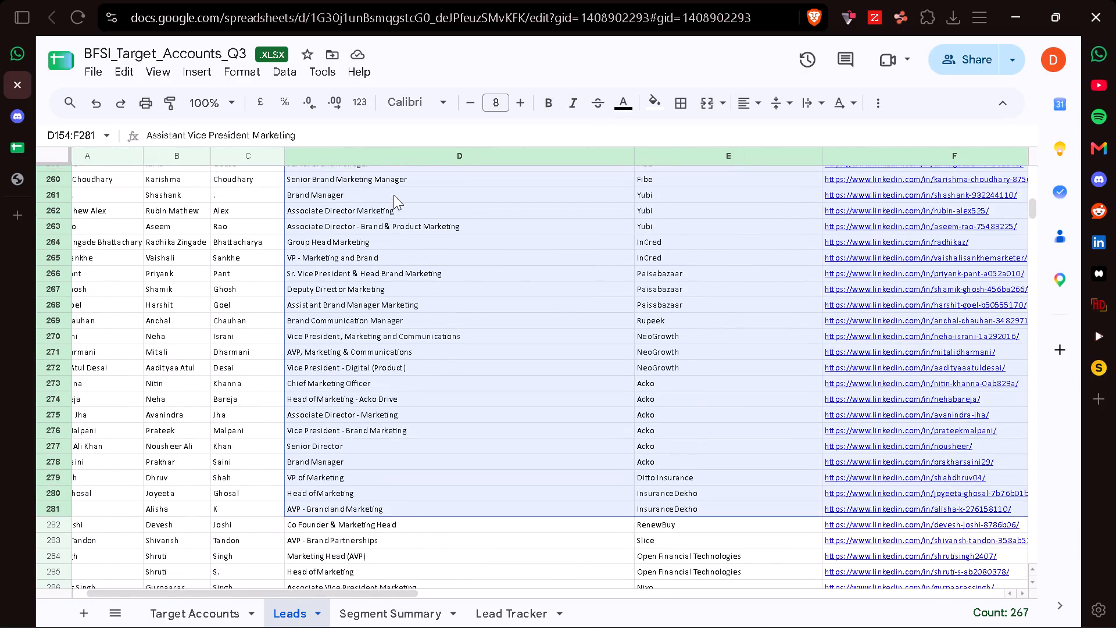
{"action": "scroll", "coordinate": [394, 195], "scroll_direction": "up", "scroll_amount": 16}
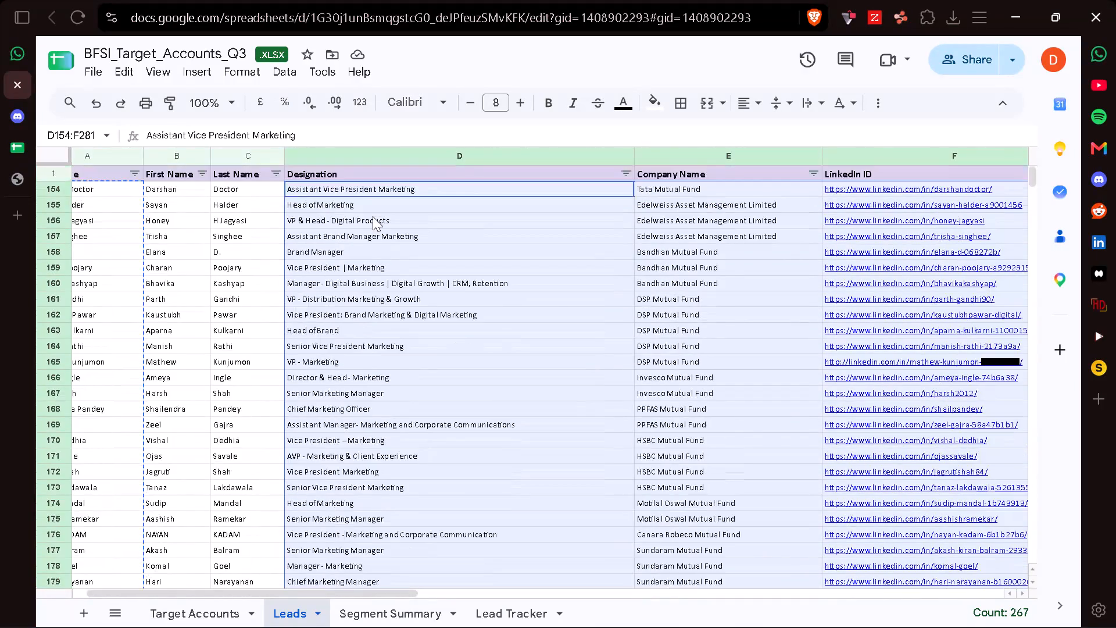
Copy the Designation, Company Name and LinkedIn ID cells of the same 50 filtered leads, D154 through F242.
{"action": "left_click", "coordinate": [344, 196]}
{"action": "key", "text": "shift+Down"}
{"action": "key", "text": "shift+Down"}
{"action": "key", "text": "shift+Down"}
{"action": "key", "text": "shift+Down"}
{"action": "key", "text": "shift+Down"}
{"action": "key", "text": "shift+Down"}
{"action": "key", "text": "shift+Down"}
{"action": "key", "text": "shift+Down"}
{"action": "key", "text": "shift+Down"}
{"action": "key", "text": "shift+Down"}
{"action": "key", "text": "shift+Down"}
{"action": "key", "text": "shift+Down"}
{"action": "key", "text": "shift+Down"}
{"action": "key", "text": "shift+Down"}
{"action": "key", "text": "shift+Down"}
{"action": "key", "text": "shift+Down"}
{"action": "key", "text": "shift+Down"}
{"action": "key", "text": "shift+Down"}
{"action": "key", "text": "shift+Down"}
{"action": "key", "text": "shift+Down"}
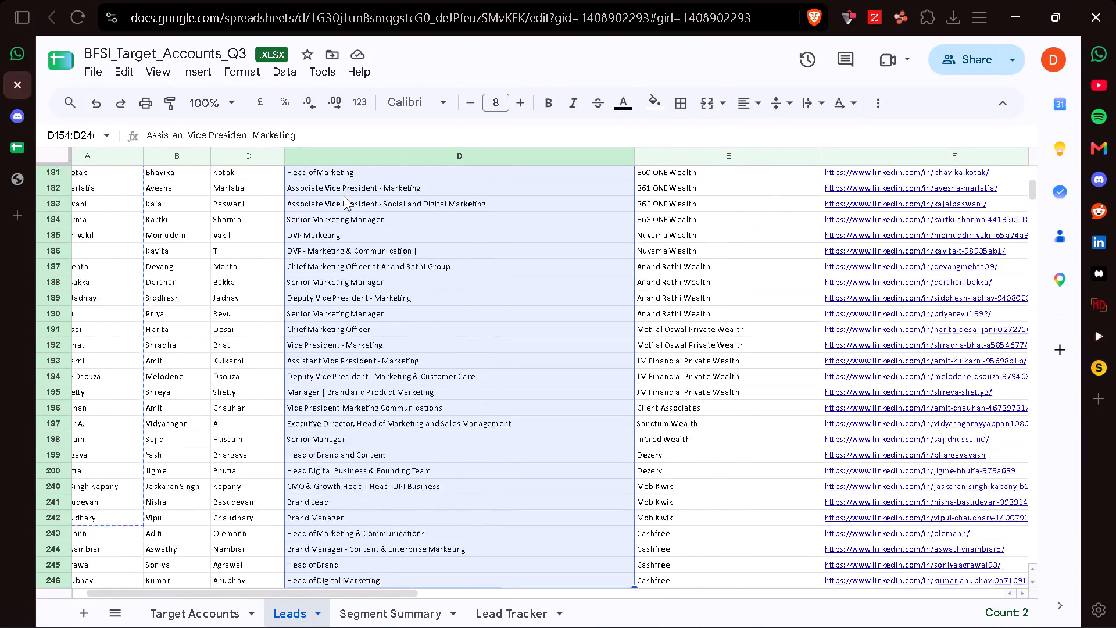
{"action": "key", "text": "shift+Up"}
{"action": "key", "text": "shift+Up"}
{"action": "key", "text": "shift+Up"}
{"action": "key", "text": "shift+Up"}
{"action": "key", "text": "shift+Up"}
{"action": "key", "text": "shift+Up"}
{"action": "key", "text": "shift+Up"}
{"action": "key", "text": "shift+Up"}
{"action": "key", "text": "shift+Up"}
{"action": "key", "text": "shift+Down"}
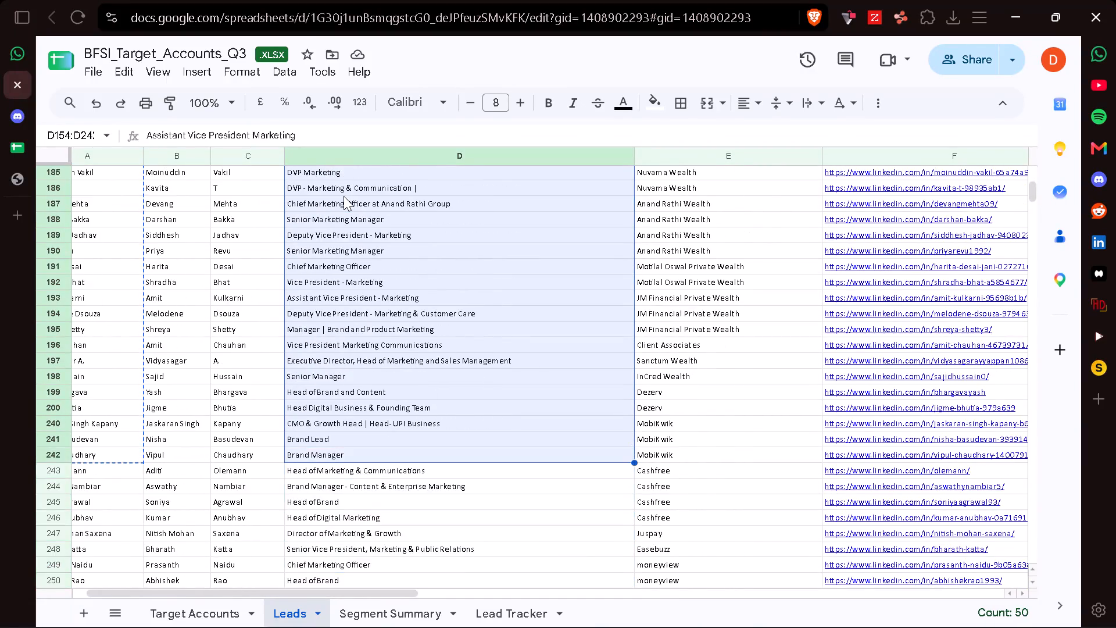
{"action": "key", "text": "shift+Right"}
{"action": "key", "text": "shift+Right"}
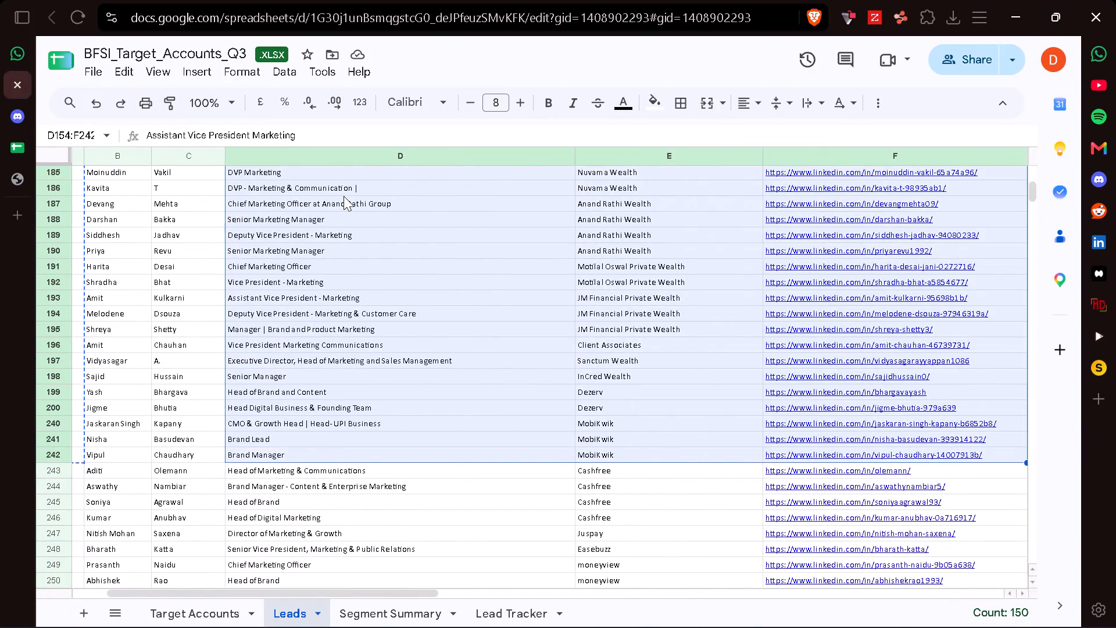
{"action": "key", "text": "ctrl+c"}
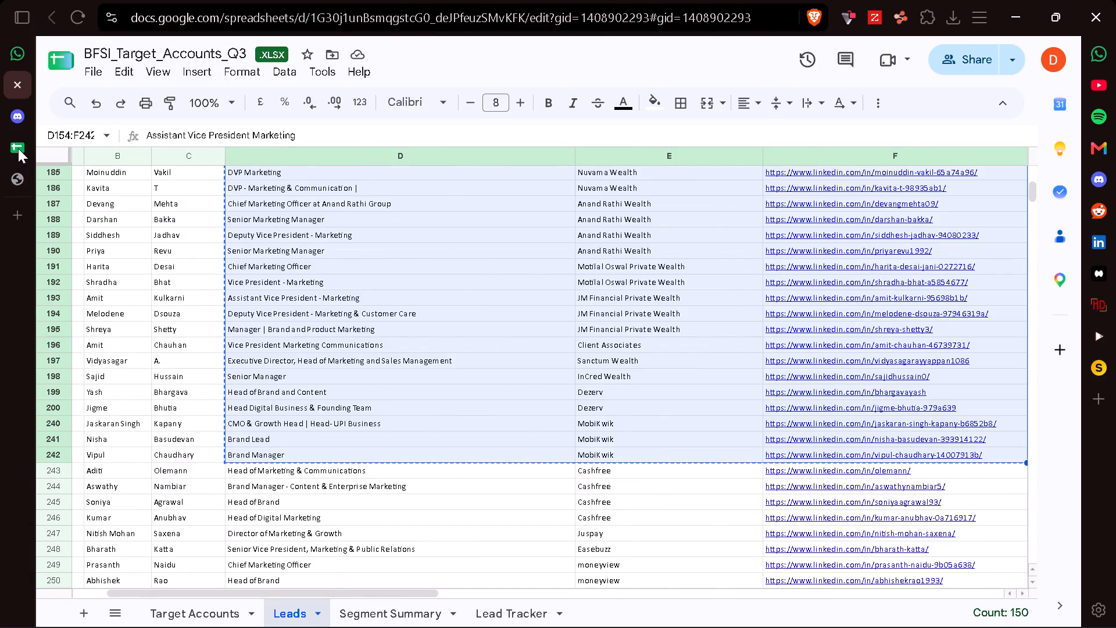
Switch to Klenty Leads New, paste the copied details from E2 across Title, Company and Linkedin Links, and check down to row 51.
{"action": "left_click", "coordinate": [18, 148]}
{"action": "left_click", "coordinate": [460, 192]}
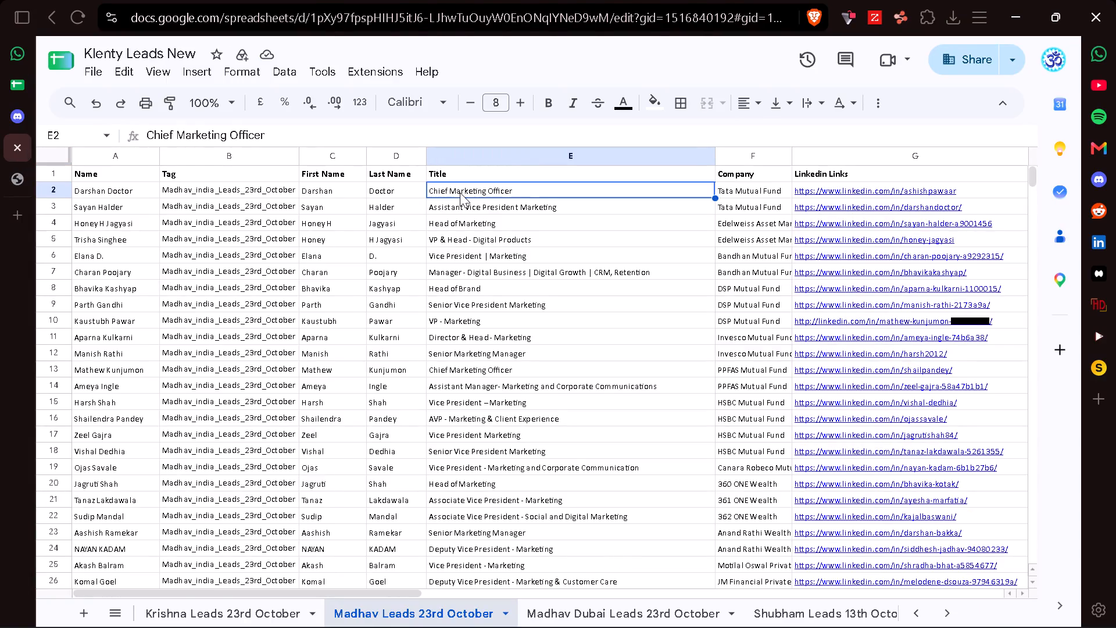
{"action": "key", "text": "ctrl+v"}
{"action": "scroll", "coordinate": [571, 318], "scroll_direction": "down", "scroll_amount": 1}
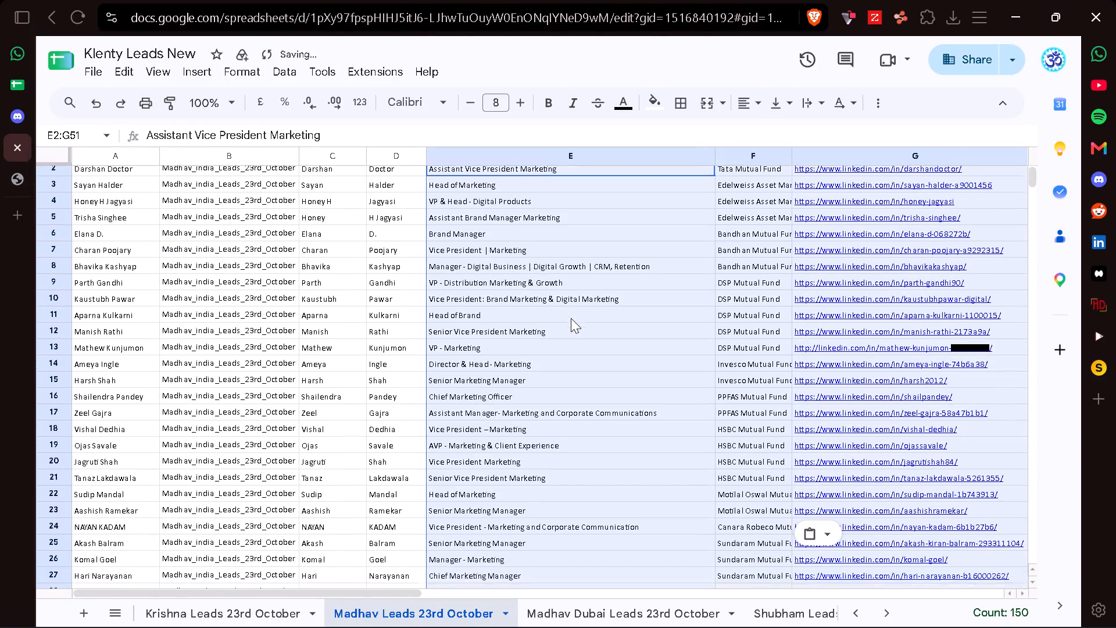
{"action": "scroll", "coordinate": [571, 318], "scroll_direction": "down", "scroll_amount": 5}
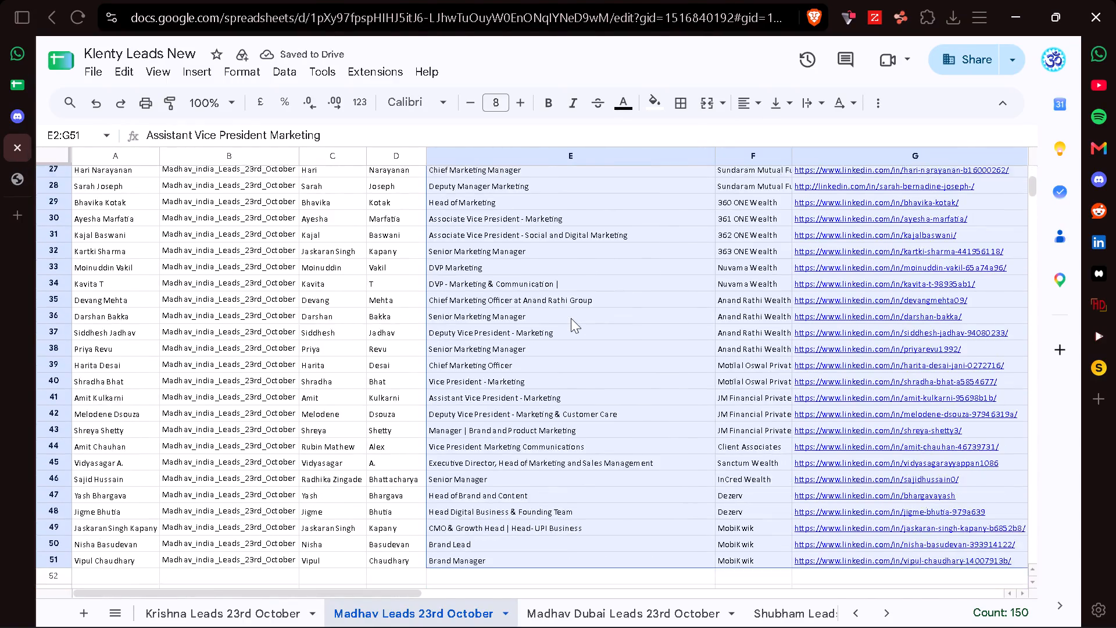
{"action": "scroll", "coordinate": [571, 318], "scroll_direction": "down", "scroll_amount": 2}
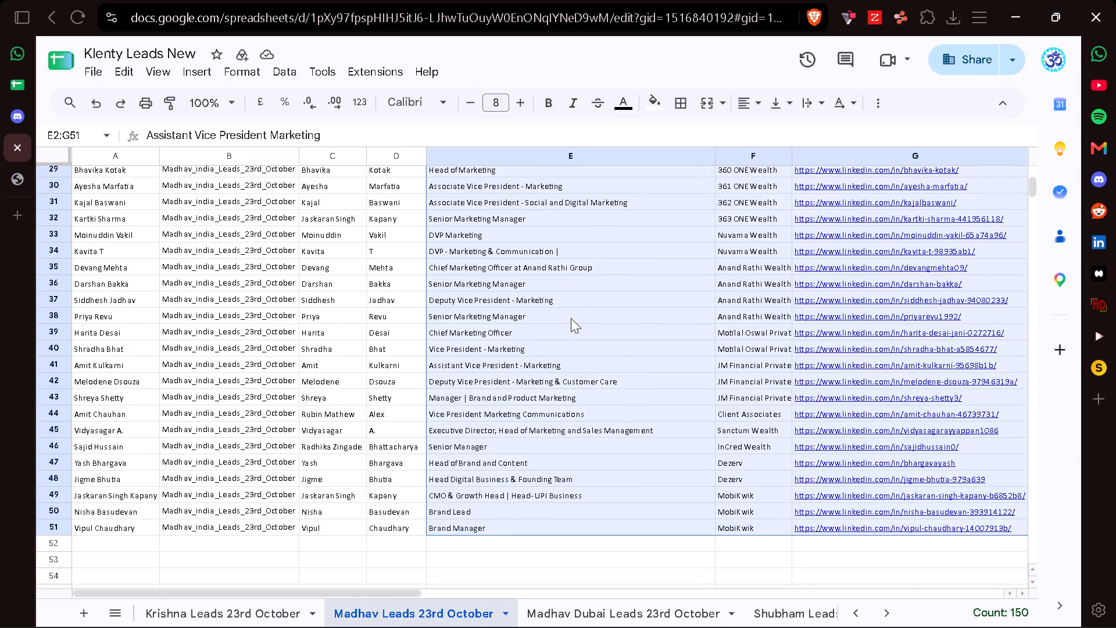
In the BFSI_Target_Accounts_Q3 Leads sheet, copy the Email ID, Phone Number and Alt Number cells of the same filtered leads, G154 through I242.
{"action": "scroll", "coordinate": [571, 318], "scroll_direction": "left", "scroll_amount": 6}
{"action": "scroll", "coordinate": [571, 318], "scroll_direction": "up", "scroll_amount": 2}
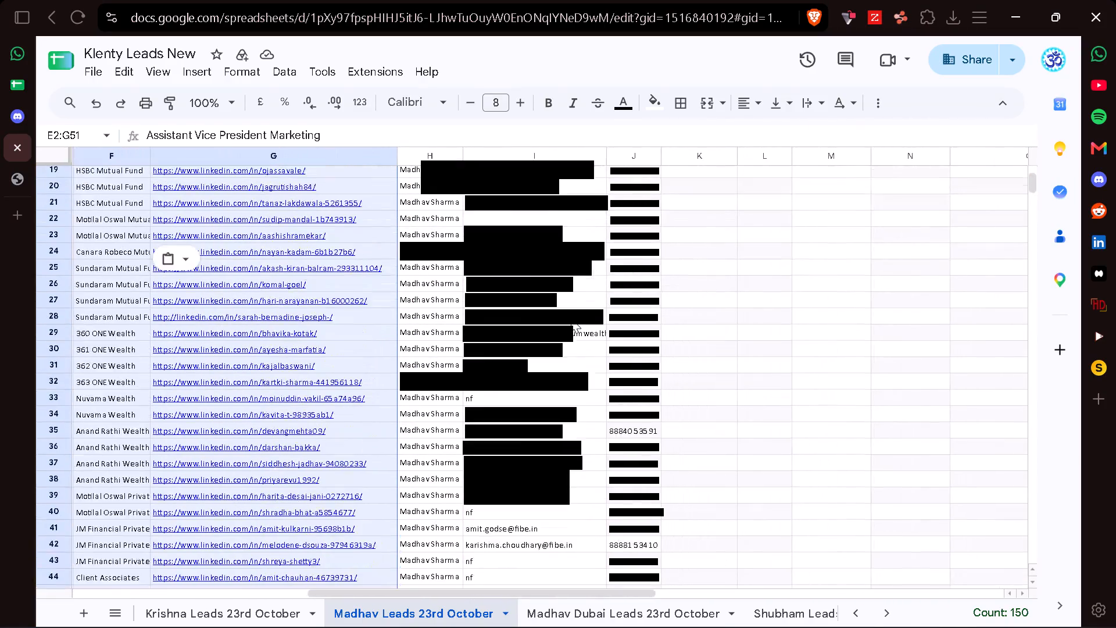
{"action": "scroll", "coordinate": [571, 318], "scroll_direction": "up", "scroll_amount": 4}
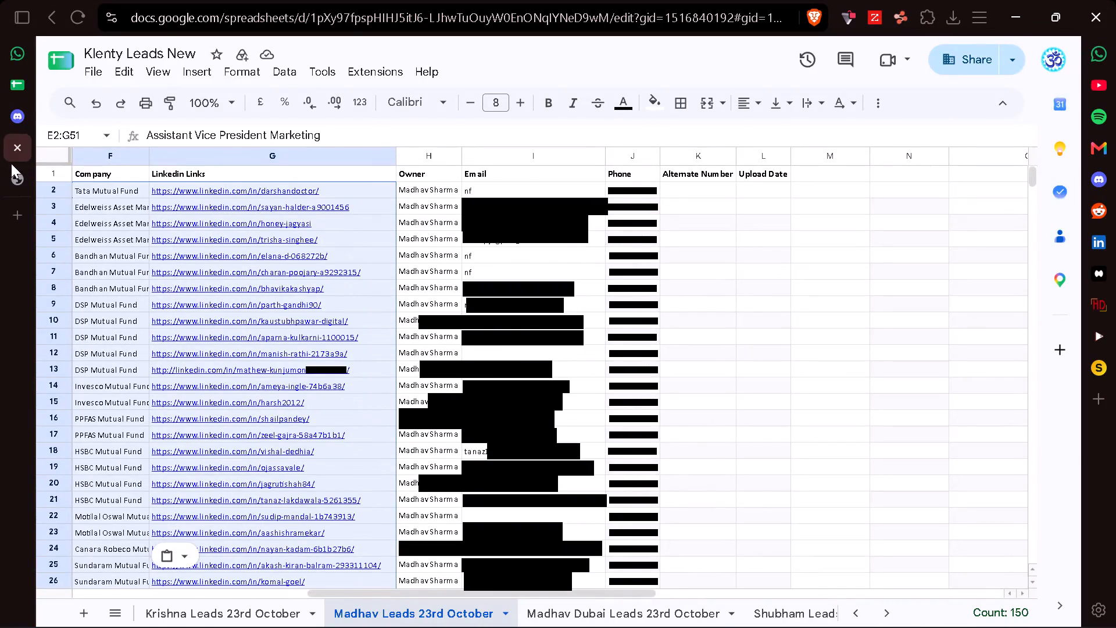
{"action": "left_click", "coordinate": [18, 81]}
{"action": "scroll", "coordinate": [739, 315], "scroll_direction": "left", "scroll_amount": 4}
{"action": "scroll", "coordinate": [739, 315], "scroll_direction": "up", "scroll_amount": 4}
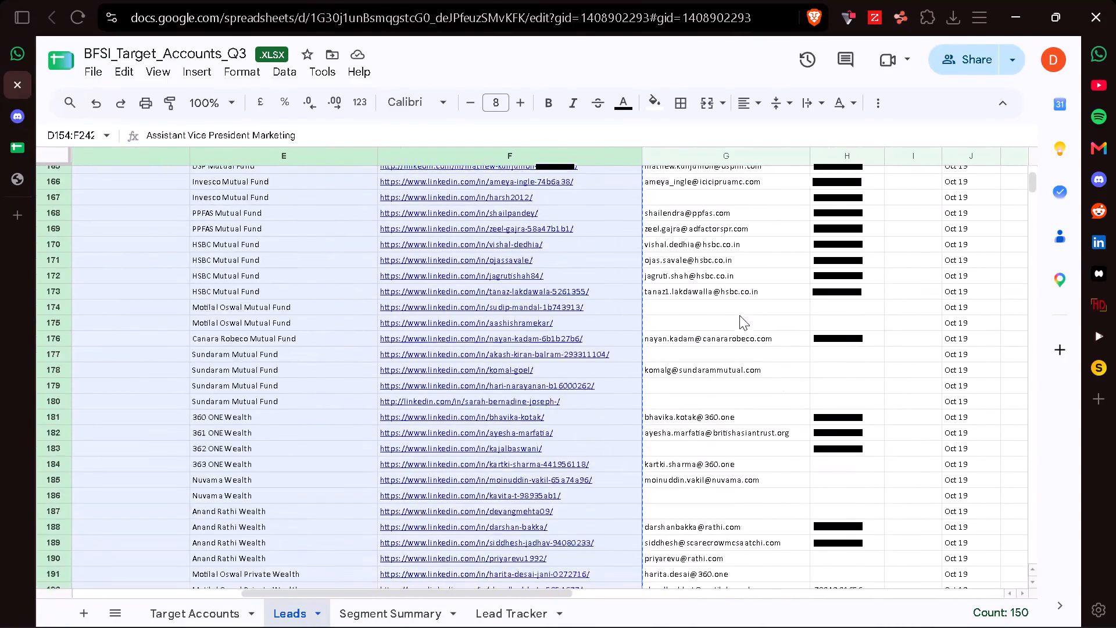
{"action": "scroll", "coordinate": [739, 315], "scroll_direction": "up", "scroll_amount": 3}
{"action": "left_click", "coordinate": [675, 192]}
{"action": "key", "text": "shift+Right"}
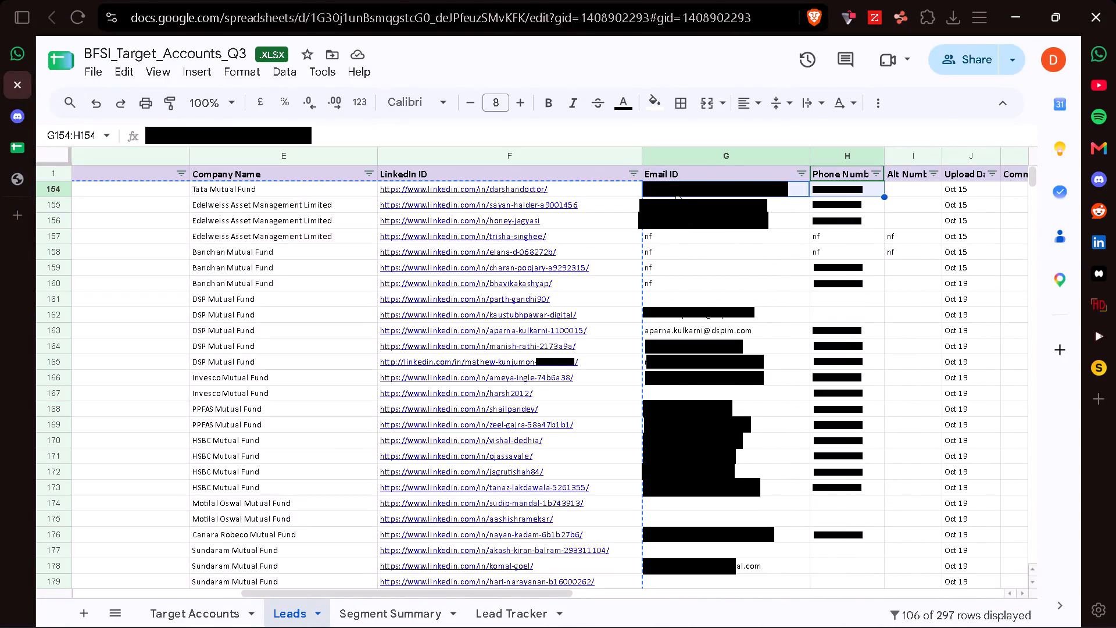
{"action": "key", "text": "shift+Down"}
{"action": "key", "text": "shift+Right"}
{"action": "key", "text": "shift+Down"}
{"action": "key", "text": "shift+Down"}
{"action": "key", "text": "shift+Down"}
{"action": "key", "text": "shift+Down"}
{"action": "key", "text": "shift+Down"}
{"action": "key", "text": "shift+Down"}
{"action": "key", "text": "shift+Down"}
{"action": "key", "text": "shift+Down"}
{"action": "key", "text": "shift+Down"}
{"action": "key", "text": "shift+Down"}
{"action": "key", "text": "shift+Down"}
{"action": "key", "text": "shift+Down"}
{"action": "key", "text": "shift+Down"}
{"action": "key", "text": "shift+Down"}
{"action": "key", "text": "shift+Down"}
{"action": "key", "text": "shift+Down"}
{"action": "key", "text": "shift+Down"}
{"action": "key", "text": "shift+Down"}
{"action": "key", "text": "shift+Down"}
{"action": "key", "text": "shift+Down"}
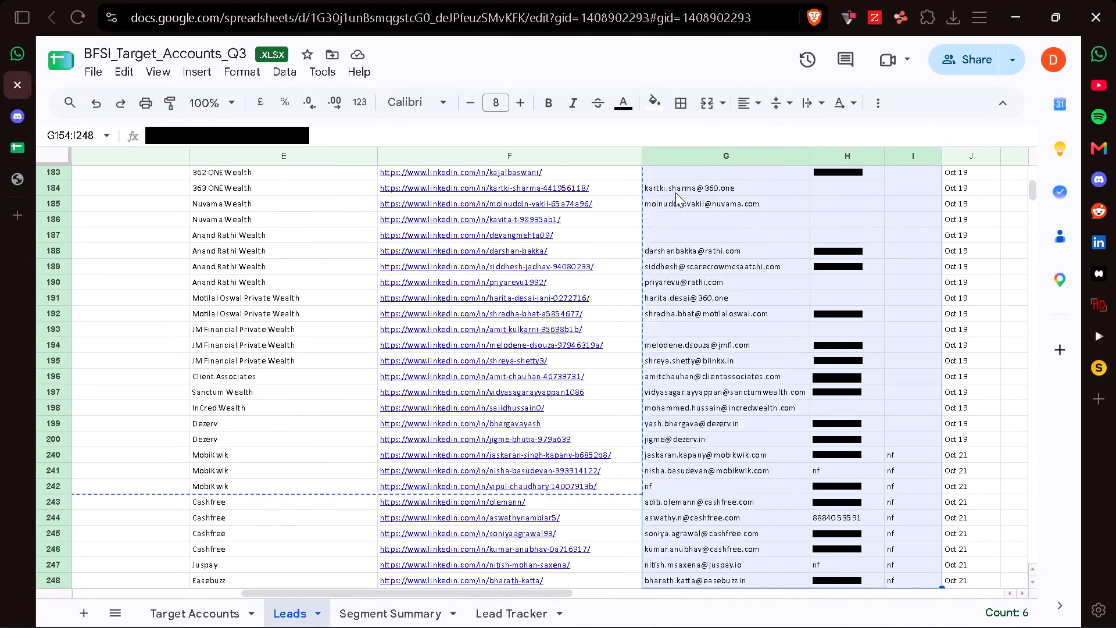
{"action": "key", "text": "shift+Up"}
{"action": "key", "text": "shift+Up"}
{"action": "key", "text": "shift+Up"}
{"action": "key", "text": "shift+Up"}
{"action": "key", "text": "shift+Up"}
{"action": "key", "text": "shift+Up"}
{"action": "key", "text": "shift+Up"}
{"action": "key", "text": "shift+Up"}
{"action": "key", "text": "shift+Up"}
{"action": "key", "text": "shift+Up"}
{"action": "key", "text": "shift+Up"}
{"action": "key", "text": "shift+Up"}
{"action": "key", "text": "shift+Up"}
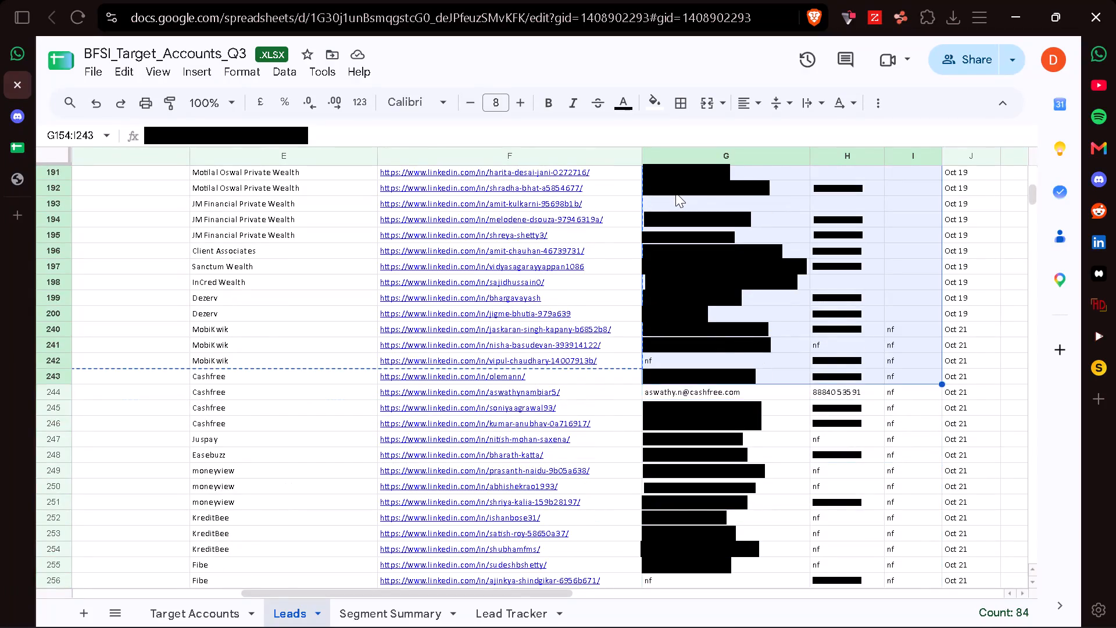
{"action": "key", "text": "shift+Up"}
{"action": "key", "text": "ctrl+v"}
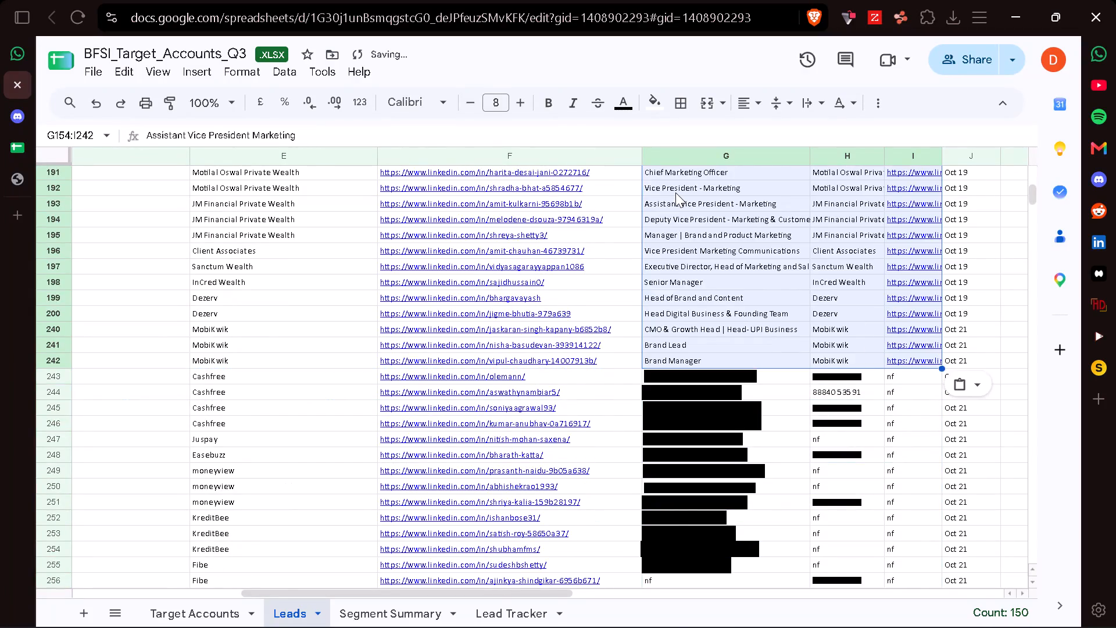
{"action": "left_click", "coordinate": [93, 97]}
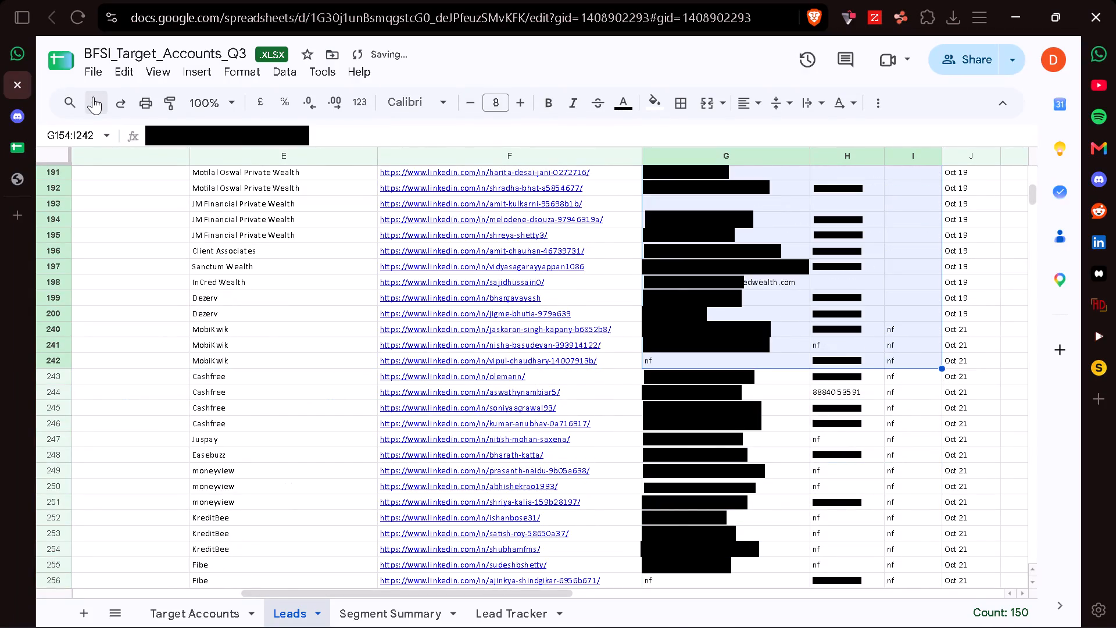
{"action": "key", "text": "ctrl+c"}
Switch to Klenty Leads New and paste the copied contact details from I2 across Email, Phone and Alternate Number.
{"action": "left_click", "coordinate": [9, 177]}
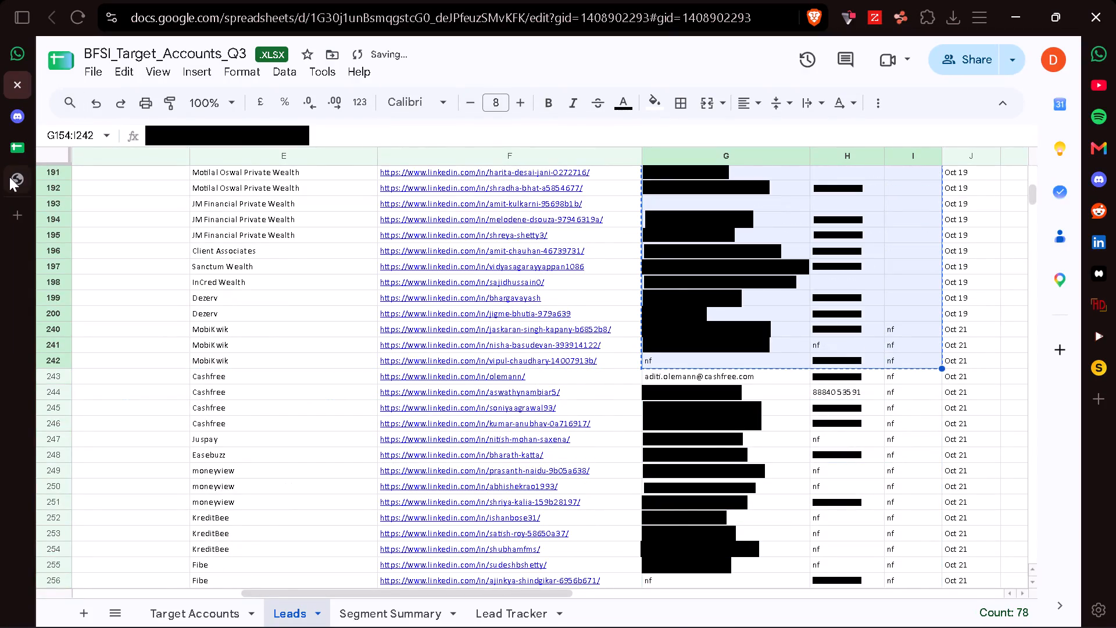
{"action": "left_click", "coordinate": [15, 83]}
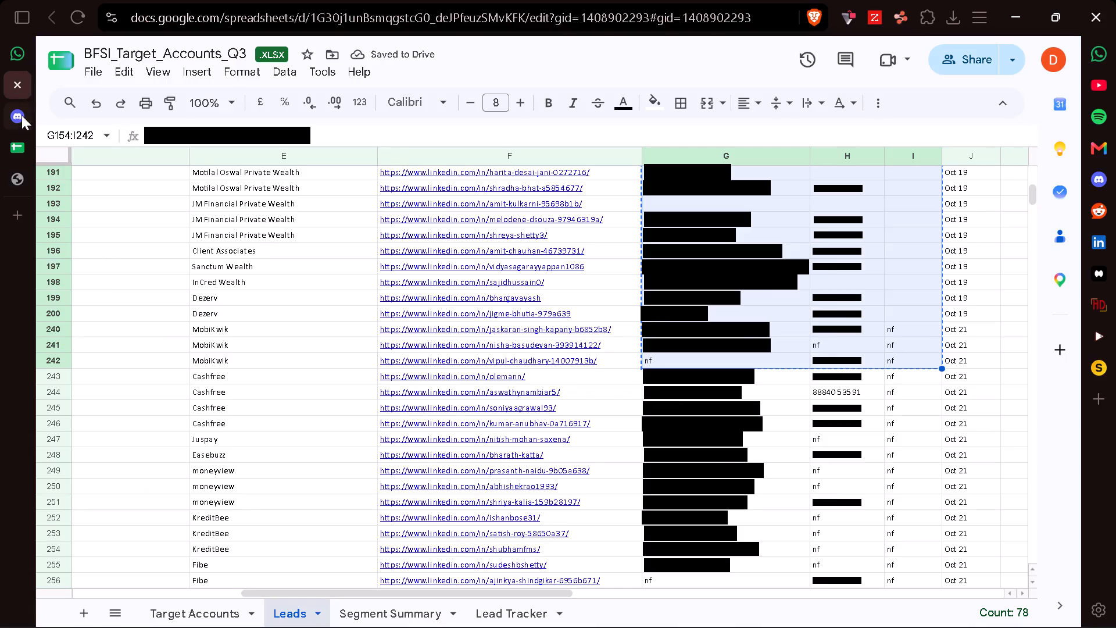
{"action": "left_click", "coordinate": [21, 141]}
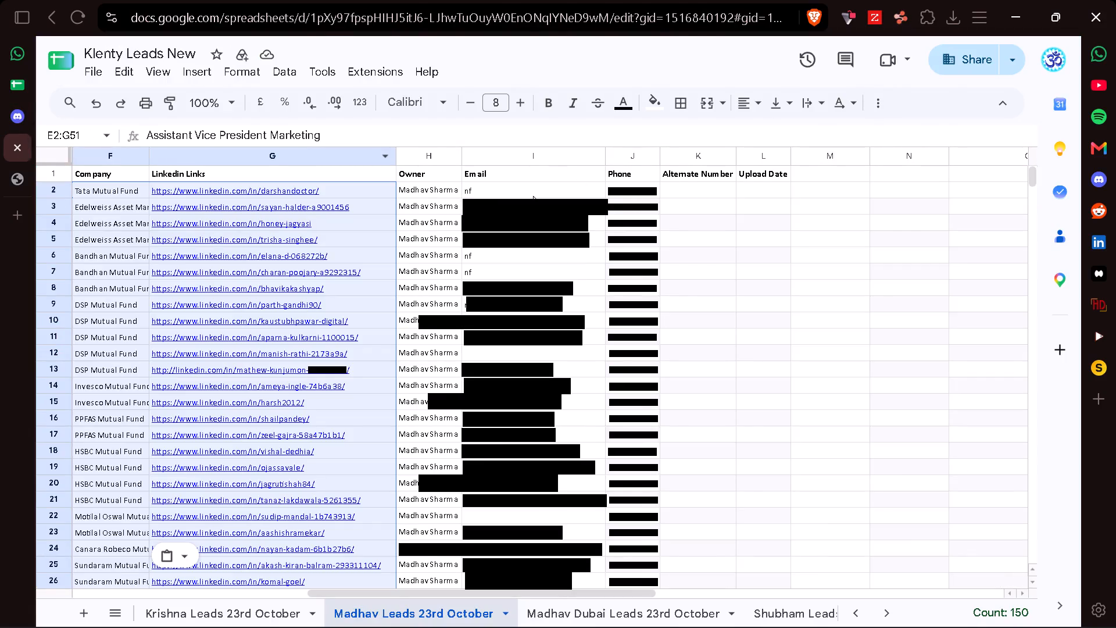
{"action": "left_click", "coordinate": [533, 196]}
{"action": "key", "text": "ctrl+v"}
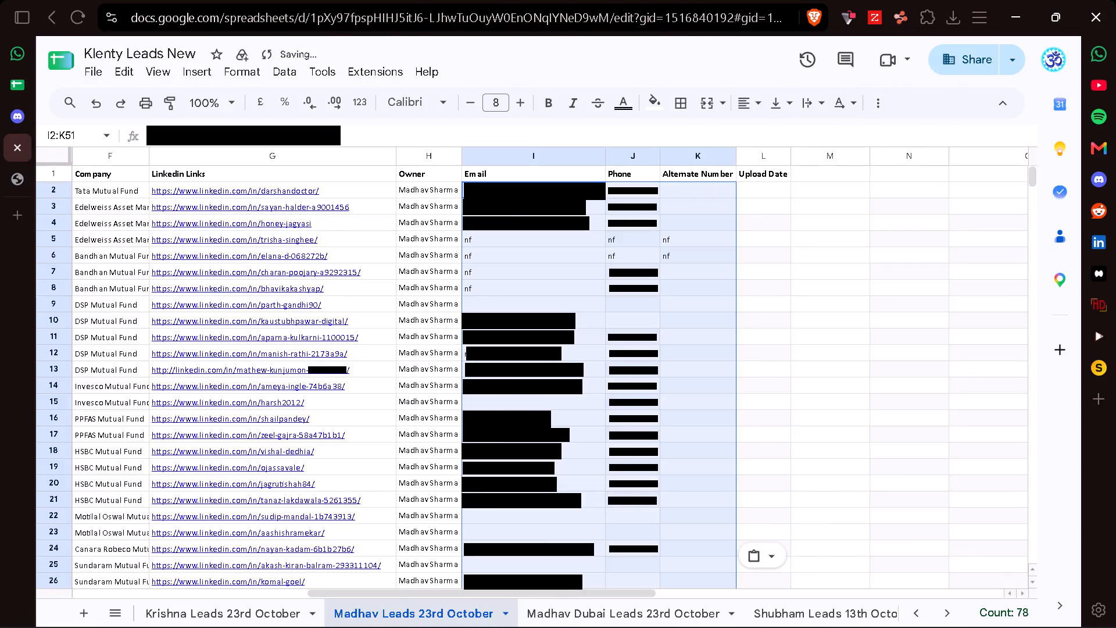
Enter 23/10/26 as the Upload Date of the first lead, in L2.
{"action": "left_click", "coordinate": [759, 188]}
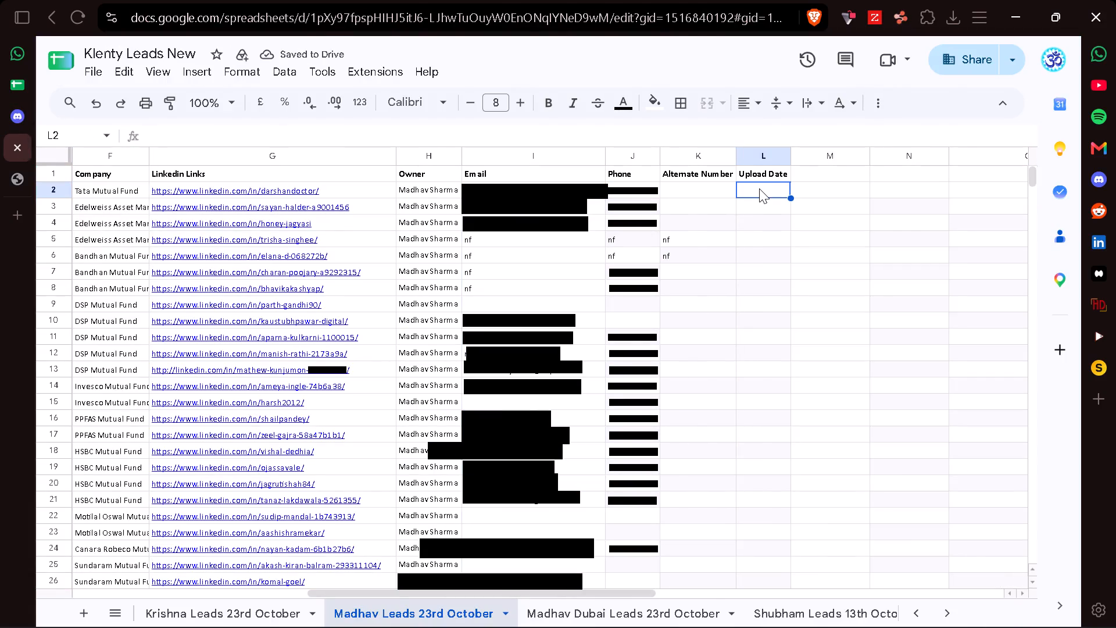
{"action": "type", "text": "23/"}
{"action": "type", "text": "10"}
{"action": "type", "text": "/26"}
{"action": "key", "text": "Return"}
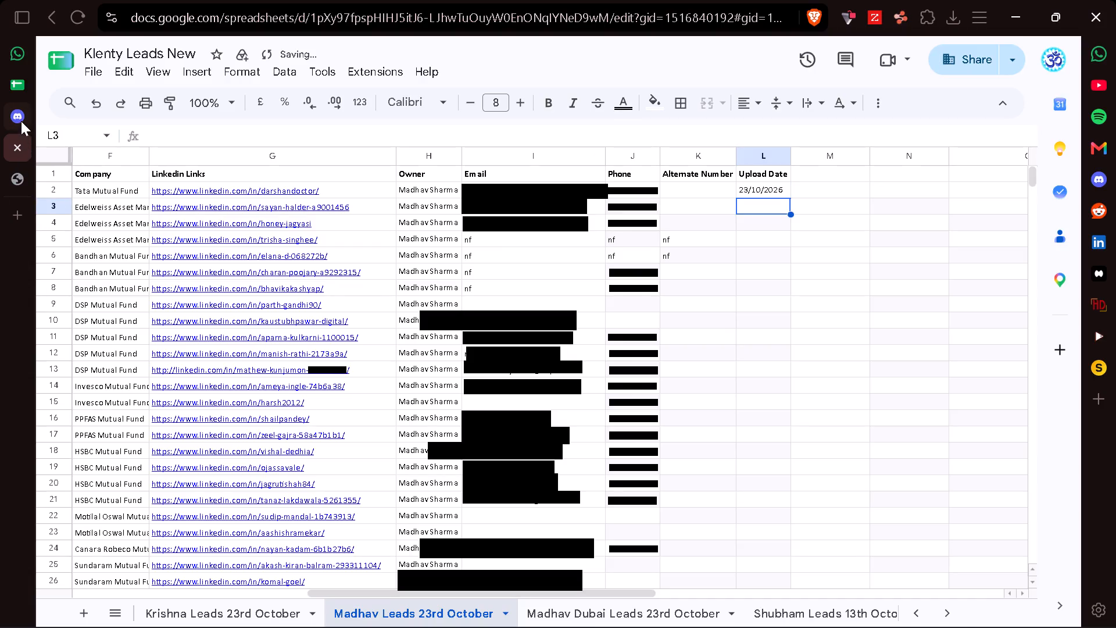
Switch to the BFSI_Target_Accounts_Q3 Leads sheet and enter "uploaded on klenty" in the Comments cell K154.
{"action": "left_click", "coordinate": [21, 97]}
{"action": "scroll", "coordinate": [839, 310], "scroll_direction": "up", "scroll_amount": 4}
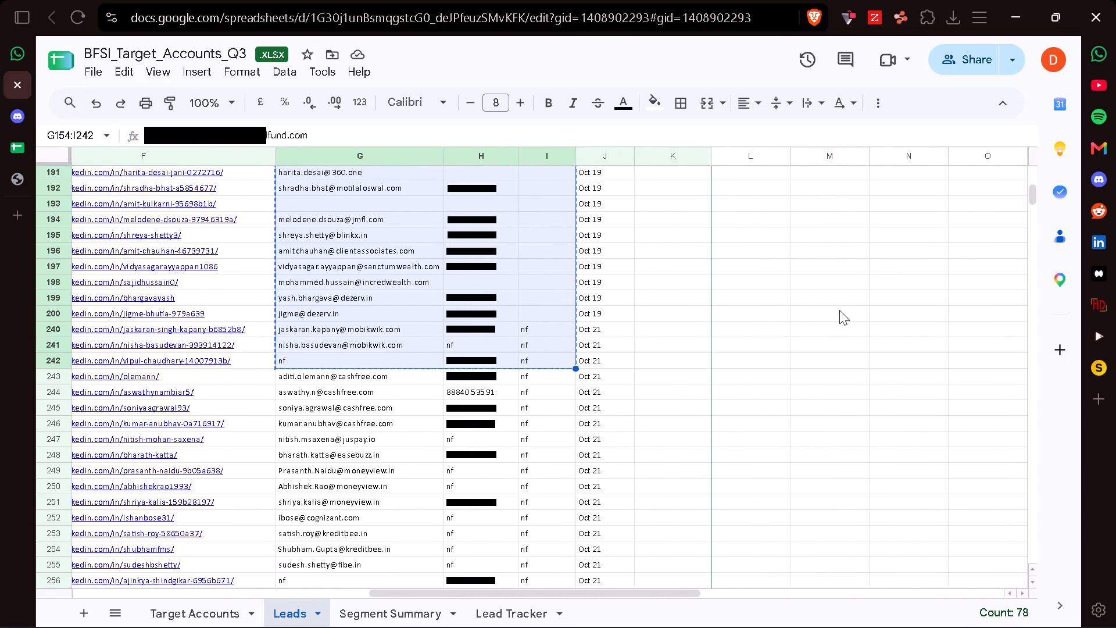
{"action": "scroll", "coordinate": [839, 310], "scroll_direction": "up", "scroll_amount": 4}
{"action": "left_click", "coordinate": [648, 187]}
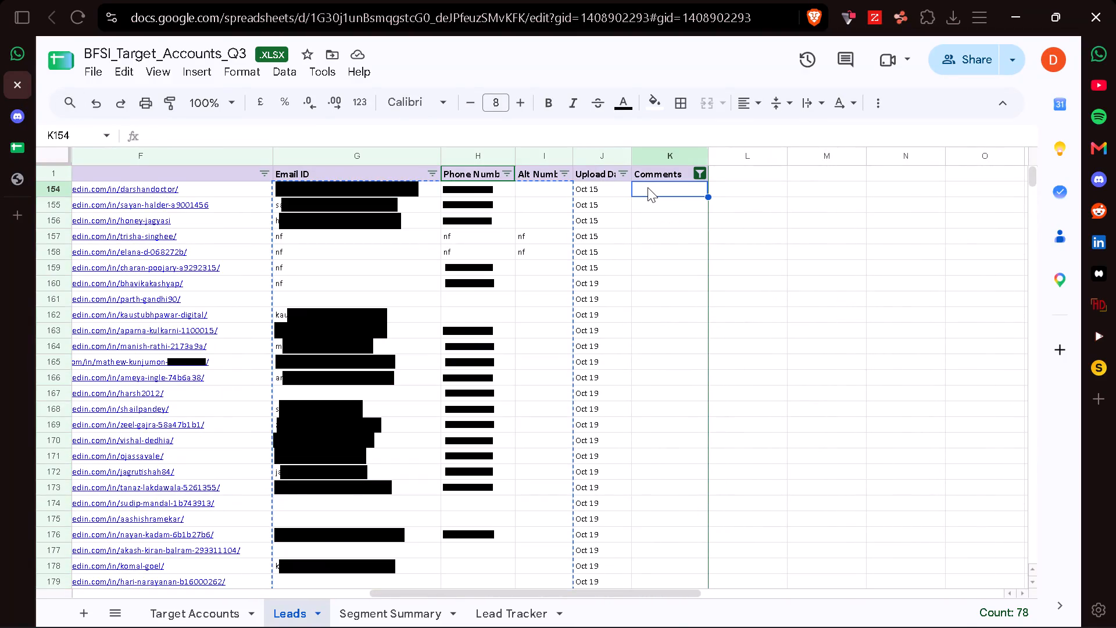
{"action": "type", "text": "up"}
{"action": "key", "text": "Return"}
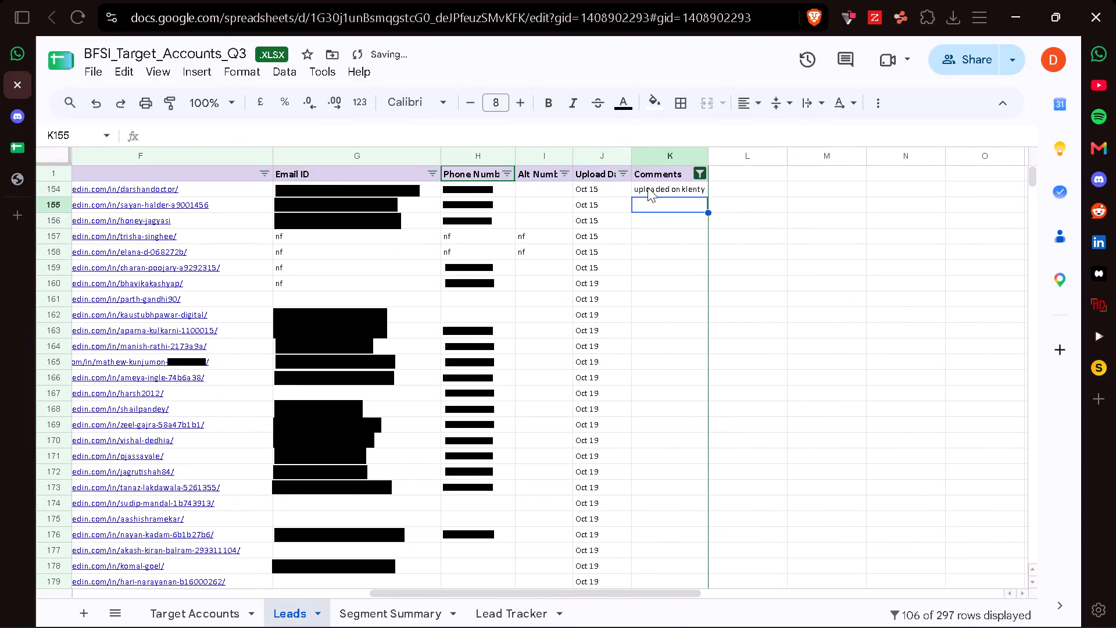
Copy the "uploaded on klenty" comment from K154 into the Comments cells of the other filtered leads, K155 through K242.
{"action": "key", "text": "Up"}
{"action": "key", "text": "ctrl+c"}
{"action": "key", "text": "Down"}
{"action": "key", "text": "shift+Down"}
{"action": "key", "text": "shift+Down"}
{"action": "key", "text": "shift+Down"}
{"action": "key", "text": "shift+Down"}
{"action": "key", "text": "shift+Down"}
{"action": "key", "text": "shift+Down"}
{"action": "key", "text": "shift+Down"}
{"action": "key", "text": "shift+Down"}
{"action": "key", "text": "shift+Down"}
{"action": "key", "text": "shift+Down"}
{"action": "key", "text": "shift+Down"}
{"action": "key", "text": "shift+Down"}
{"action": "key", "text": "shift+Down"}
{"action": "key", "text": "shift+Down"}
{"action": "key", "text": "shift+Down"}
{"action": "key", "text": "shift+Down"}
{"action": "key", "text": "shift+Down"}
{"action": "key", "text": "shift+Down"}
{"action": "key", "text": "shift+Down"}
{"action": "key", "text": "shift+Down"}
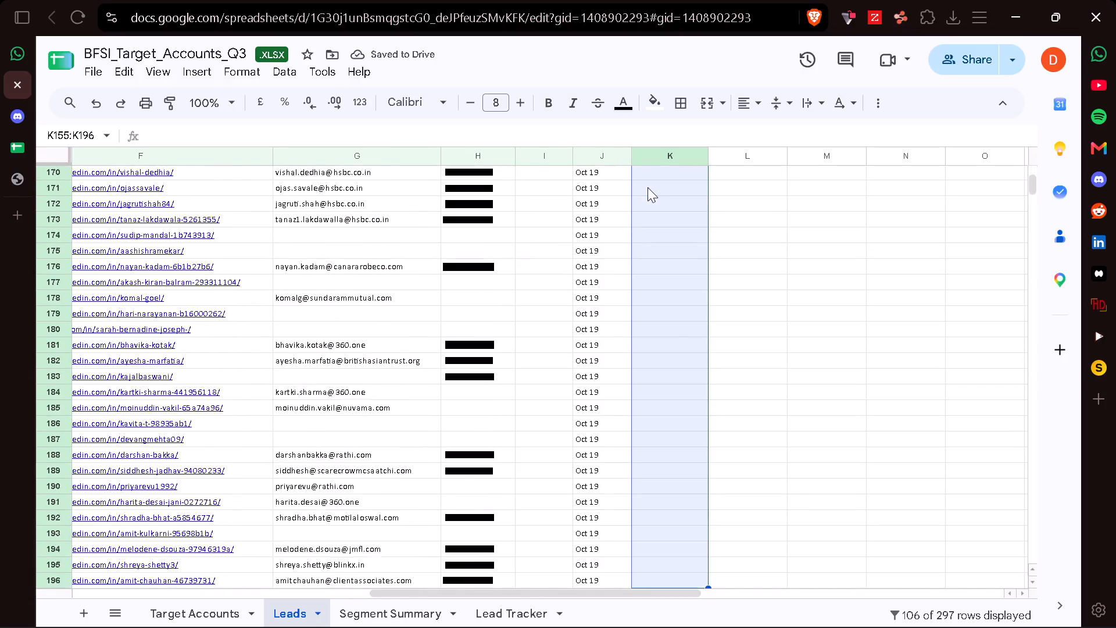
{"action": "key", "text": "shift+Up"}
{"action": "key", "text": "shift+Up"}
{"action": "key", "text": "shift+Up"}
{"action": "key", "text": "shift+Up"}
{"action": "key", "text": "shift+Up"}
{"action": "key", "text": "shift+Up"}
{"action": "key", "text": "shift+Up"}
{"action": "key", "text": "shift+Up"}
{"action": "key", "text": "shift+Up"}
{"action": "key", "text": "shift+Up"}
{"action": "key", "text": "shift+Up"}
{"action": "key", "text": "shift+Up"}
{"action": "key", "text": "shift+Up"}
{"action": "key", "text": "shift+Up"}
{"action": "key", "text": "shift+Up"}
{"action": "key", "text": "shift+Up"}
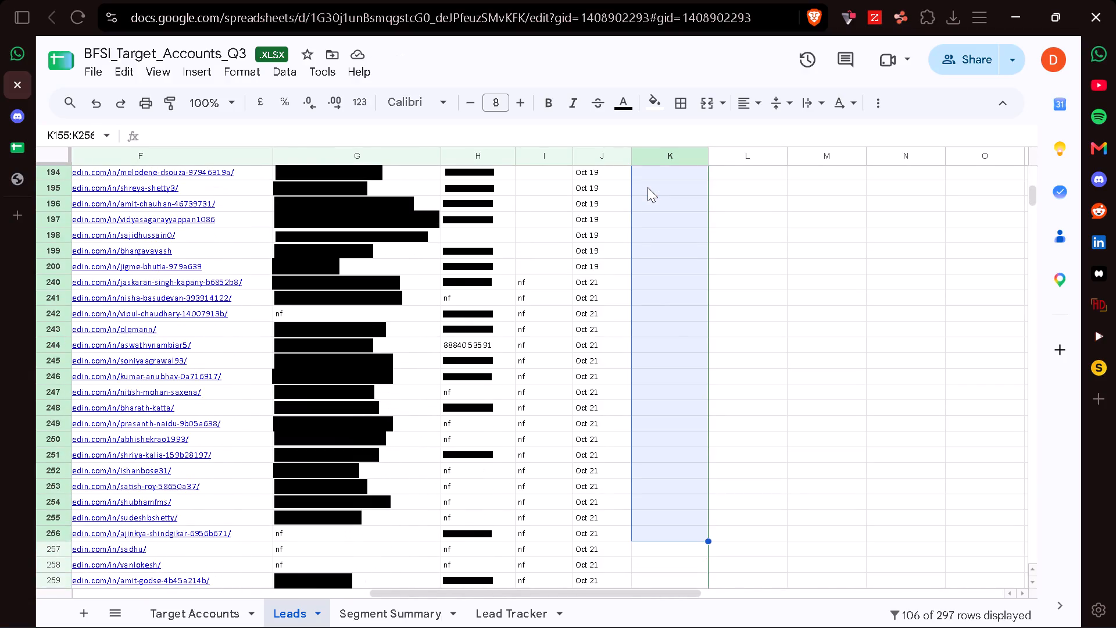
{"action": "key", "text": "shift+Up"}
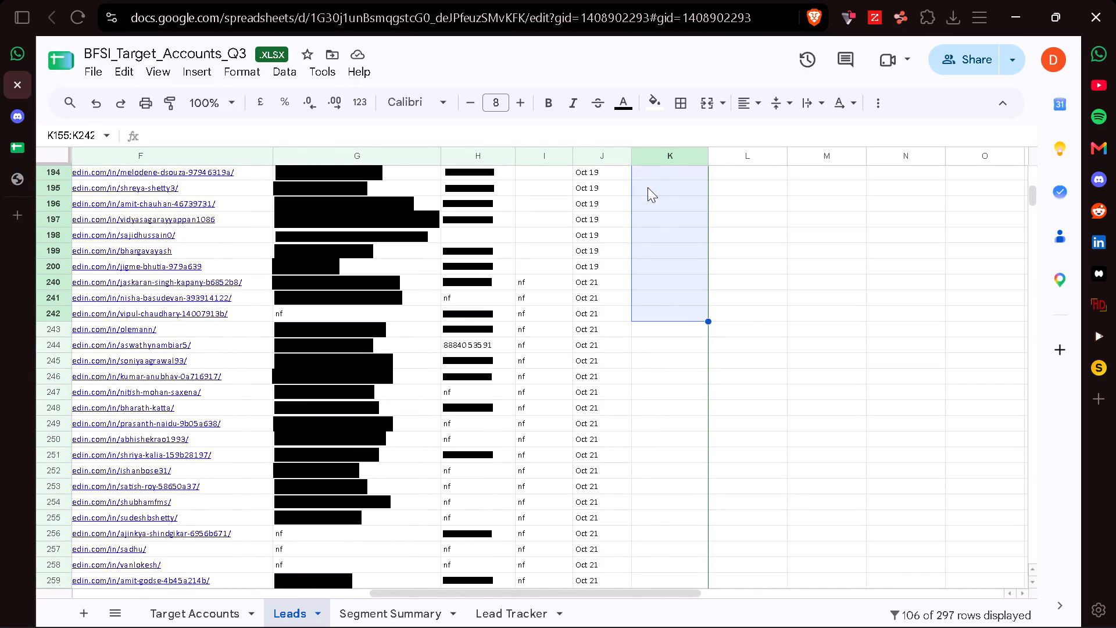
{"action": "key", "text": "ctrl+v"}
Remove the filter from the Leads sheet and check the Comments column up to the header row.
{"action": "left_click", "coordinate": [878, 99]}
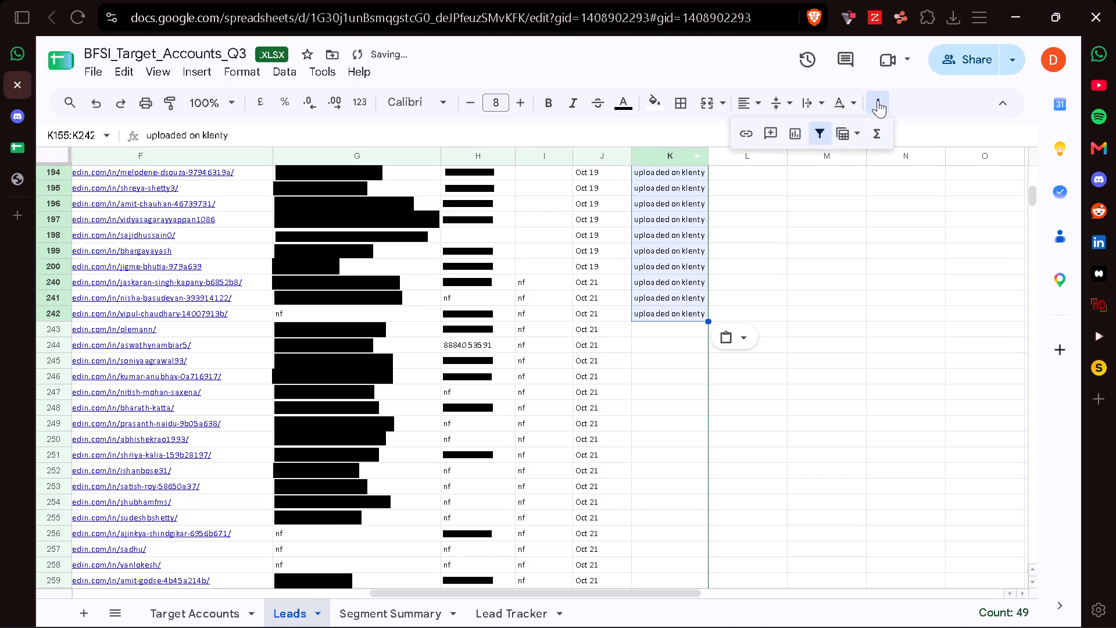
{"action": "left_click", "coordinate": [825, 134]}
{"action": "scroll", "coordinate": [749, 342], "scroll_direction": "right", "scroll_amount": 1}
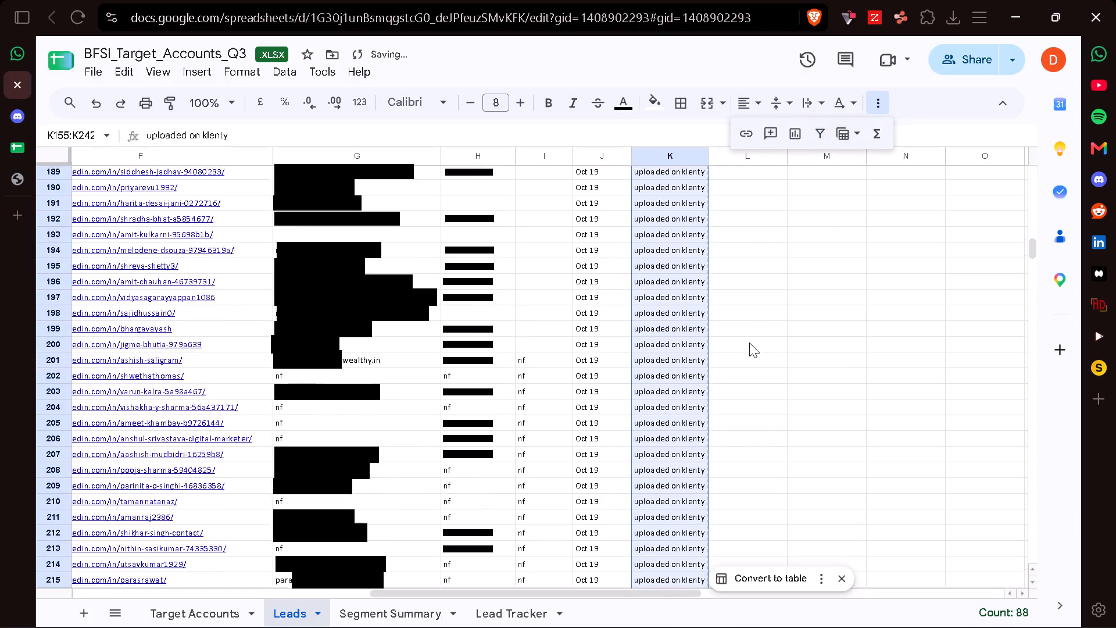
{"action": "scroll", "coordinate": [749, 342], "scroll_direction": "up", "scroll_amount": 3}
{"action": "left_click", "coordinate": [813, 349]}
{"action": "scroll", "coordinate": [813, 349], "scroll_direction": "up", "scroll_amount": 7}
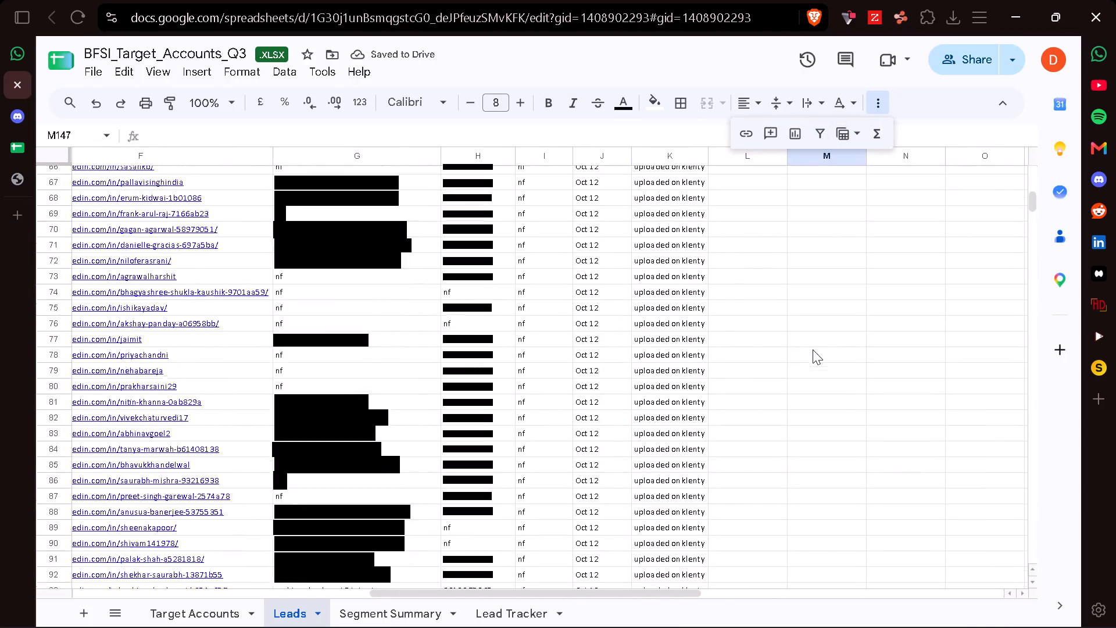
{"action": "scroll", "coordinate": [813, 349], "scroll_direction": "up", "scroll_amount": 4}
{"action": "left_click", "coordinate": [877, 105]}
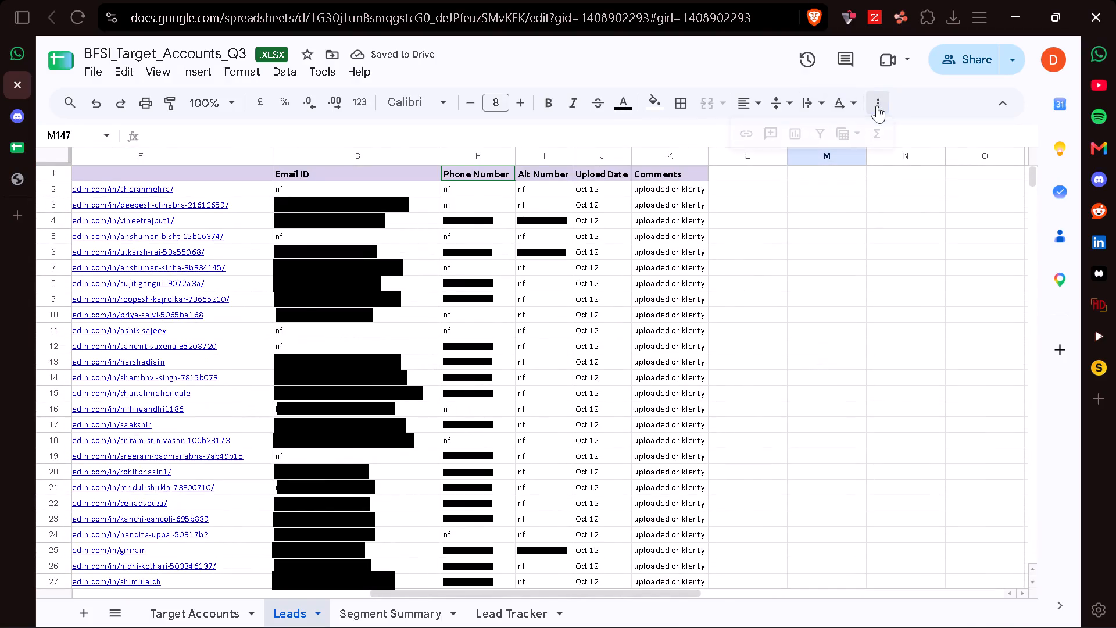
Find the leads with no upload comment and select their names from A243 through A298 to check their count.
{"action": "scroll", "coordinate": [573, 359], "scroll_direction": "down", "scroll_amount": 11}
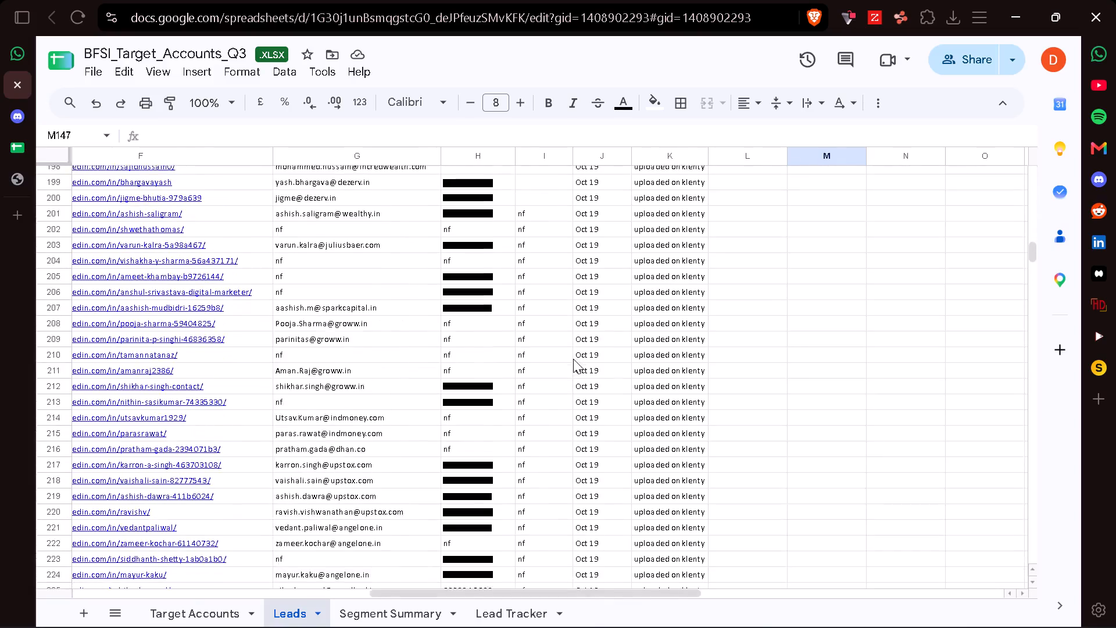
{"action": "scroll", "coordinate": [573, 359], "scroll_direction": "down", "scroll_amount": 7}
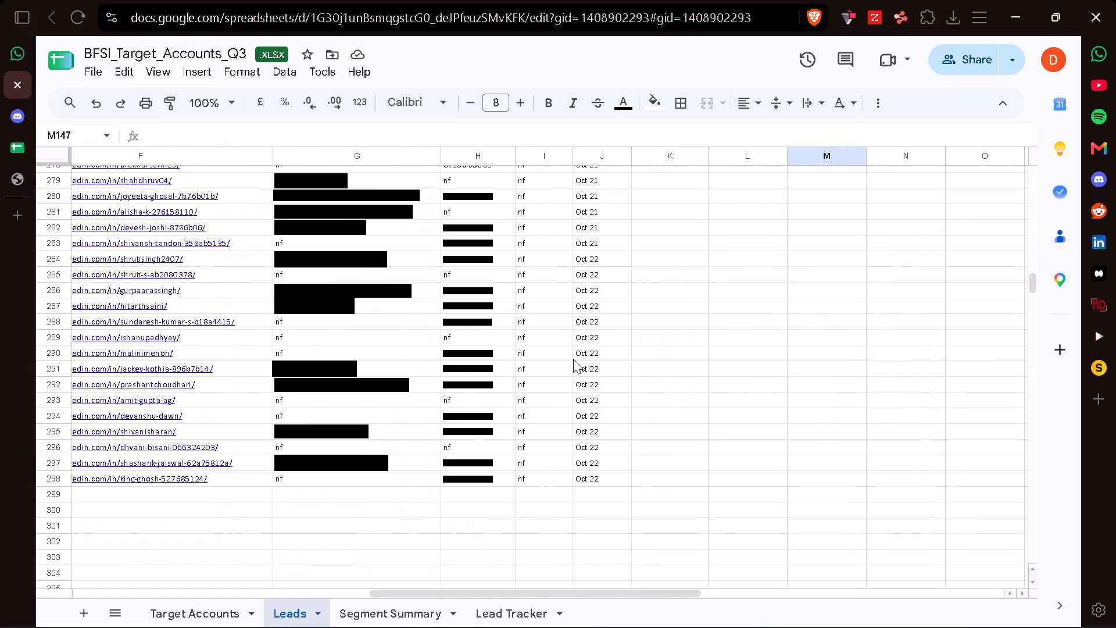
{"action": "scroll", "coordinate": [573, 359], "scroll_direction": "up", "scroll_amount": 5}
{"action": "scroll", "coordinate": [573, 359], "scroll_direction": "down", "scroll_amount": 1}
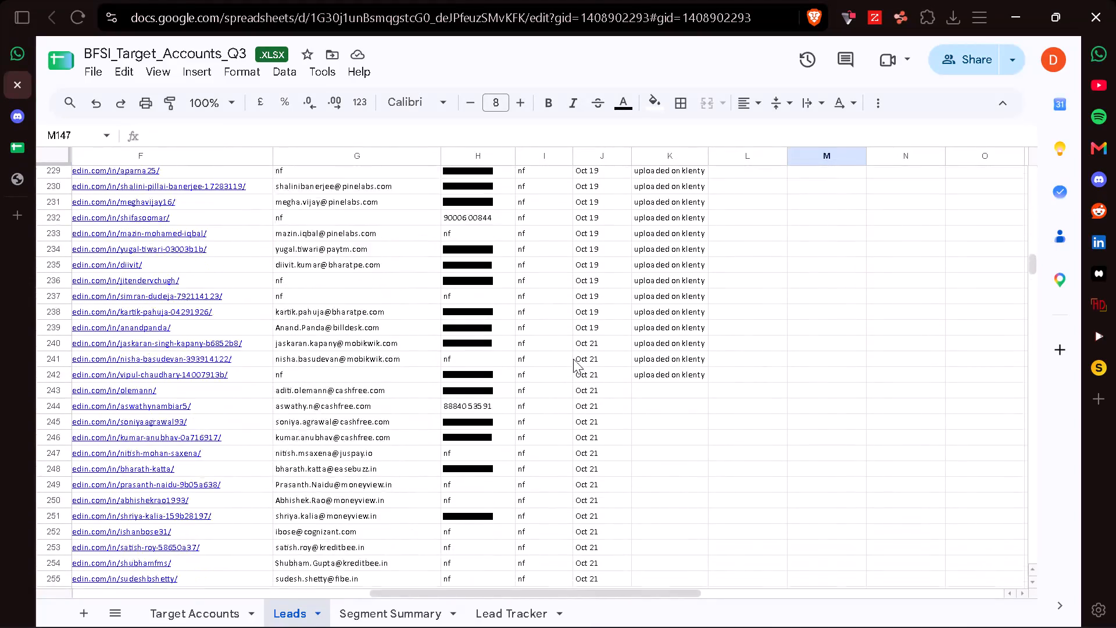
{"action": "scroll", "coordinate": [573, 359], "scroll_direction": "down", "scroll_amount": 1}
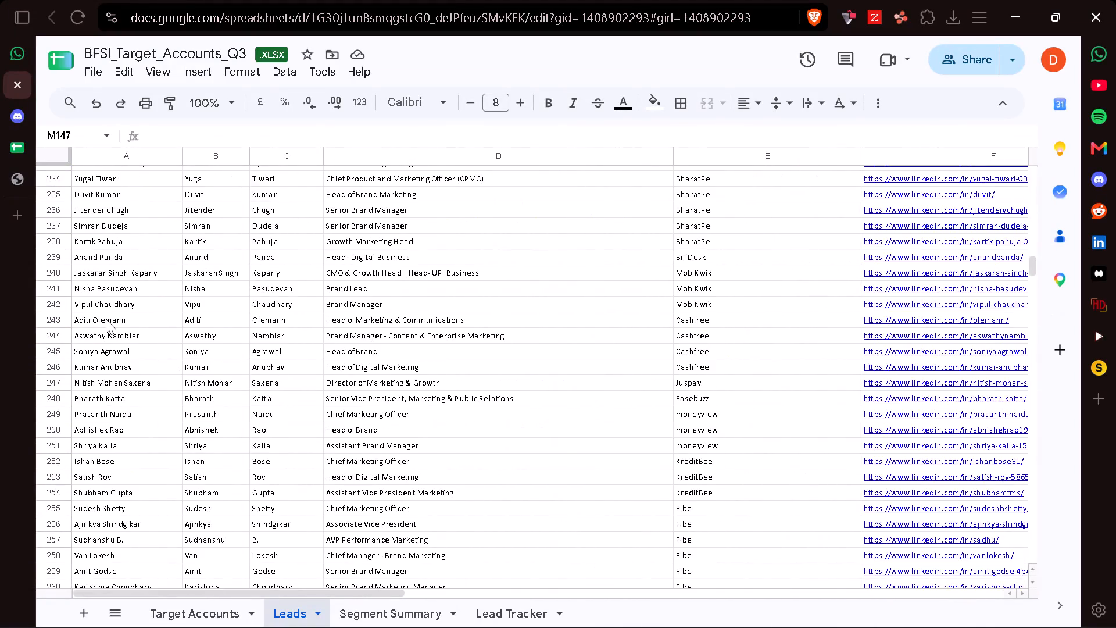
{"action": "left_click", "coordinate": [106, 319]}
{"action": "key", "text": "ctrl+shift+Down"}
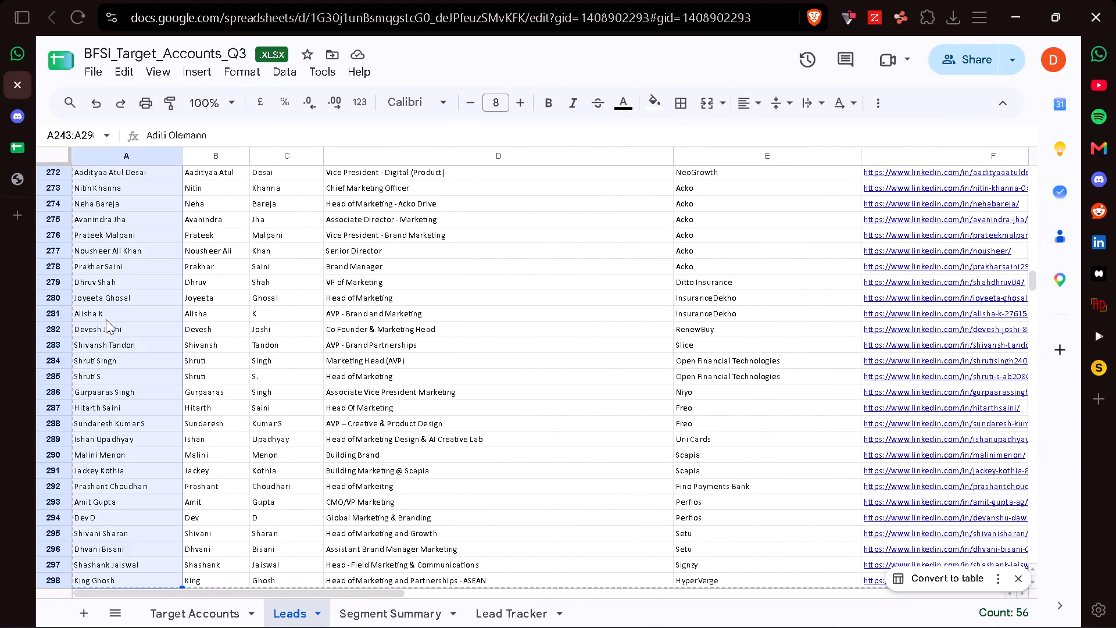
Review the unfiltered Leads rows, checking the contact details, upload dates and Comments column across the whole list.
{"action": "scroll", "coordinate": [453, 455], "scroll_direction": "down", "scroll_amount": 3}
{"action": "scroll", "coordinate": [453, 455], "scroll_direction": "up", "scroll_amount": 2}
{"action": "scroll", "coordinate": [453, 455], "scroll_direction": "left", "scroll_amount": 1}
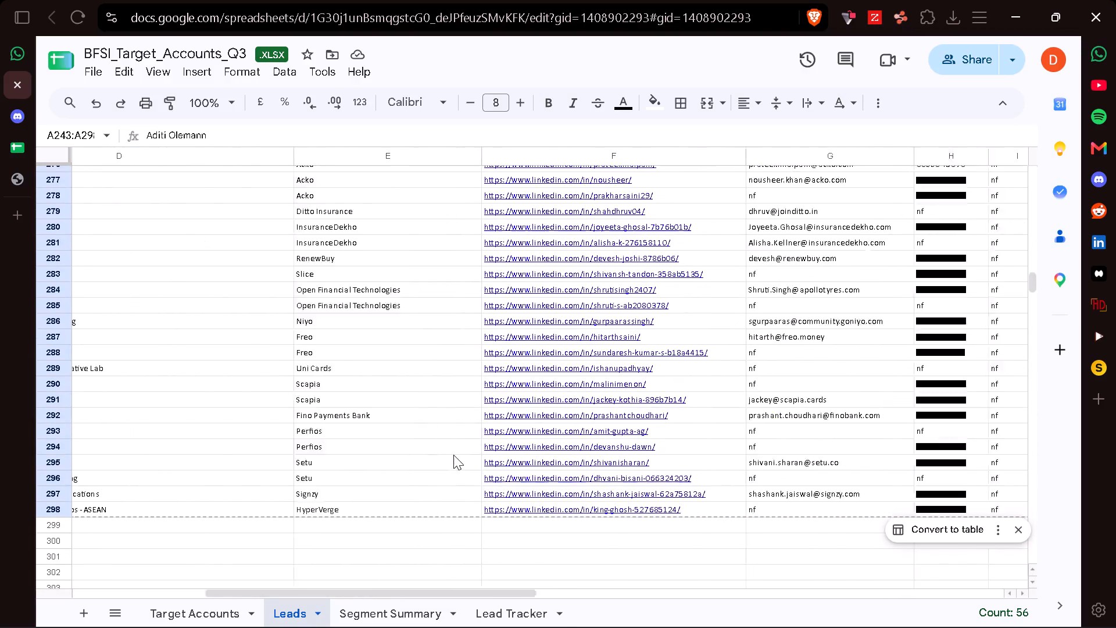
{"action": "scroll", "coordinate": [453, 455], "scroll_direction": "left", "scroll_amount": 2}
{"action": "scroll", "coordinate": [453, 455], "scroll_direction": "up", "scroll_amount": 3}
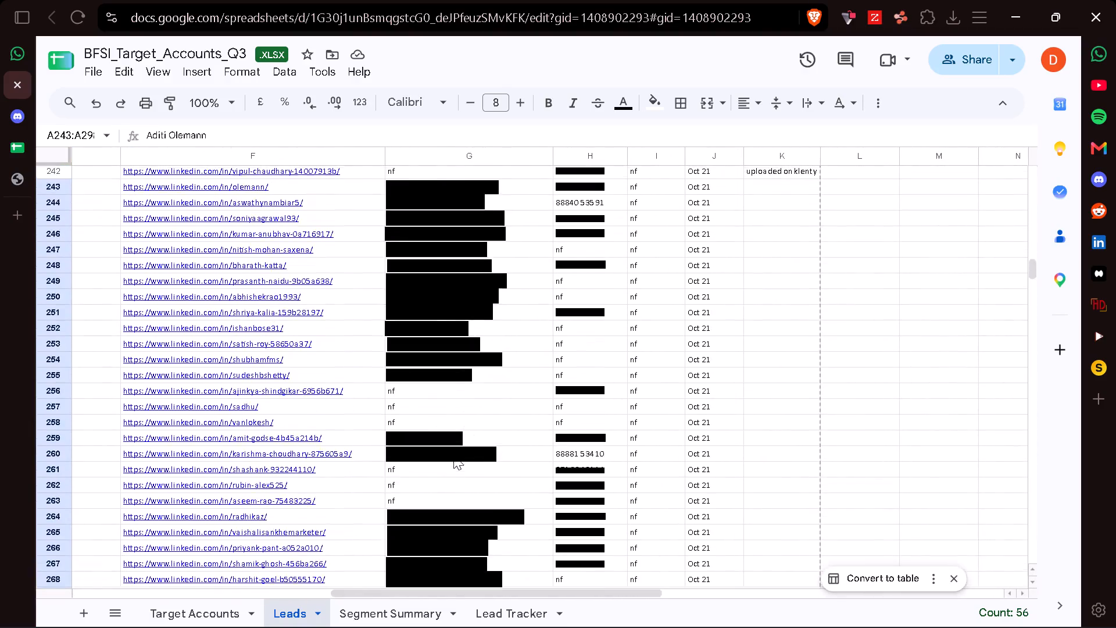
{"action": "scroll", "coordinate": [453, 455], "scroll_direction": "up", "scroll_amount": 2}
{"action": "scroll", "coordinate": [453, 455], "scroll_direction": "down", "scroll_amount": 2}
{"action": "scroll", "coordinate": [453, 455], "scroll_direction": "up", "scroll_amount": 9}
{"action": "scroll", "coordinate": [453, 455], "scroll_direction": "down", "scroll_amount": 1}
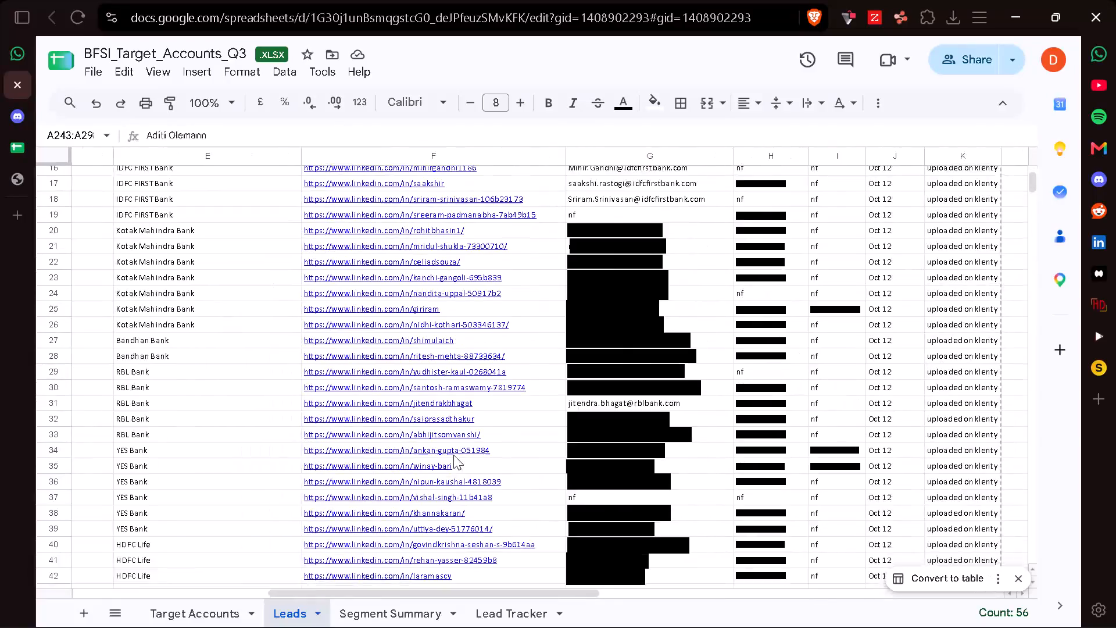
{"action": "scroll", "coordinate": [453, 455], "scroll_direction": "down", "scroll_amount": 6}
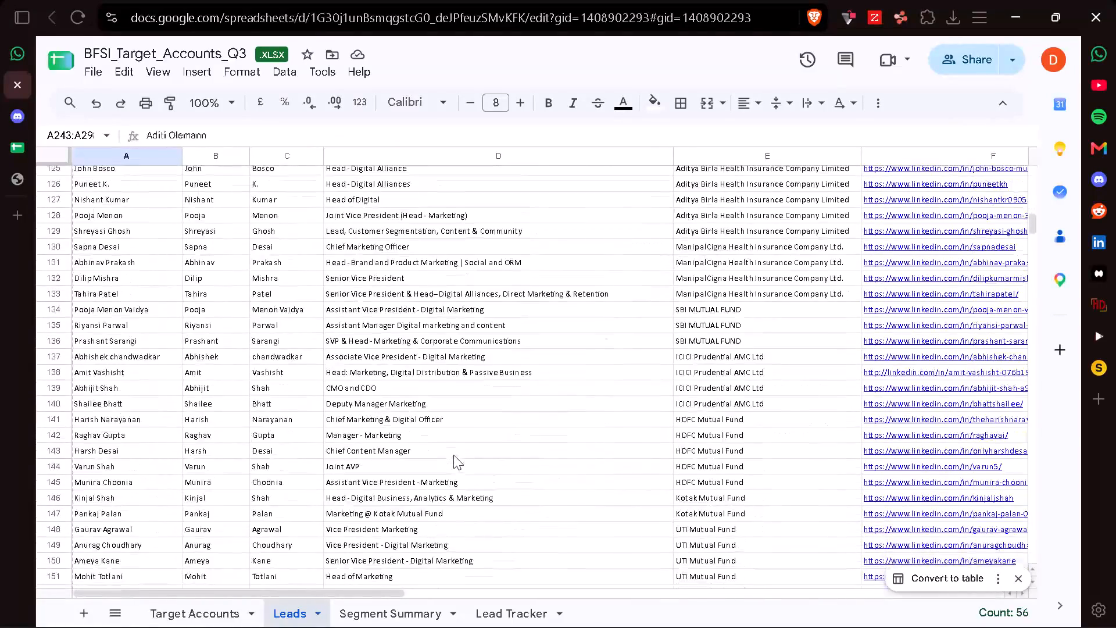
{"action": "scroll", "coordinate": [453, 455], "scroll_direction": "down", "scroll_amount": 5}
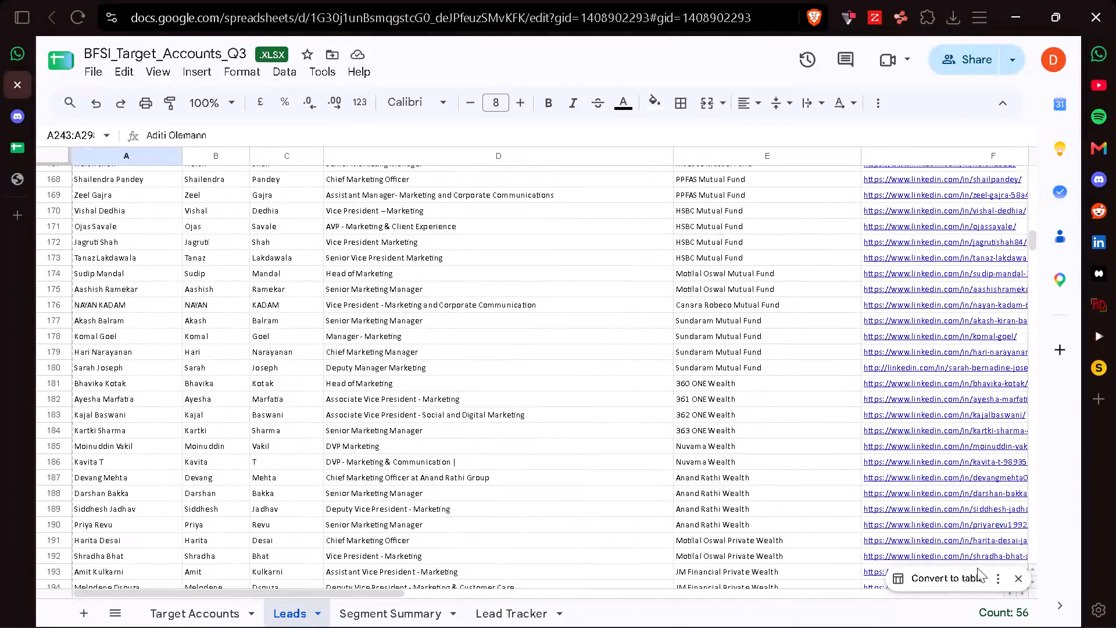
{"action": "left_click", "coordinate": [1017, 576]}
{"action": "scroll", "coordinate": [686, 420], "scroll_direction": "up", "scroll_amount": 5}
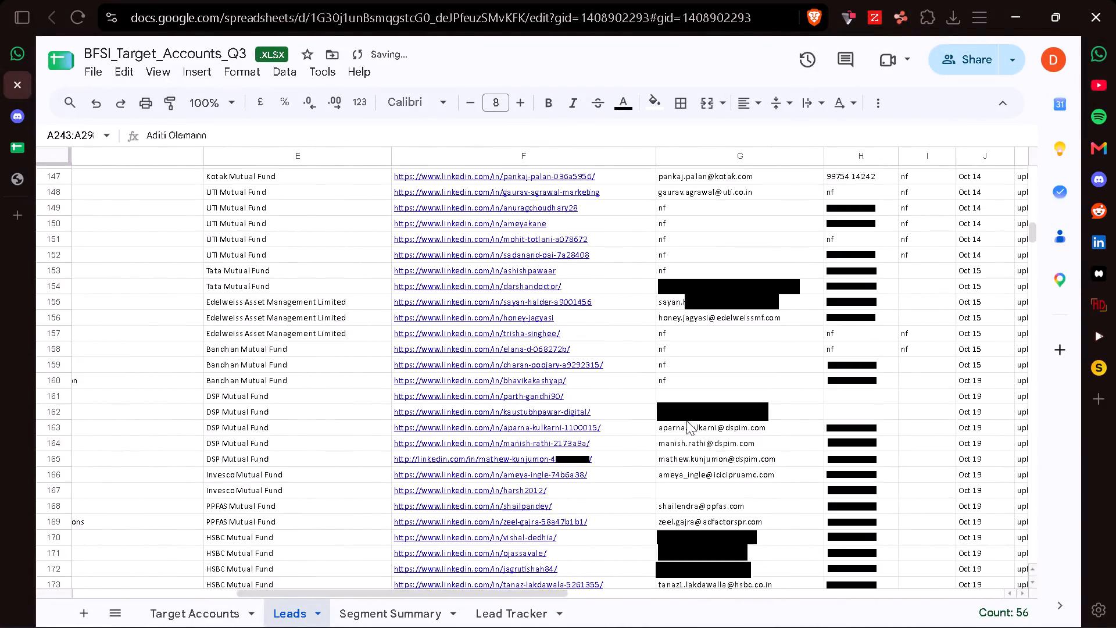
{"action": "scroll", "coordinate": [686, 420], "scroll_direction": "up", "scroll_amount": 4}
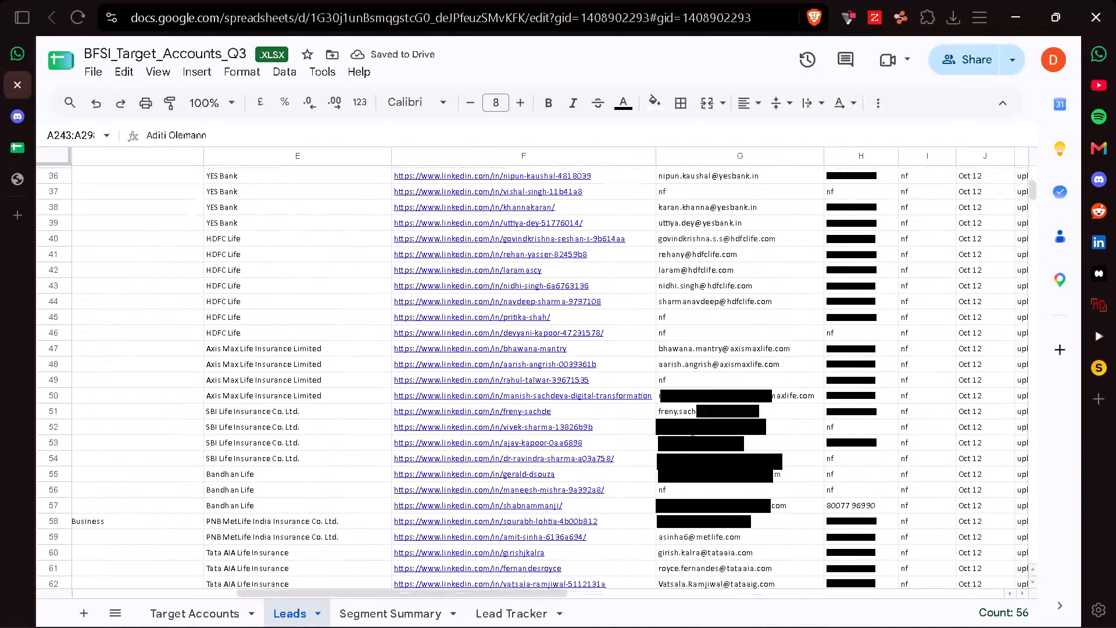
{"action": "scroll", "coordinate": [686, 420], "scroll_direction": "left", "scroll_amount": 2}
{"action": "scroll", "coordinate": [686, 420], "scroll_direction": "down", "scroll_amount": 10}
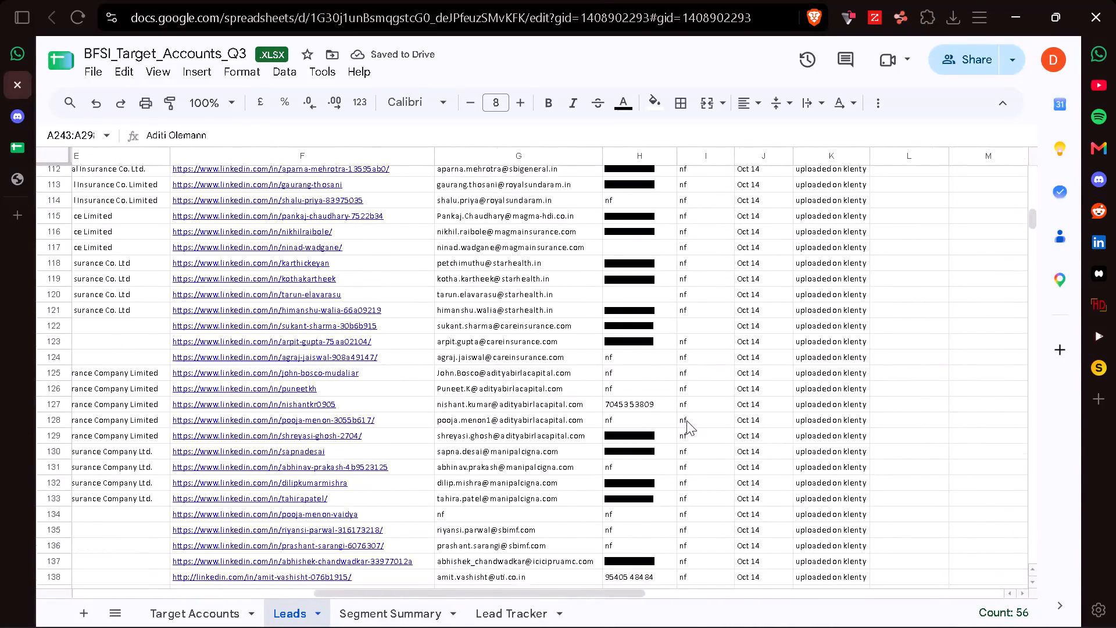
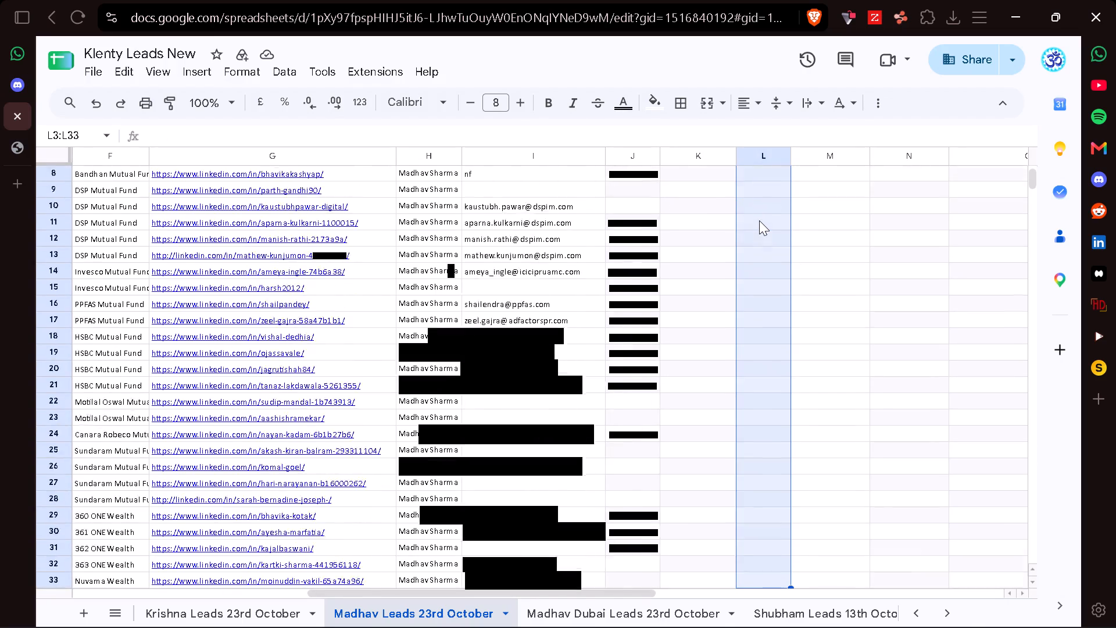
Fill the Upload Date column with the copied date 23/10/2026 from L3 down to the last lead row, L51.
{"action": "key", "text": "shift+Up"}
{"action": "key", "text": "shift+Up"}
{"action": "key", "text": "shift+Up"}
{"action": "key", "text": "shift+Up"}
{"action": "key", "text": "shift+Up"}
{"action": "key", "text": "shift+Up"}
{"action": "key", "text": "shift+Up"}
{"action": "key", "text": "shift+Up"}
{"action": "key", "text": "shift+Up"}
{"action": "key", "text": "shift+Up"}
{"action": "key", "text": "shift+Up"}
{"action": "key", "text": "shift+Up"}
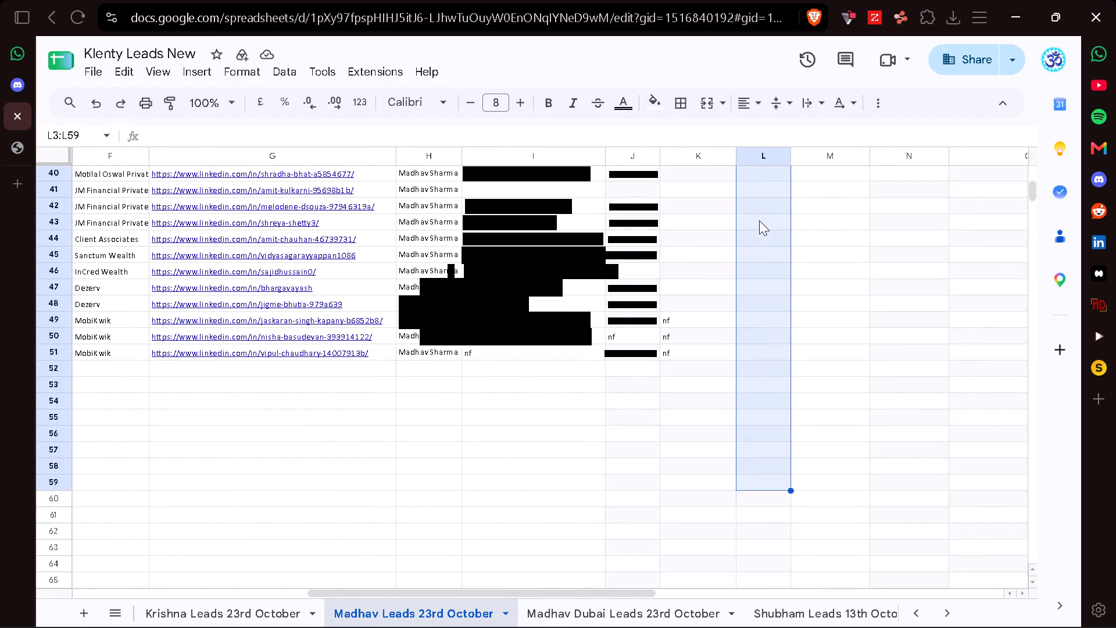
{"action": "key", "text": "shift+Up"}
{"action": "key", "text": "shift+Up"}
{"action": "key", "text": "ctrl+v"}
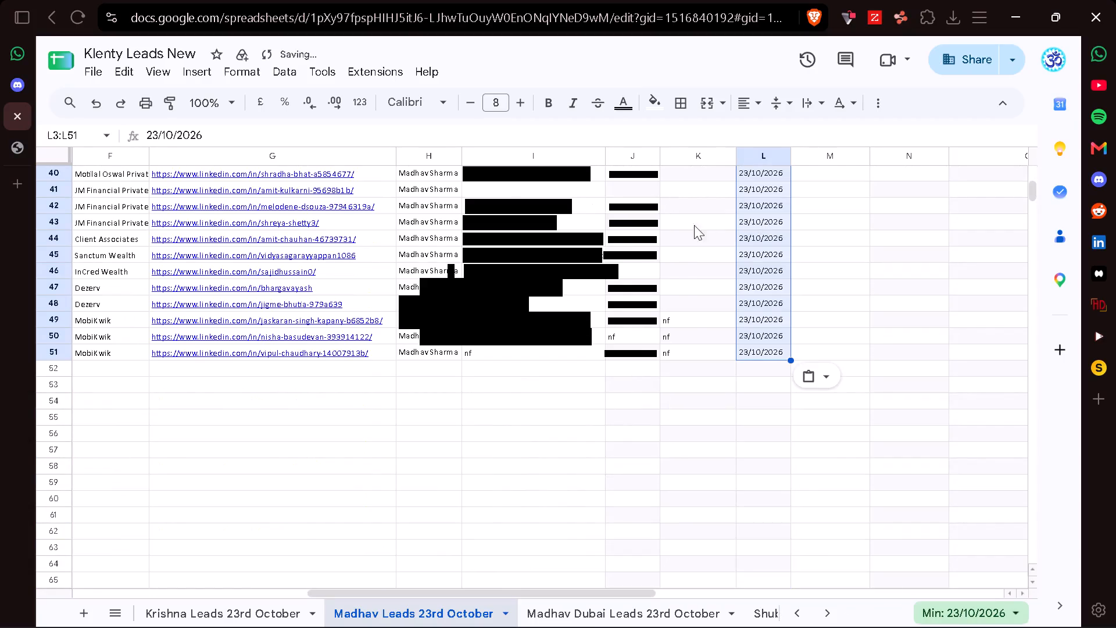
Clear the "nf" placeholders from the MobiKwik rows in cells K49:K51, J50 and I51.
{"action": "left_click", "coordinate": [686, 320]}
{"action": "key", "text": "shift+Down"}
{"action": "key", "text": "shift+Down"}
{"action": "key", "text": "BackSpace"}
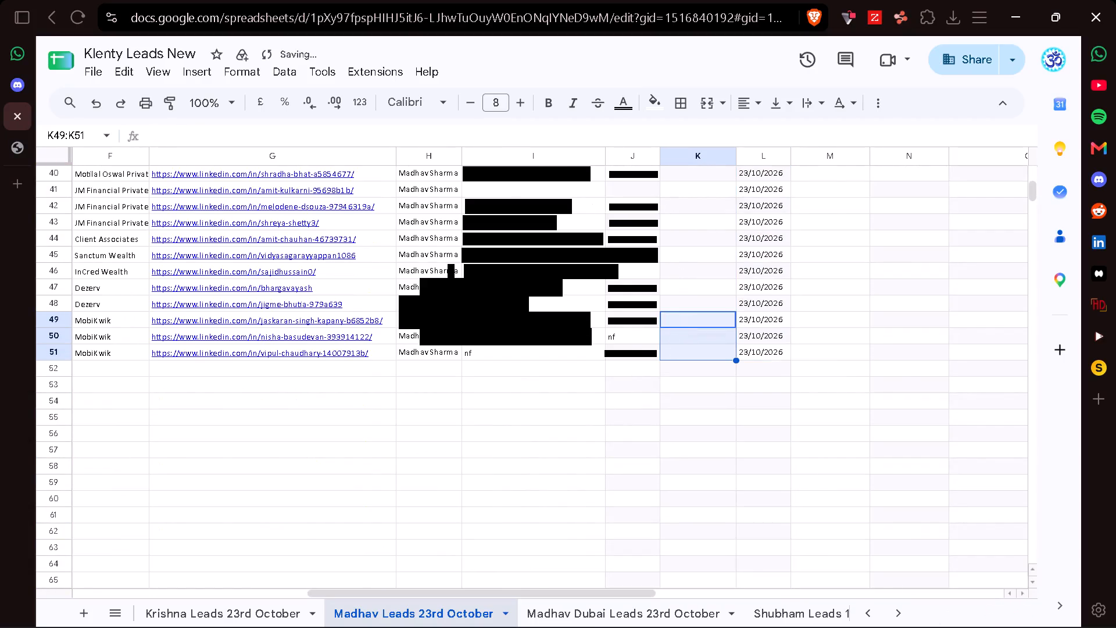
{"action": "left_click", "coordinate": [627, 333]}
{"action": "key", "text": "BackSpace"}
{"action": "left_click", "coordinate": [512, 354]}
{"action": "key", "text": "BackSpace"}
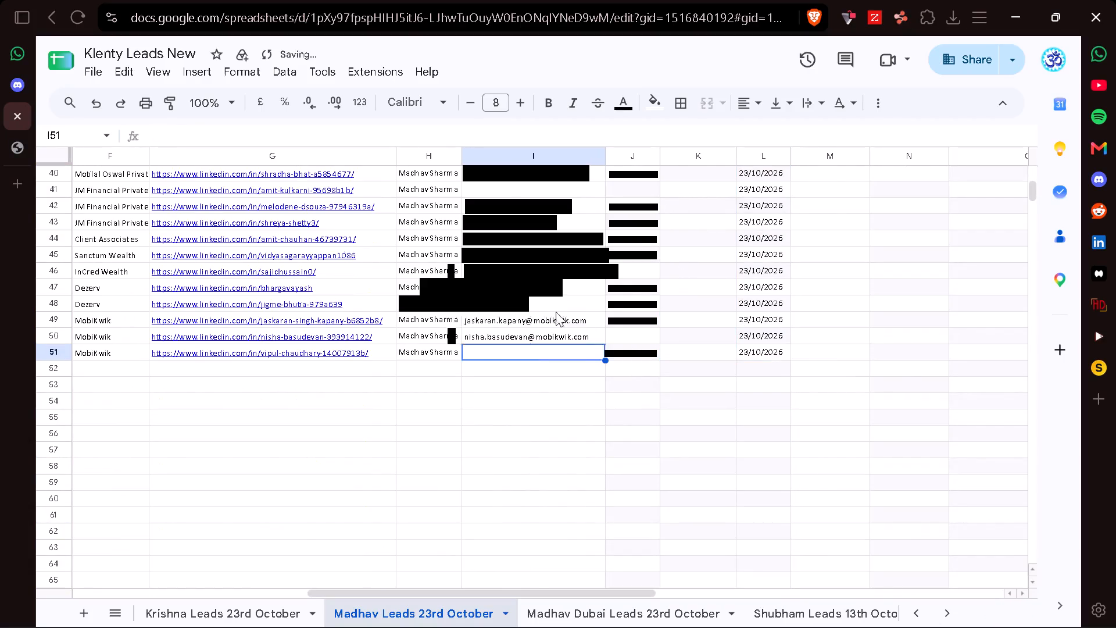
Reset the text colour of the phone number in cell J12.
{"action": "scroll", "coordinate": [586, 277], "scroll_direction": "up", "scroll_amount": 3}
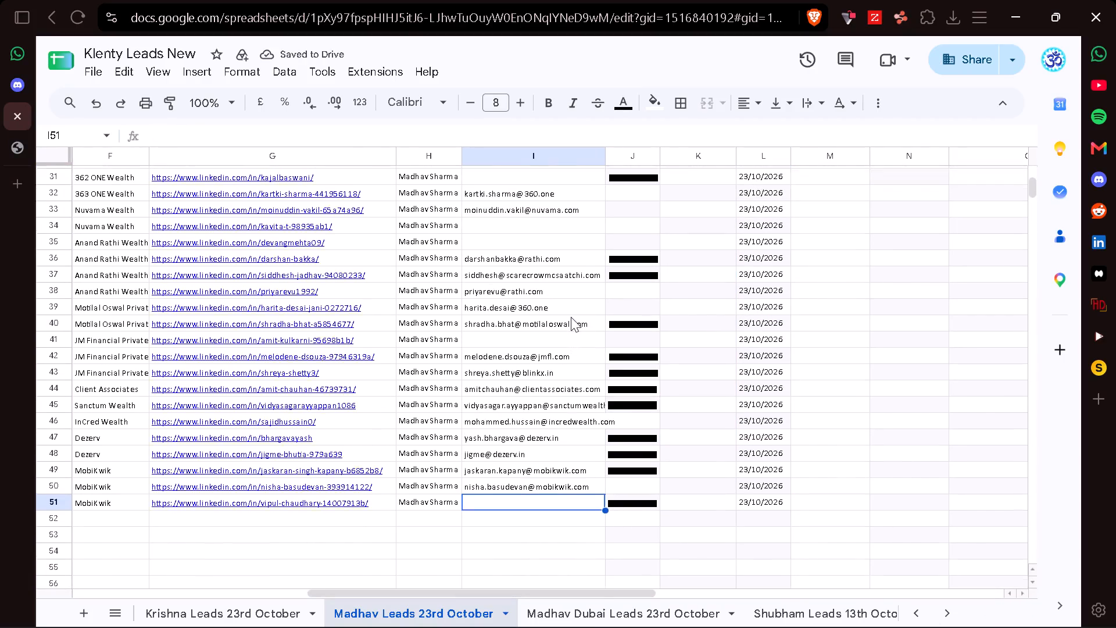
{"action": "scroll", "coordinate": [571, 317], "scroll_direction": "up", "scroll_amount": 3}
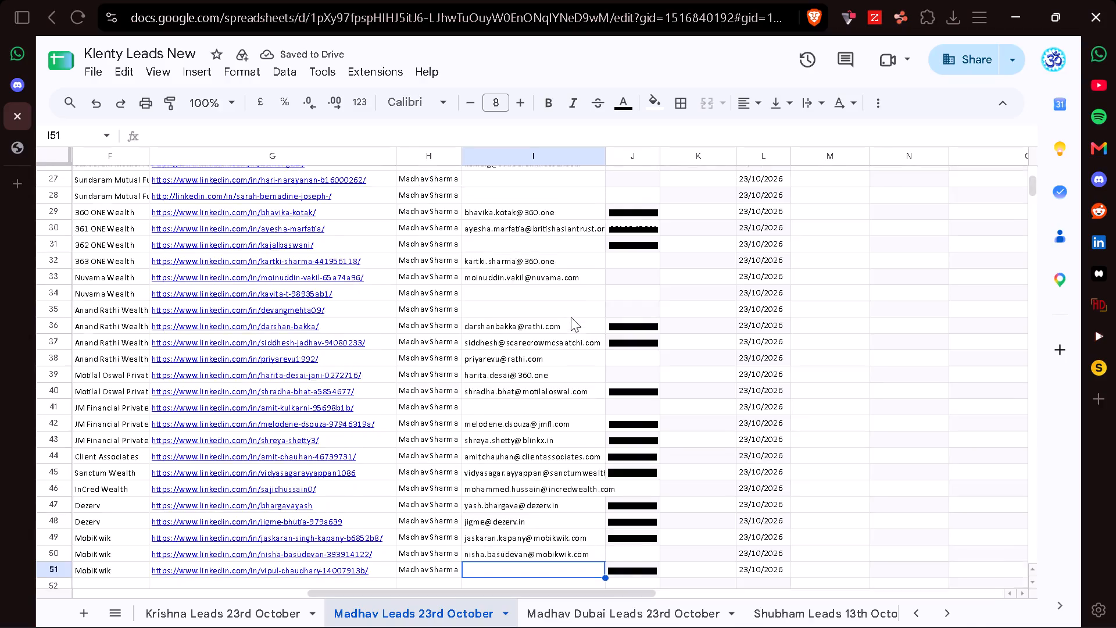
{"action": "scroll", "coordinate": [571, 317], "scroll_direction": "up", "scroll_amount": 1}
{"action": "scroll", "coordinate": [607, 370], "scroll_direction": "up", "scroll_amount": 2}
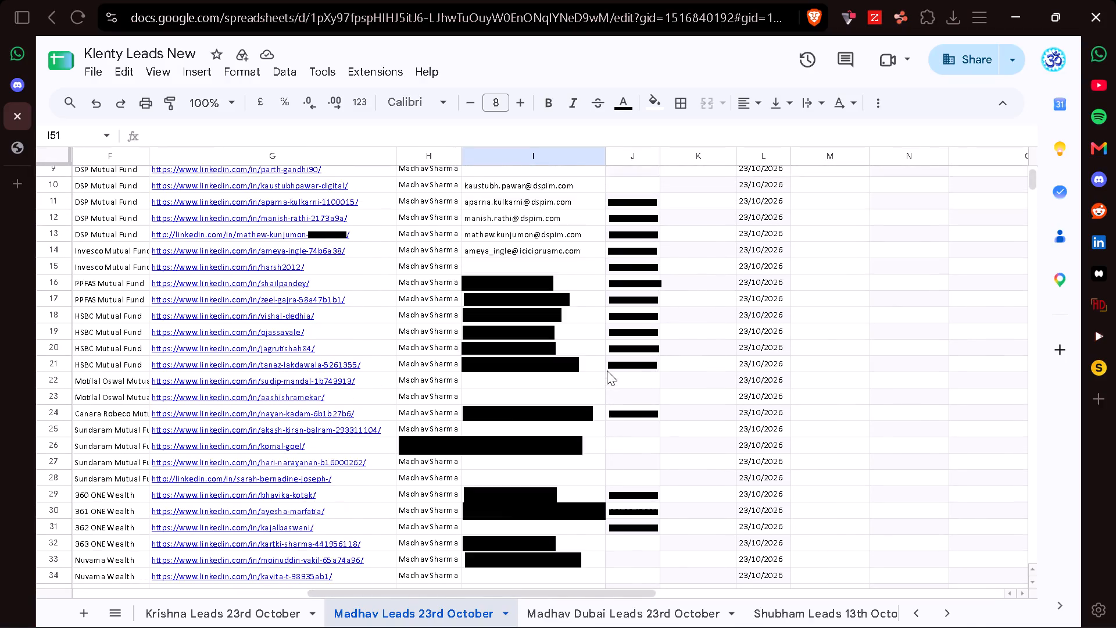
{"action": "scroll", "coordinate": [607, 370], "scroll_direction": "up", "scroll_amount": 1}
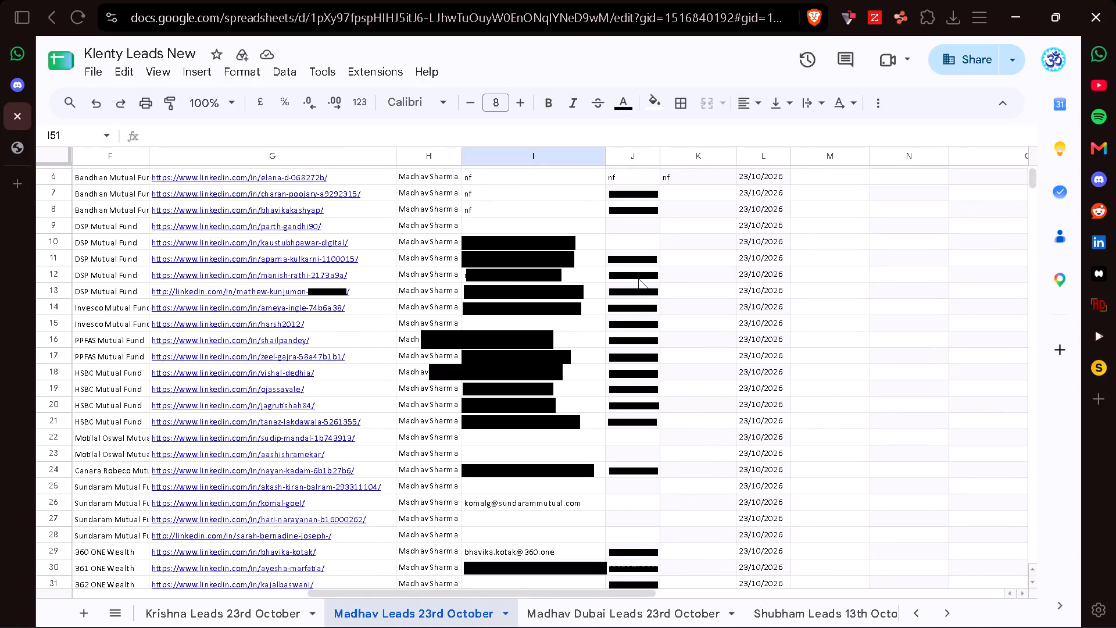
{"action": "left_click", "coordinate": [638, 279]}
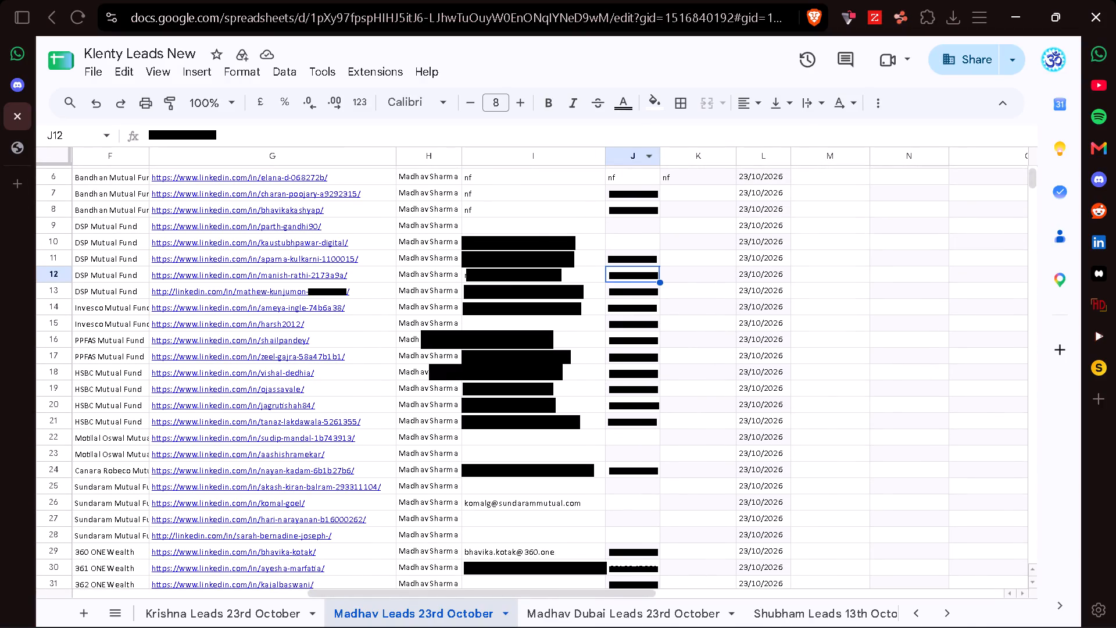
{"action": "left_click", "coordinate": [624, 106]}
{"action": "left_click", "coordinate": [645, 134]}
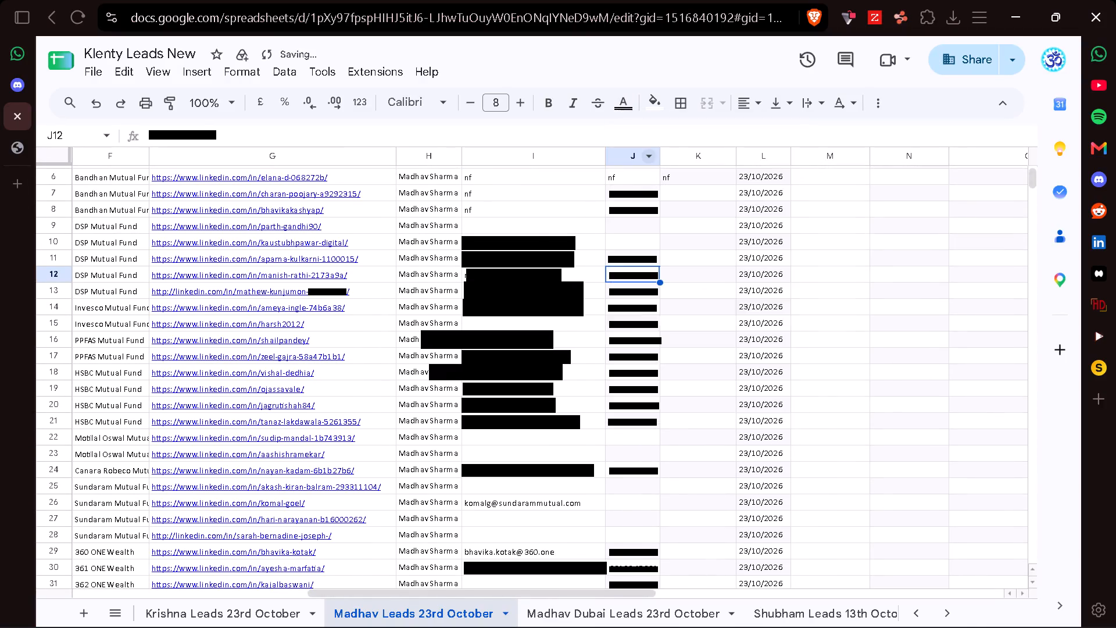
Clear the "nf" placeholders from the Email cells I5:I8 and the Phone and Alternate Number cells J5:K6.
{"action": "scroll", "coordinate": [571, 291], "scroll_direction": "up", "scroll_amount": 2}
{"action": "left_click", "coordinate": [488, 243]}
{"action": "key", "text": "shift+Down"}
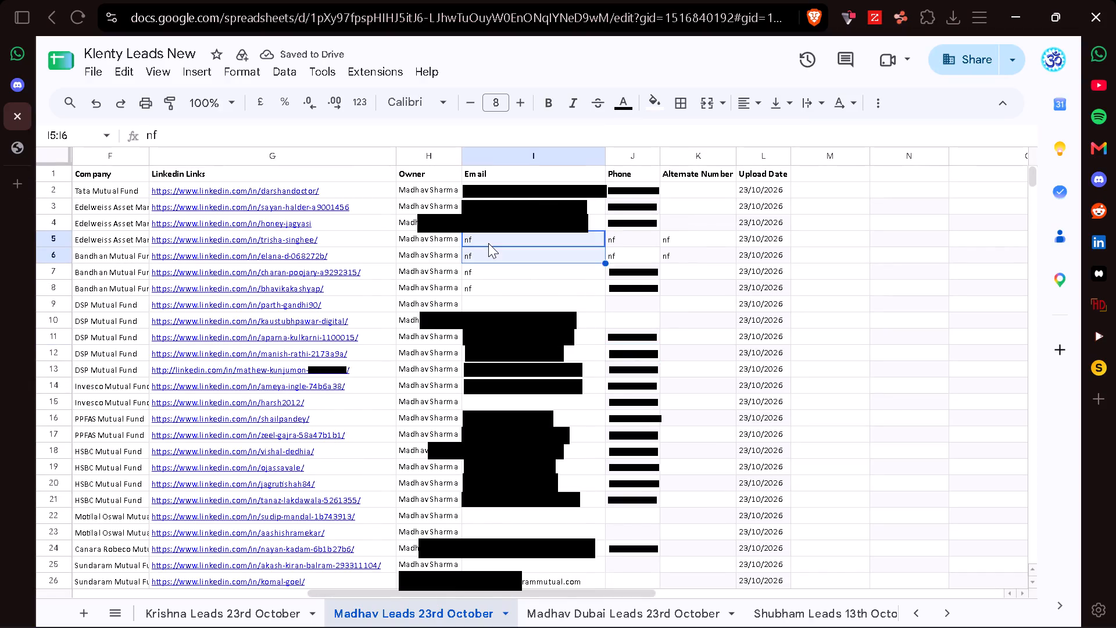
{"action": "key", "text": "shift+Down"}
{"action": "key", "text": "shift+Down"}
{"action": "key", "text": "BackSpace"}
{"action": "left_click", "coordinate": [621, 238]}
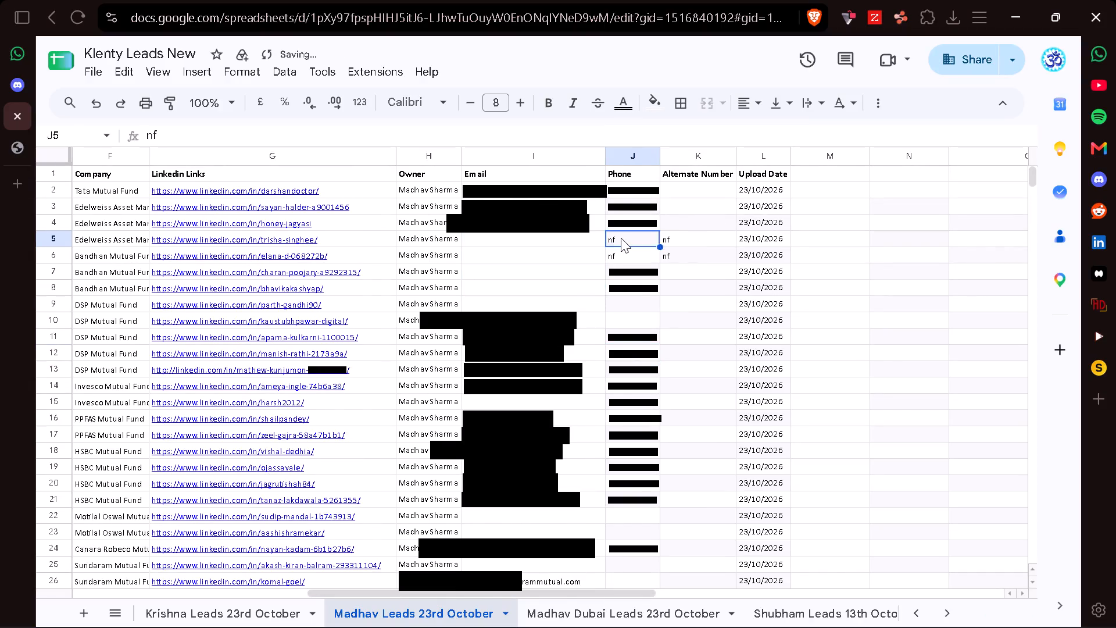
{"action": "key", "text": "shift+Right"}
{"action": "key", "text": "shift+Down"}
{"action": "key", "text": "BackSpace"}
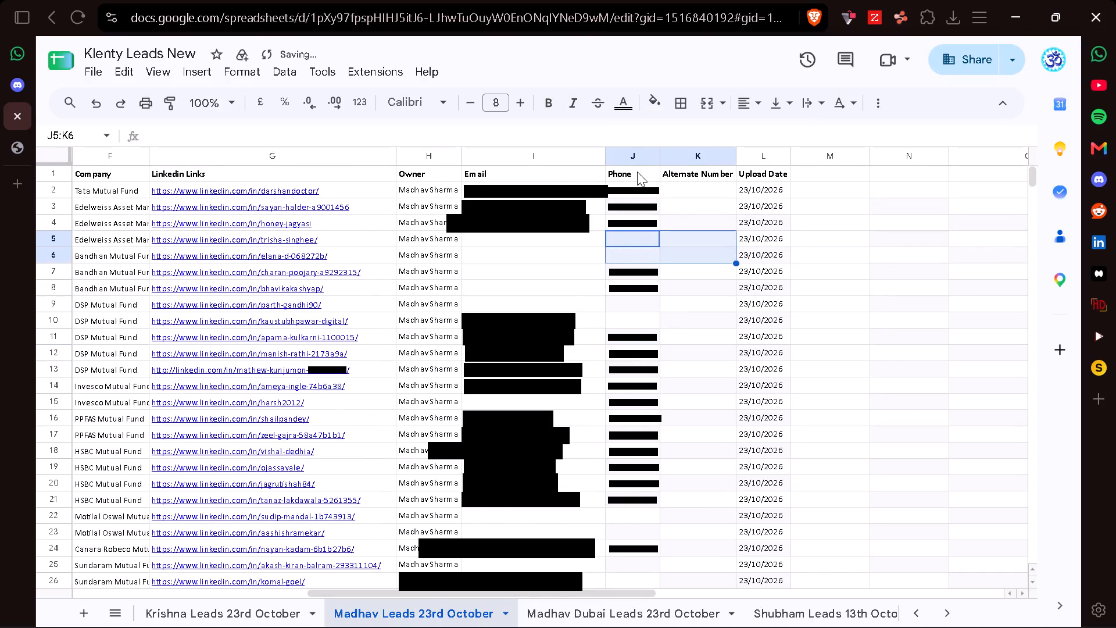
Add a filter to the leads table and limit the Phone column to (Blanks).
{"action": "left_click", "coordinate": [637, 172]}
{"action": "scroll", "coordinate": [375, 252], "scroll_direction": "right", "scroll_amount": 8}
{"action": "scroll", "coordinate": [375, 252], "scroll_direction": "down", "scroll_amount": 5}
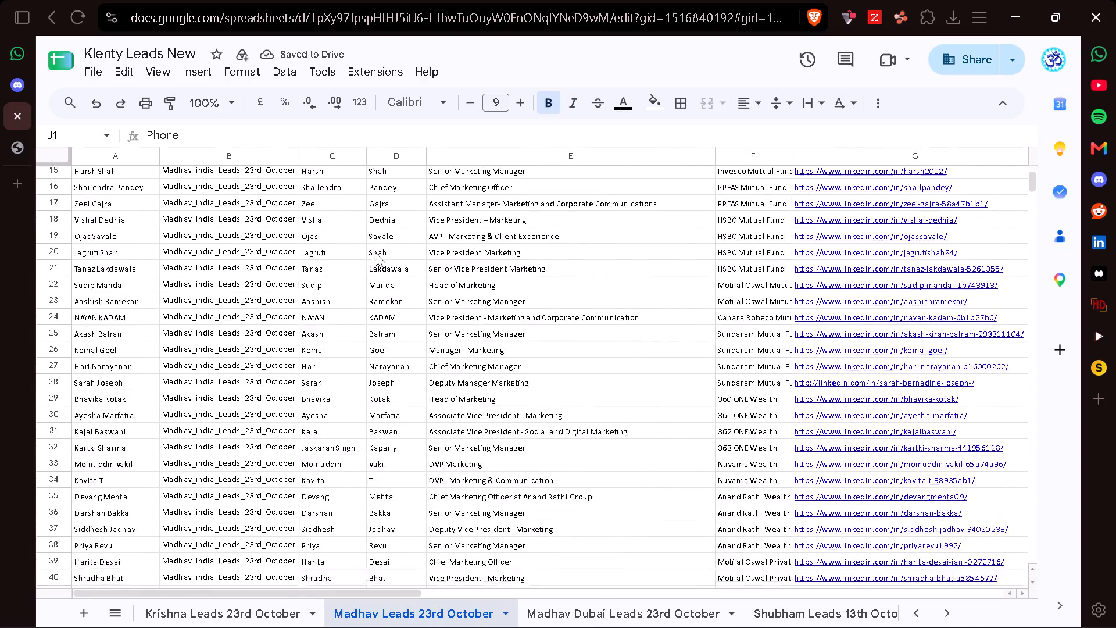
{"action": "scroll", "coordinate": [375, 252], "scroll_direction": "down", "scroll_amount": 4}
{"action": "scroll", "coordinate": [375, 252], "scroll_direction": "left", "scroll_amount": 4}
{"action": "scroll", "coordinate": [375, 252], "scroll_direction": "up", "scroll_amount": 6}
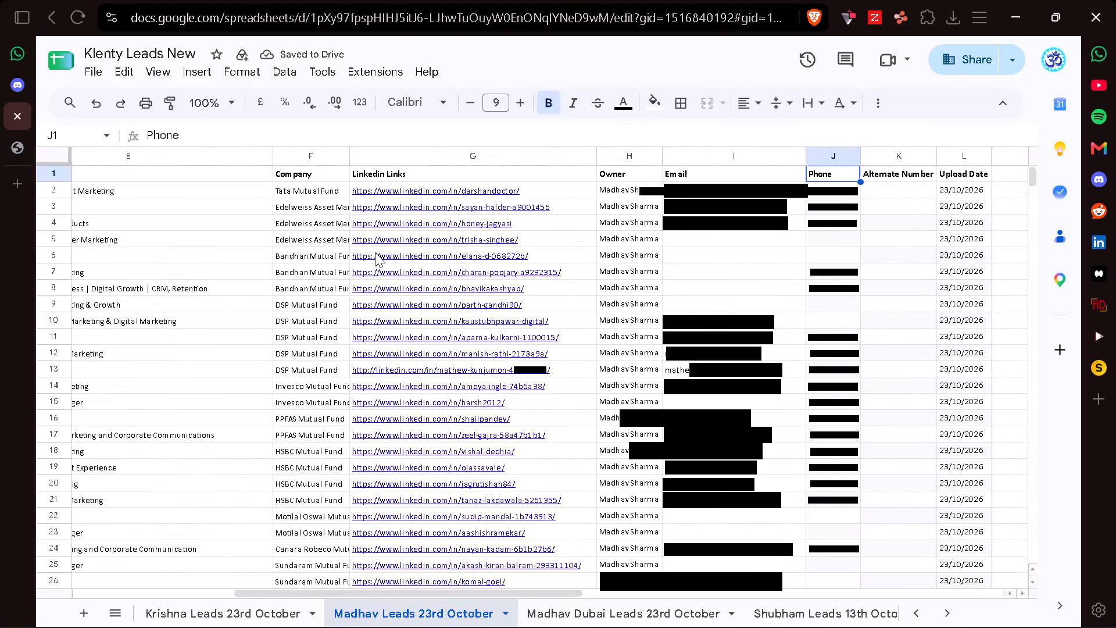
{"action": "scroll", "coordinate": [375, 252], "scroll_direction": "left", "scroll_amount": 4}
{"action": "scroll", "coordinate": [870, 185], "scroll_direction": "left", "scroll_amount": 2}
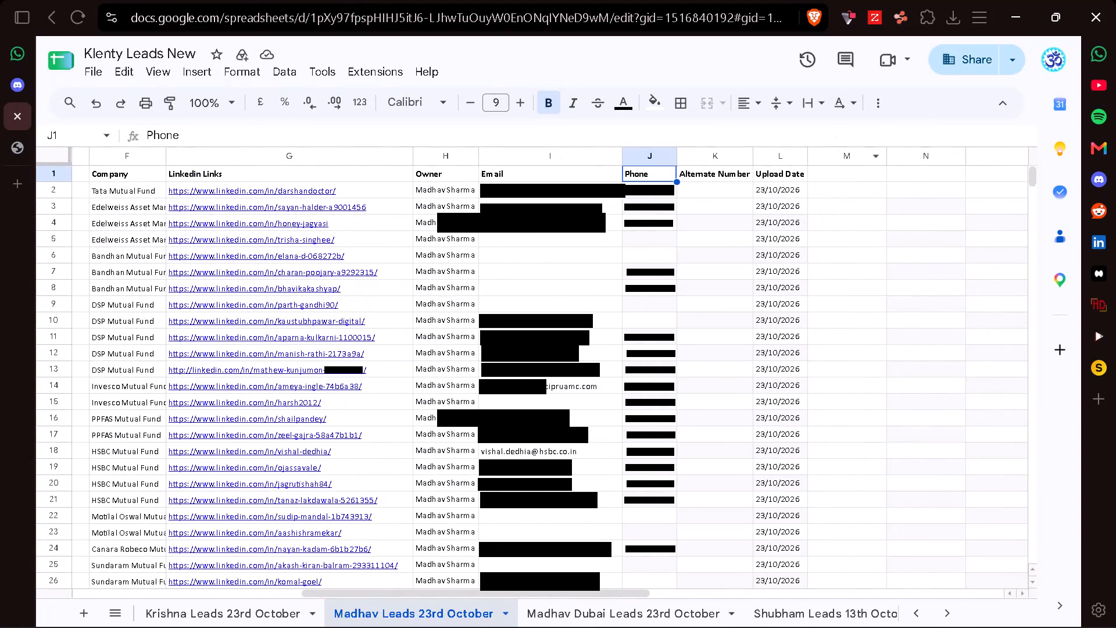
{"action": "left_click", "coordinate": [872, 108]}
{"action": "left_click", "coordinate": [817, 130]}
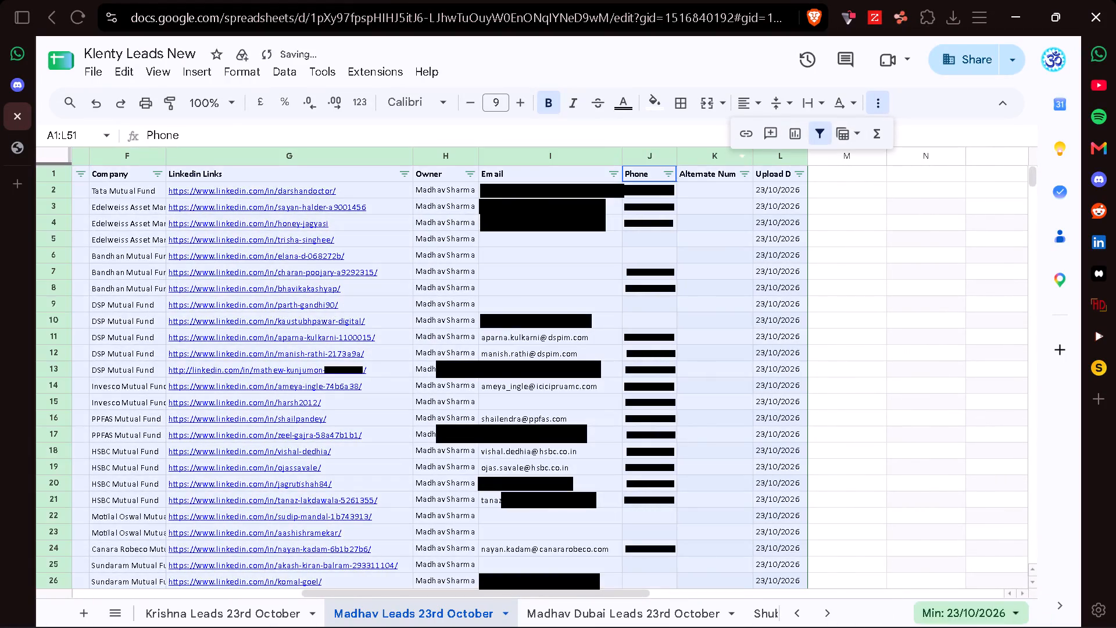
{"action": "left_click", "coordinate": [671, 175]}
{"action": "left_click", "coordinate": [524, 366]}
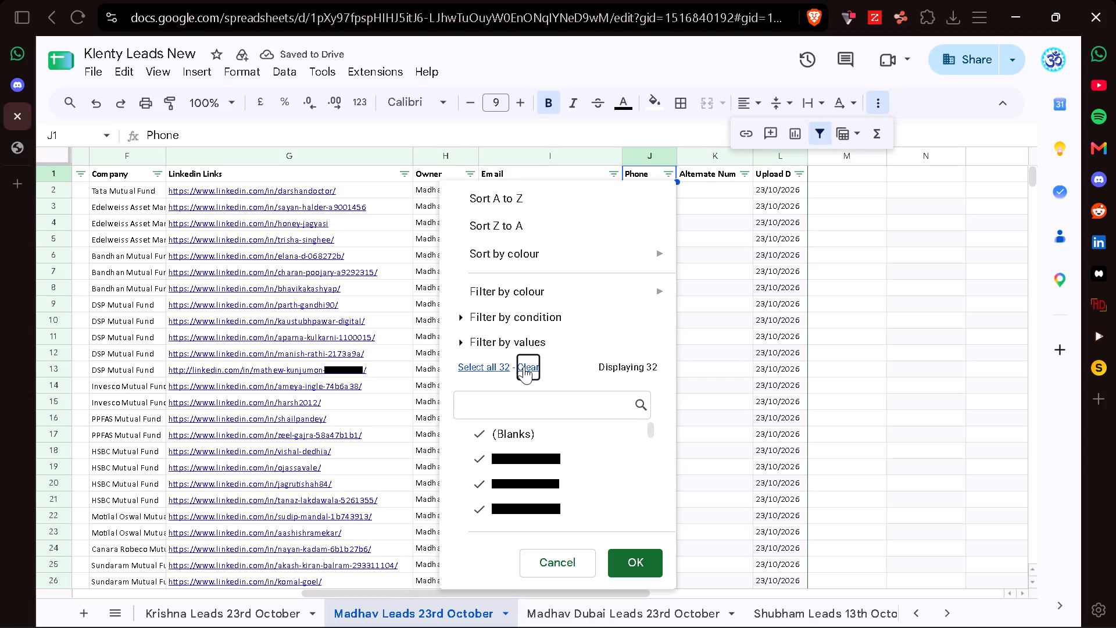
{"action": "left_click", "coordinate": [521, 437]}
{"action": "left_click", "coordinate": [642, 566]}
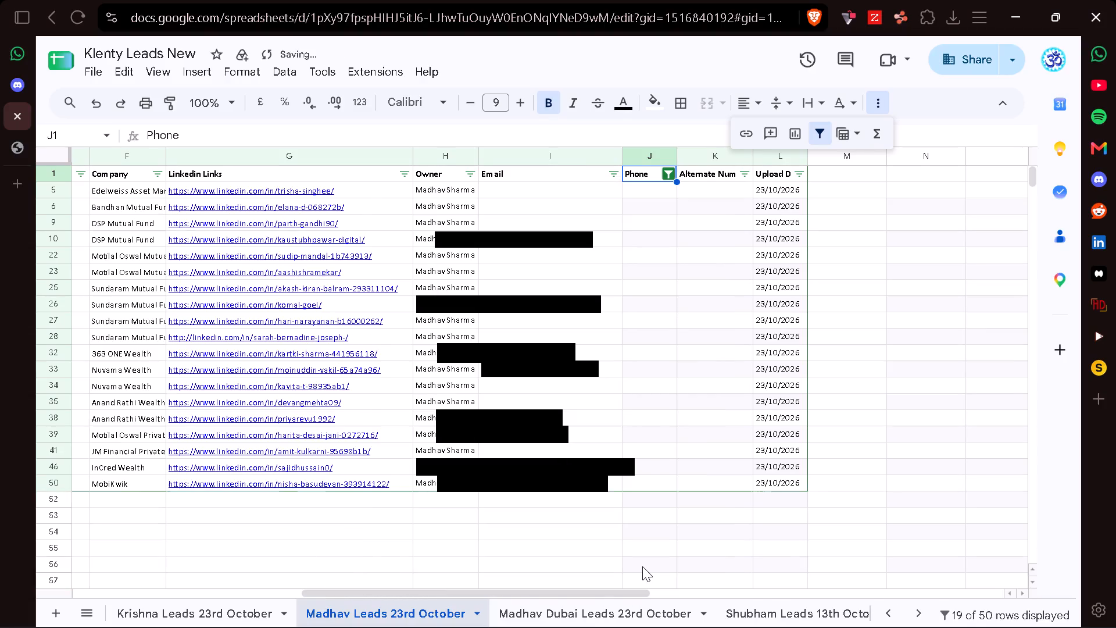
Open the LinkedIn profile linked in row 5 and reveal the lead's contact details in the SMARTe extension.
{"action": "left_click", "coordinate": [639, 194]}
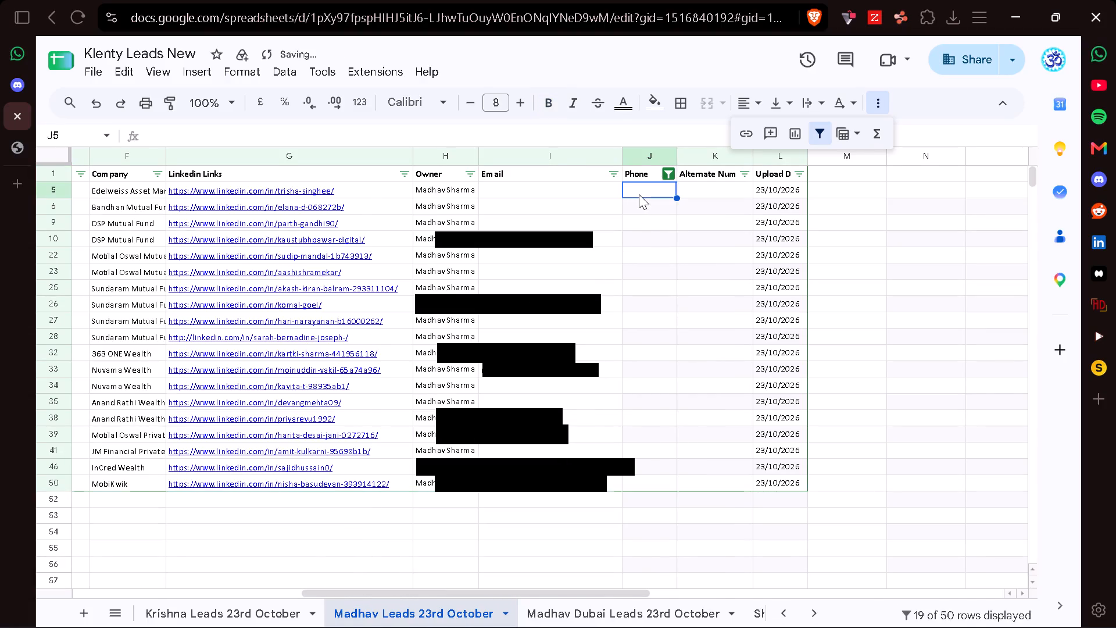
{"action": "left_click", "coordinate": [881, 104]}
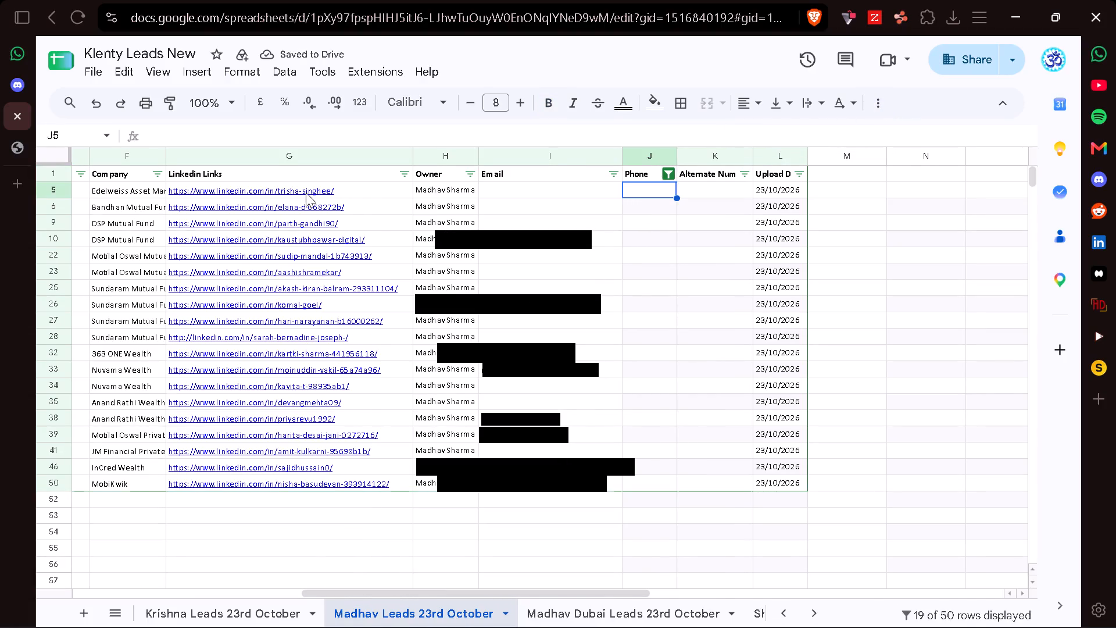
{"action": "left_click", "coordinate": [301, 211]}
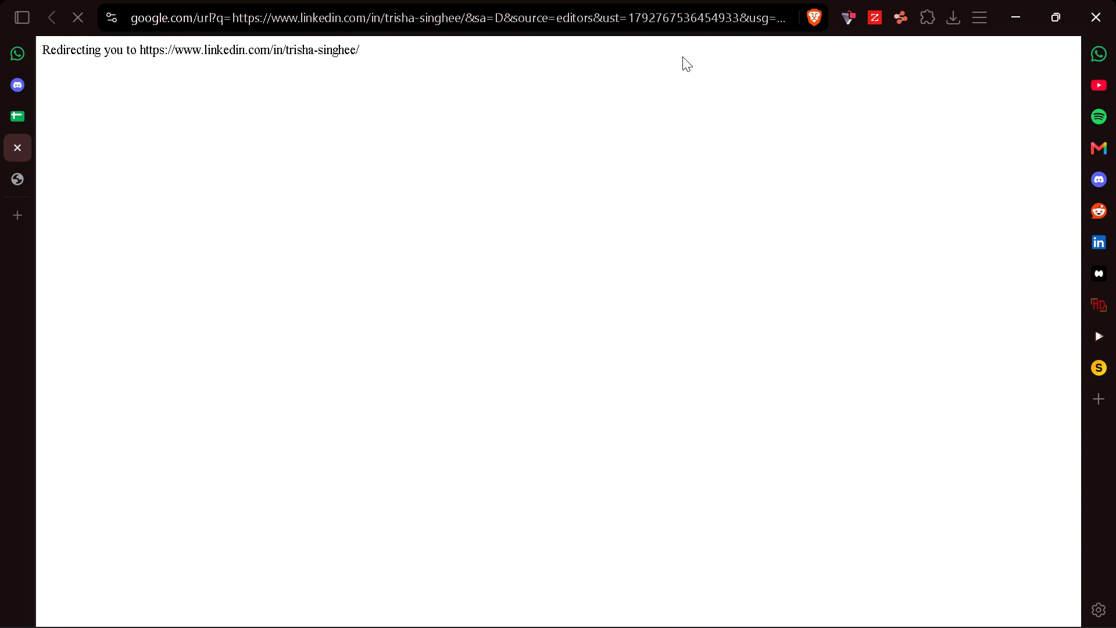
{"action": "left_click", "coordinate": [893, 20]}
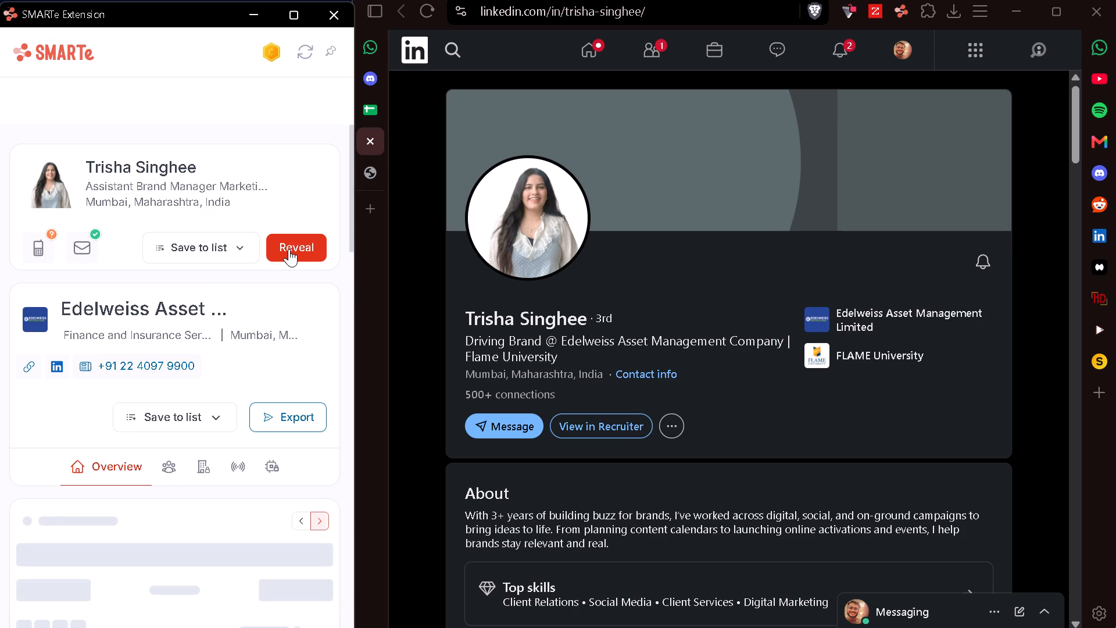
{"action": "left_click", "coordinate": [289, 249]}
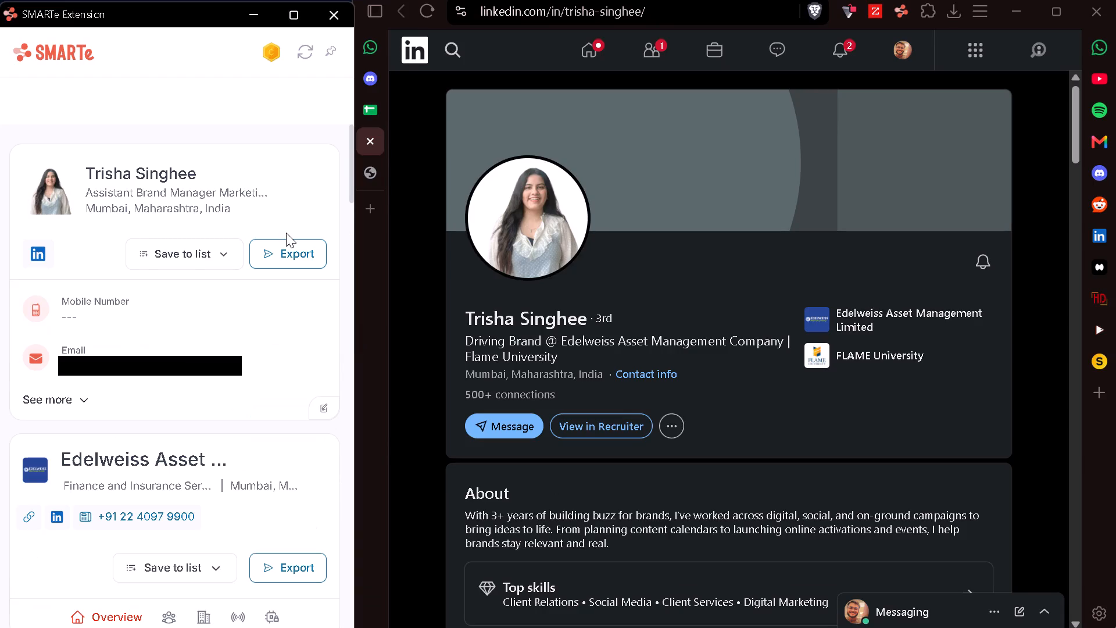
Copy the revealed email address, close the profile, and paste the address into row 5's Email cell.
{"action": "left_click", "coordinate": [257, 363]}
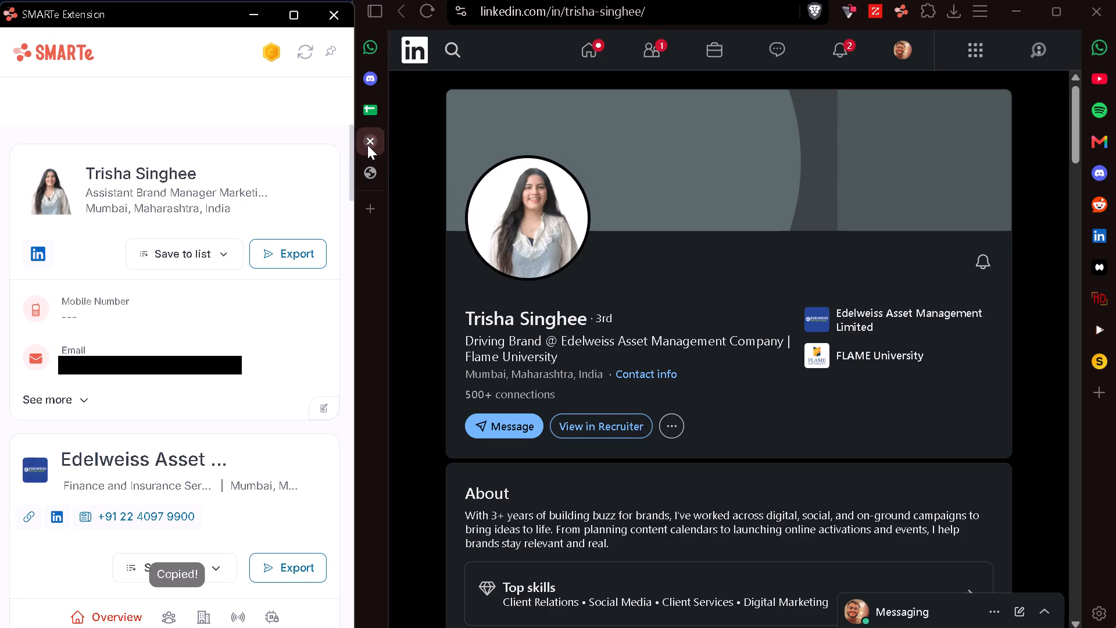
{"action": "left_click", "coordinate": [367, 145]}
{"action": "key", "text": "Left"}
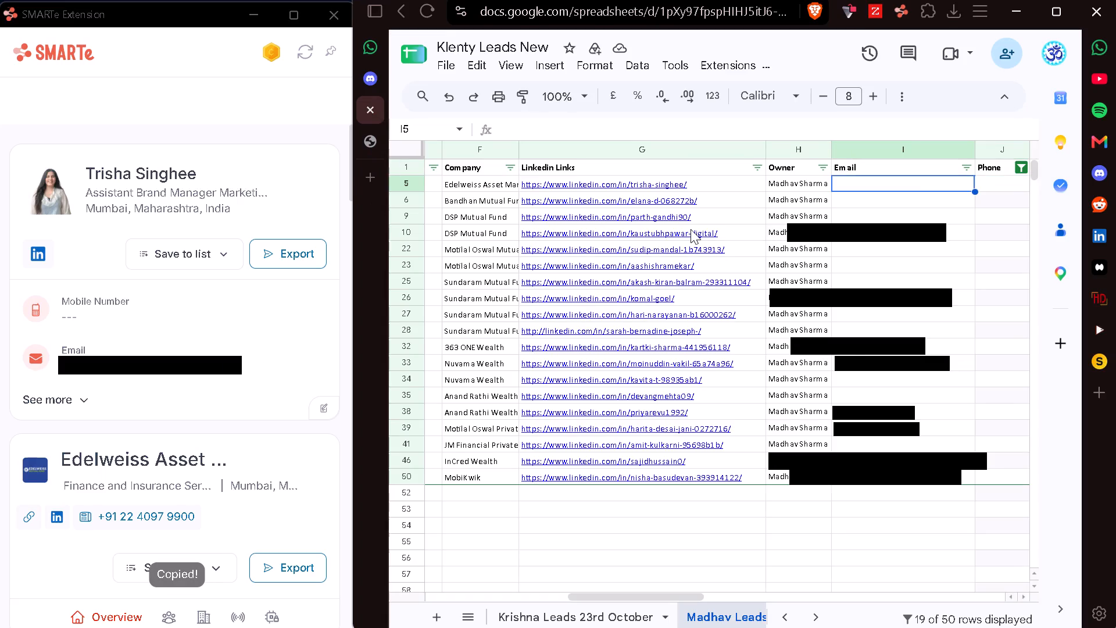
{"action": "key", "text": "ctrl+v"}
Open the LinkedIn profile linked in row 6, refresh the SMARTe extension for it, and reveal the lead's contact details.
{"action": "key", "text": "Down"}
{"action": "key", "text": "Right"}
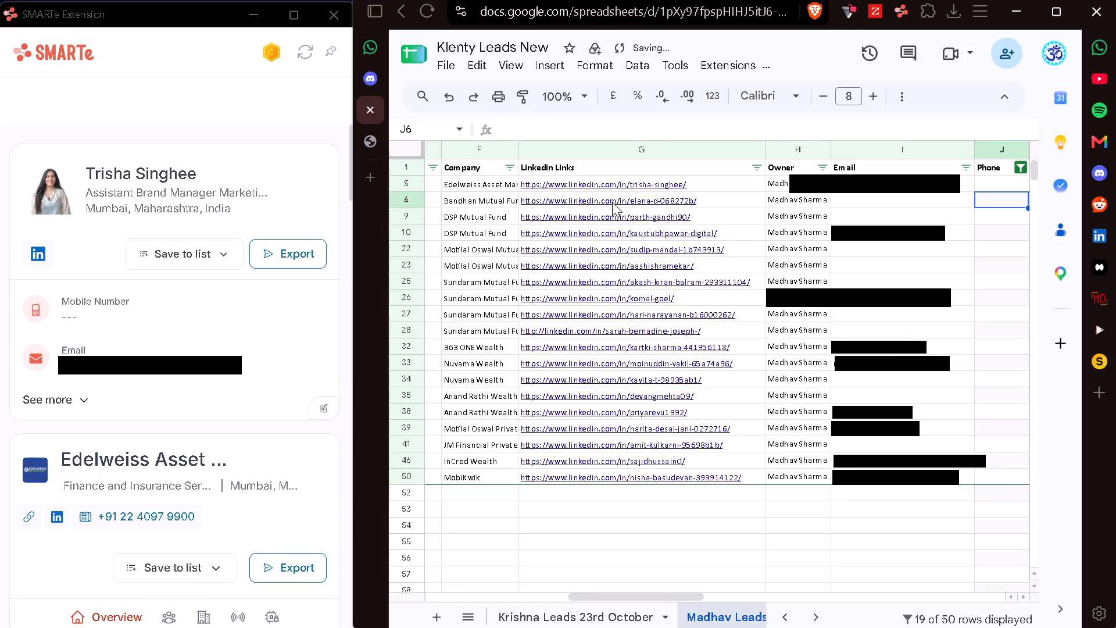
{"action": "left_click", "coordinate": [620, 220]}
{"action": "left_click", "coordinate": [631, 229]}
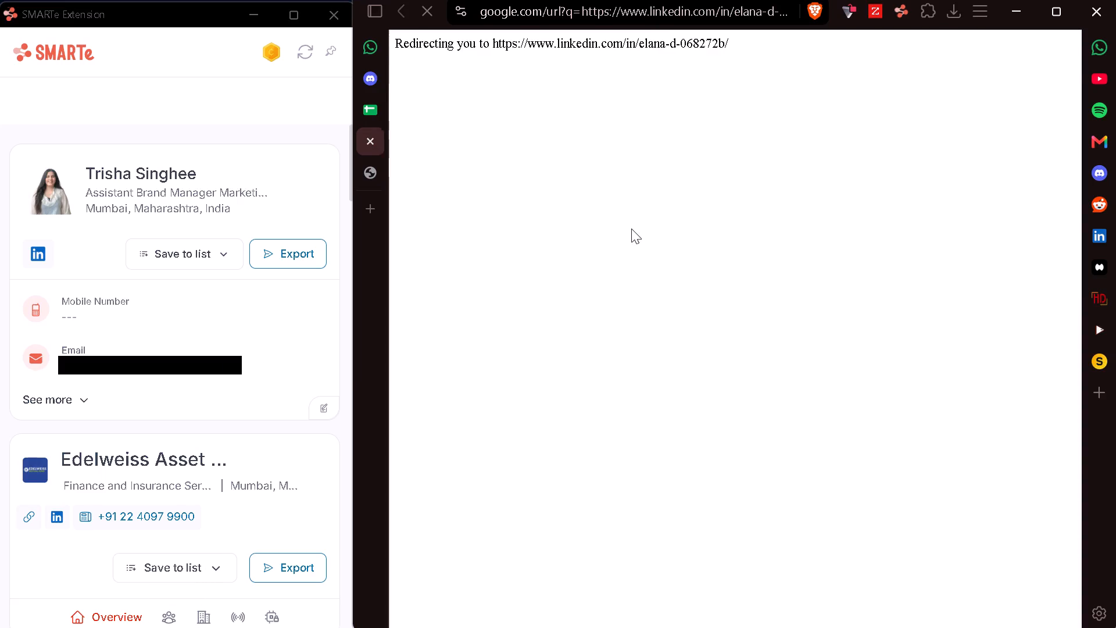
{"action": "left_click", "coordinate": [307, 48]}
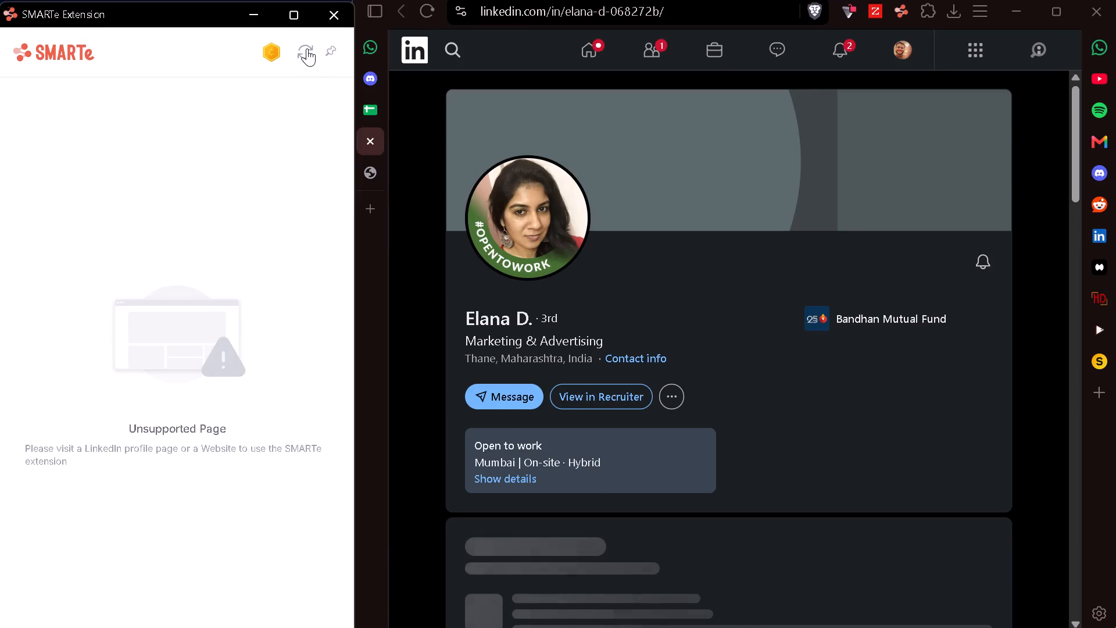
{"action": "left_click", "coordinate": [307, 48]}
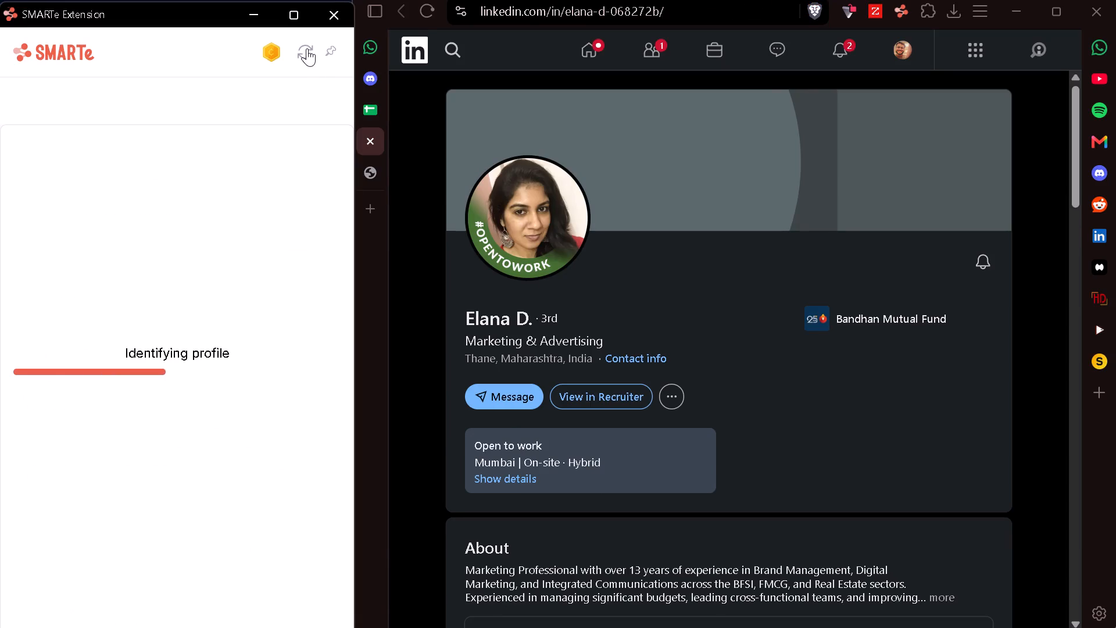
{"action": "scroll", "coordinate": [571, 306], "scroll_direction": "down", "scroll_amount": 3}
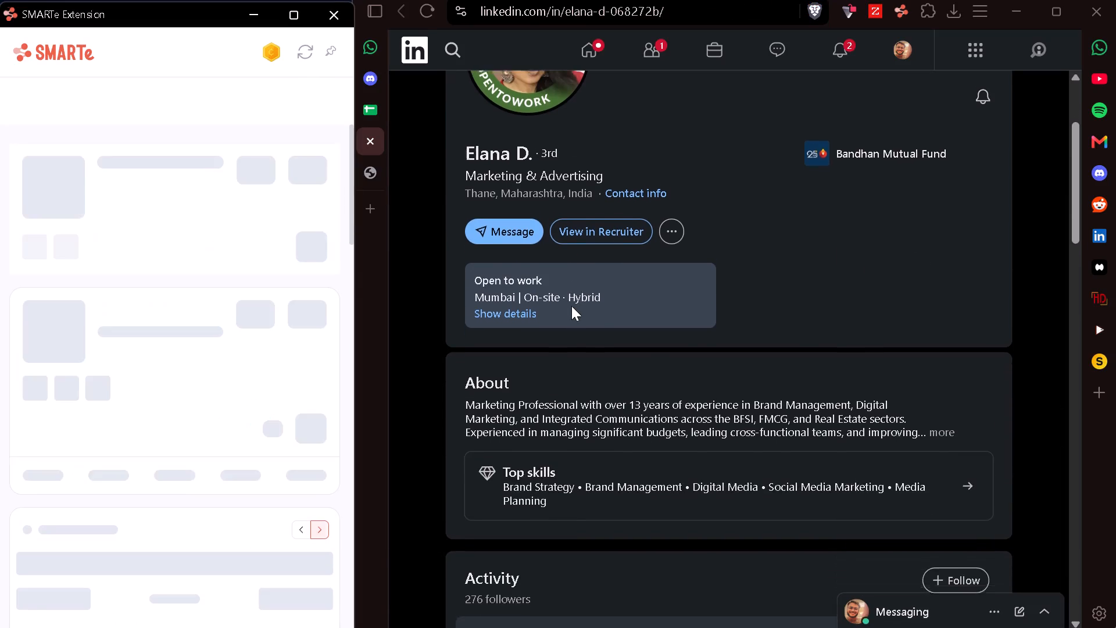
{"action": "scroll", "coordinate": [571, 306], "scroll_direction": "down", "scroll_amount": 1}
{"action": "scroll", "coordinate": [571, 306], "scroll_direction": "up", "scroll_amount": 5}
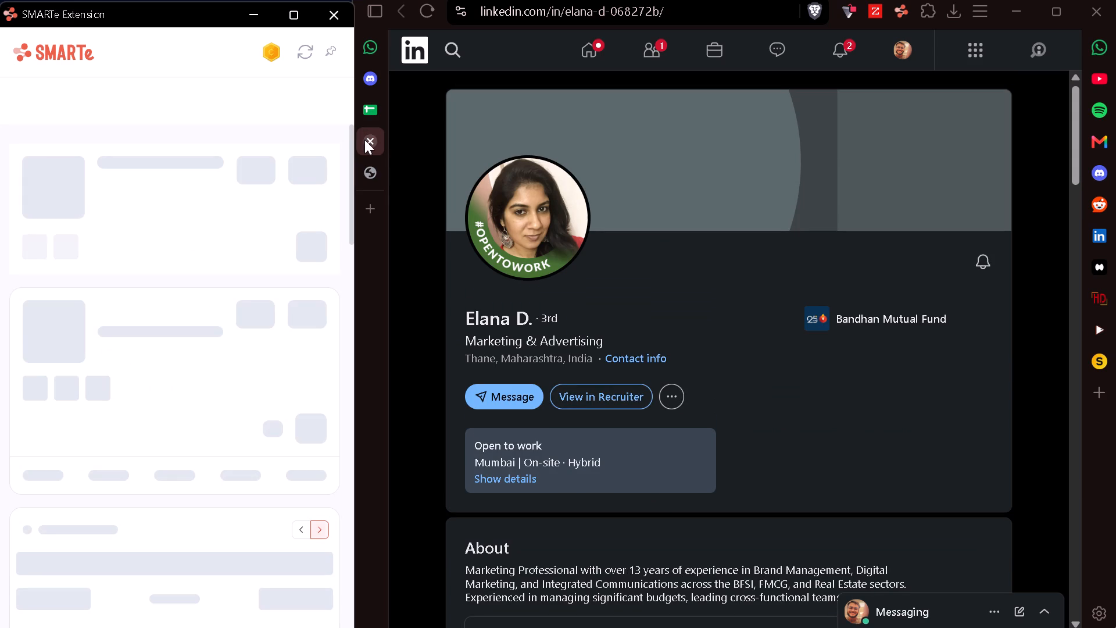
{"action": "left_click", "coordinate": [296, 244]}
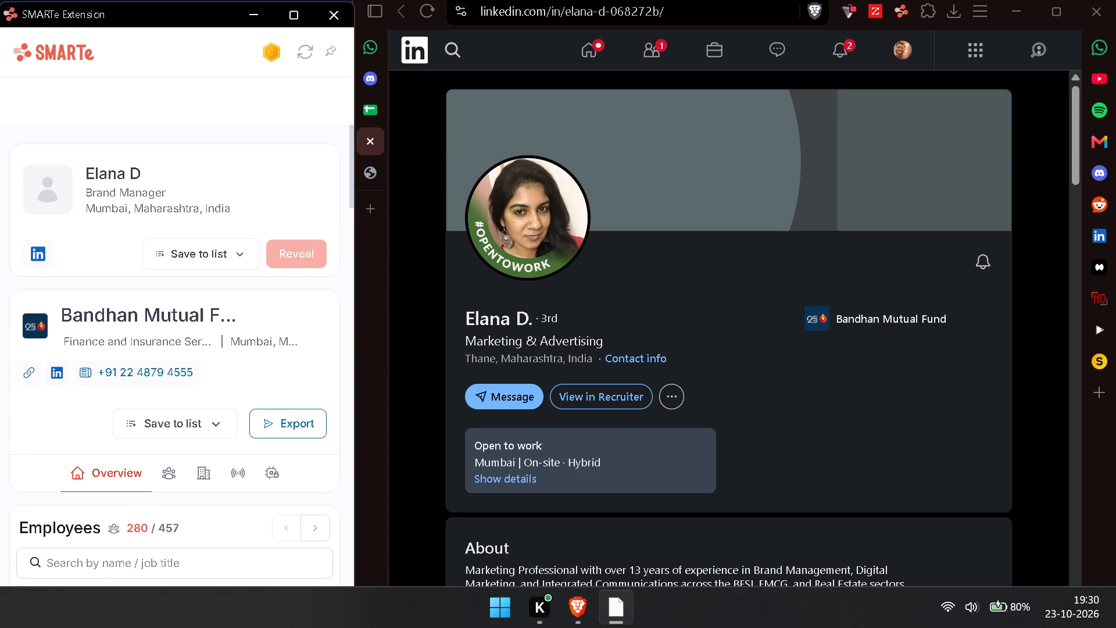
Copy the lead's revealed mobile number, close the profile, and paste the number into row 6's Phone cell.
{"action": "scroll", "coordinate": [55, 280], "scroll_direction": "down", "scroll_amount": 7}
{"action": "scroll", "coordinate": [55, 280], "scroll_direction": "up", "scroll_amount": 12}
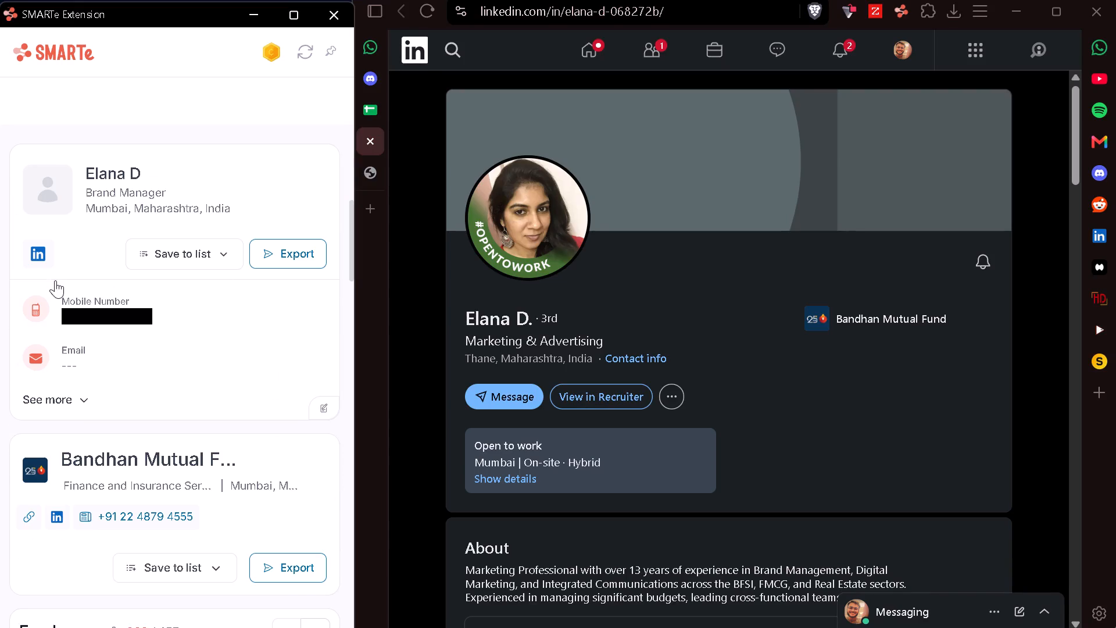
{"action": "left_click", "coordinate": [174, 316]}
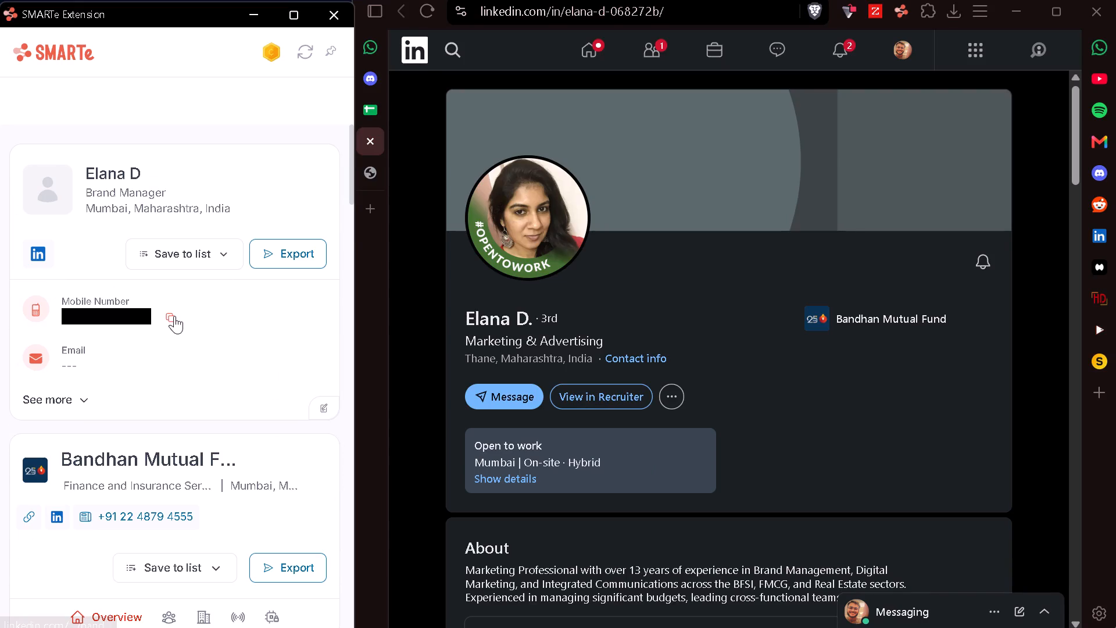
{"action": "left_click", "coordinate": [271, 195]}
{"action": "left_click", "coordinate": [374, 144]}
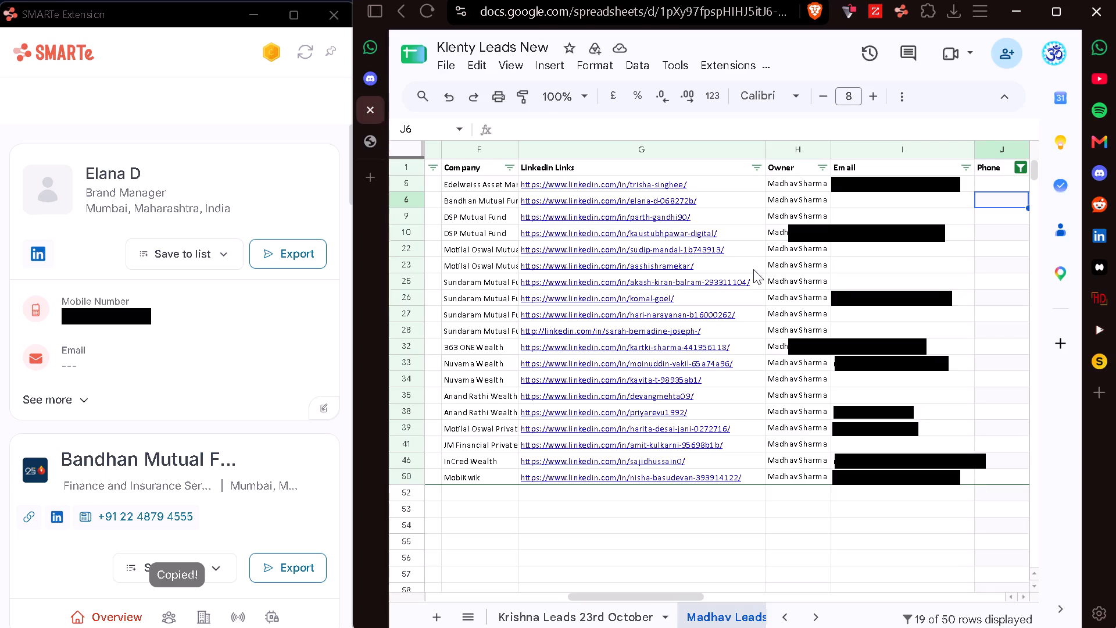
{"action": "scroll", "coordinate": [837, 279], "scroll_direction": "left", "scroll_amount": 1}
{"action": "key", "text": "ctrl+v"}
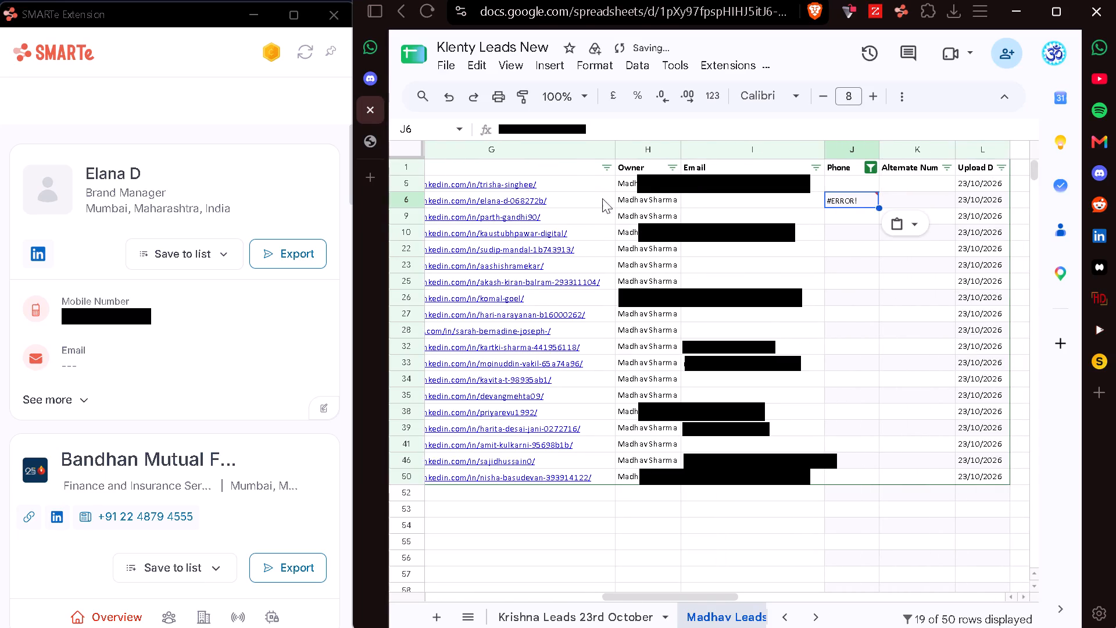
Strip the leading prefix from row 6's pasted phone entry so the cell holds a plain number.
{"action": "left_click", "coordinate": [523, 131]}
{"action": "key", "text": "BackSpace"}
{"action": "key", "text": "BackSpace"}
{"action": "key", "text": "BackSpace"}
{"action": "key", "text": "BackSpace"}
{"action": "key", "text": "BackSpace"}
{"action": "key", "text": "BackSpace"}
{"action": "key", "text": "BackSpace"}
{"action": "key", "text": "BackSpace"}
{"action": "key", "text": "BackSpace"}
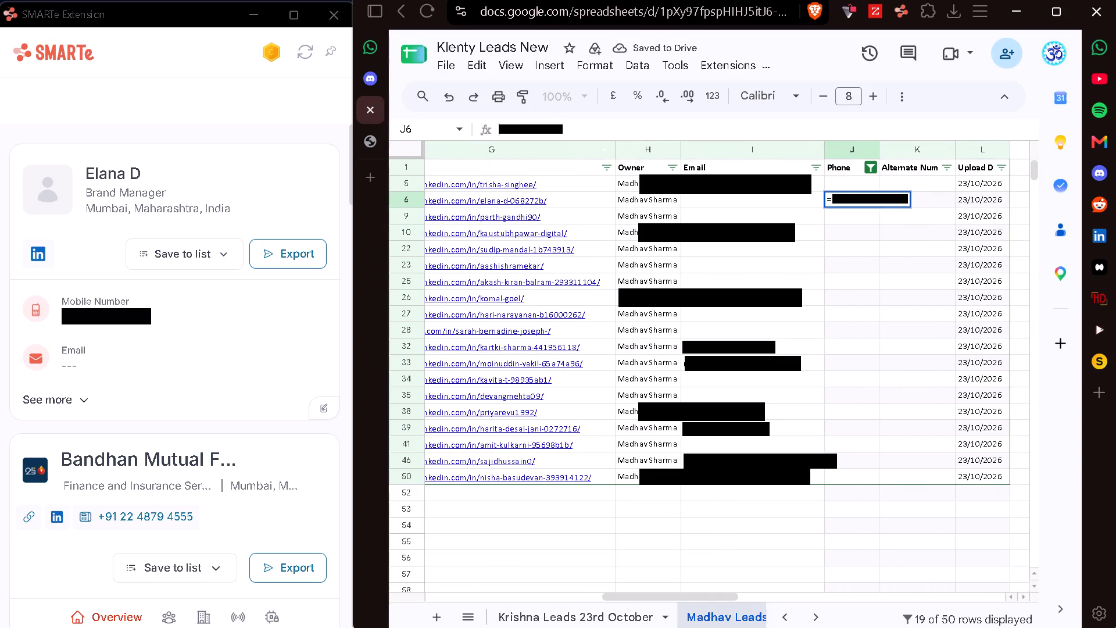
{"action": "left_click", "coordinate": [849, 217]}
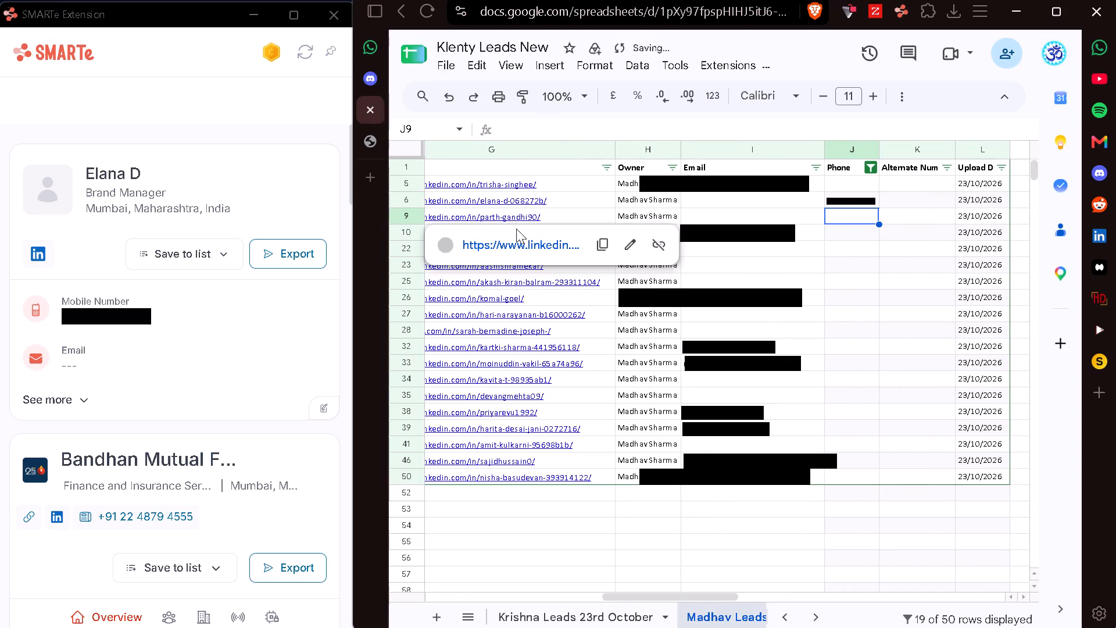
Open the LinkedIn profile linked in row 9, refresh the SMARTe extension for it, and reveal the lead's contact details.
{"action": "left_click", "coordinate": [525, 242]}
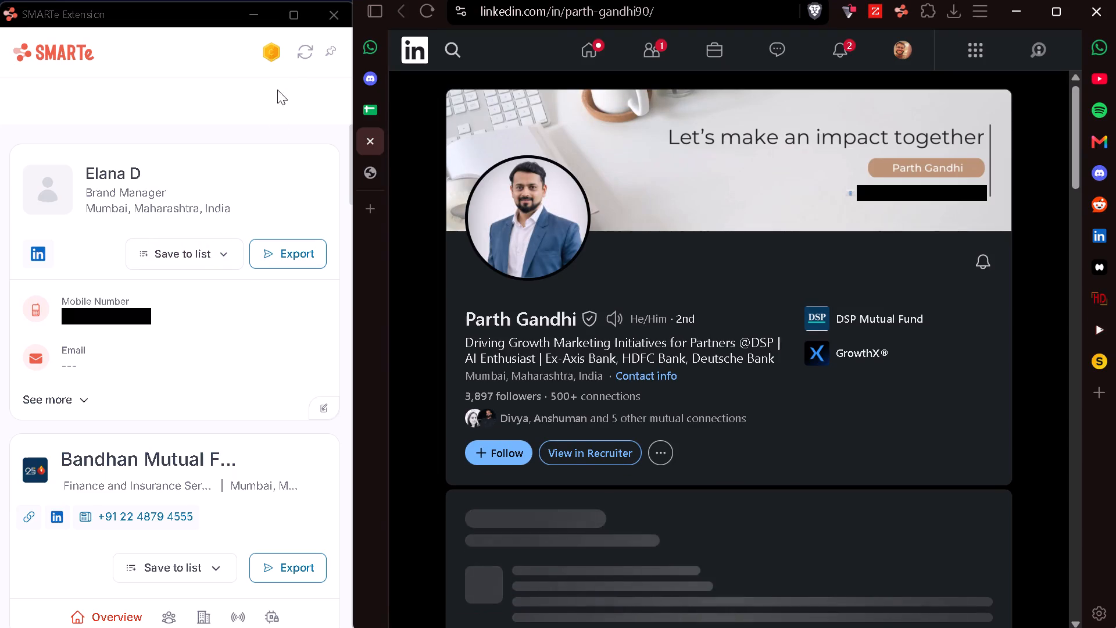
{"action": "left_click", "coordinate": [306, 53]}
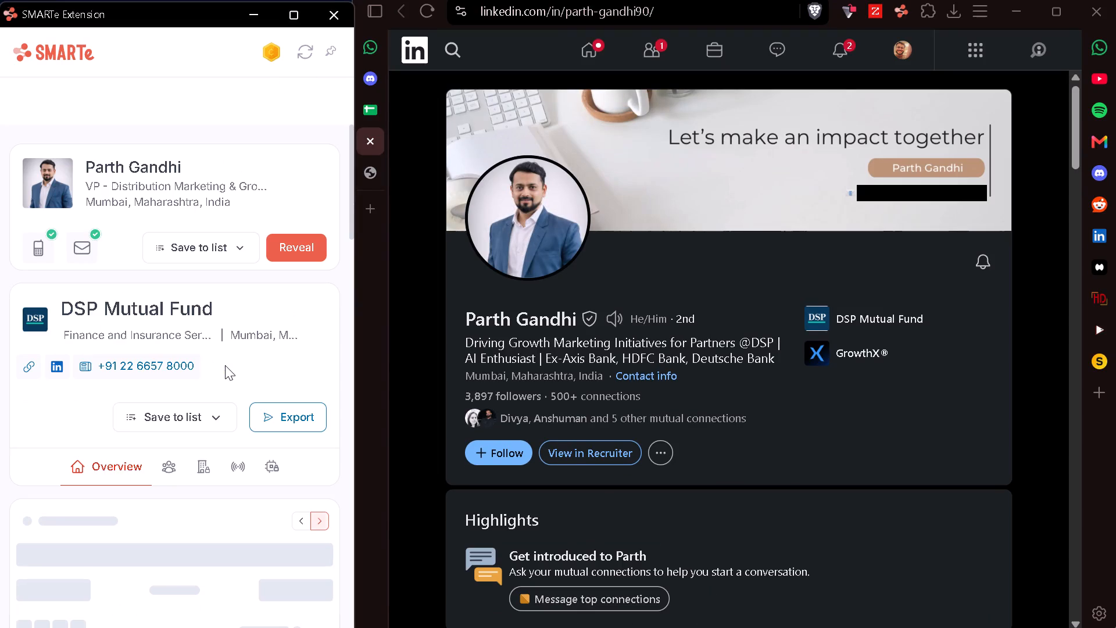
{"action": "left_click", "coordinate": [295, 252]}
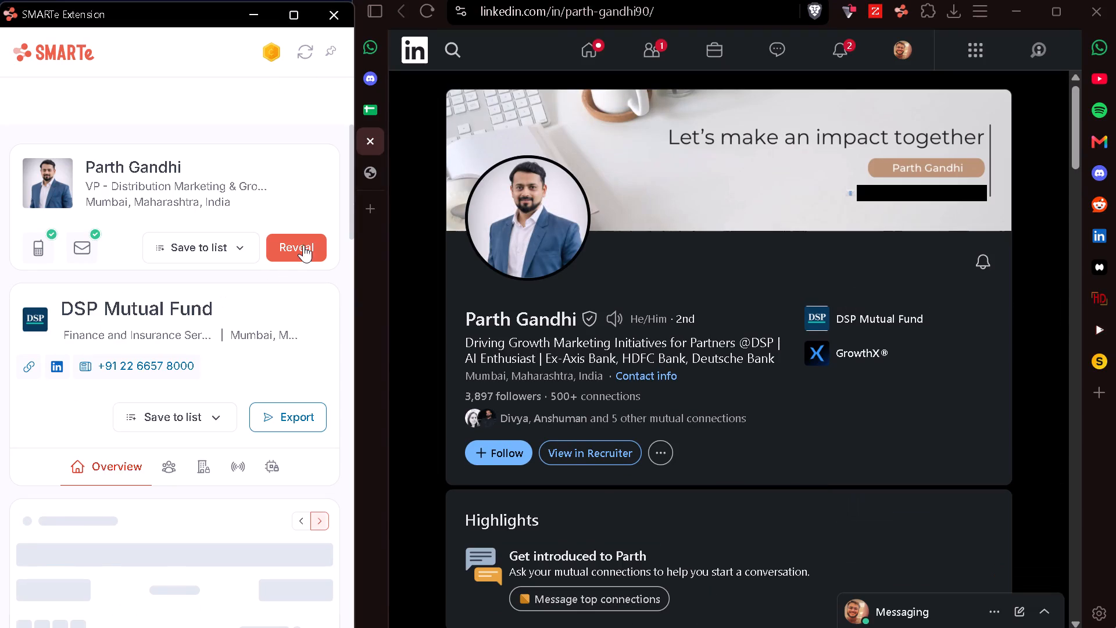
{"action": "left_click", "coordinate": [303, 245]}
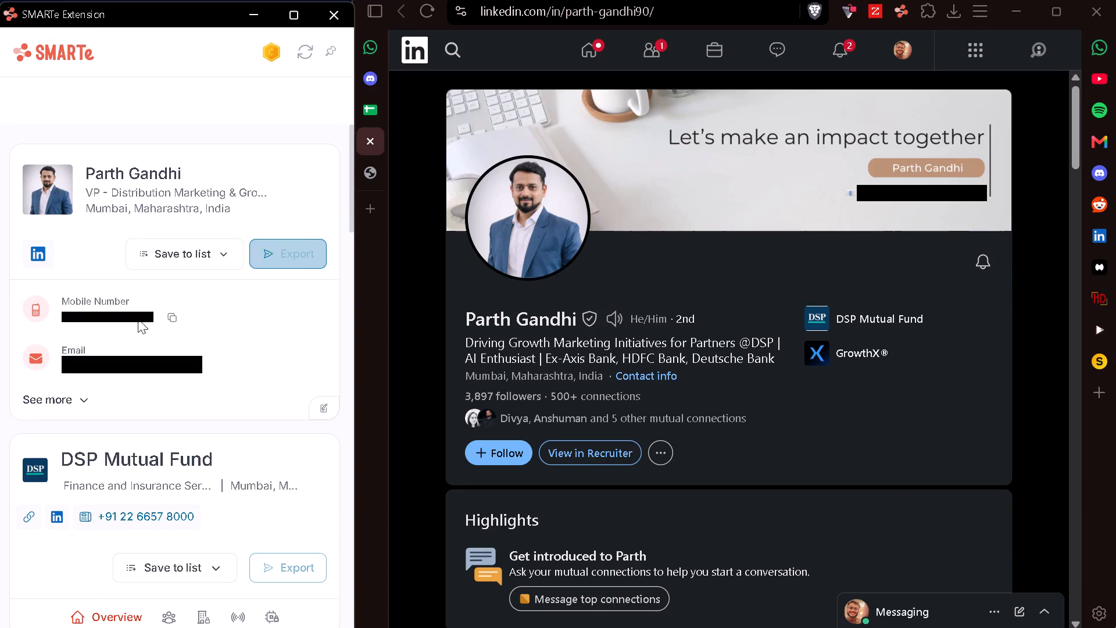
Copy the revealed mobile number and paste it into row 9's Phone cell in the leads sheet.
{"action": "left_click", "coordinate": [174, 317]}
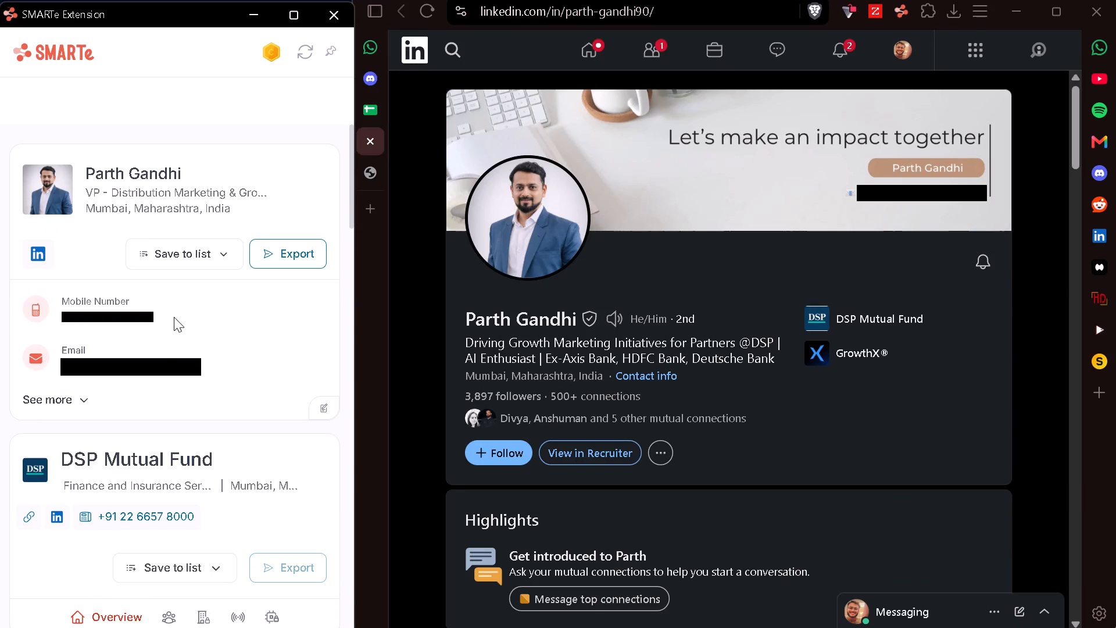
{"action": "left_click", "coordinate": [169, 315]}
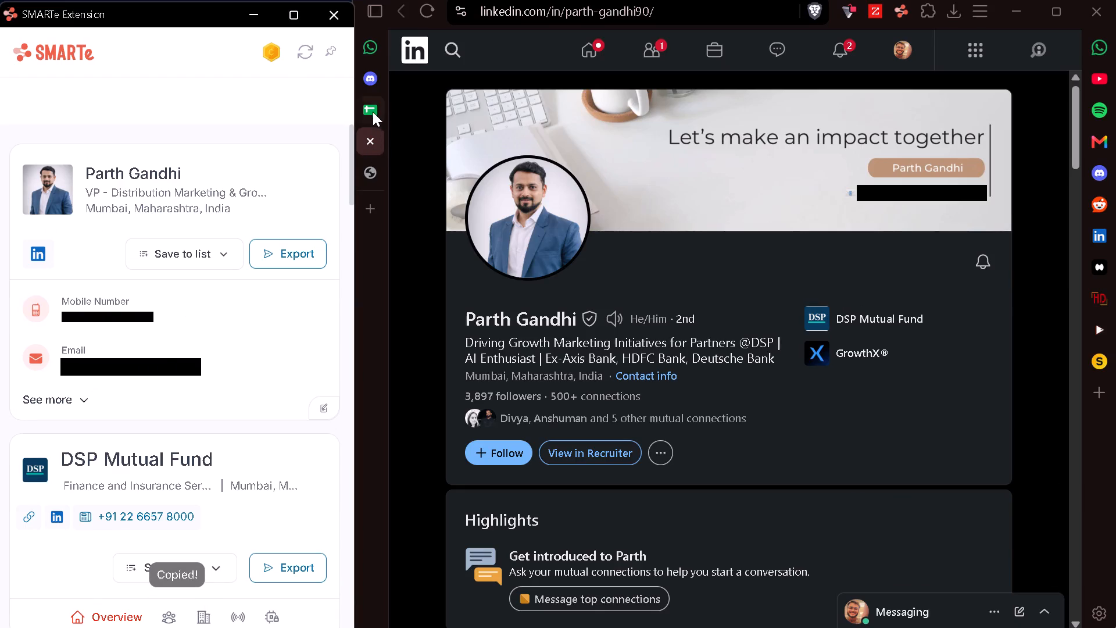
{"action": "left_click", "coordinate": [373, 109]}
{"action": "key", "text": "ctrl+v"}
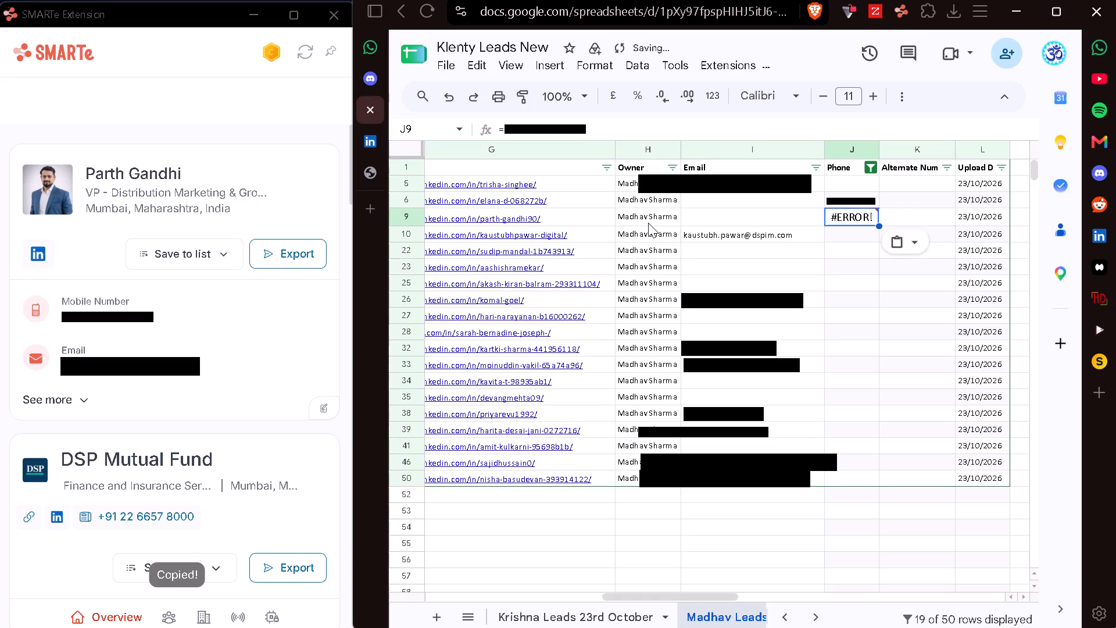
{"action": "key", "text": "Left"}
{"action": "key", "text": "Right"}
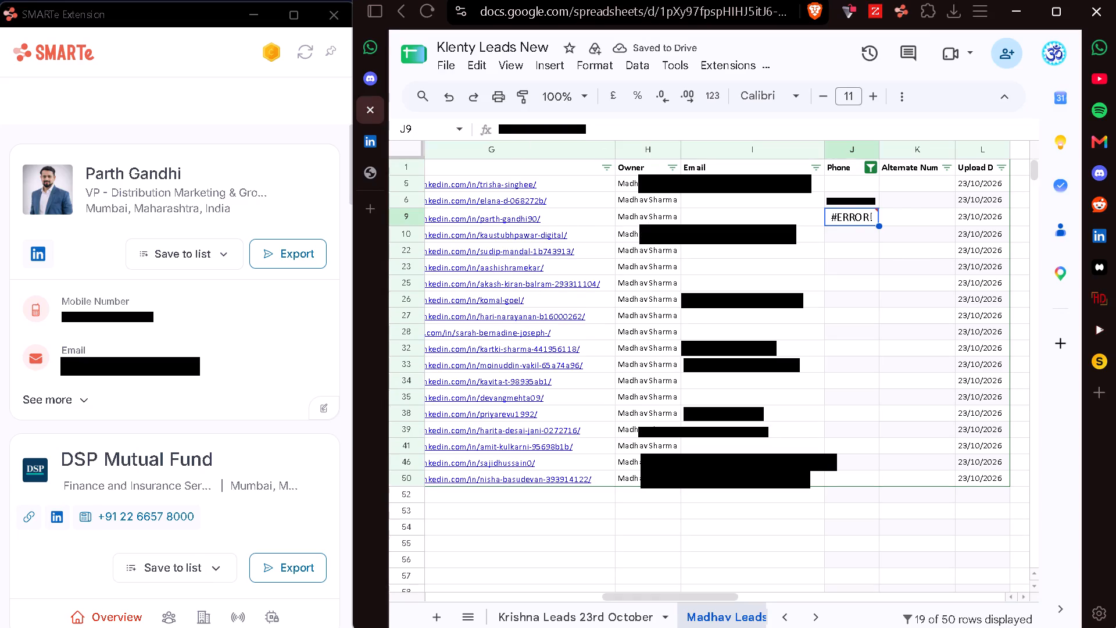
Strip the leading prefix from row 9's pasted phone entry so the cell holds a plain number.
{"action": "left_click", "coordinate": [521, 127]}
{"action": "key", "text": "BackSpace"}
{"action": "key", "text": "BackSpace"}
{"action": "key", "text": "BackSpace"}
{"action": "key", "text": "BackSpace"}
{"action": "key", "text": "BackSpace"}
{"action": "key", "text": "BackSpace"}
{"action": "key", "text": "BackSpace"}
{"action": "key", "text": "BackSpace"}
{"action": "key", "text": "BackSpace"}
{"action": "key", "text": "BackSpace"}
{"action": "key", "text": "BackSpace"}
{"action": "left_click", "coordinate": [722, 221]}
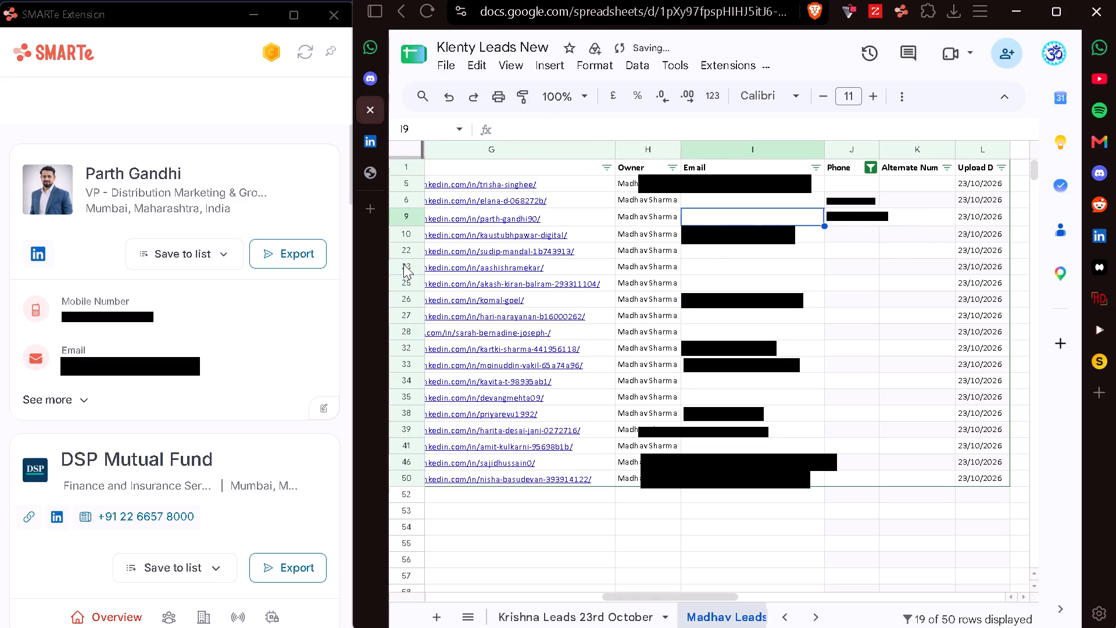
Copy the revealed email address from SMARTe into row 9's Email cell and close that lead's LinkedIn profile.
{"action": "left_click", "coordinate": [213, 361]}
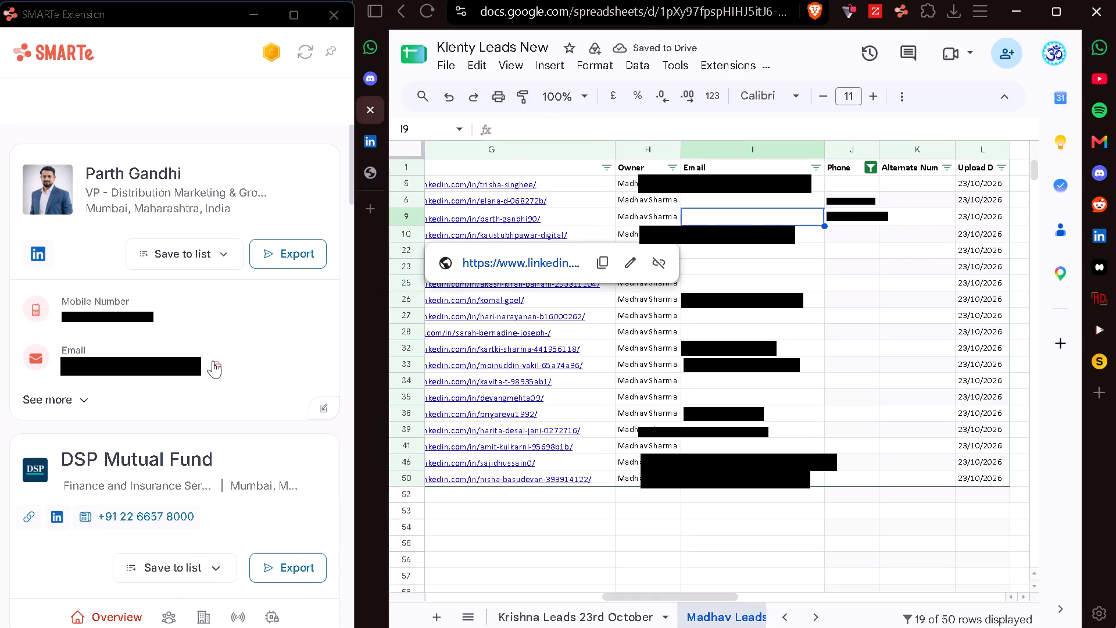
{"action": "key", "text": "ctrl+v"}
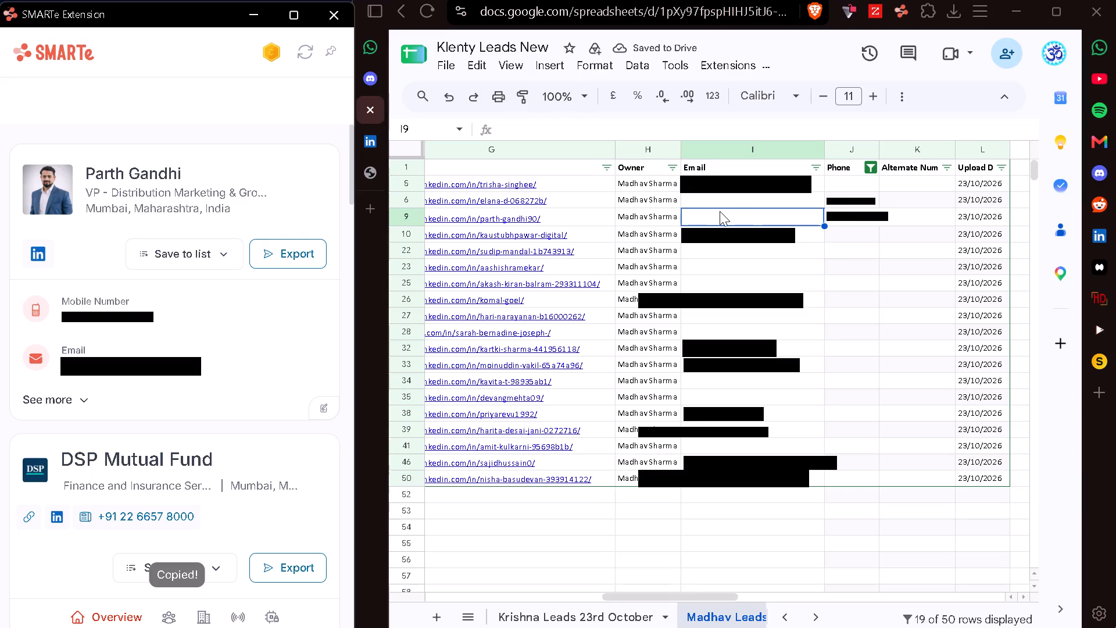
{"action": "left_click", "coordinate": [720, 211]}
{"action": "key", "text": "ctrl+v"}
{"action": "key", "text": "Down"}
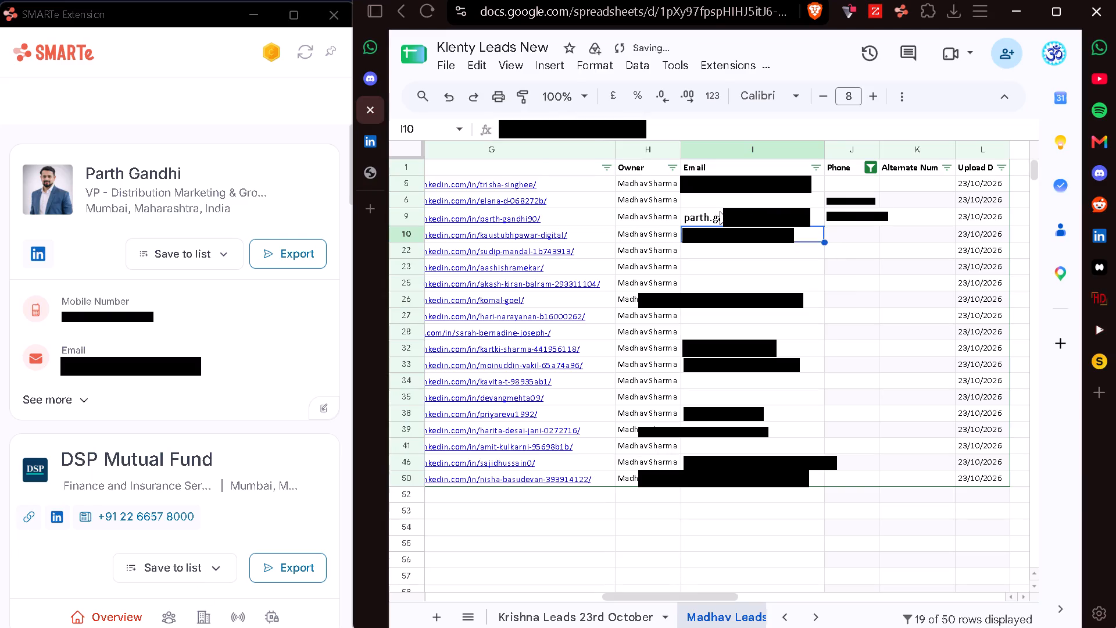
{"action": "key", "text": "Right"}
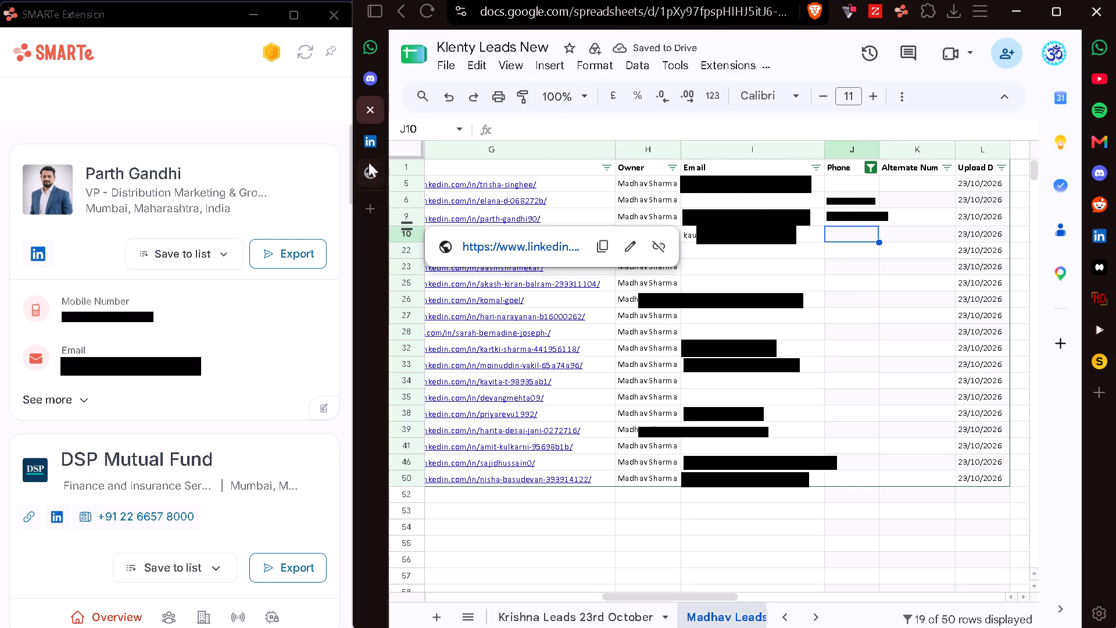
{"action": "double_click", "coordinate": [370, 138]}
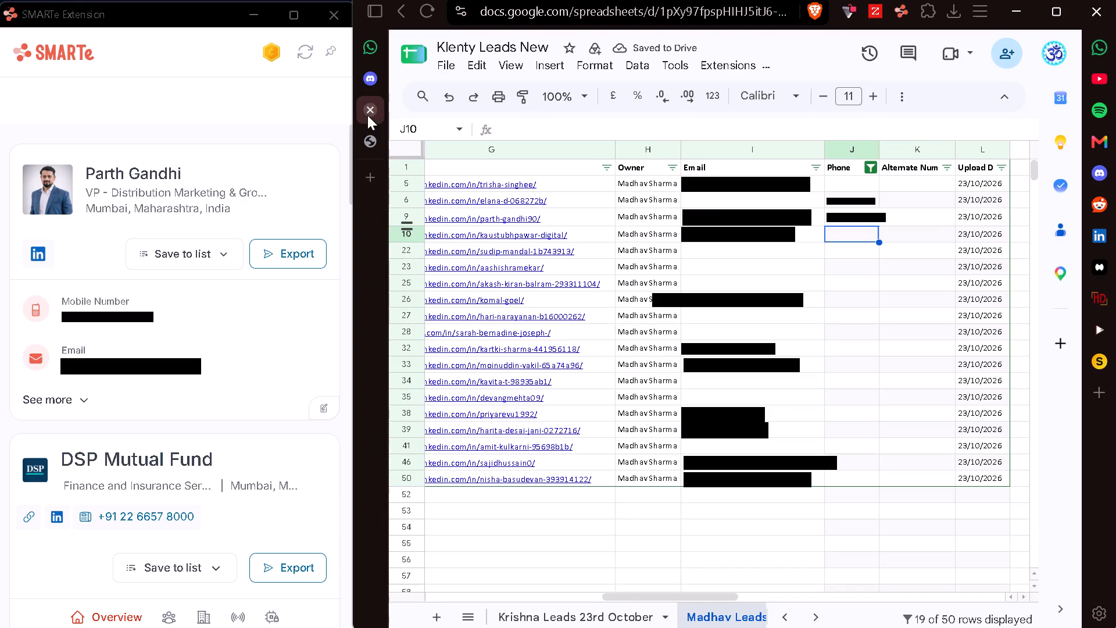
Reorder the browser tabs so the leads spreadsheet comes after the globe-icon tab.
{"action": "left_click_drag", "start_coordinate": [367, 115], "coordinate": [360, 117]}
{"action": "left_click_drag", "start_coordinate": [360, 117], "coordinate": [362, 158]}
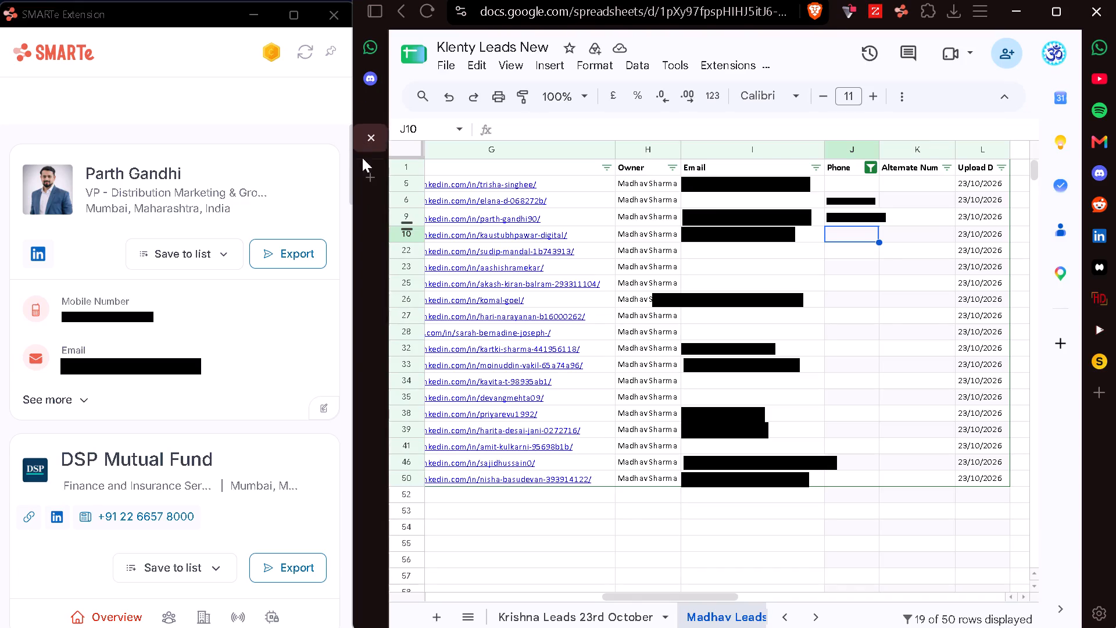
{"action": "left_click_drag", "start_coordinate": [362, 158], "coordinate": [362, 166]}
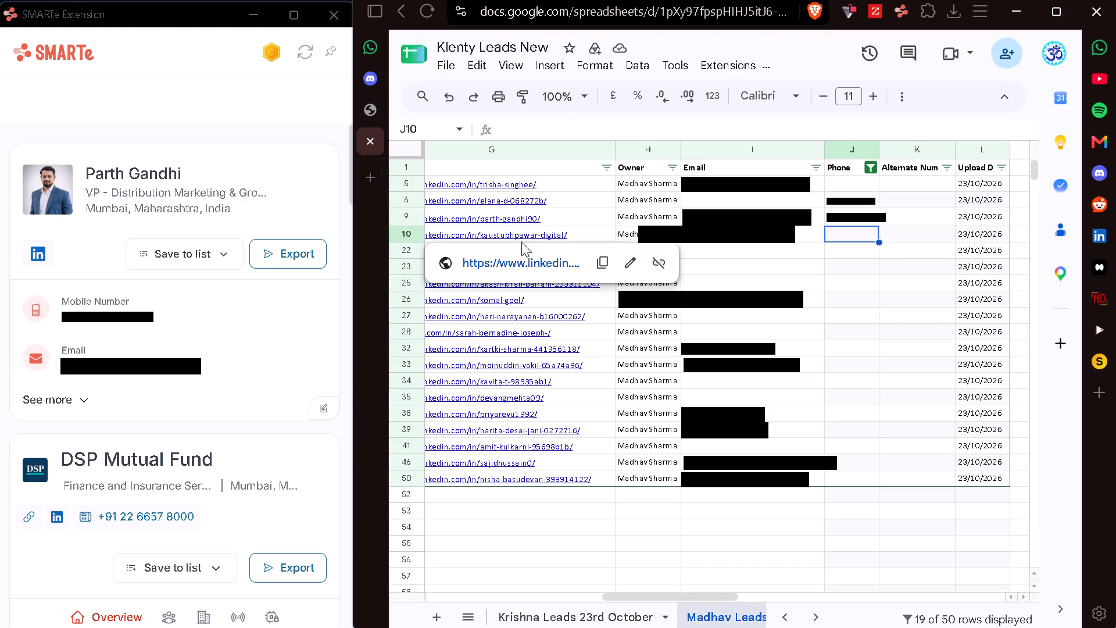
Open the LinkedIn profile linked in row 10 and refresh the SMARTe extension for it.
{"action": "left_click", "coordinate": [523, 257]}
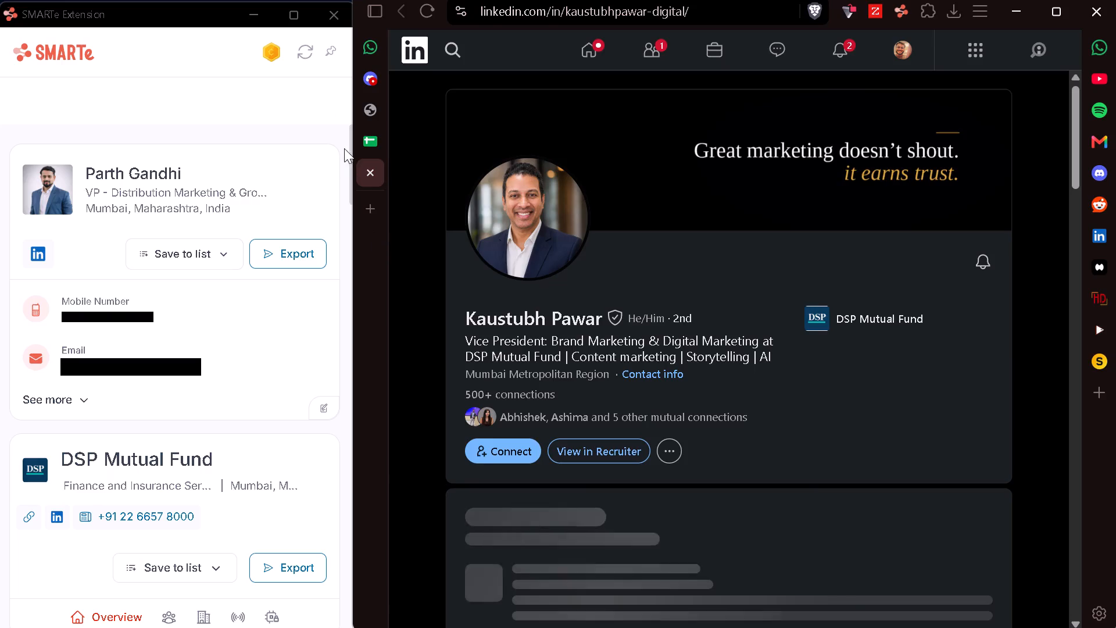
{"action": "left_click", "coordinate": [303, 49]}
Send the row 10 lead a LinkedIn connection invitation without a note.
{"action": "left_click", "coordinate": [487, 445]}
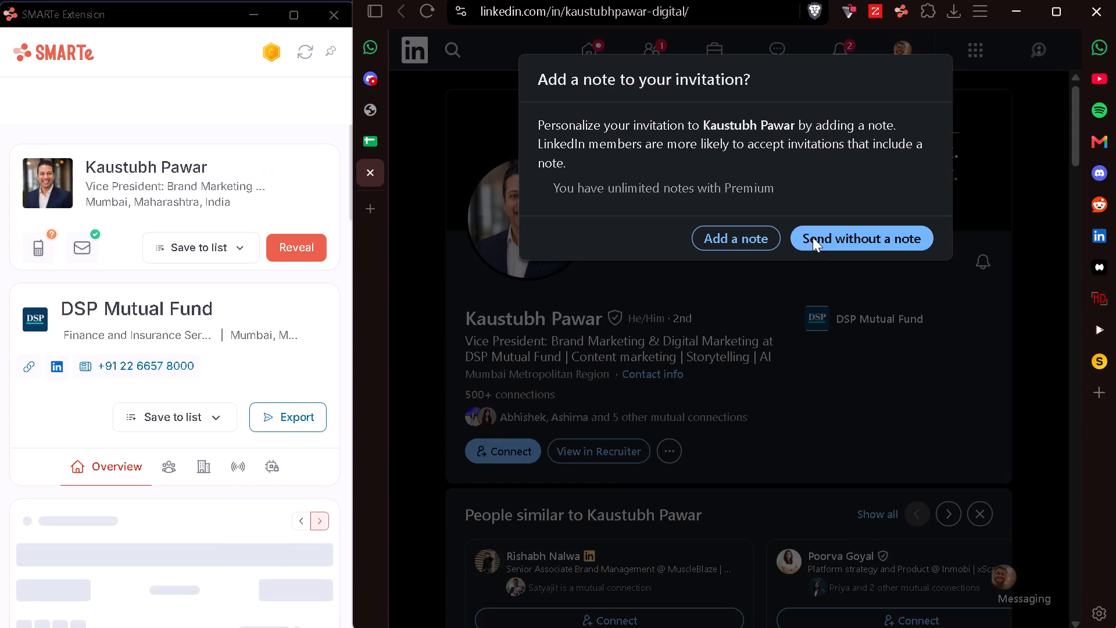
{"action": "left_click", "coordinate": [836, 230]}
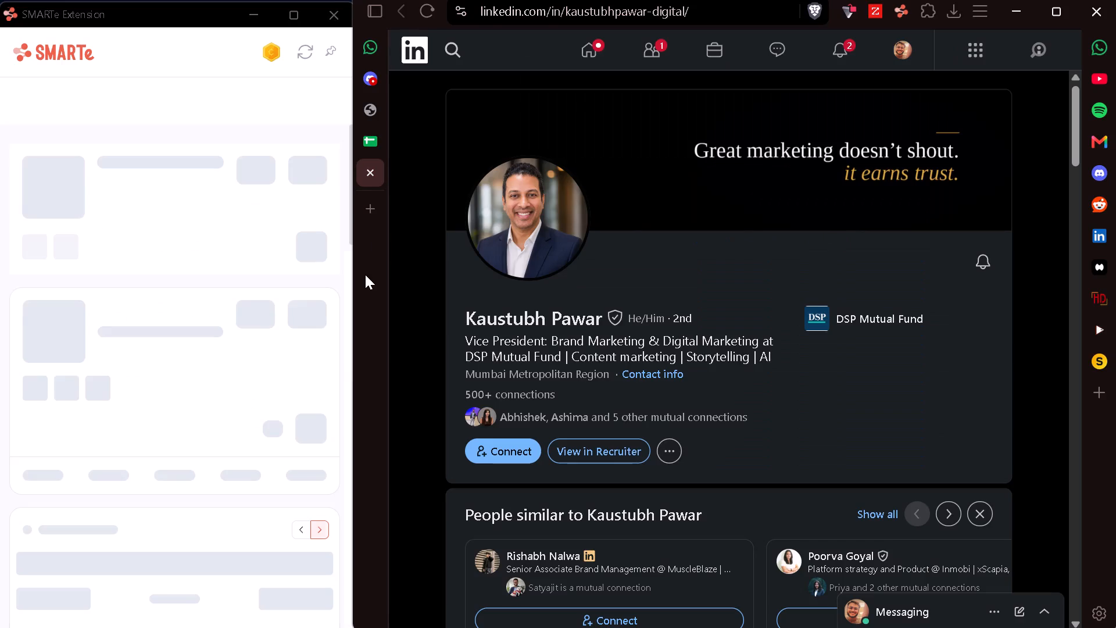
Reveal the row 10 lead's contact details in SMARTe and copy the mobile number into row 10's Phone cell.
{"action": "left_click", "coordinate": [305, 256]}
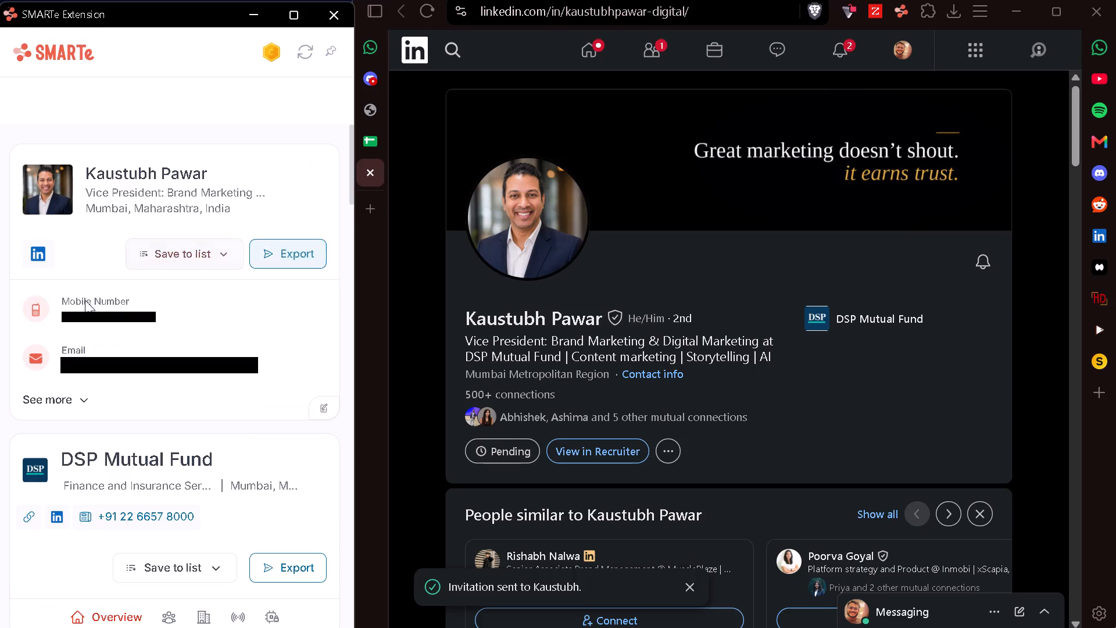
{"action": "left_click", "coordinate": [170, 320]}
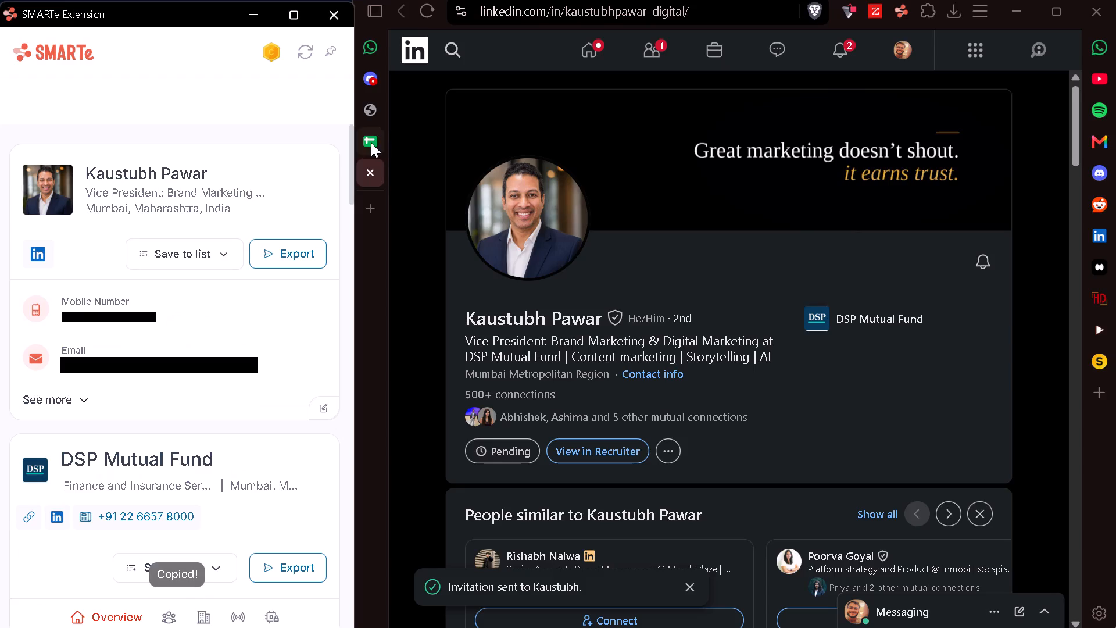
{"action": "left_click", "coordinate": [371, 142]}
{"action": "key", "text": "ctrl+v"}
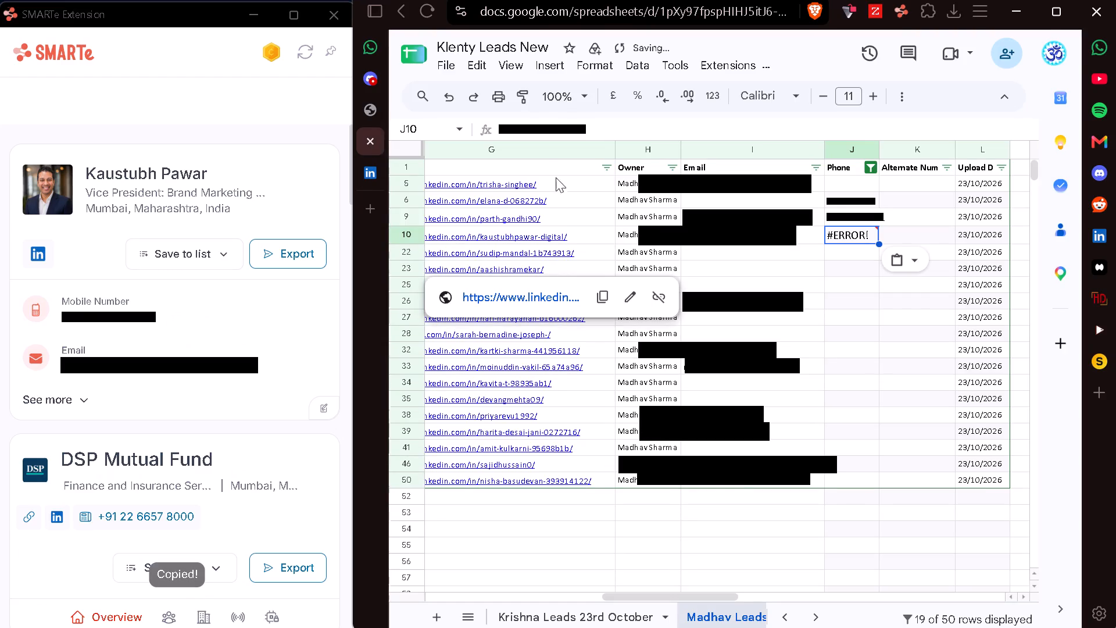
Strip the leading prefix from row 10's pasted phone entry so the cell holds a plain number.
{"action": "left_click", "coordinate": [521, 126]}
{"action": "key", "text": "BackSpace"}
{"action": "key", "text": "BackSpace"}
{"action": "key", "text": "BackSpace"}
{"action": "key", "text": "BackSpace"}
{"action": "key", "text": "BackSpace"}
{"action": "key", "text": "BackSpace"}
{"action": "key", "text": "BackSpace"}
{"action": "key", "text": "BackSpace"}
{"action": "key", "text": "BackSpace"}
{"action": "key", "text": "BackSpace"}
{"action": "key", "text": "BackSpace"}
{"action": "key", "text": "BackSpace"}
{"action": "key", "text": "BackSpace"}
{"action": "key", "text": "BackSpace"}
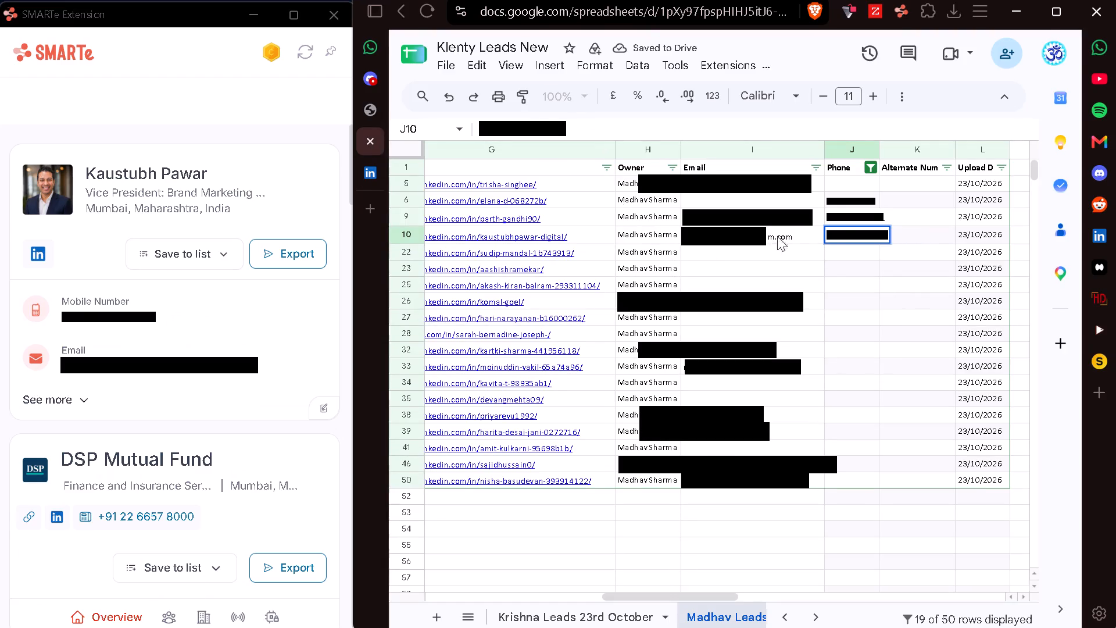
Format the Email and Phone cells from row 9 through row 50 in Calibri at font size 8.
{"action": "left_click", "coordinate": [717, 214]}
{"action": "key", "text": "shift+Right"}
{"action": "key", "text": "shift+Down"}
{"action": "key", "text": "ctrl+shift+Down"}
{"action": "key", "text": "ctrl+shift+Down"}
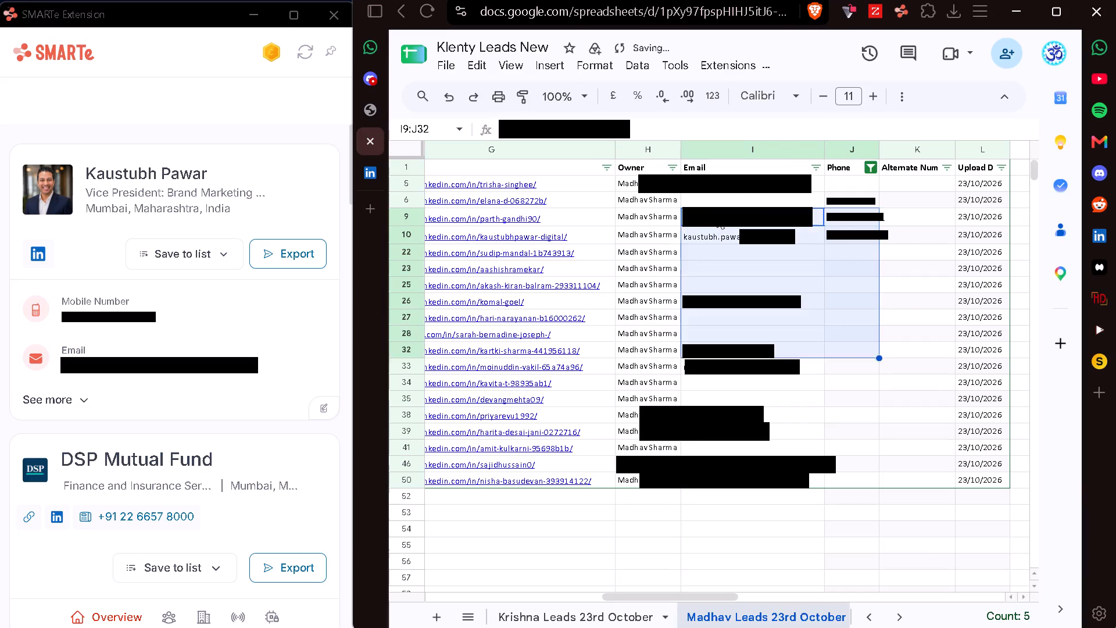
{"action": "key", "text": "ctrl+shift+Down"}
{"action": "key", "text": "ctrl+shift+Down"}
{"action": "key", "text": "ctrl+shift+Down"}
{"action": "key", "text": "ctrl+shift+Down"}
{"action": "key", "text": "ctrl+shift+Down"}
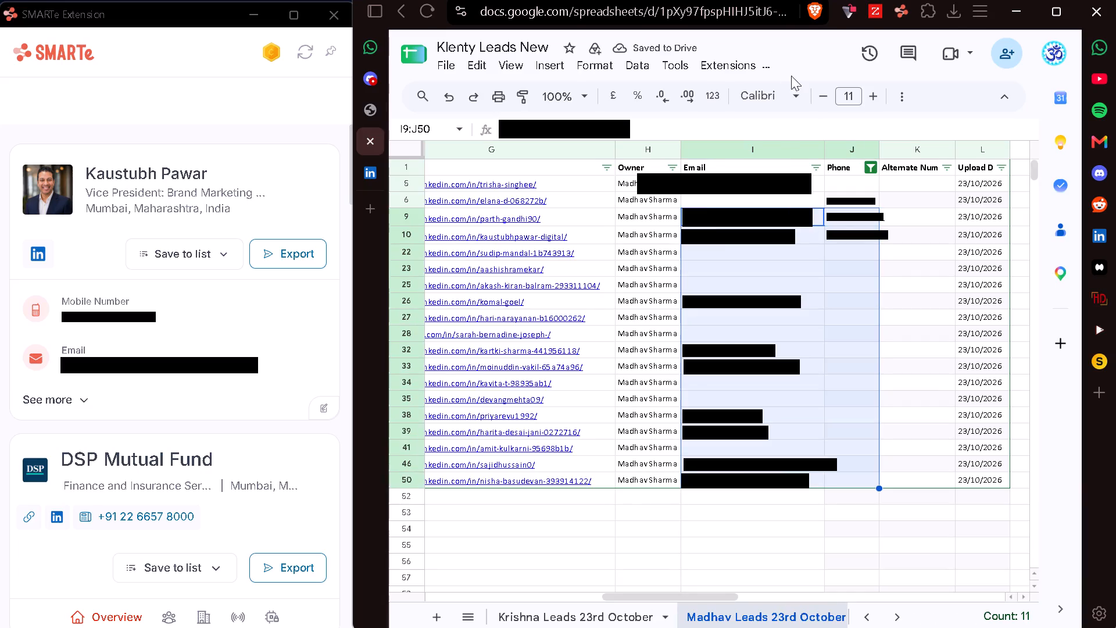
{"action": "left_click_drag", "start_coordinate": [812, 85], "coordinate": [821, 94]}
{"action": "double_click", "coordinate": [821, 94]}
{"action": "left_click", "coordinate": [787, 96]}
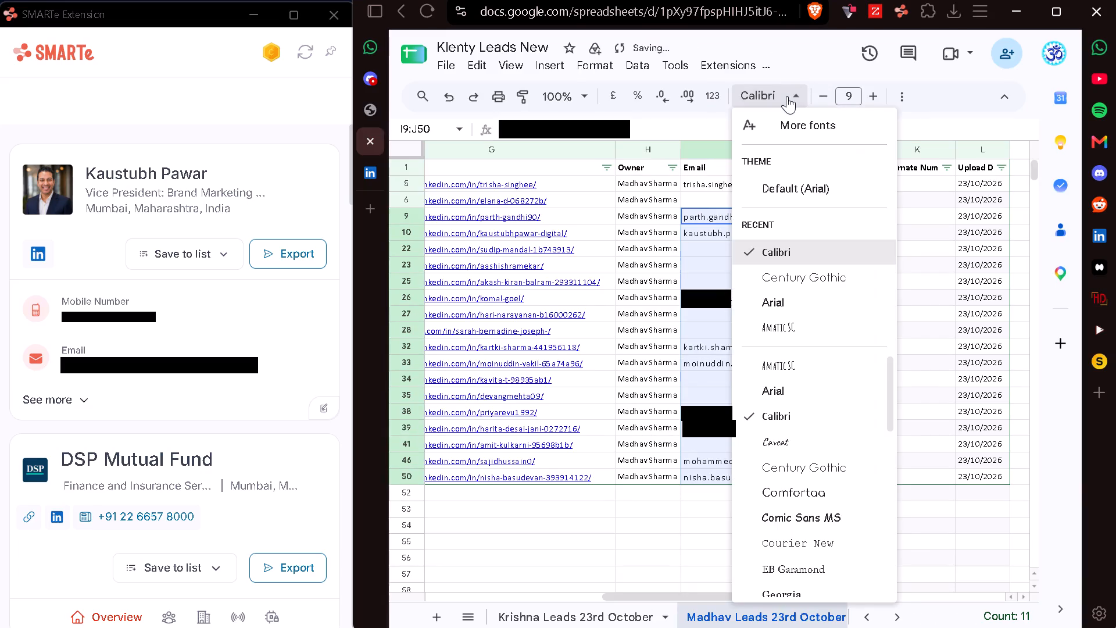
{"action": "left_click", "coordinate": [779, 247]}
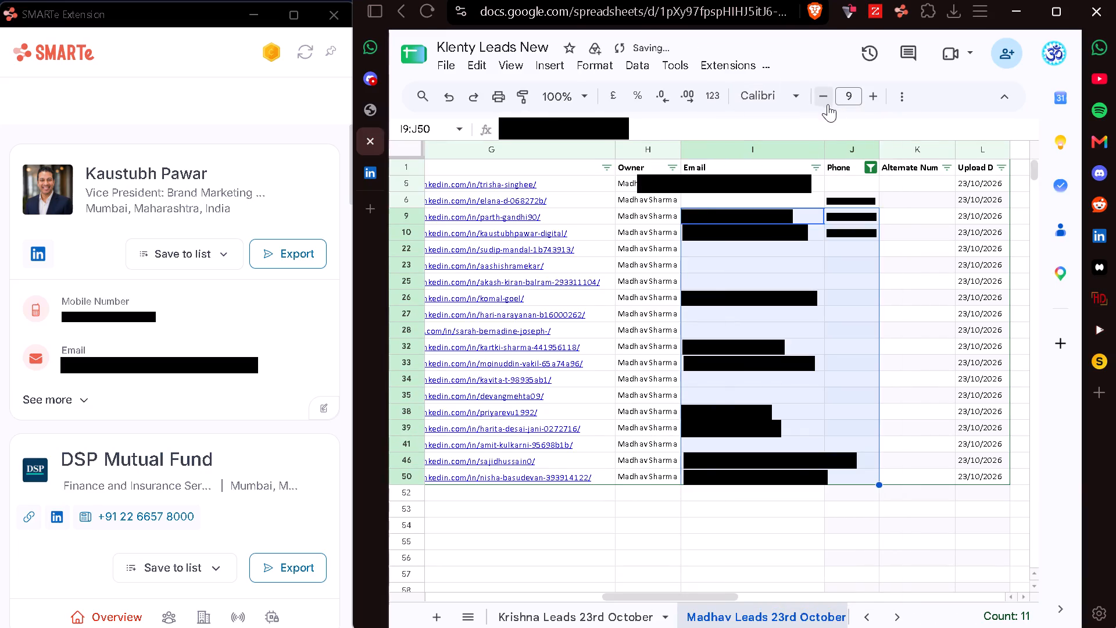
{"action": "left_click", "coordinate": [827, 102]}
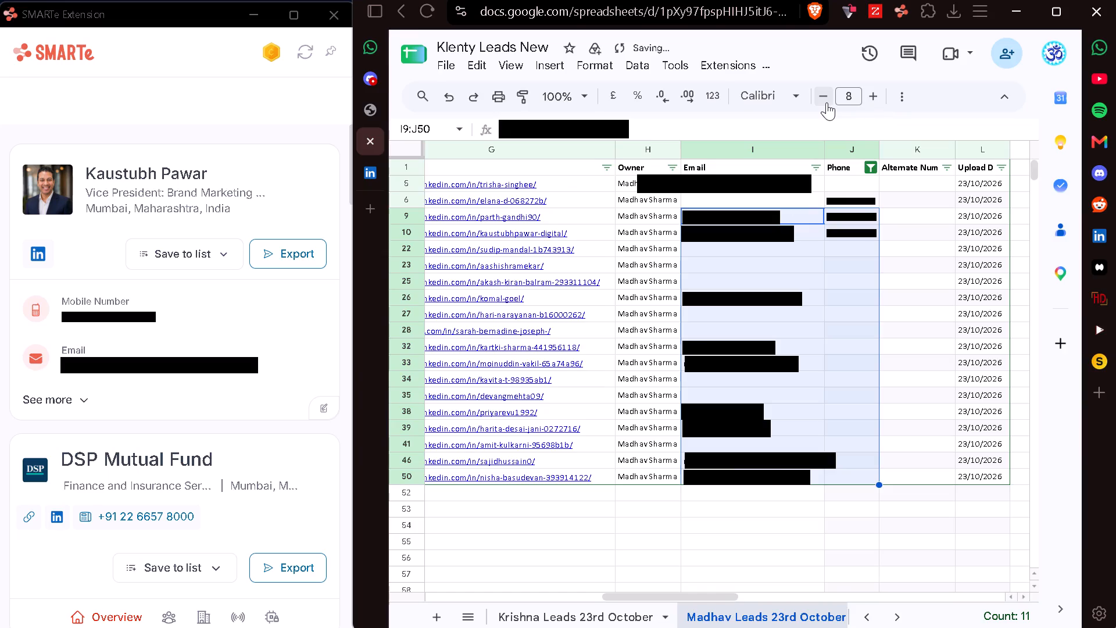
{"action": "left_click", "coordinate": [773, 255]}
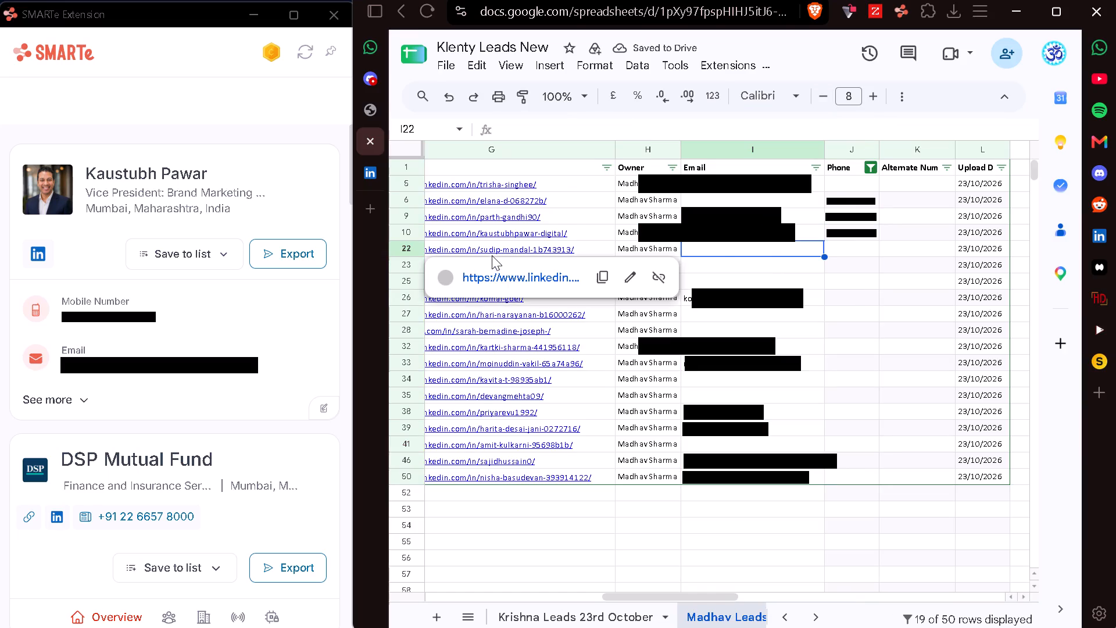
Look up the row 22 lead's LinkedIn profile in SMARTe, reveal the contact details, and copy the mobile number into row 22's Phone cell.
{"action": "left_click", "coordinate": [525, 276]}
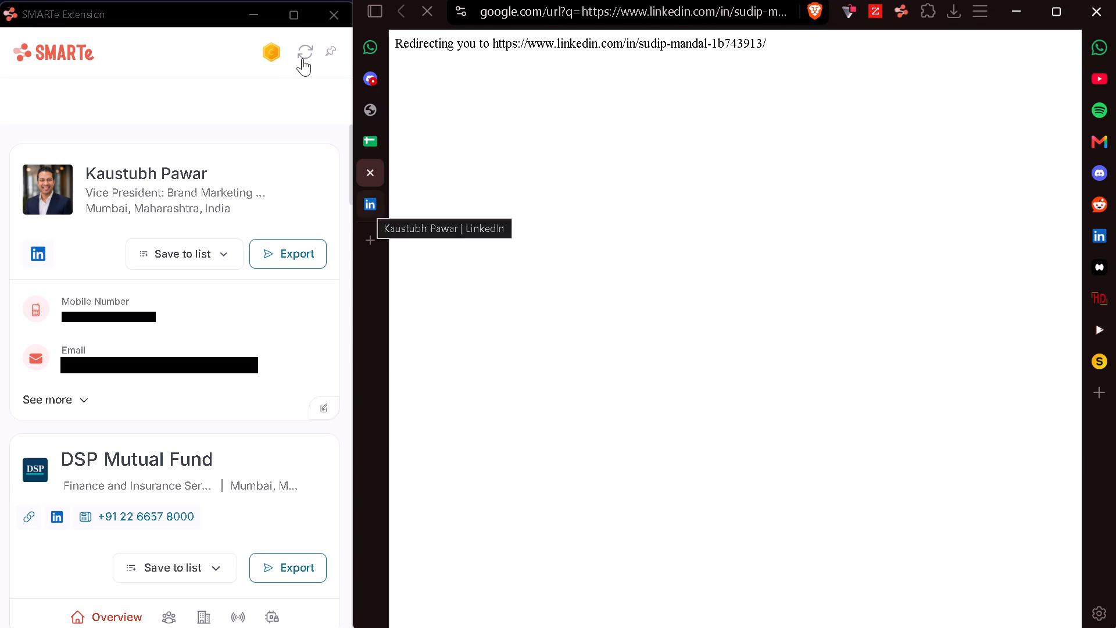
{"action": "left_click", "coordinate": [302, 58]}
{"action": "double_click", "coordinate": [369, 208]}
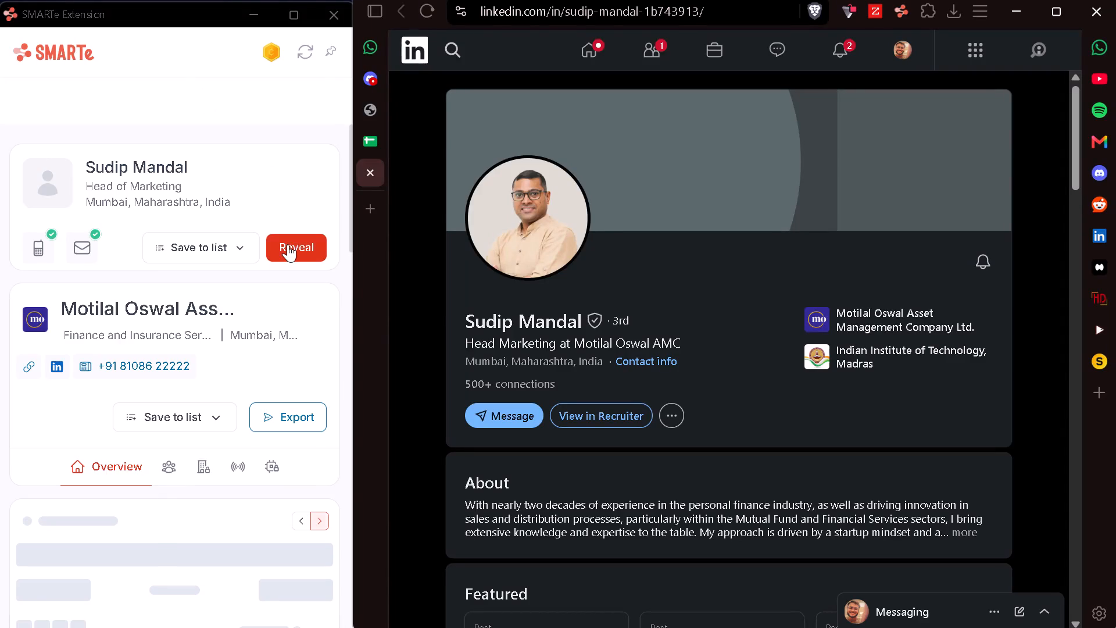
{"action": "left_click", "coordinate": [289, 244]}
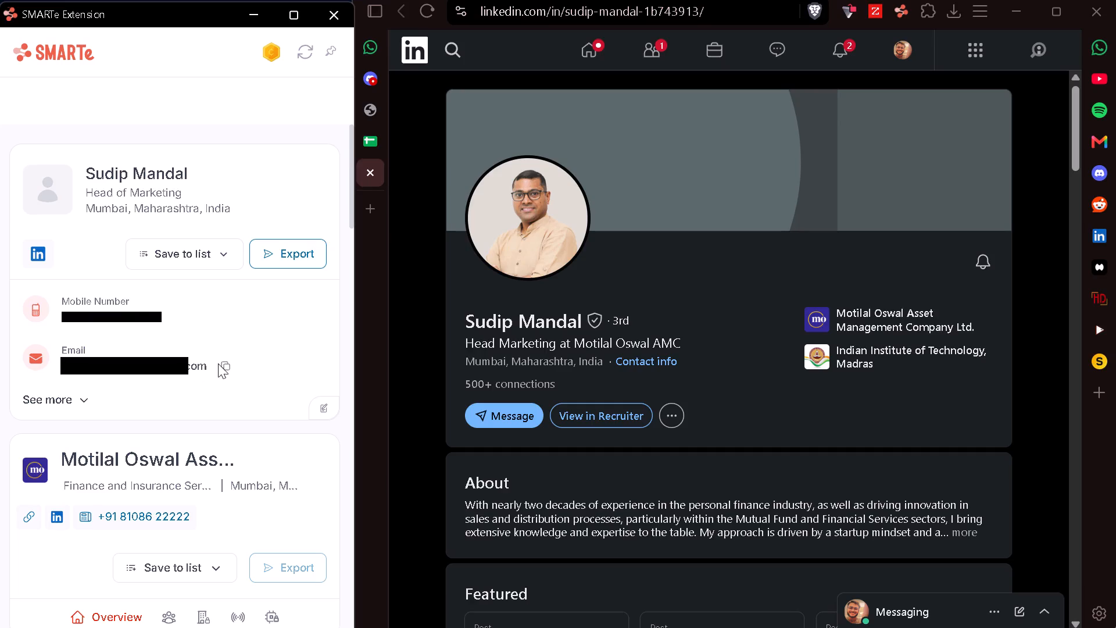
{"action": "left_click", "coordinate": [175, 320]}
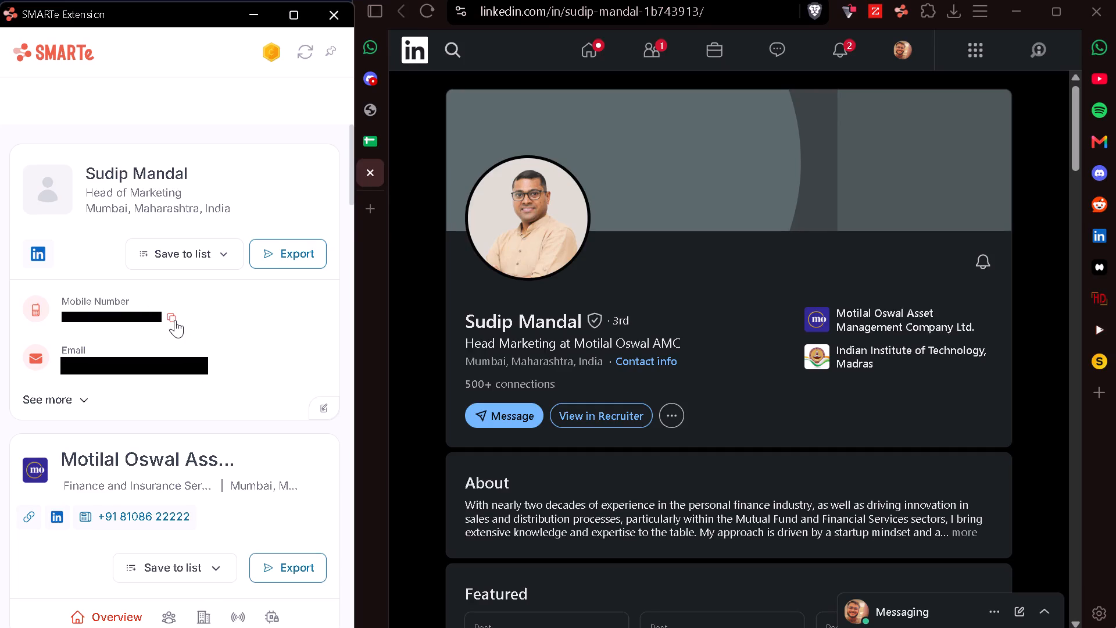
{"action": "left_click", "coordinate": [374, 142]}
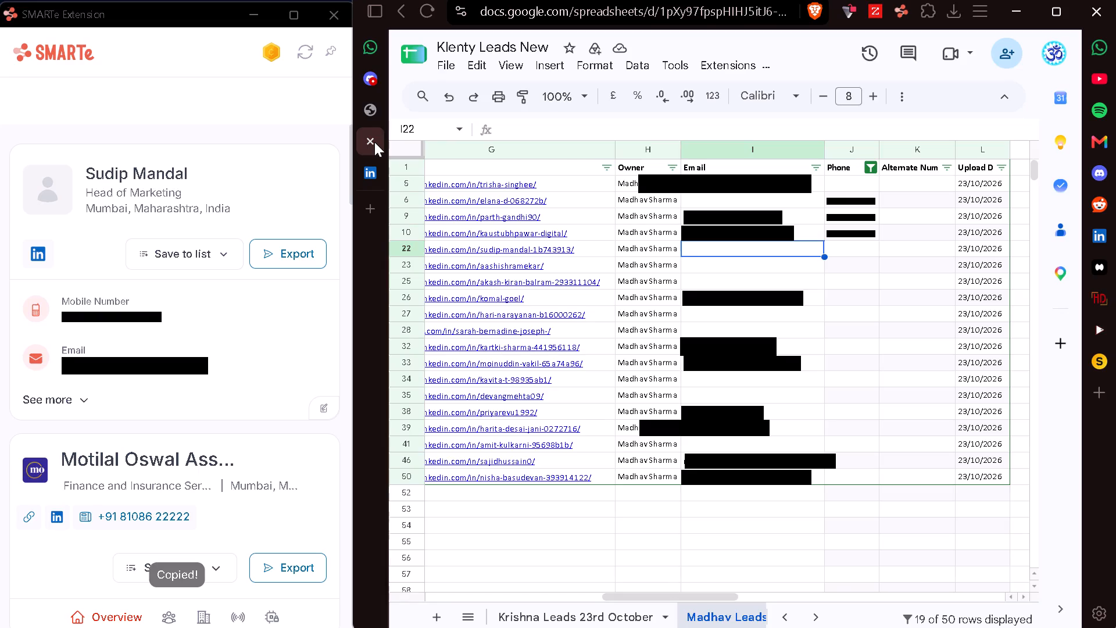
{"action": "key", "text": "Right"}
{"action": "key", "text": "ctrl+v"}
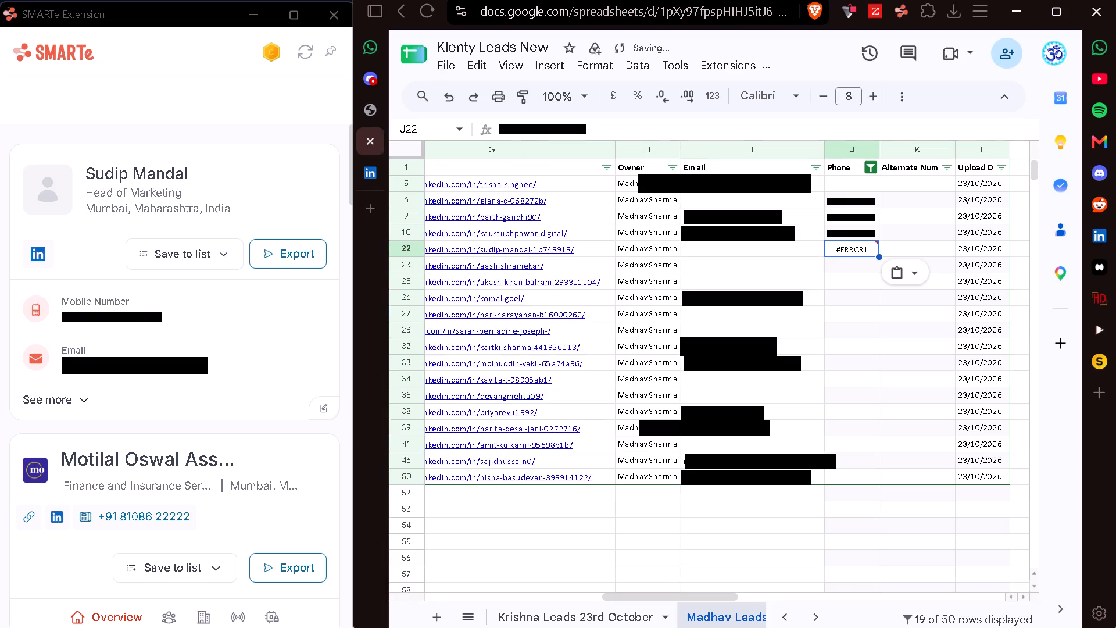
Strip the leading prefix from row 22's pasted phone entry so the cell holds a plain number.
{"action": "left_click", "coordinate": [523, 124]}
{"action": "key", "text": "BackSpace"}
{"action": "key", "text": "BackSpace"}
{"action": "key", "text": "BackSpace"}
{"action": "key", "text": "BackSpace"}
{"action": "key", "text": "BackSpace"}
{"action": "key", "text": "BackSpace"}
{"action": "key", "text": "BackSpace"}
{"action": "key", "text": "BackSpace"}
{"action": "key", "text": "BackSpace"}
{"action": "key", "text": "BackSpace"}
Copy the row 22 lead's email from SMARTe into row 22's Email cell and close that lead's LinkedIn profile.
{"action": "left_click", "coordinate": [738, 249]}
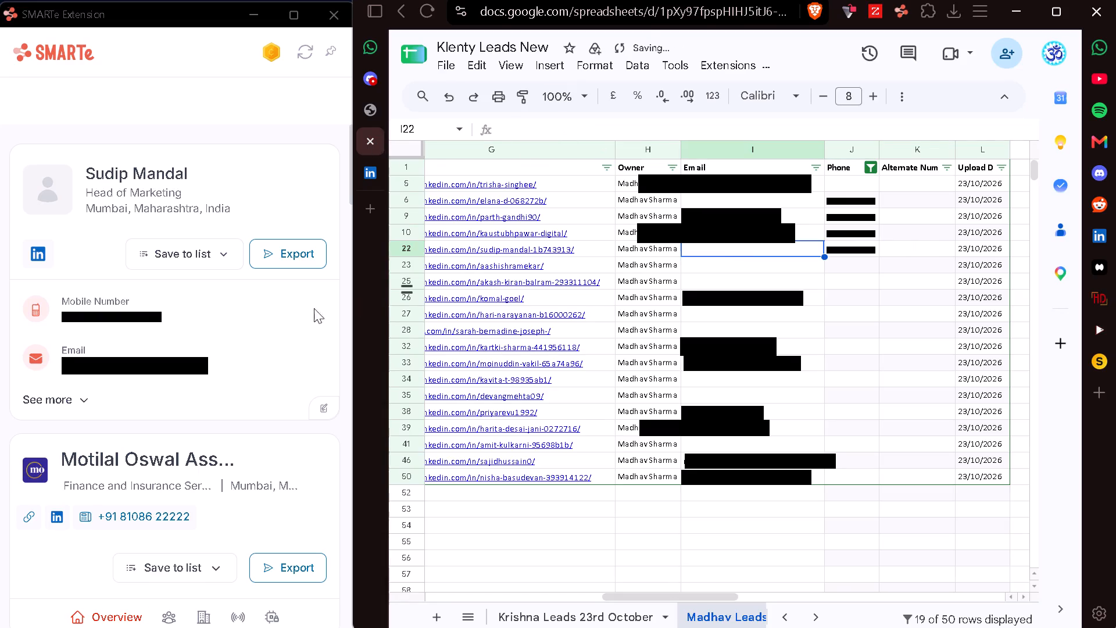
{"action": "left_click", "coordinate": [226, 365]}
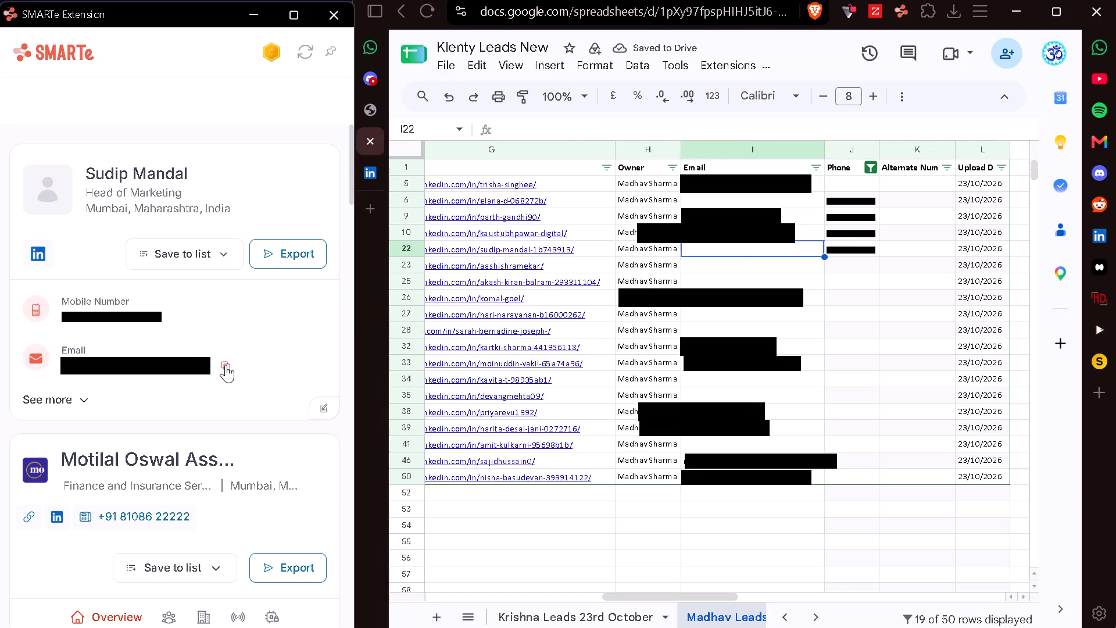
{"action": "key", "text": "ctrl+v"}
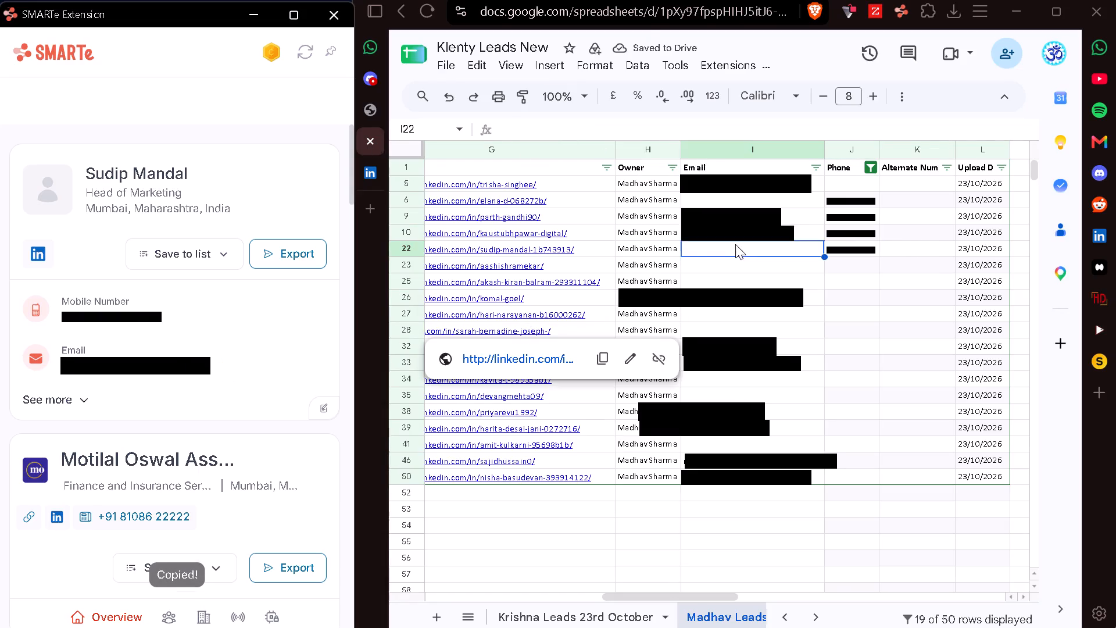
{"action": "left_click", "coordinate": [743, 251]}
{"action": "key", "text": "ctrl+v"}
{"action": "key", "text": "Down"}
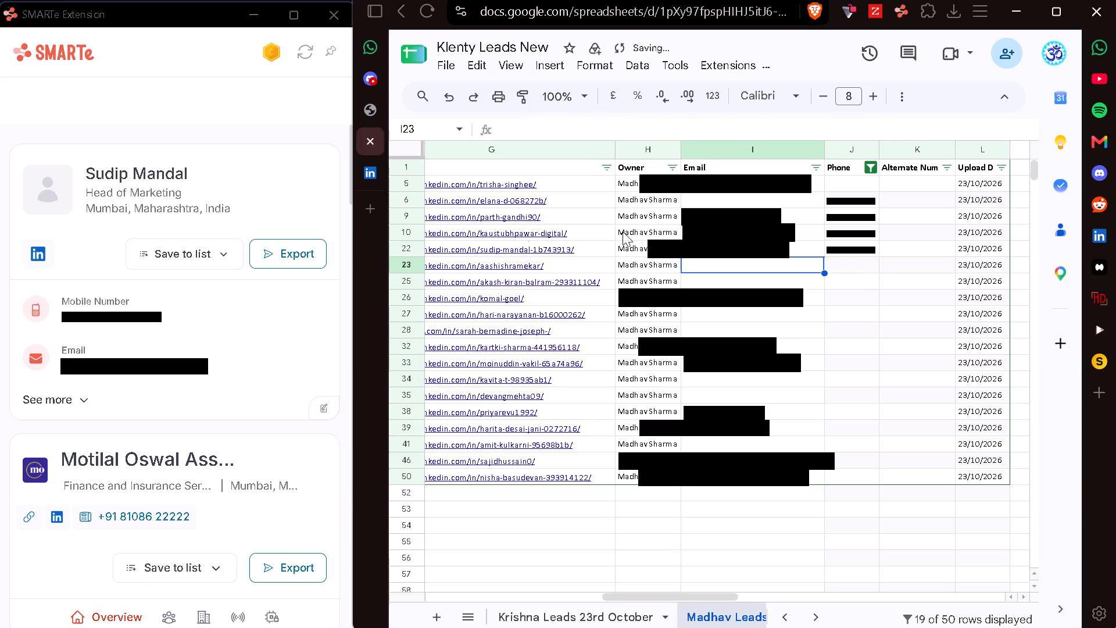
{"action": "double_click", "coordinate": [369, 166]}
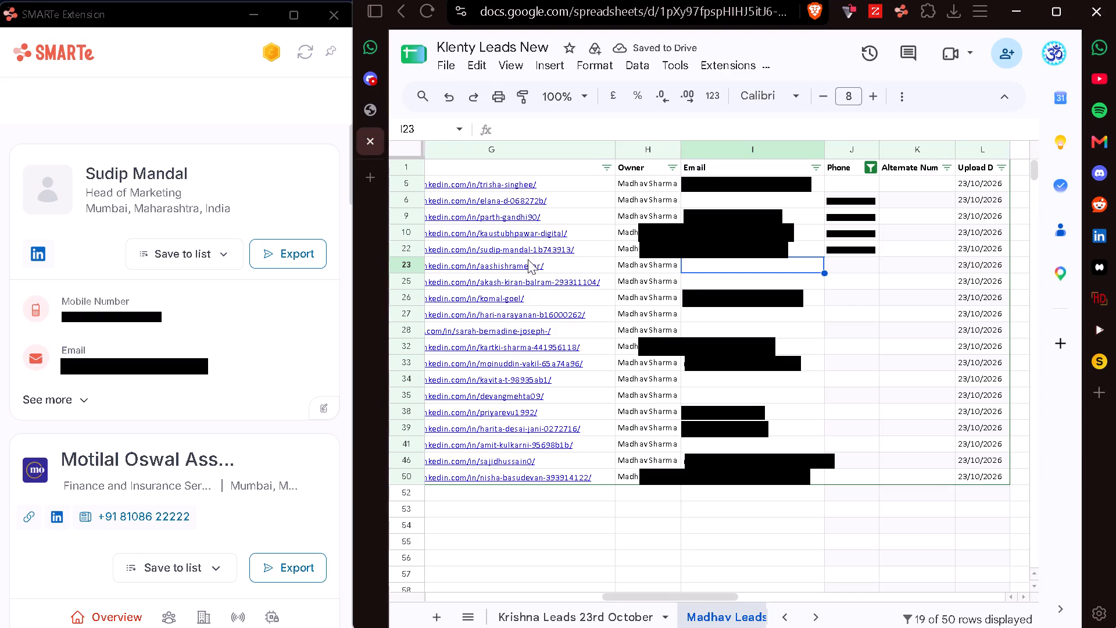
Look up the row 23 lead's LinkedIn profile in SMARTe, reveal the contact details, and copy the mobile number into row 23's Phone cell.
{"action": "left_click", "coordinate": [519, 292]}
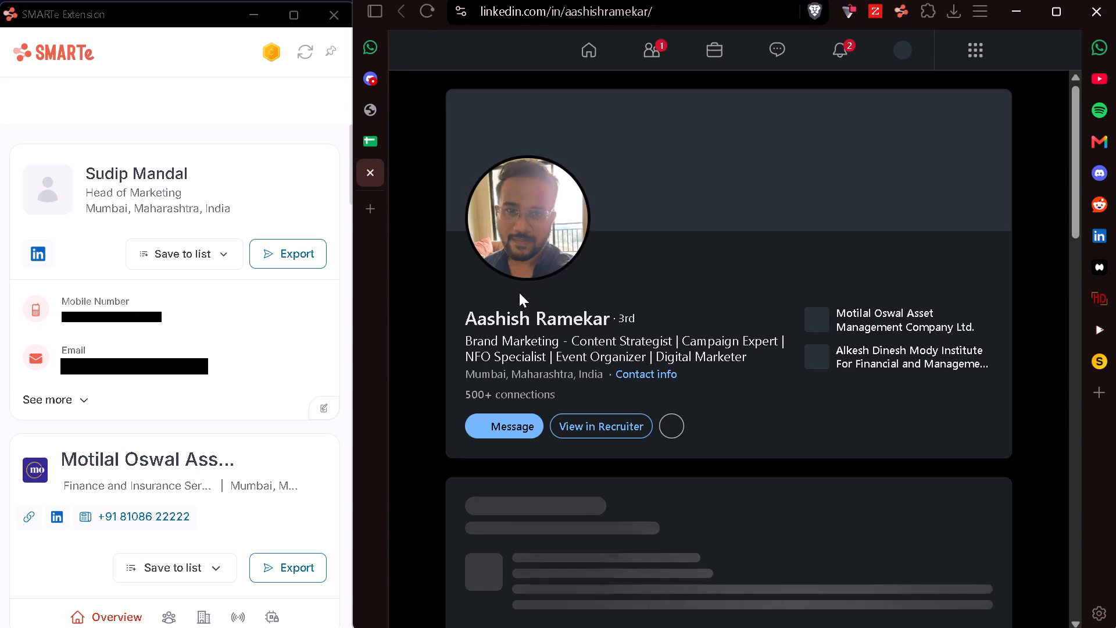
{"action": "left_click", "coordinate": [305, 52]}
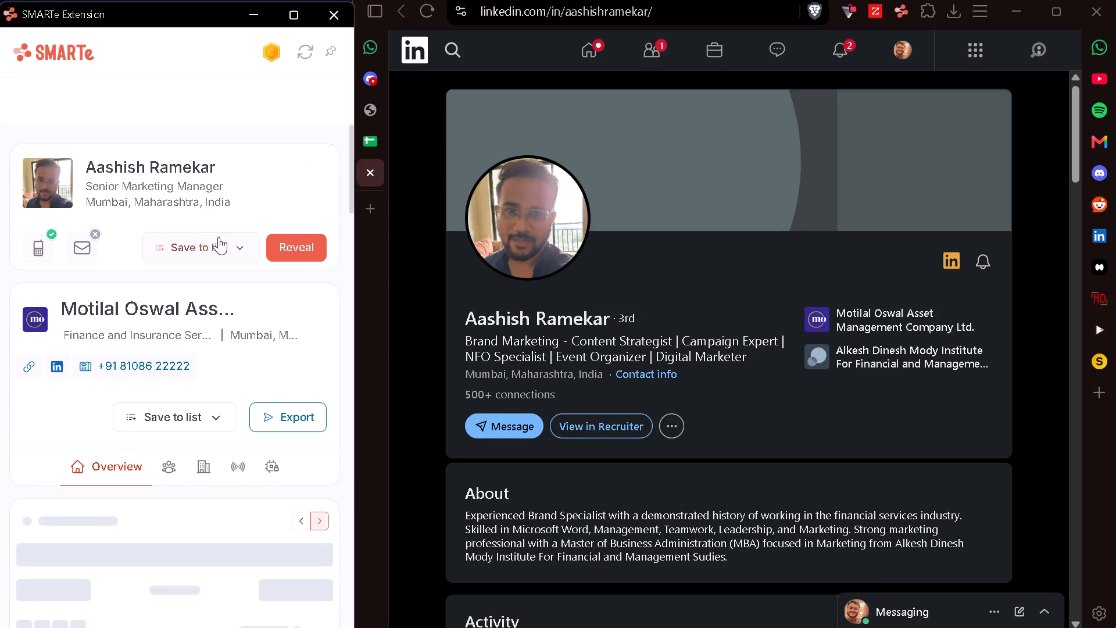
{"action": "left_click", "coordinate": [296, 249]}
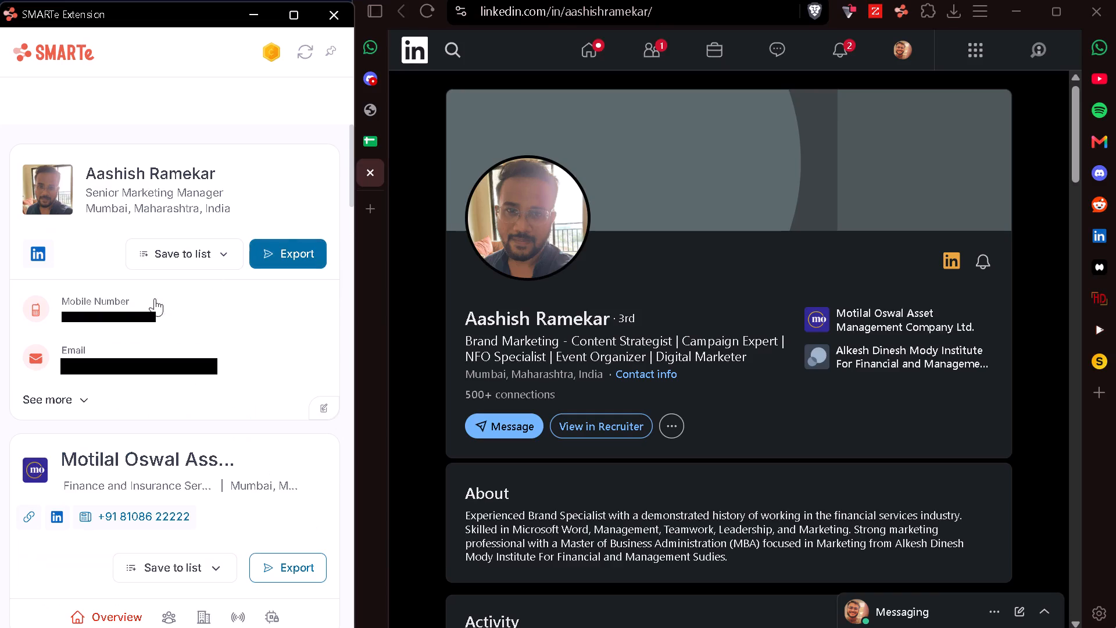
{"action": "left_click", "coordinate": [176, 316]}
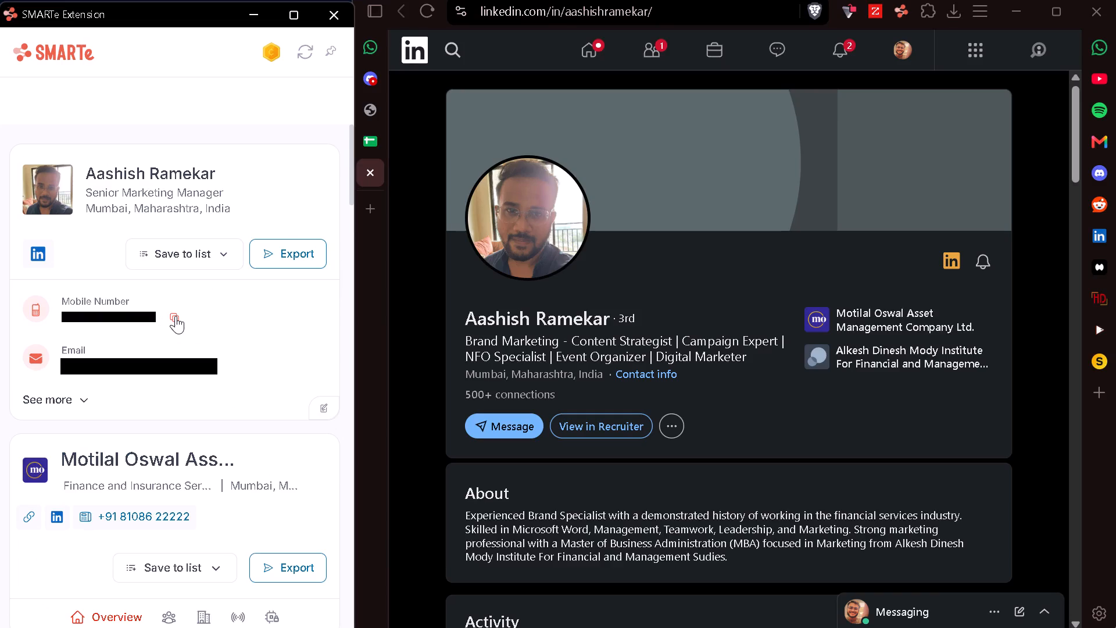
{"action": "left_click", "coordinate": [368, 147]}
{"action": "key", "text": "Right"}
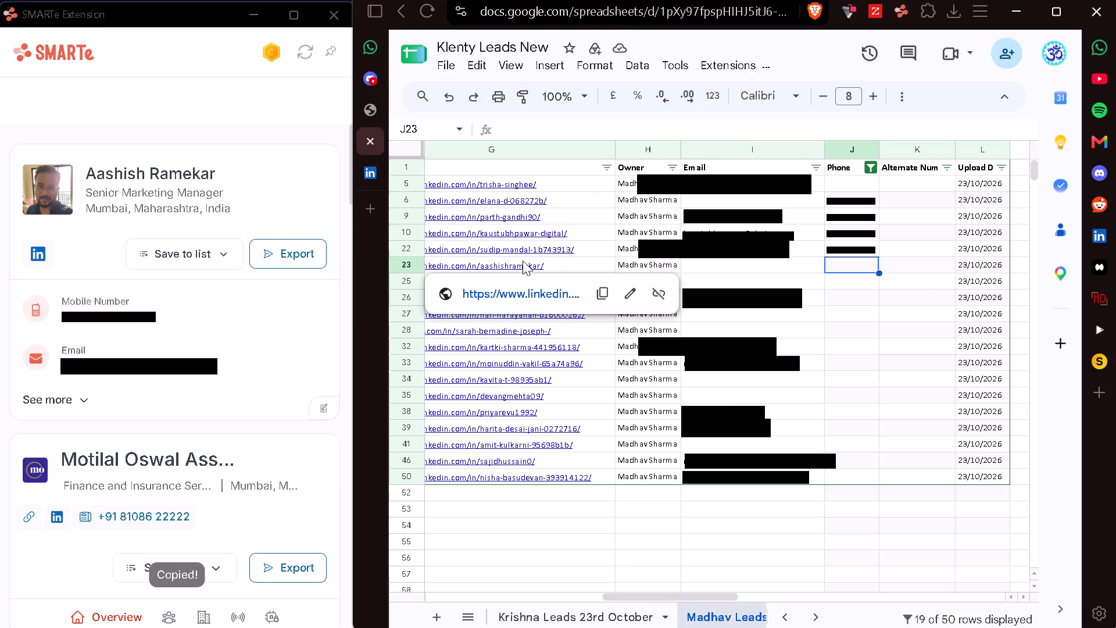
{"action": "key", "text": "ctrl+v"}
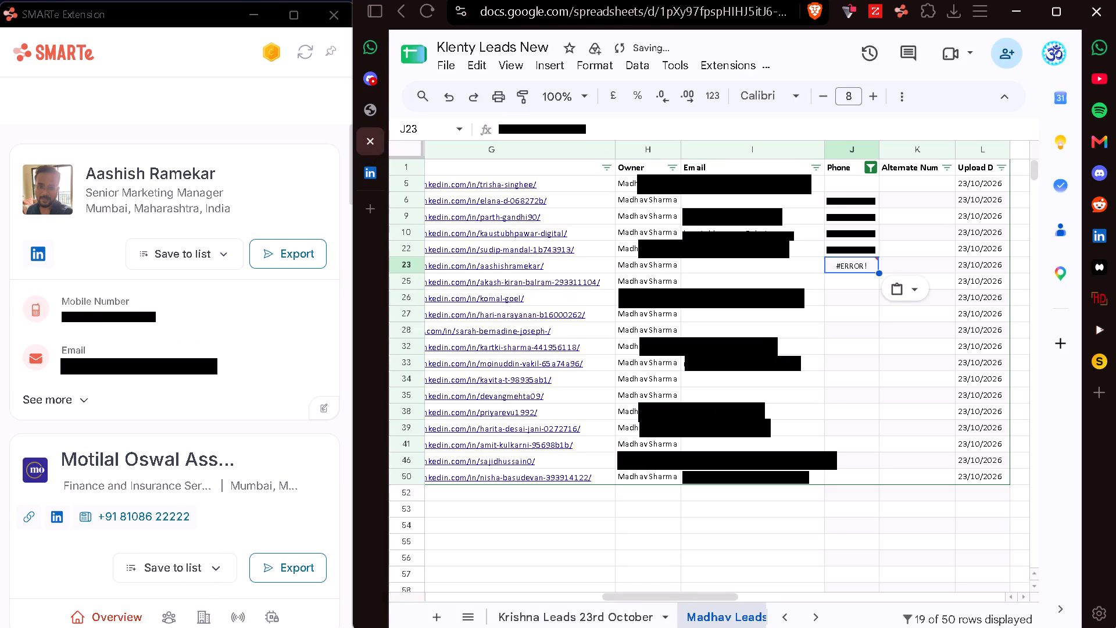
Strip the leading prefix from row 23's pasted phone entry so the cell holds a plain number.
{"action": "left_click", "coordinate": [525, 126]}
{"action": "key", "text": "Left"}
{"action": "key", "text": "BackSpace"}
{"action": "key", "text": "BackSpace"}
{"action": "key", "text": "BackSpace"}
{"action": "key", "text": "BackSpace"}
{"action": "key", "text": "BackSpace"}
{"action": "key", "text": "BackSpace"}
{"action": "key", "text": "BackSpace"}
{"action": "key", "text": "BackSpace"}
{"action": "key", "text": "BackSpace"}
{"action": "key", "text": "BackSpace"}
{"action": "key", "text": "BackSpace"}
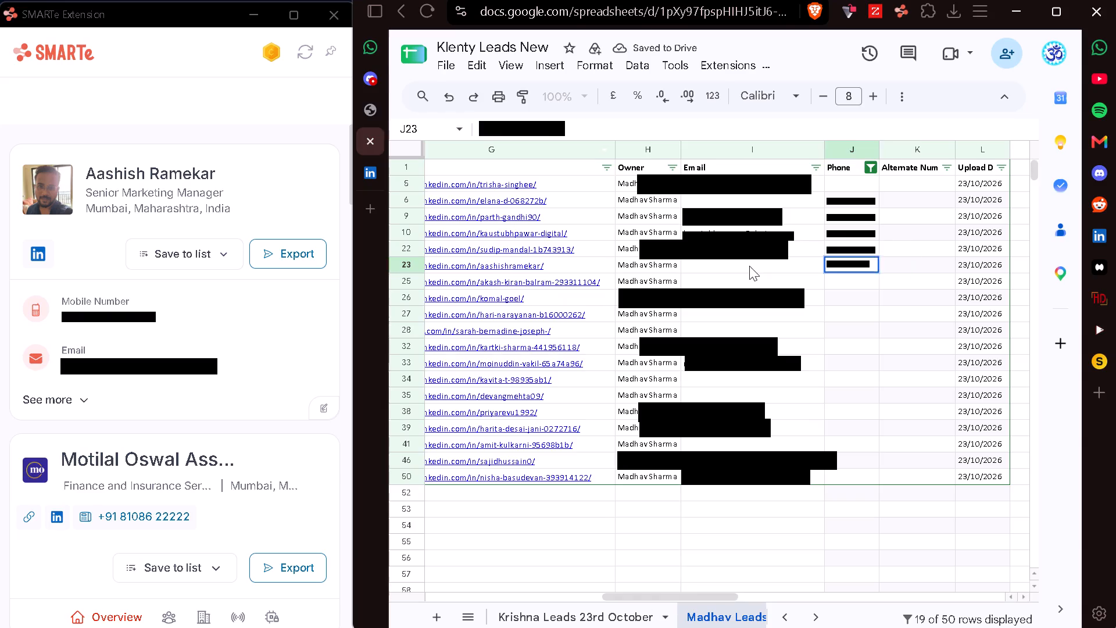
Copy the row 23 lead's email from SMARTe into row 23's Email cell.
{"action": "left_click", "coordinate": [749, 266]}
{"action": "left_click", "coordinate": [228, 365]}
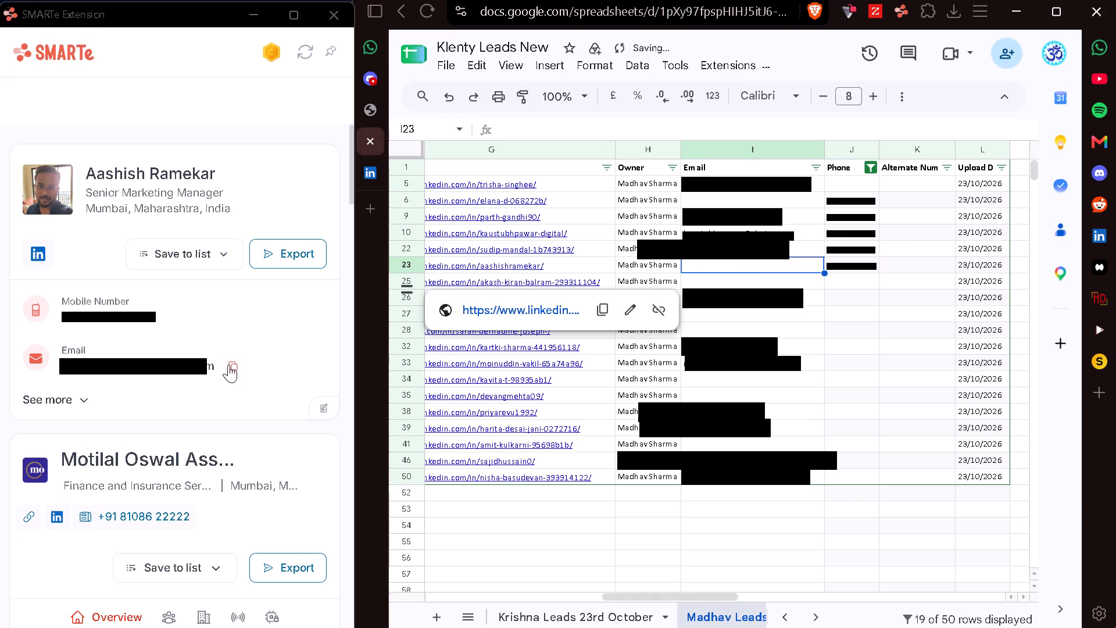
{"action": "key", "text": "ctrl+v"}
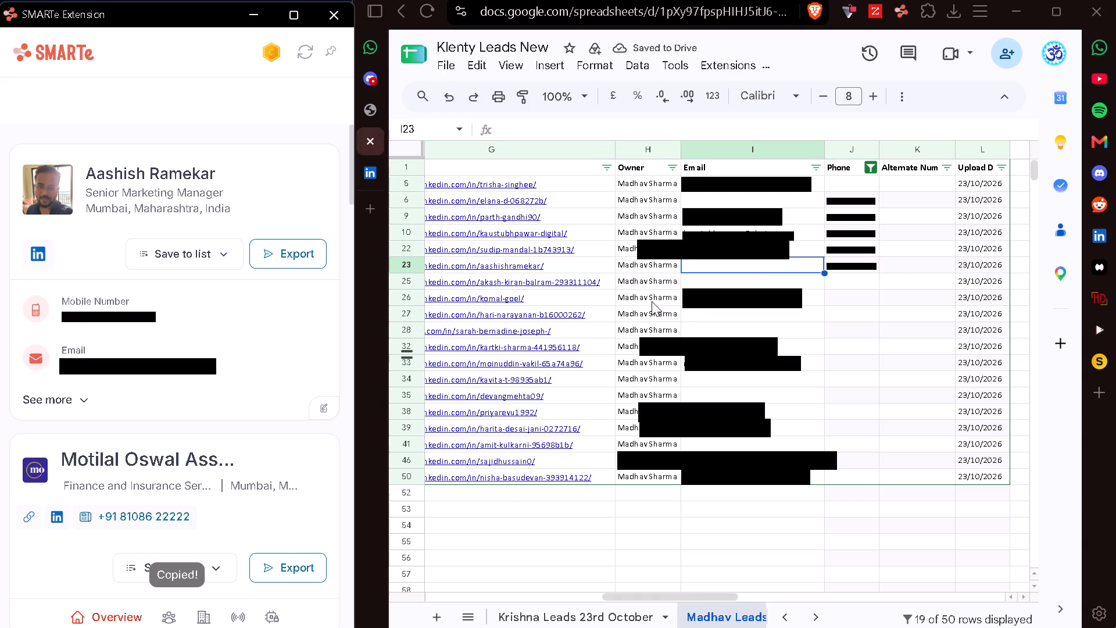
{"action": "left_click", "coordinate": [704, 269]}
{"action": "key", "text": "ctrl+v"}
Look up the row 25 lead's LinkedIn profile in SMARTe, reveal the contact details, and copy the email into row 25's Email cell.
{"action": "key", "text": "Down"}
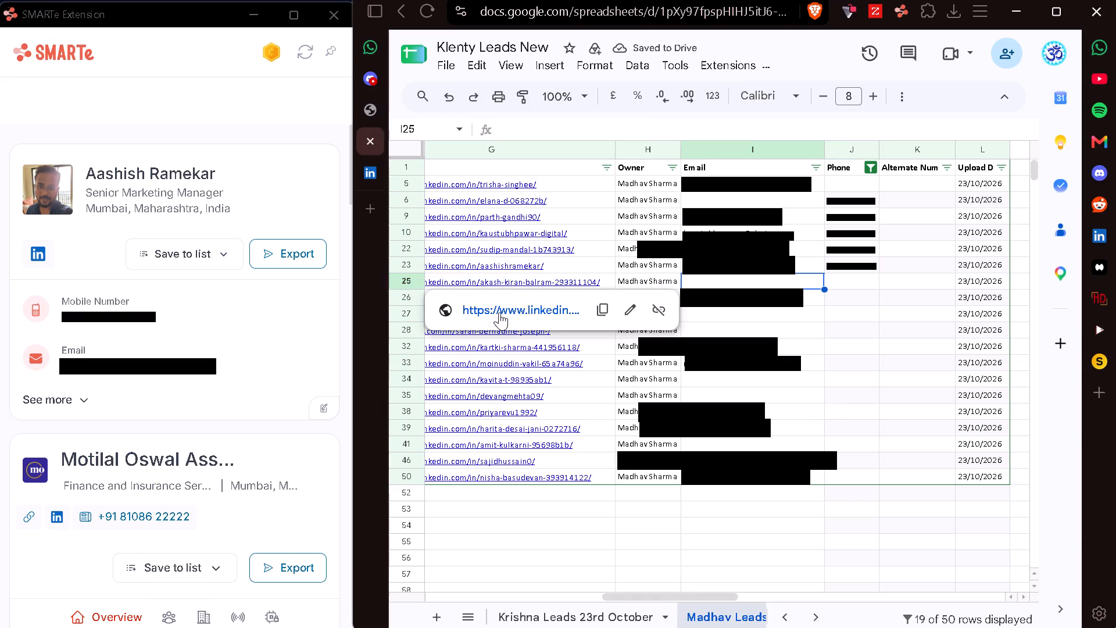
{"action": "left_click", "coordinate": [499, 312]}
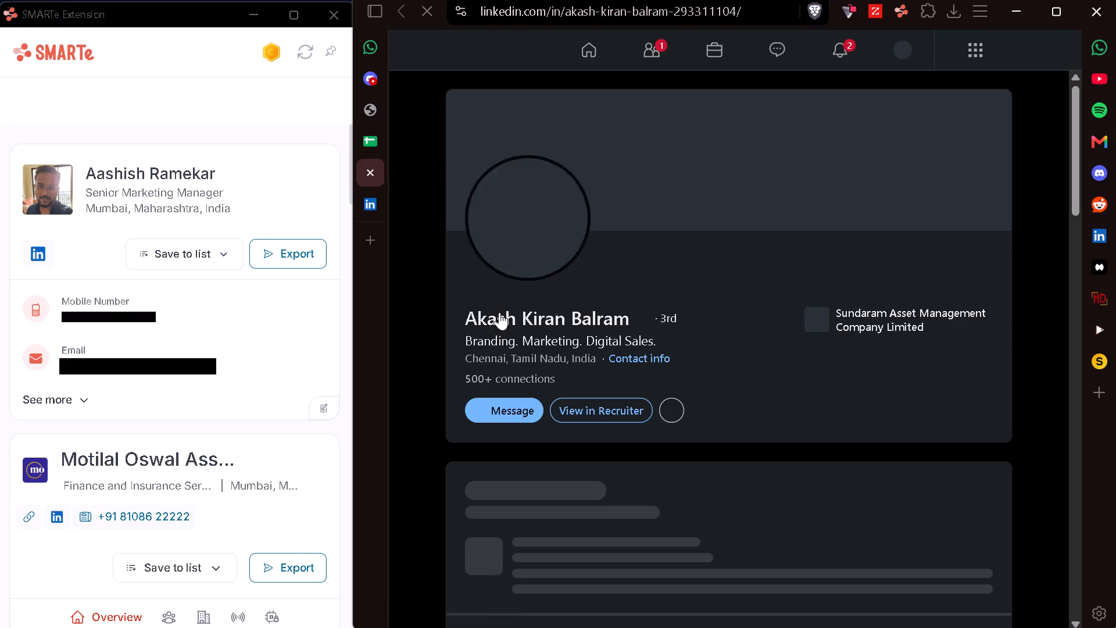
{"action": "left_click", "coordinate": [301, 52]}
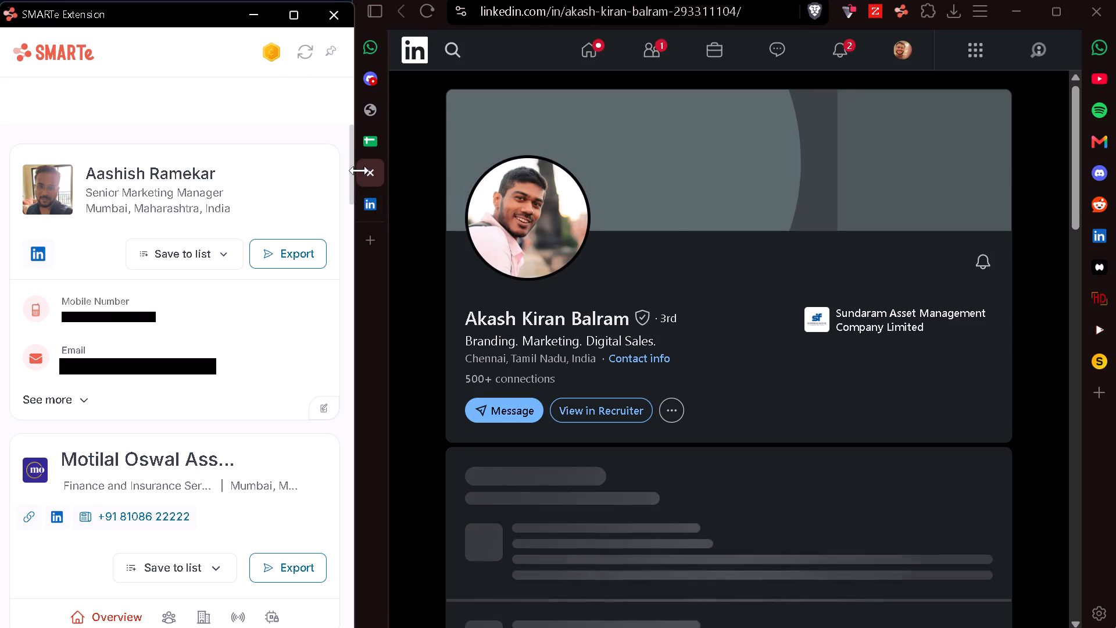
{"action": "double_click", "coordinate": [369, 203]}
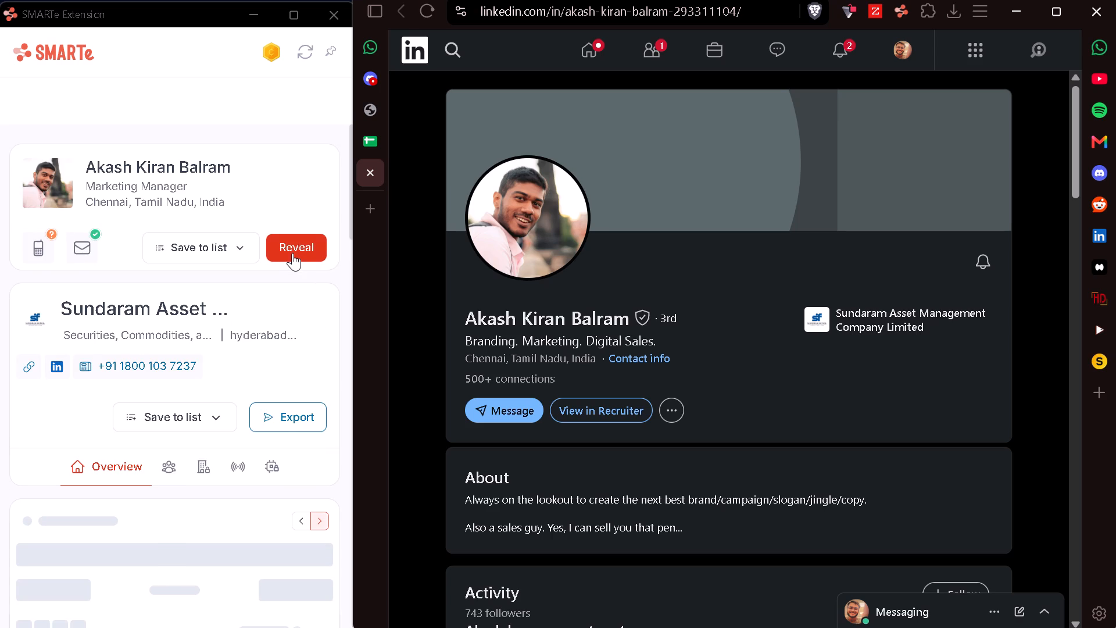
{"action": "left_click", "coordinate": [292, 253]}
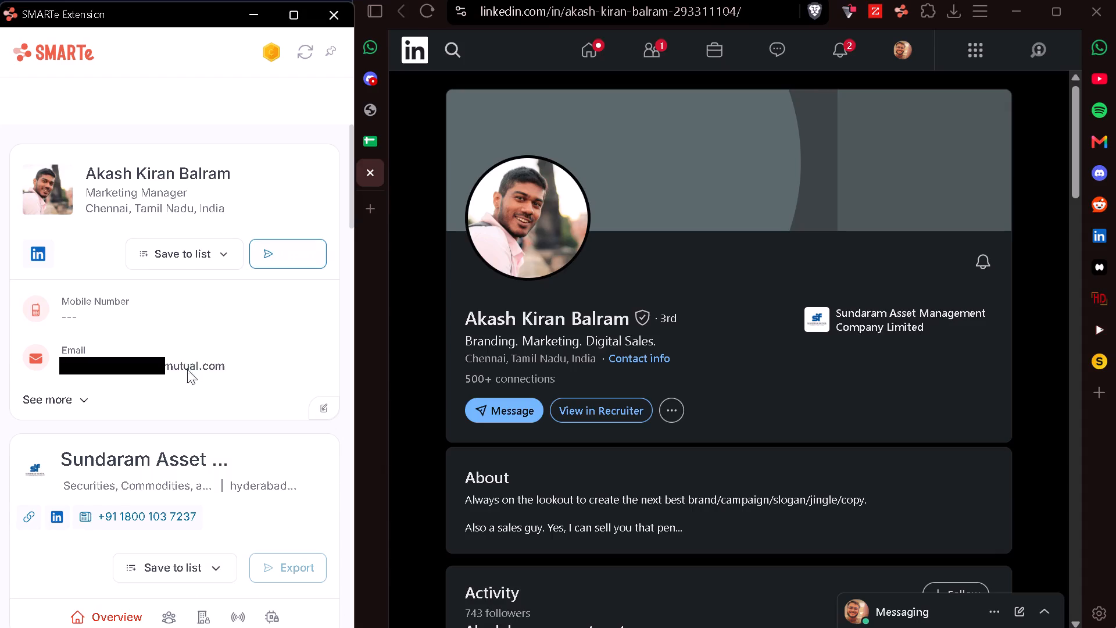
{"action": "left_click", "coordinate": [244, 363]}
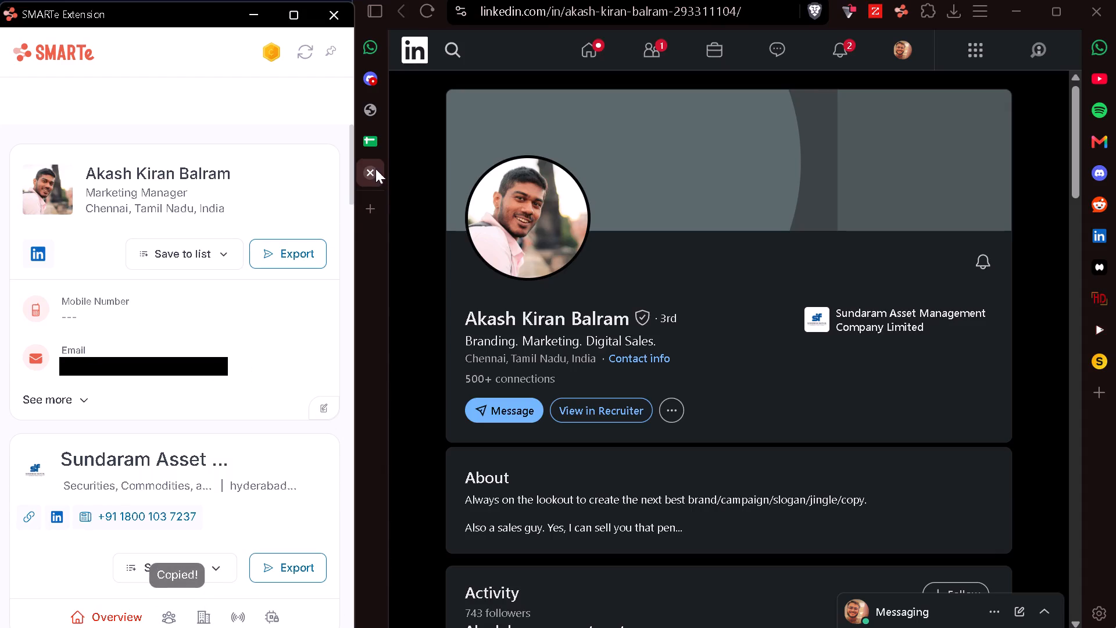
{"action": "left_click", "coordinate": [376, 169]}
{"action": "key", "text": "ctrl+v"}
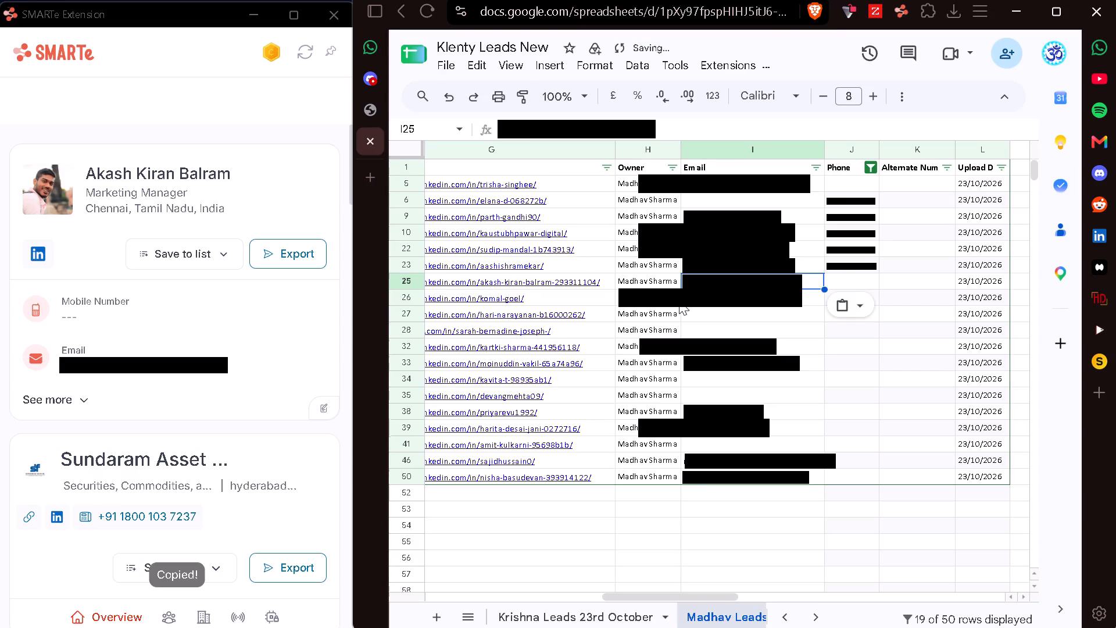
Reveal the row 26 lead's contact details in SMARTe from their LinkedIn profile, check for a mobile number, and close the profile.
{"action": "key", "text": "Down"}
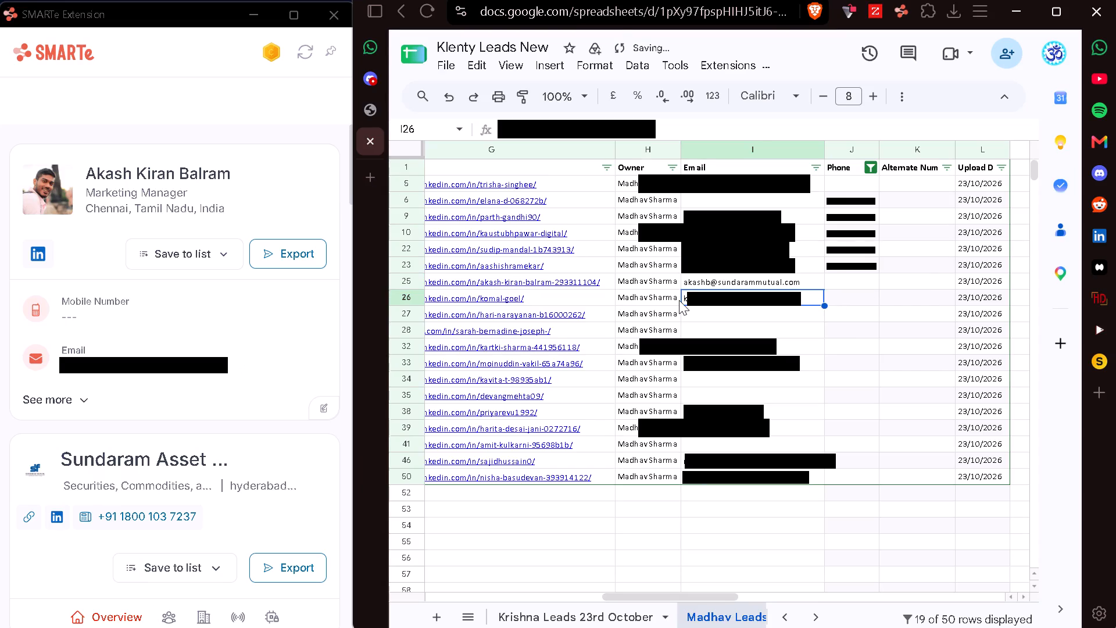
{"action": "key", "text": "Right"}
{"action": "left_click", "coordinate": [503, 329]}
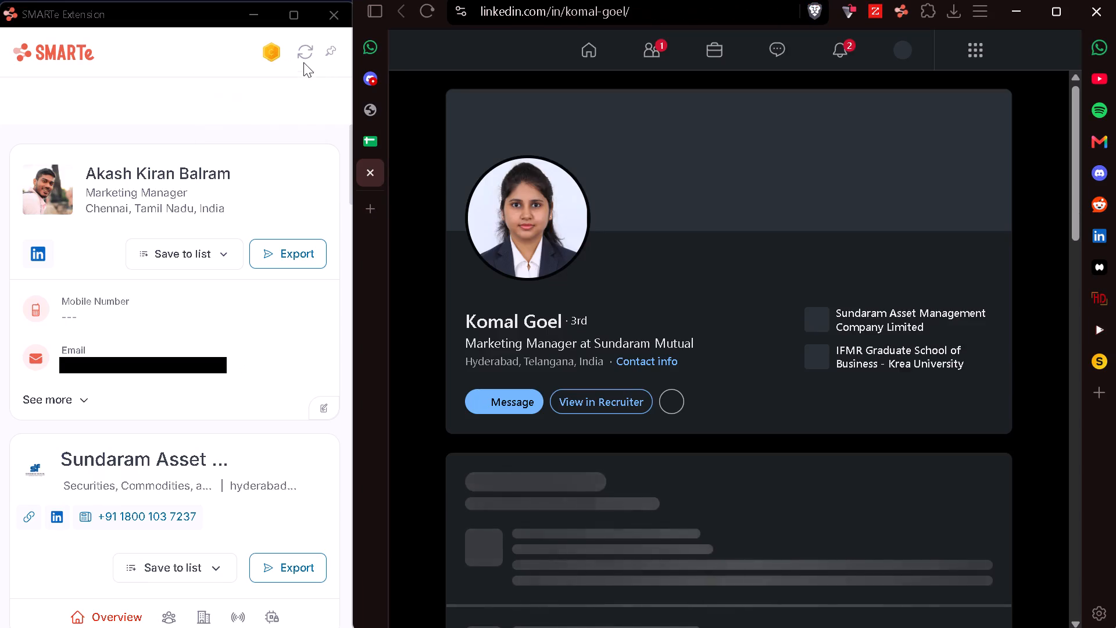
{"action": "left_click", "coordinate": [303, 62]}
{"action": "left_click", "coordinate": [304, 45]}
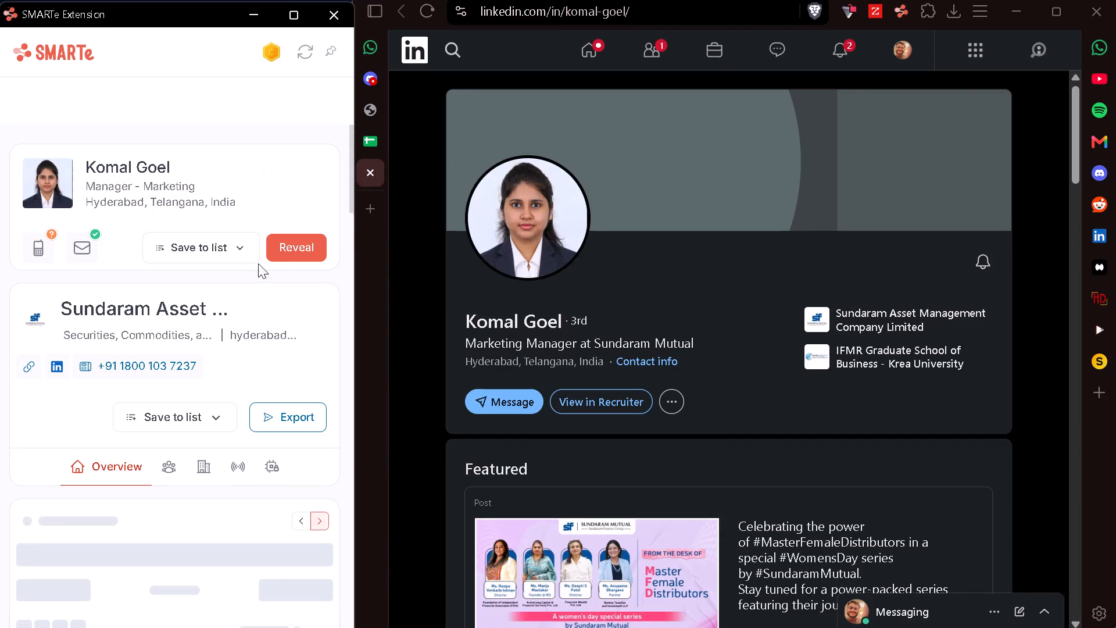
{"action": "left_click", "coordinate": [298, 255]}
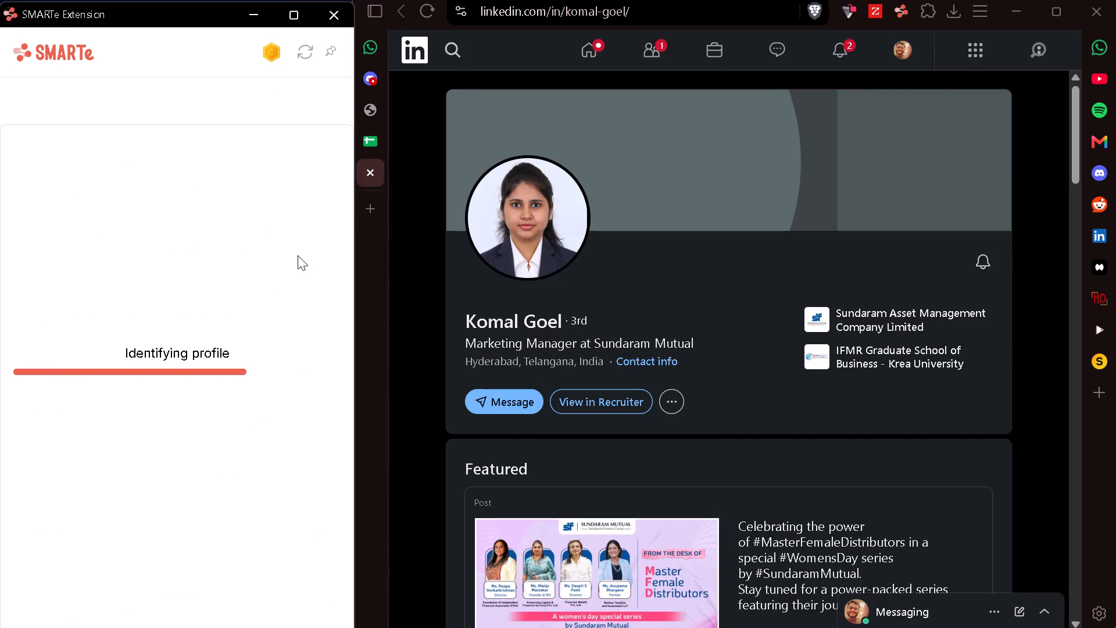
{"action": "left_click", "coordinate": [294, 237]}
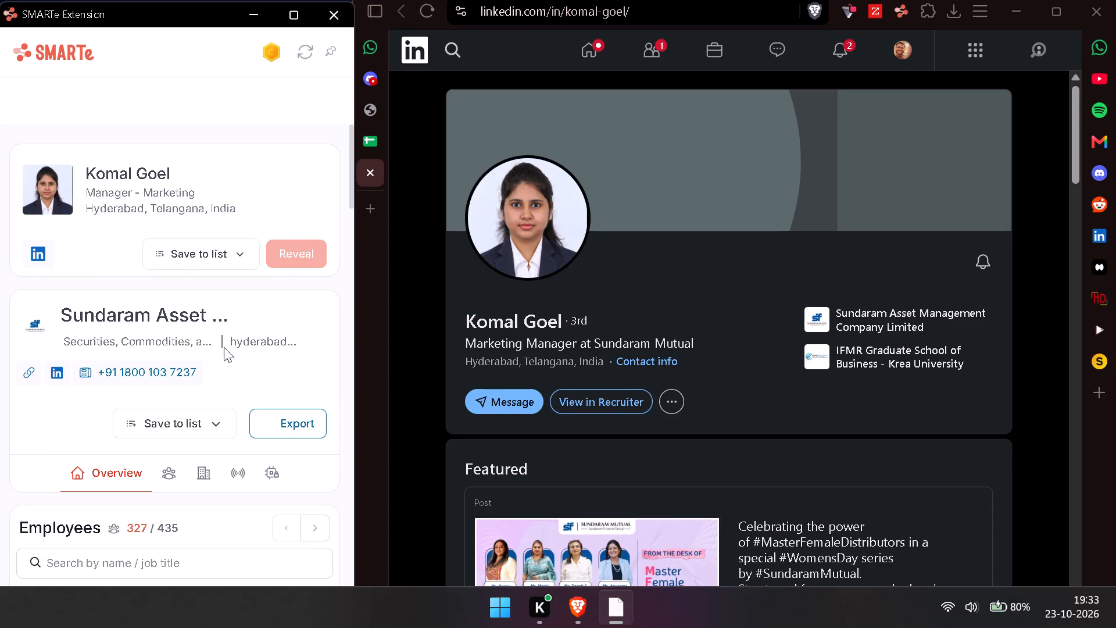
{"action": "scroll", "coordinate": [172, 279], "scroll_direction": "down", "scroll_amount": 1}
{"action": "scroll", "coordinate": [172, 279], "scroll_direction": "up", "scroll_amount": 3}
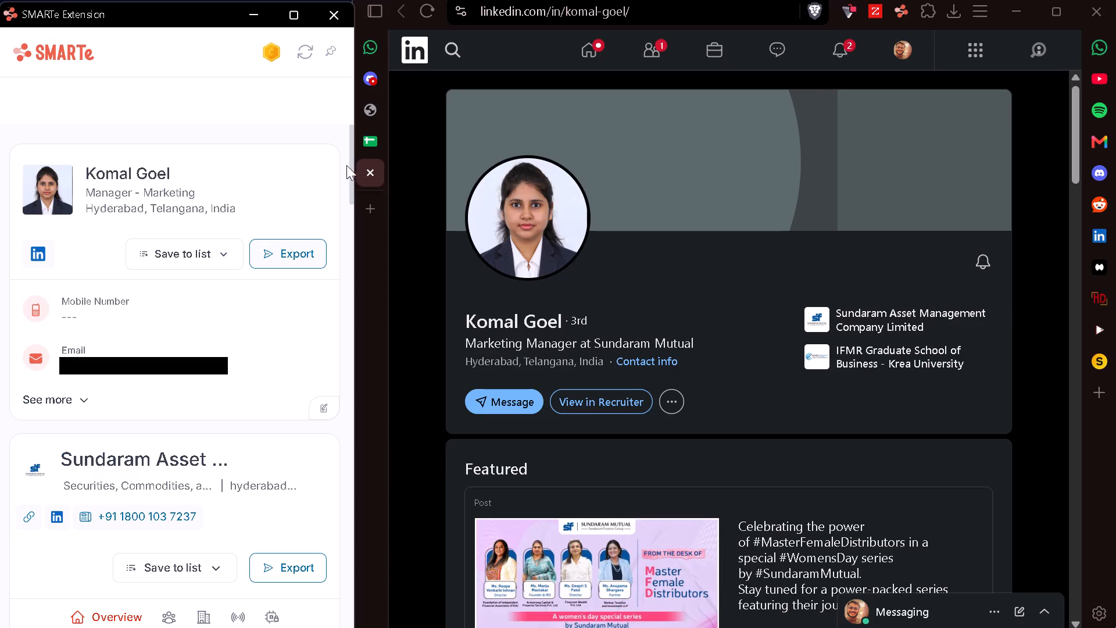
{"action": "left_click", "coordinate": [371, 176]}
Look up the row 27 lead's LinkedIn profile in SMARTe, reveal the contact details, and copy the mobile number into row 27's Phone cell.
{"action": "key", "text": "Down"}
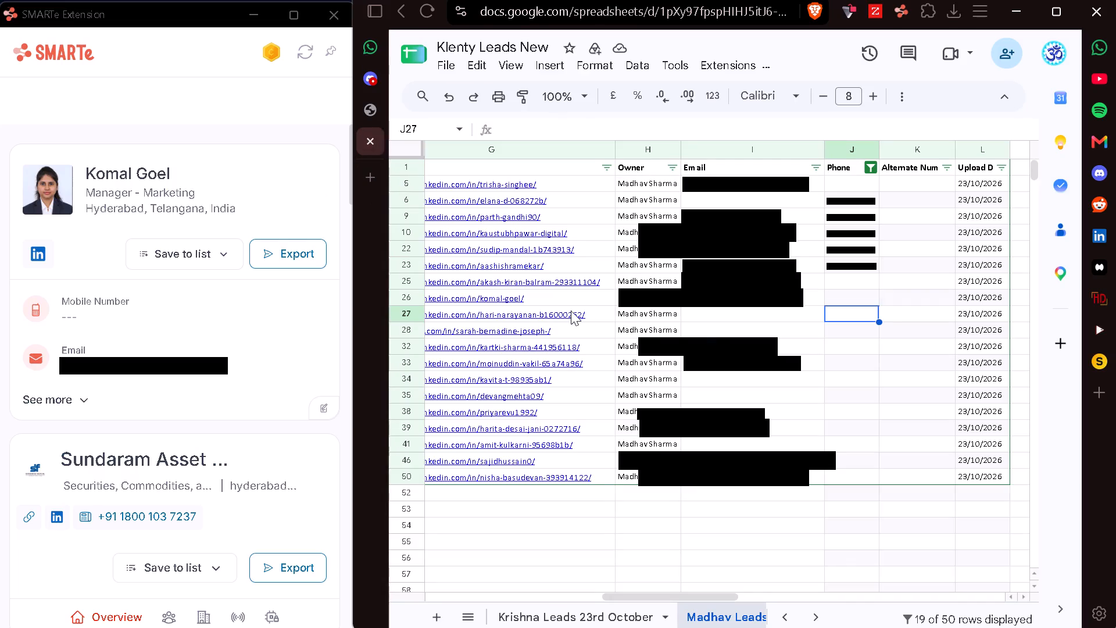
{"action": "left_click", "coordinate": [527, 337]}
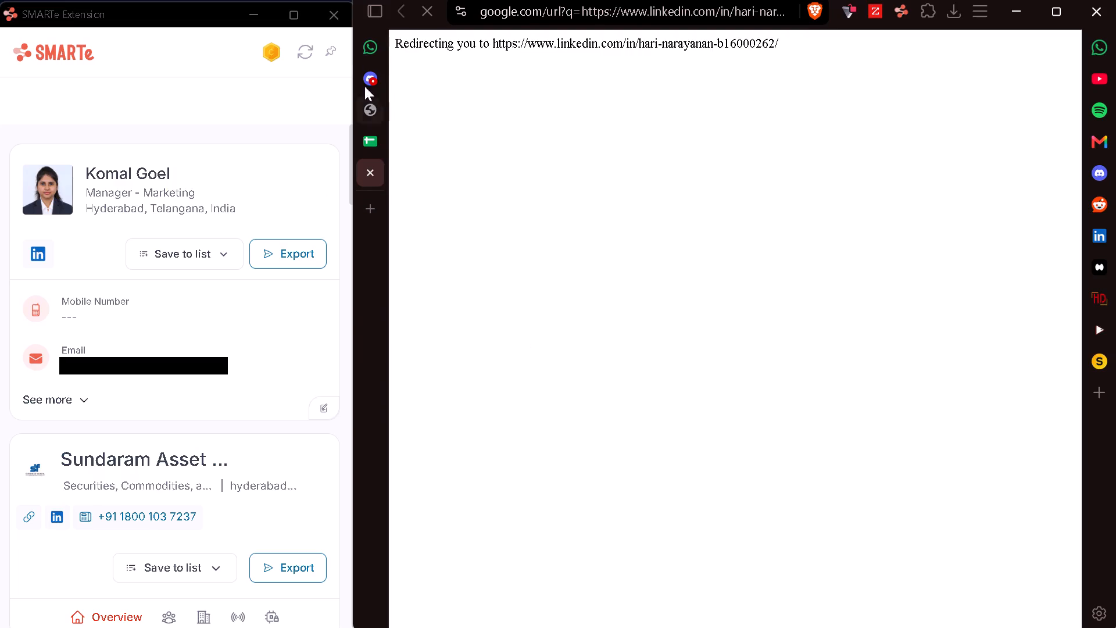
{"action": "left_click", "coordinate": [312, 45]}
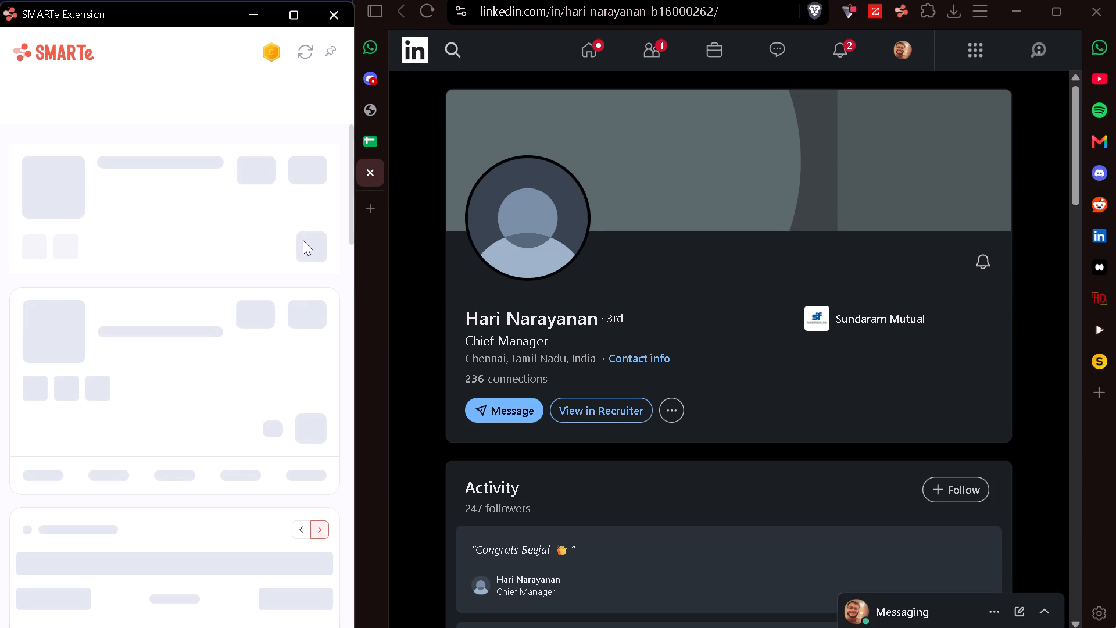
{"action": "left_click", "coordinate": [303, 241]}
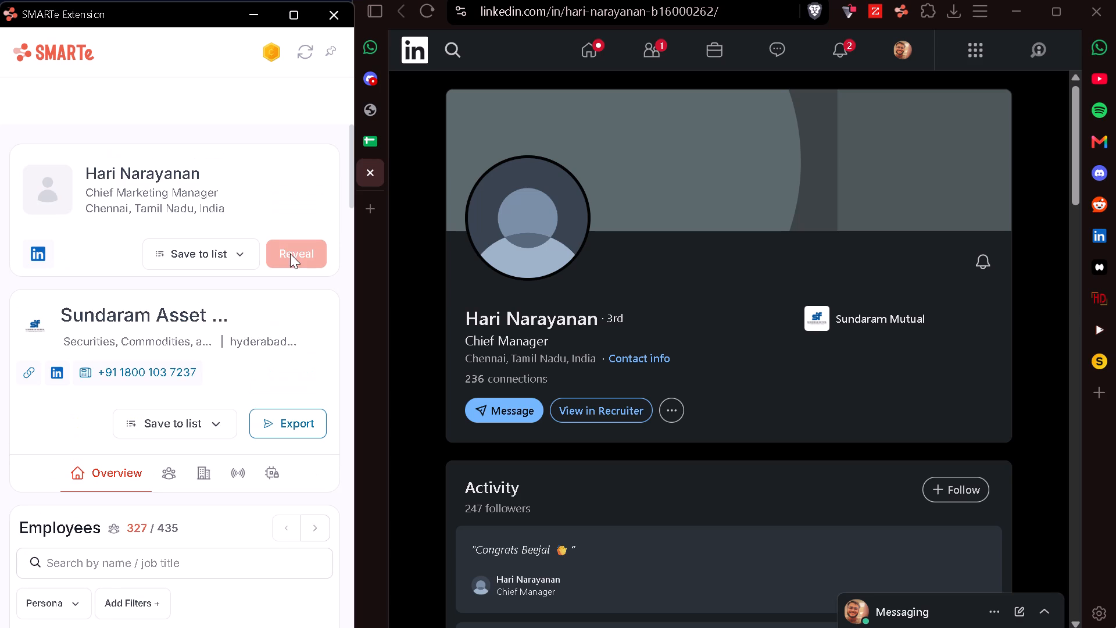
{"action": "scroll", "coordinate": [290, 254], "scroll_direction": "left", "scroll_amount": 1}
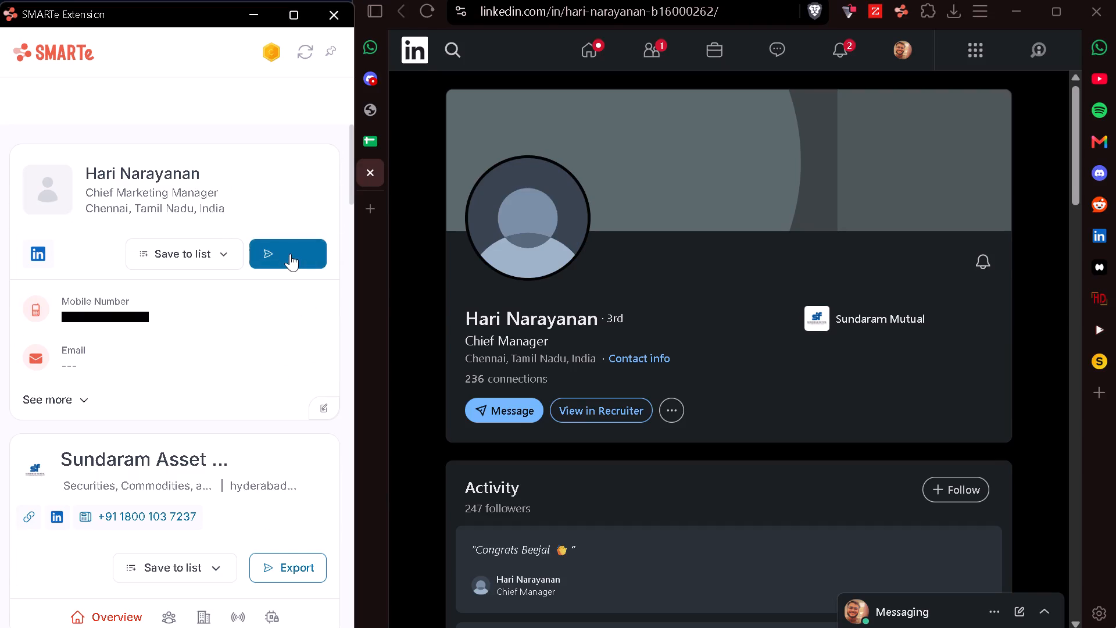
{"action": "left_click", "coordinate": [168, 320]}
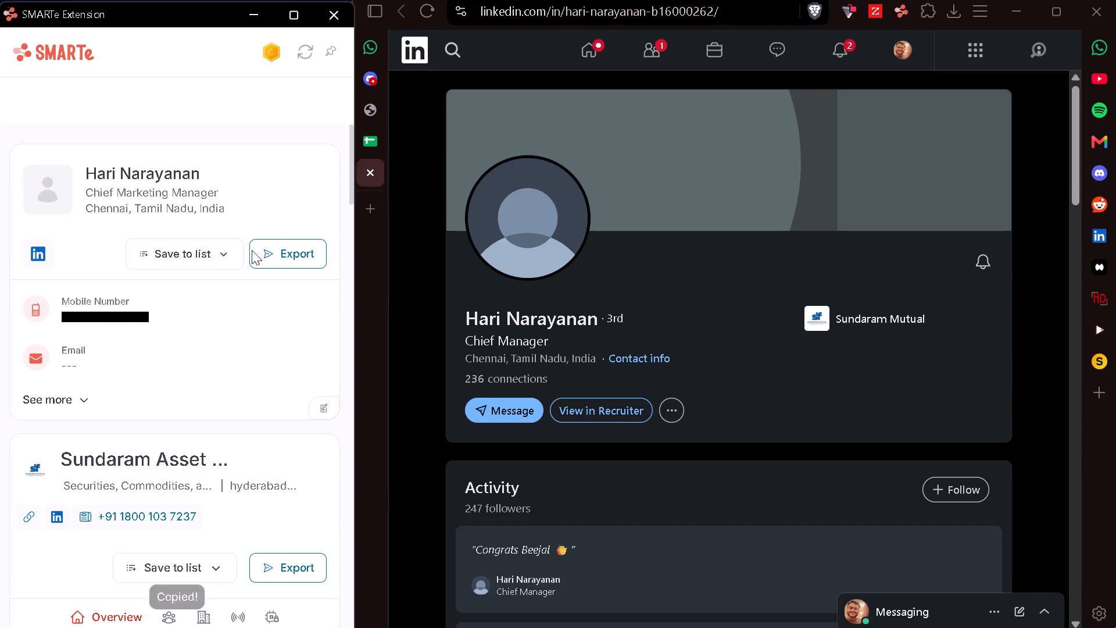
{"action": "left_click", "coordinate": [368, 176]}
{"action": "key", "text": "ctrl+v"}
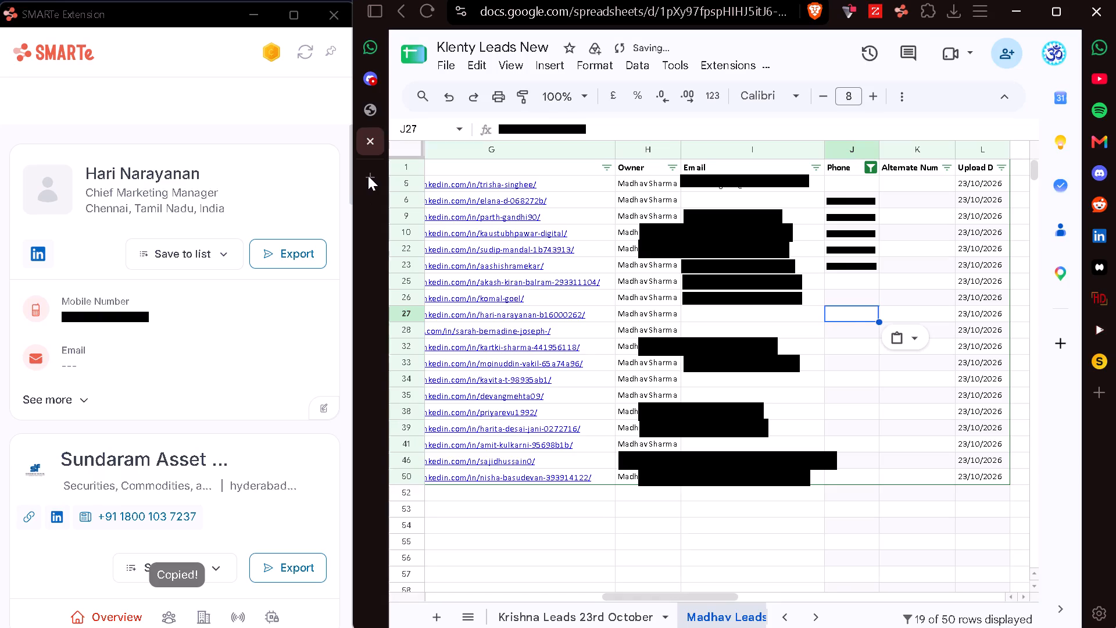
Strip the leading prefix from row 27's pasted phone entry so the cell holds a plain number.
{"action": "left_click", "coordinate": [520, 129]}
{"action": "key", "text": "BackSpace"}
{"action": "key", "text": "BackSpace"}
{"action": "key", "text": "BackSpace"}
{"action": "key", "text": "BackSpace"}
{"action": "key", "text": "BackSpace"}
{"action": "key", "text": "BackSpace"}
{"action": "key", "text": "BackSpace"}
{"action": "key", "text": "BackSpace"}
{"action": "key", "text": "BackSpace"}
{"action": "key", "text": "BackSpace"}
{"action": "key", "text": "BackSpace"}
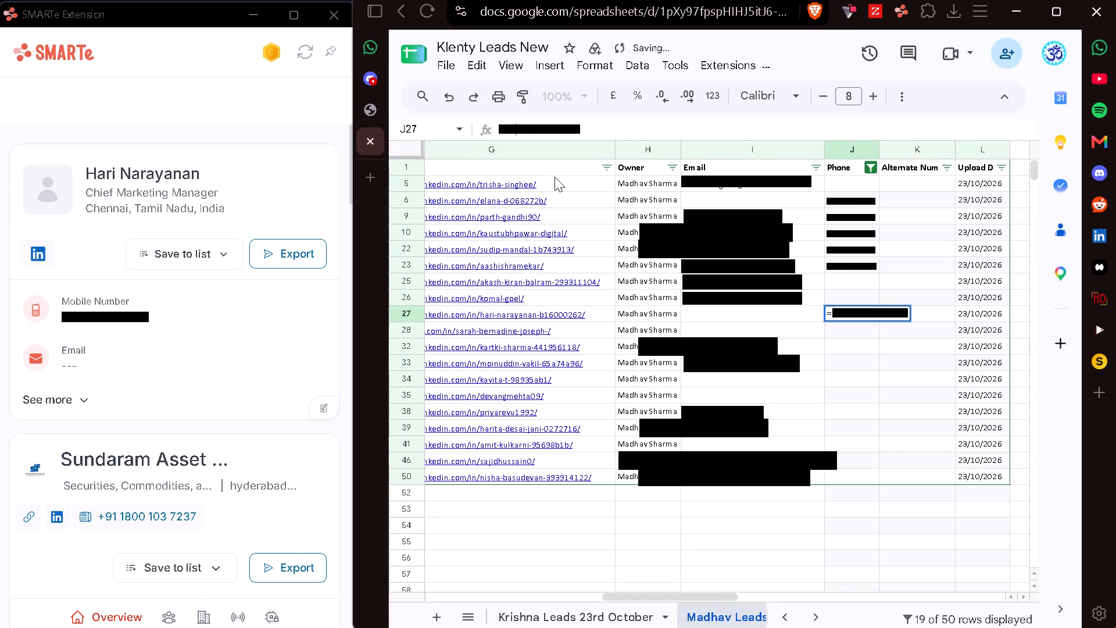
{"action": "left_click", "coordinate": [854, 332]}
Look up the row 28 lead's LinkedIn profile in SMARTe, reveal the contact details, and copy the email into row 28's Email cell.
{"action": "scroll", "coordinate": [854, 332], "scroll_direction": "down", "scroll_amount": 1}
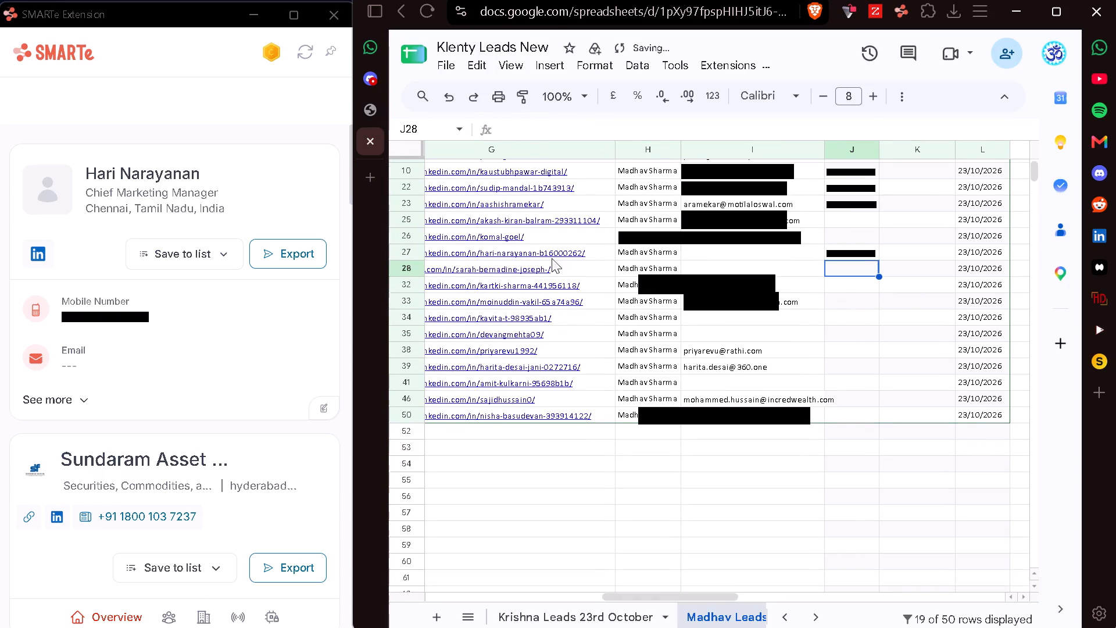
{"action": "left_click", "coordinate": [513, 293]}
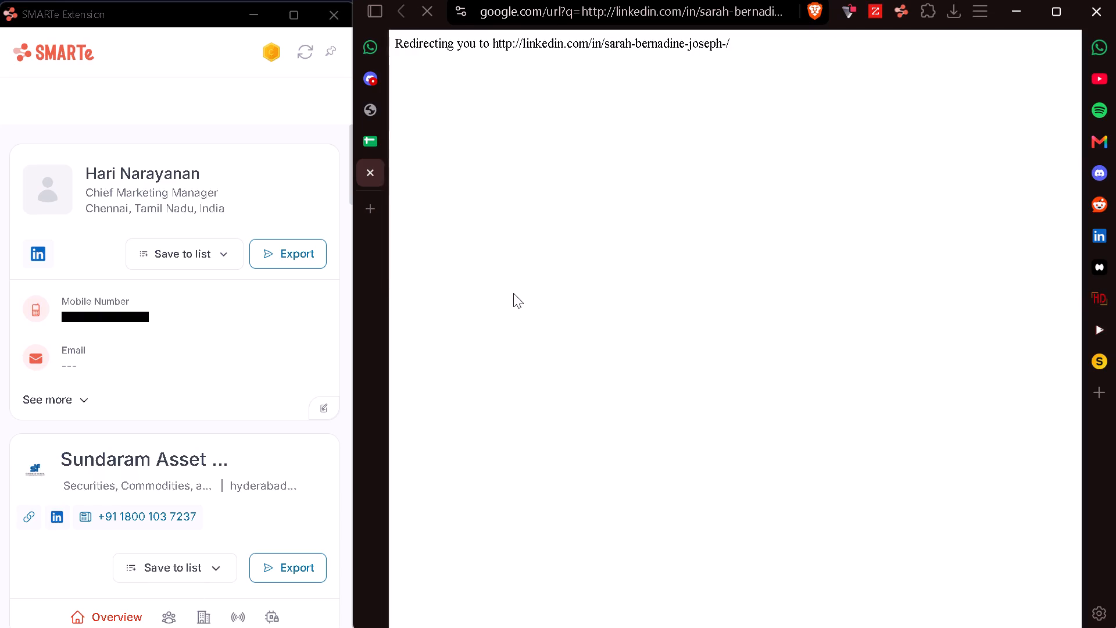
{"action": "left_click", "coordinate": [310, 52]}
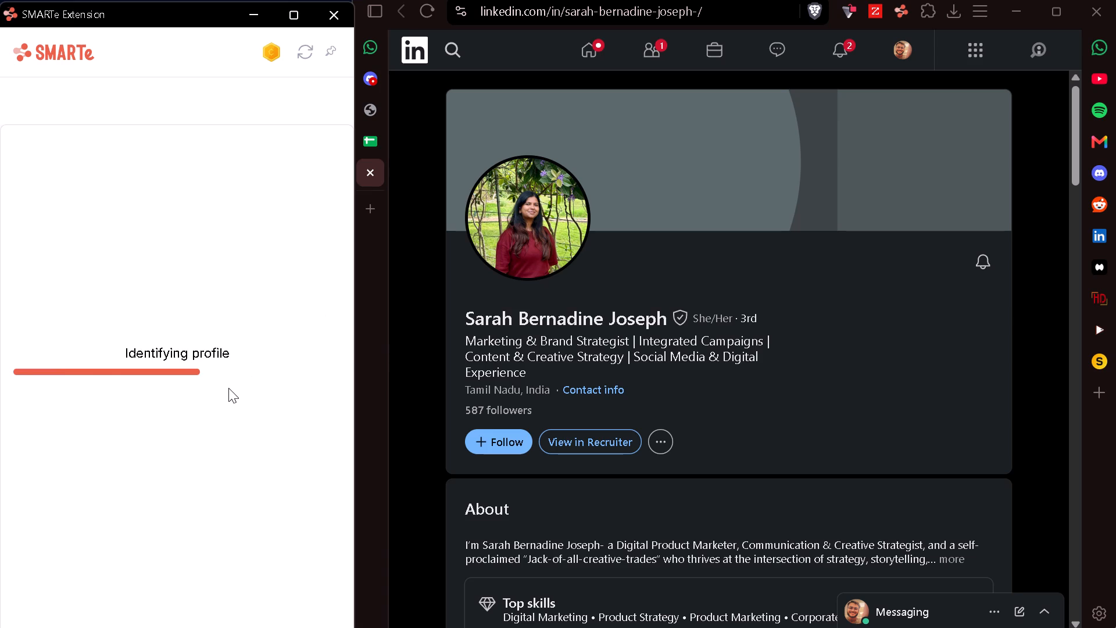
{"action": "left_click", "coordinate": [298, 247]}
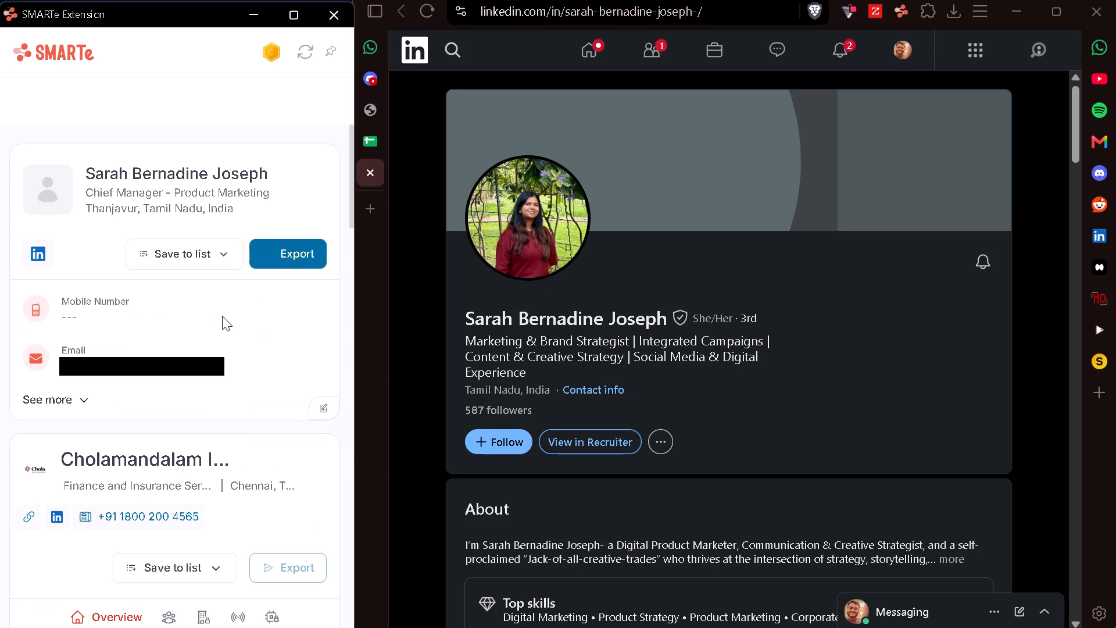
{"action": "left_click", "coordinate": [239, 362]}
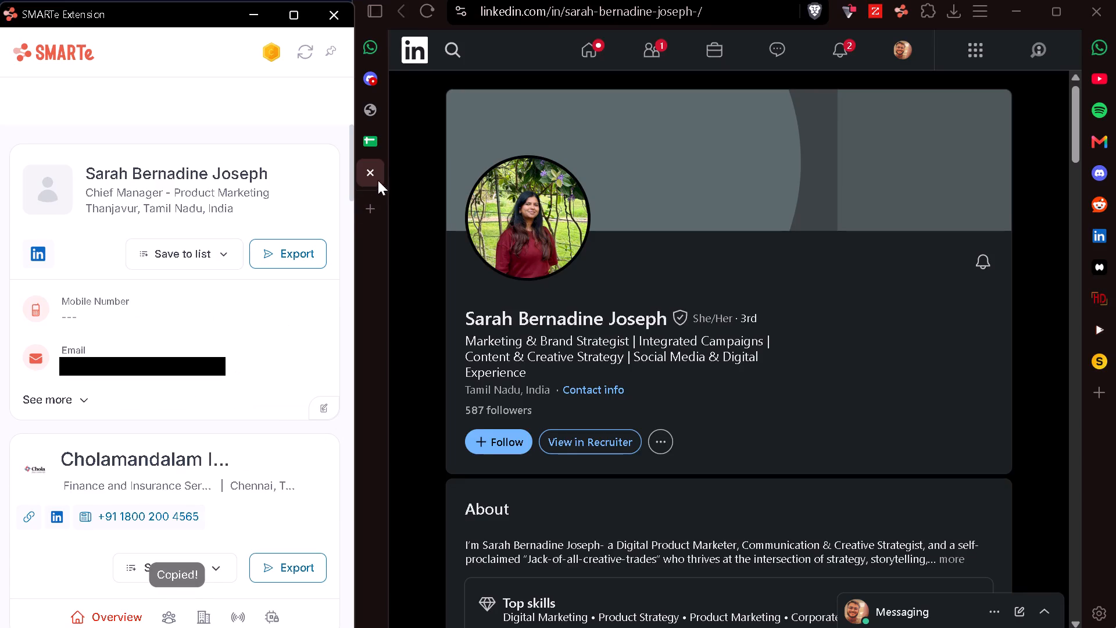
{"action": "left_click", "coordinate": [365, 169]}
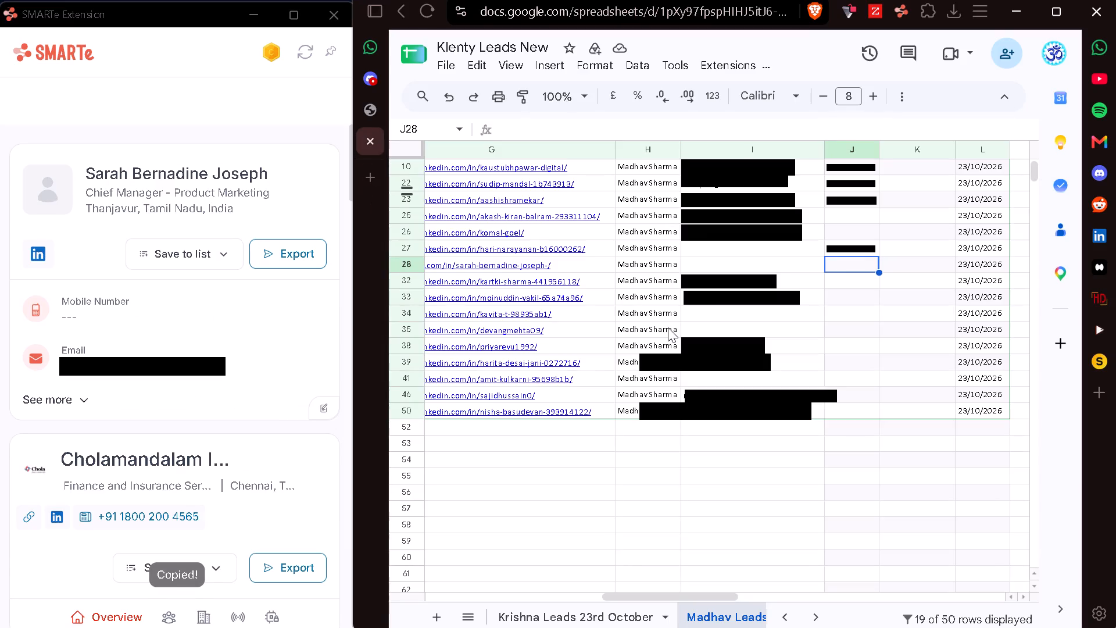
{"action": "key", "text": "Left"}
{"action": "key", "text": "ctrl+v"}
Open the row 32 lead's LinkedIn profile and refresh SMARTe to look up their contact details.
{"action": "key", "text": "Down"}
{"action": "key", "text": "Right"}
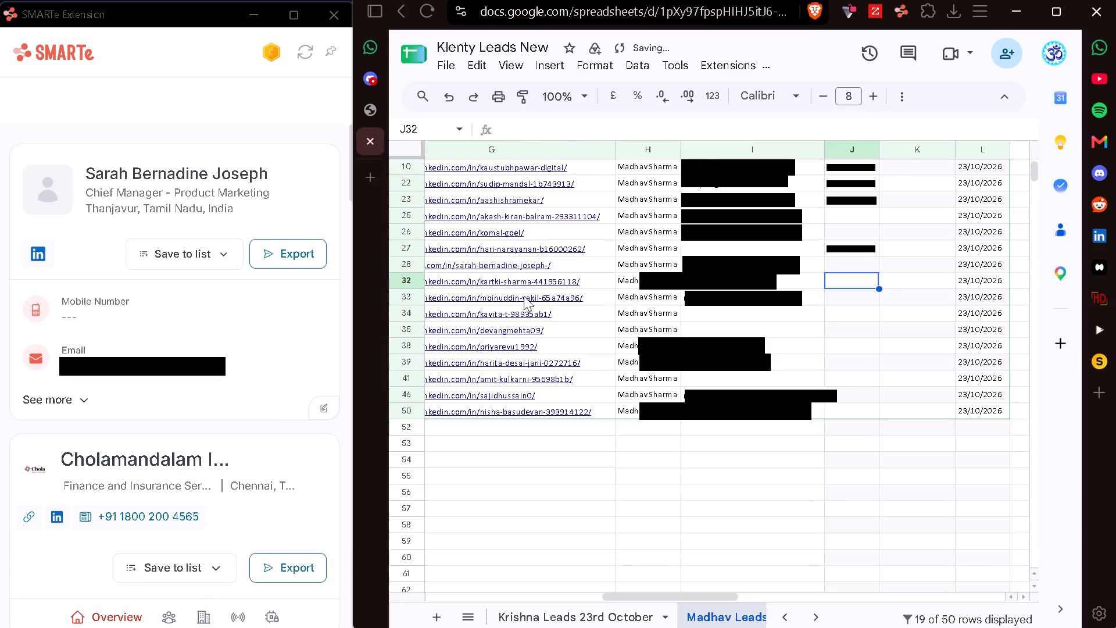
{"action": "left_click", "coordinate": [516, 304]}
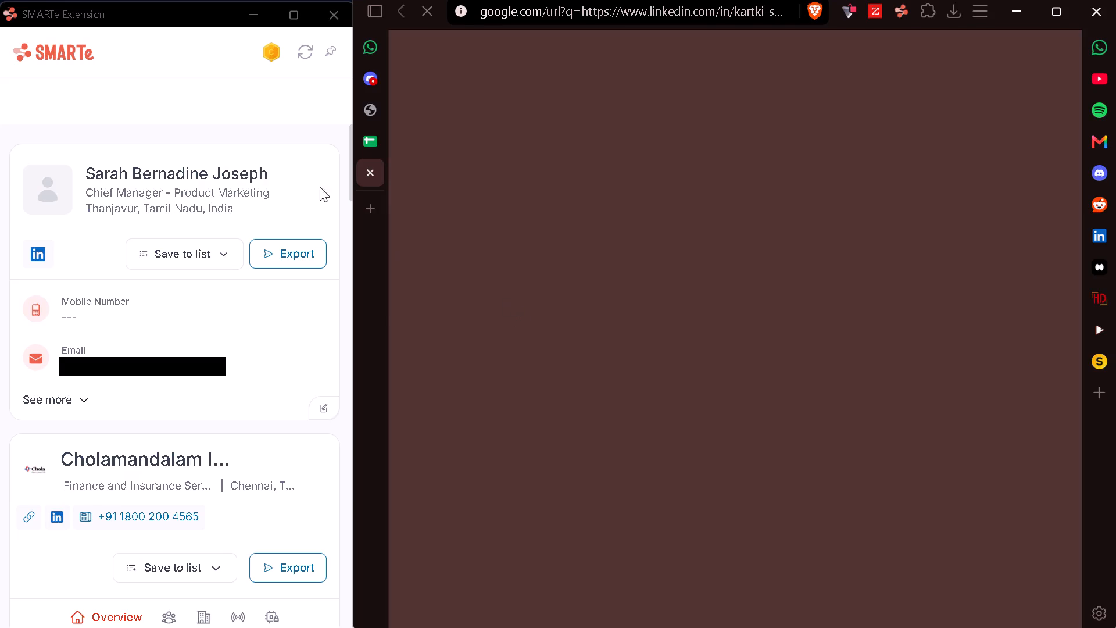
{"action": "left_click", "coordinate": [307, 53]}
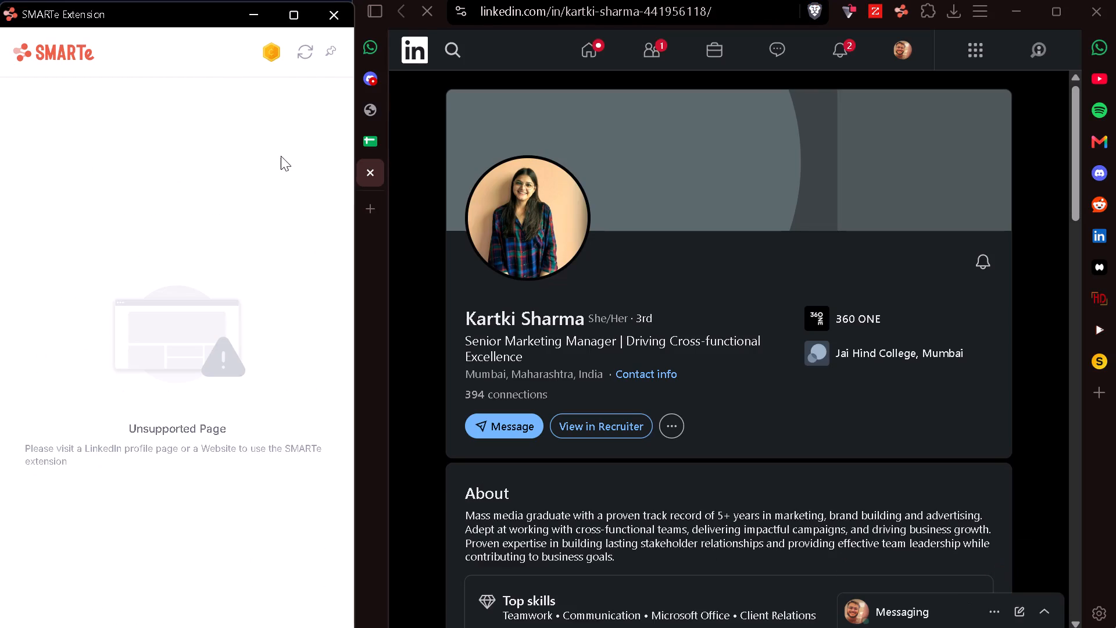
{"action": "left_click", "coordinate": [305, 49]}
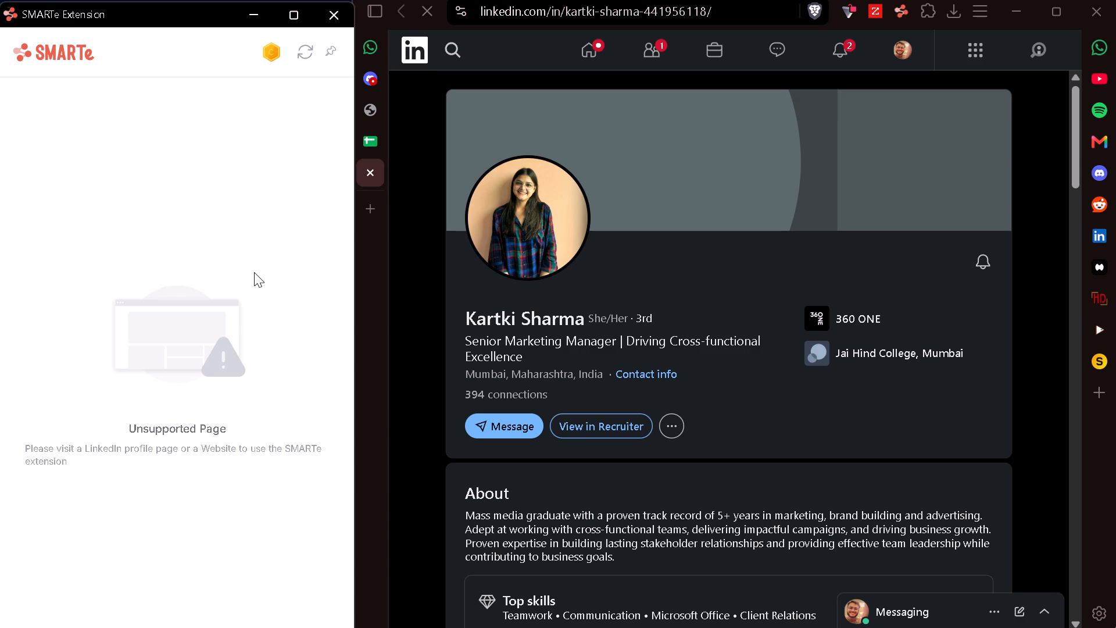
{"action": "left_click", "coordinate": [300, 49]}
{"action": "scroll", "coordinate": [464, 252], "scroll_direction": "up", "scroll_amount": 1}
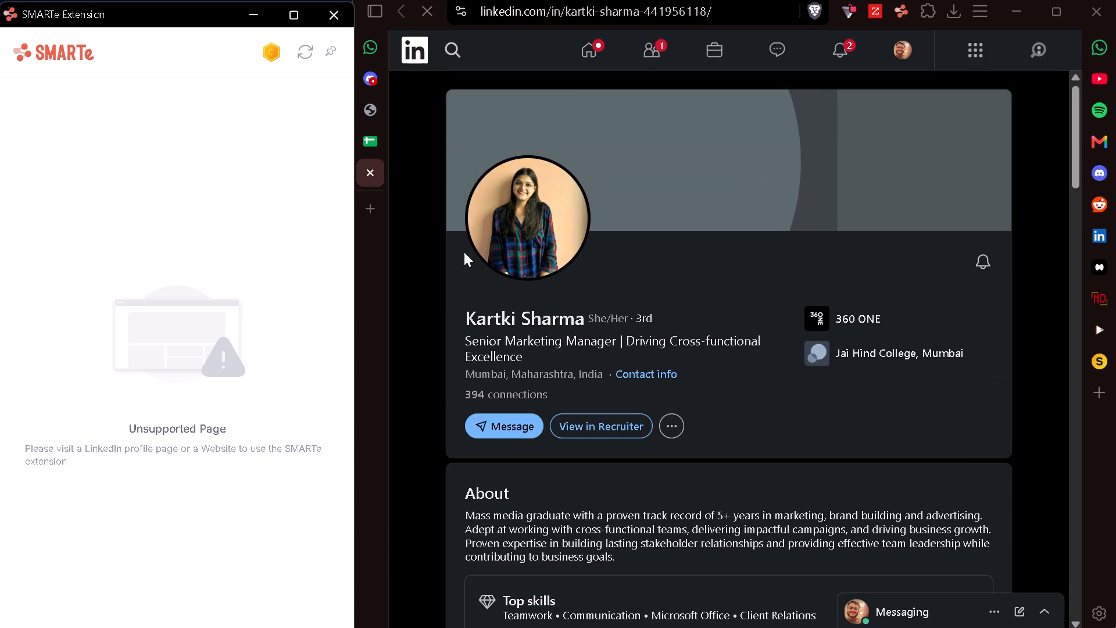
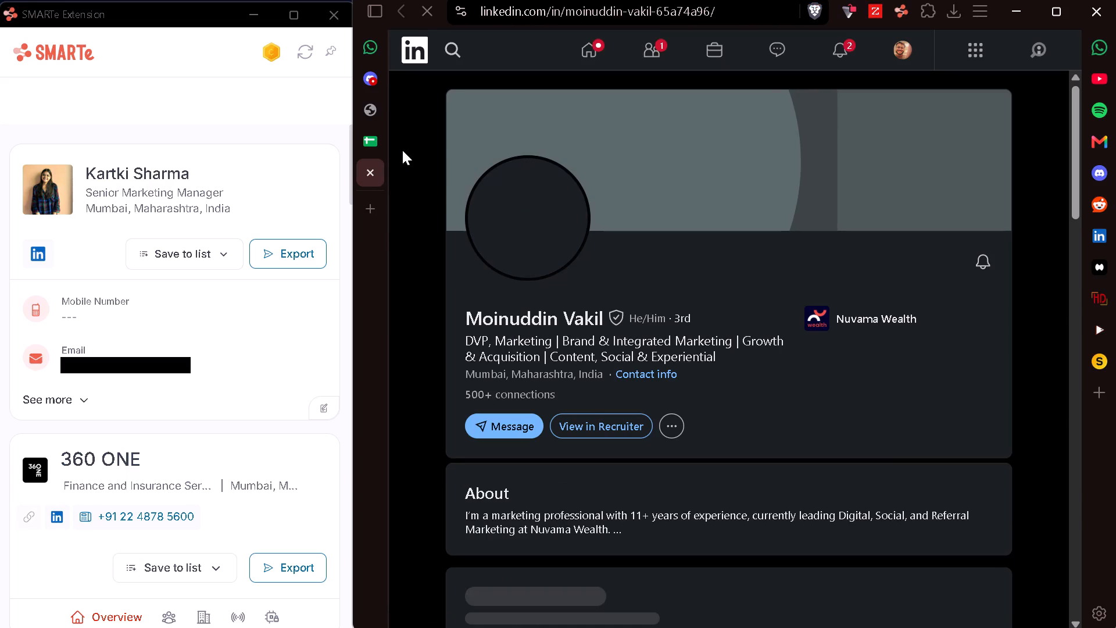
Refresh SMARTe for the row 33 lead's LinkedIn profile, reveal the contact details, copy the email, and close the profile.
{"action": "left_click", "coordinate": [310, 45]}
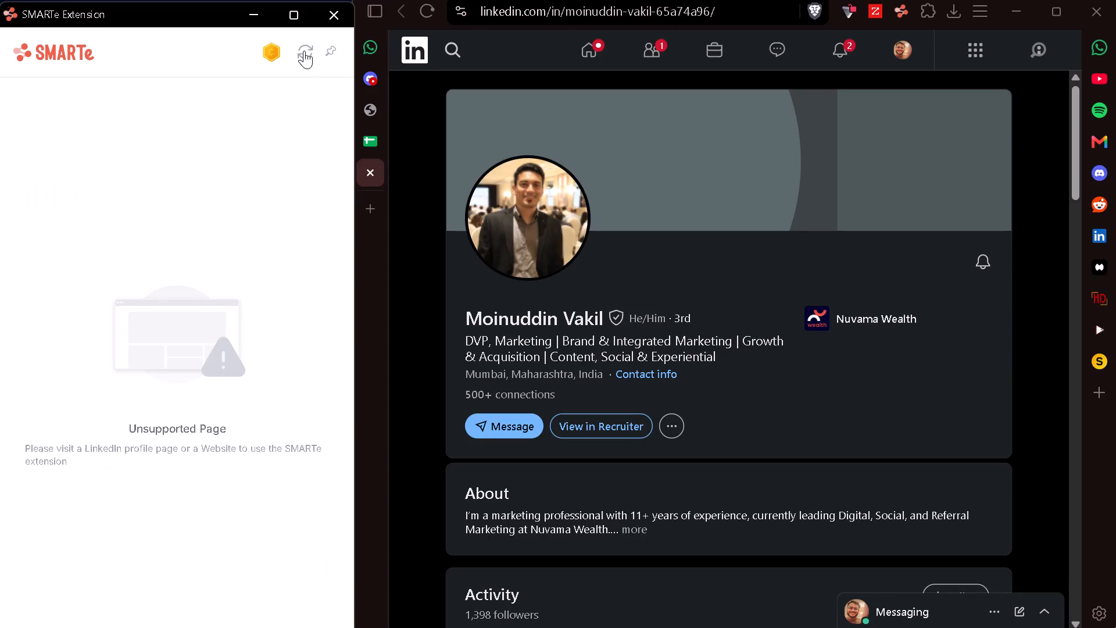
{"action": "left_click", "coordinate": [304, 51]}
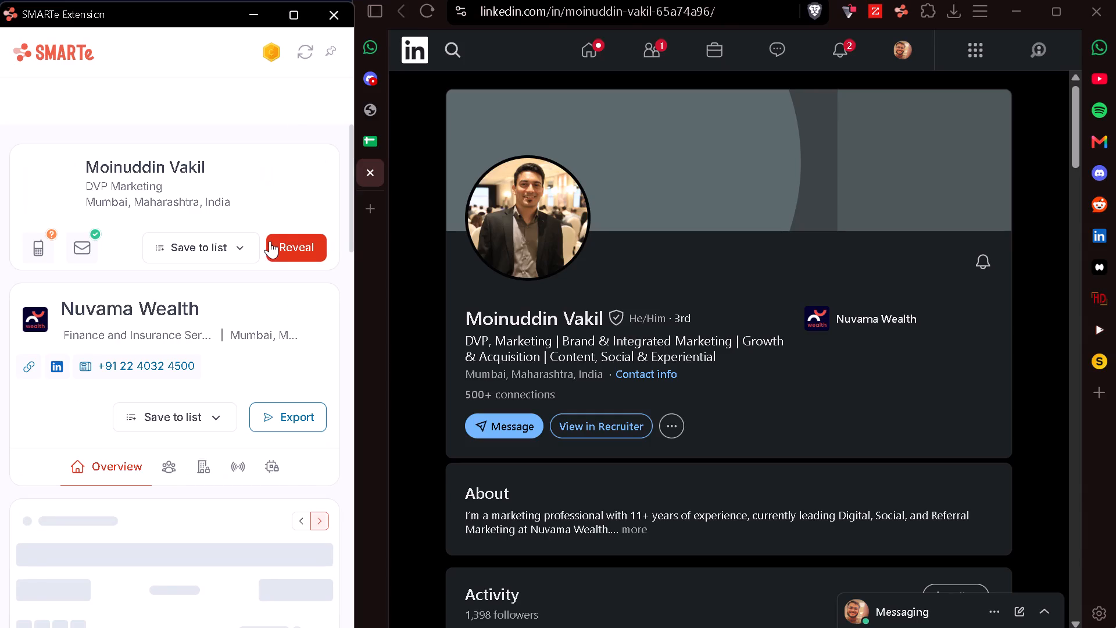
{"action": "left_click", "coordinate": [285, 242]}
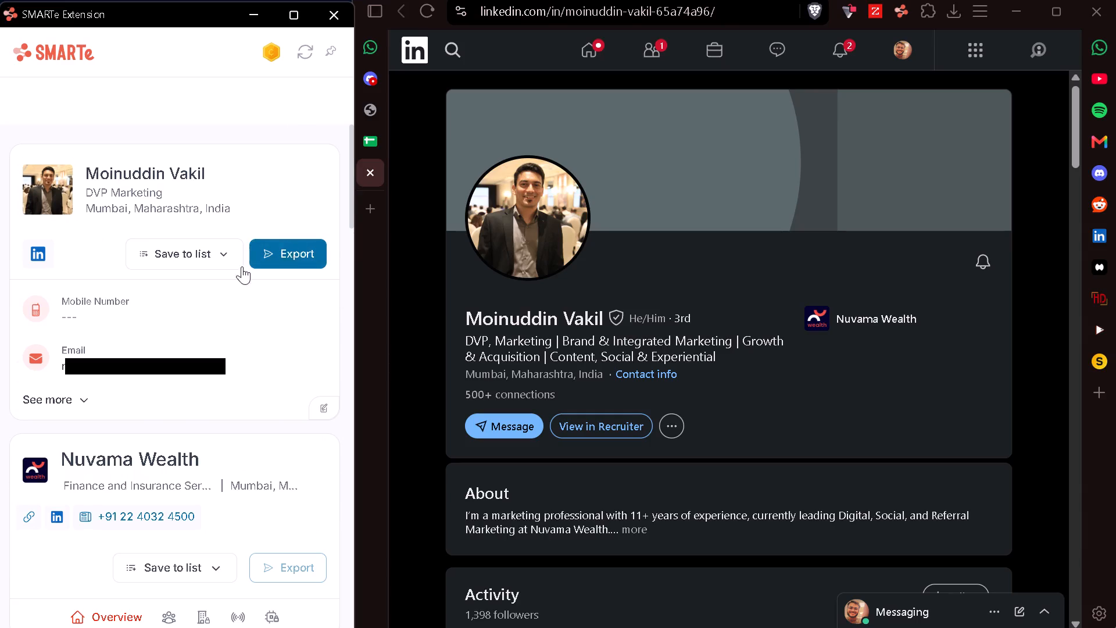
{"action": "left_click", "coordinate": [238, 367]}
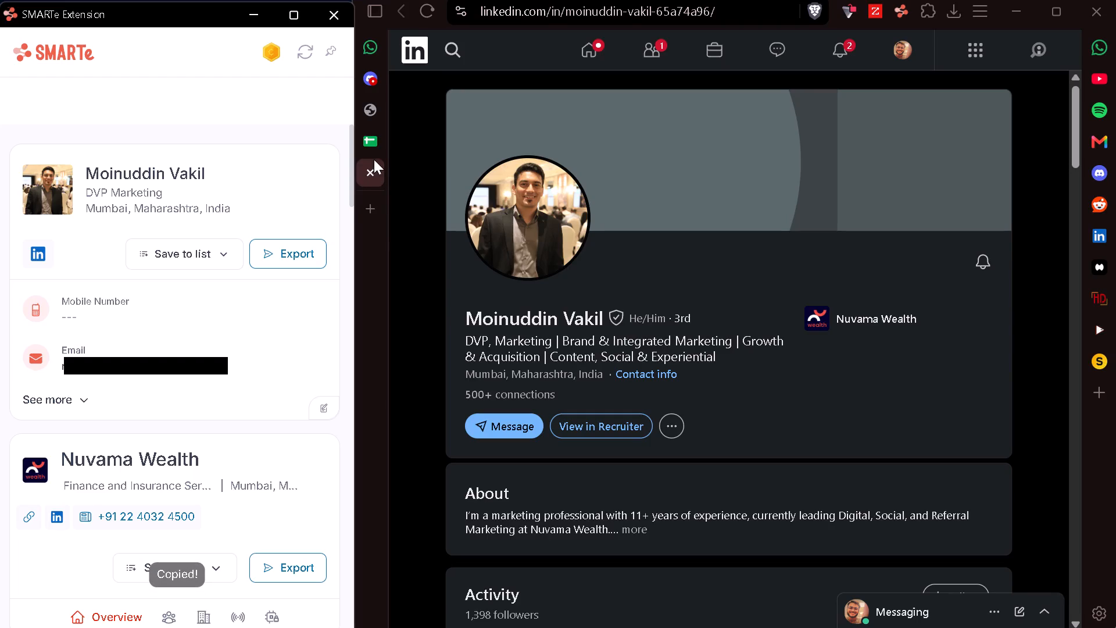
{"action": "left_click", "coordinate": [370, 169]}
Open the row 34 lead's LinkedIn profile from the sheet and look up their contact details in SMARTe.
{"action": "key", "text": "Down"}
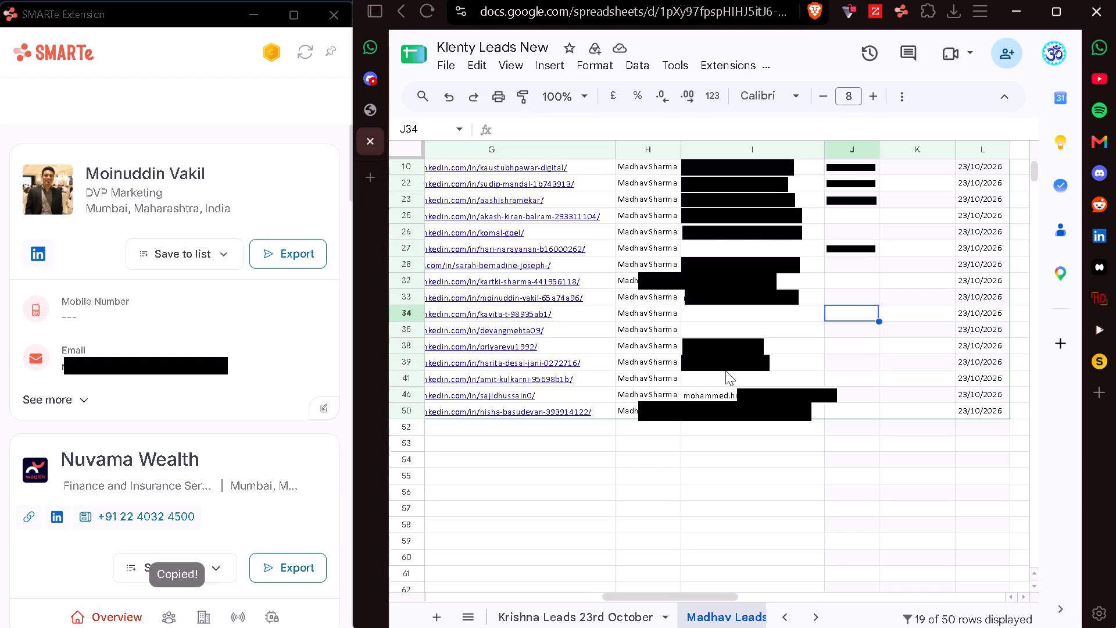
{"action": "key", "text": "Left"}
{"action": "key", "text": "Right"}
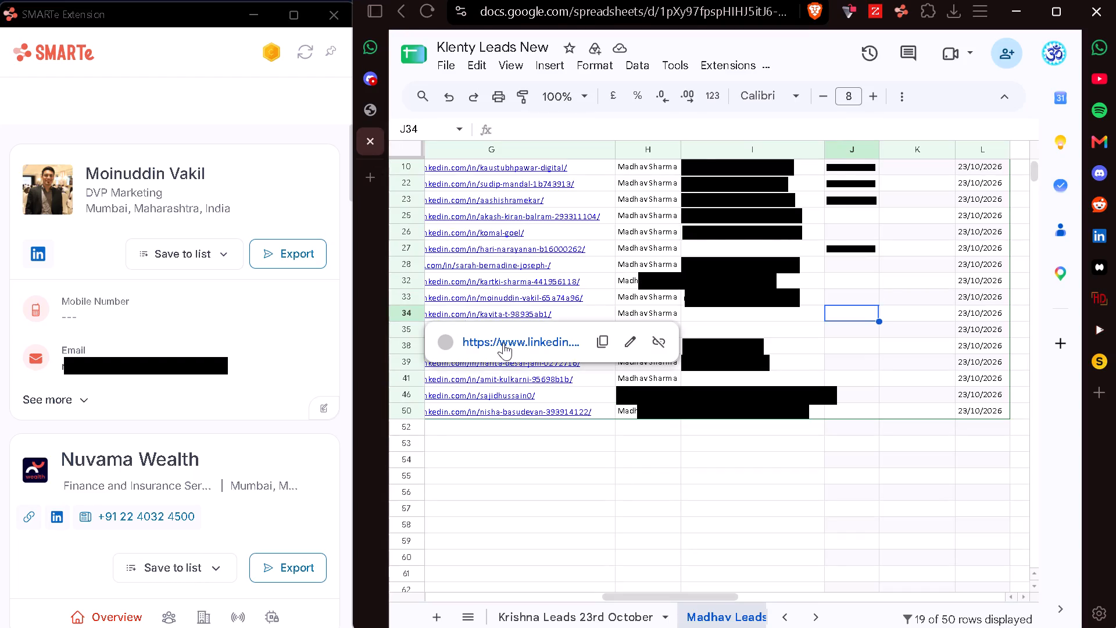
{"action": "left_click", "coordinate": [510, 347]}
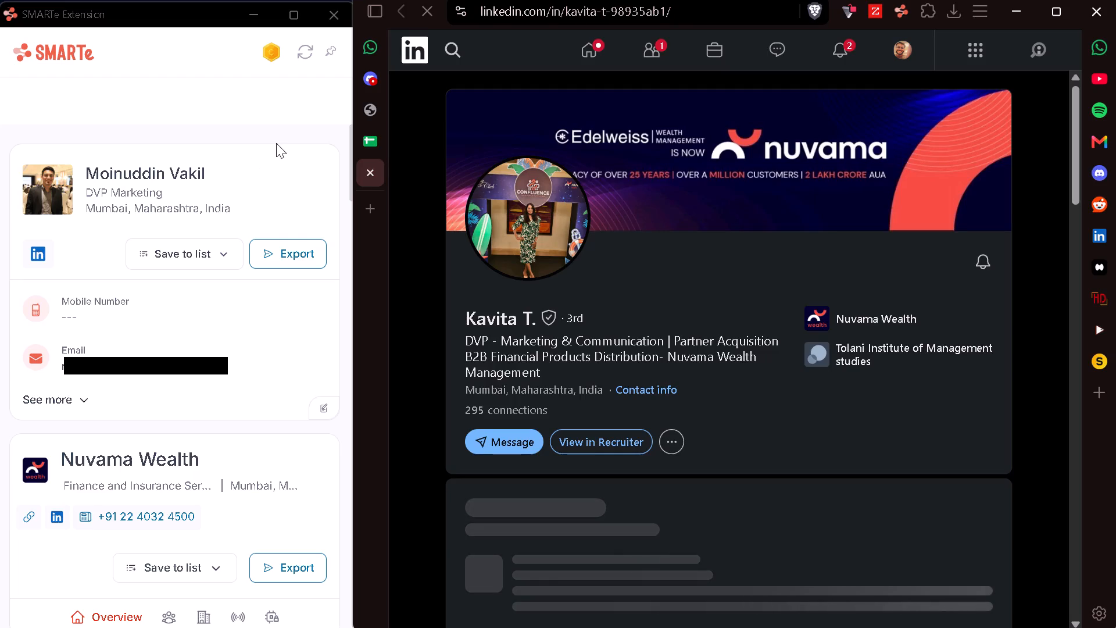
{"action": "left_click", "coordinate": [302, 55]}
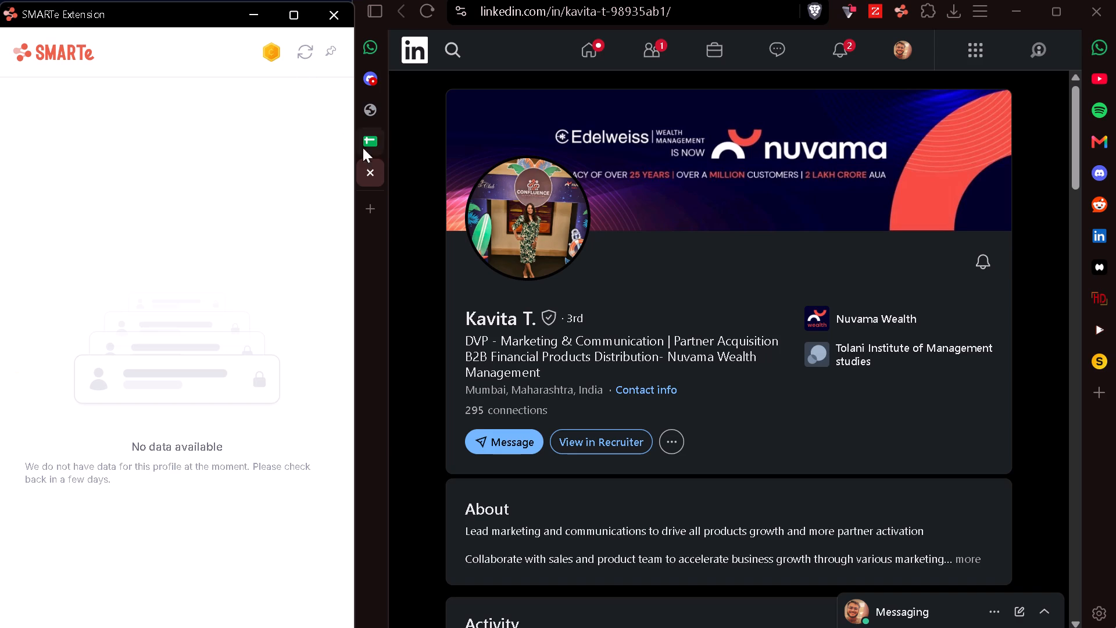
{"action": "left_click", "coordinate": [376, 176]}
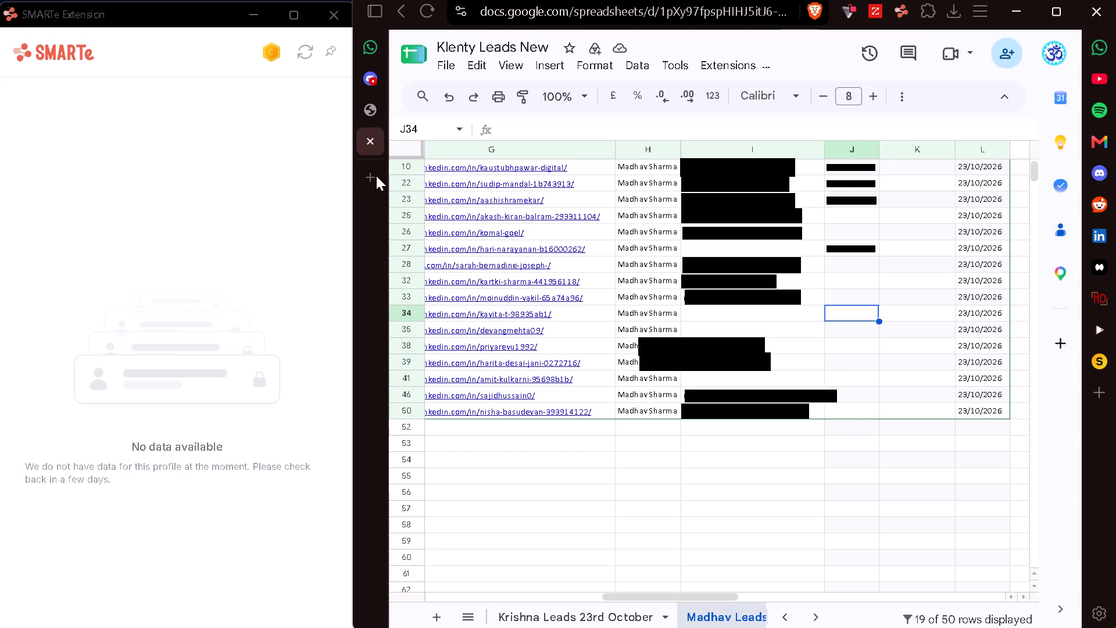
Look up the row 35 lead's LinkedIn profile in SMARTe, reveal the contact details, and copy the mobile number into row 35's Phone cell.
{"action": "key", "text": "Down"}
{"action": "left_click", "coordinate": [518, 356]}
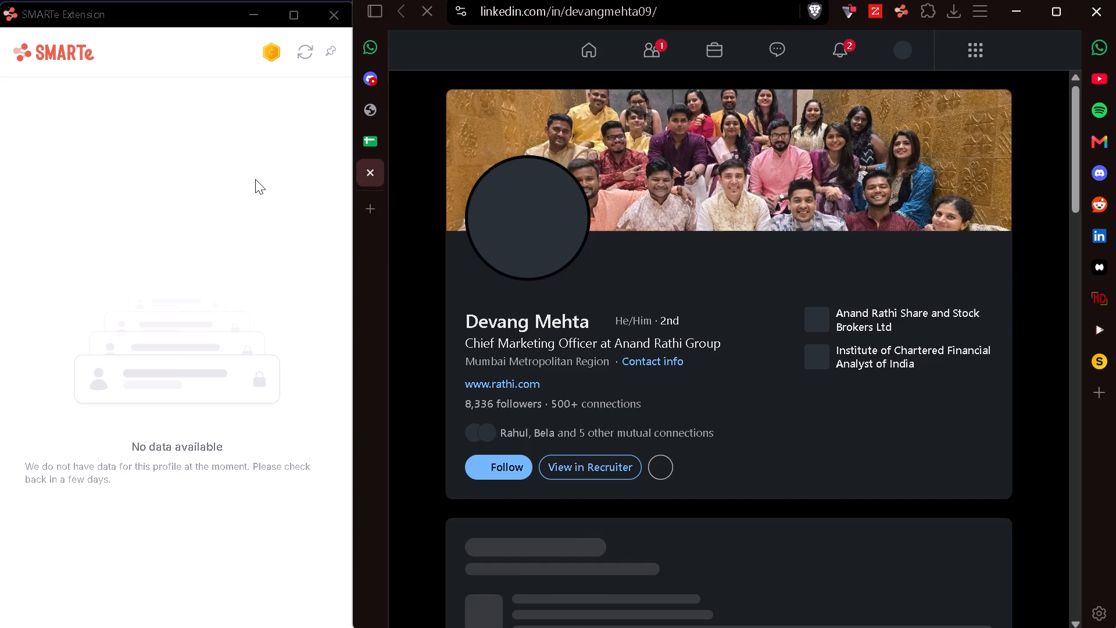
{"action": "left_click", "coordinate": [305, 53]}
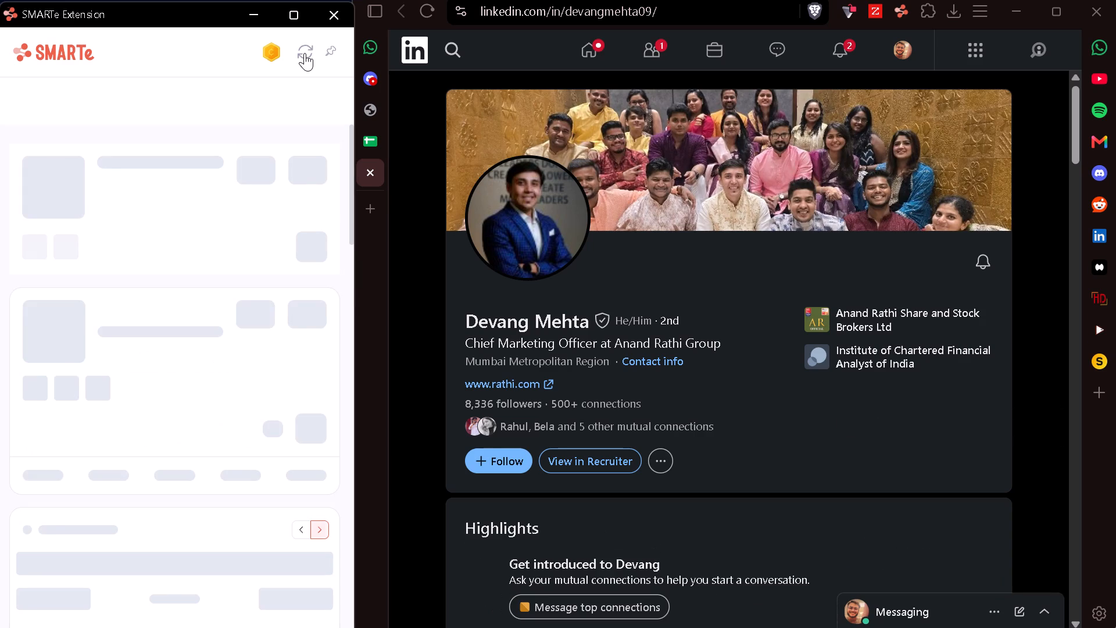
{"action": "left_click", "coordinate": [294, 255]}
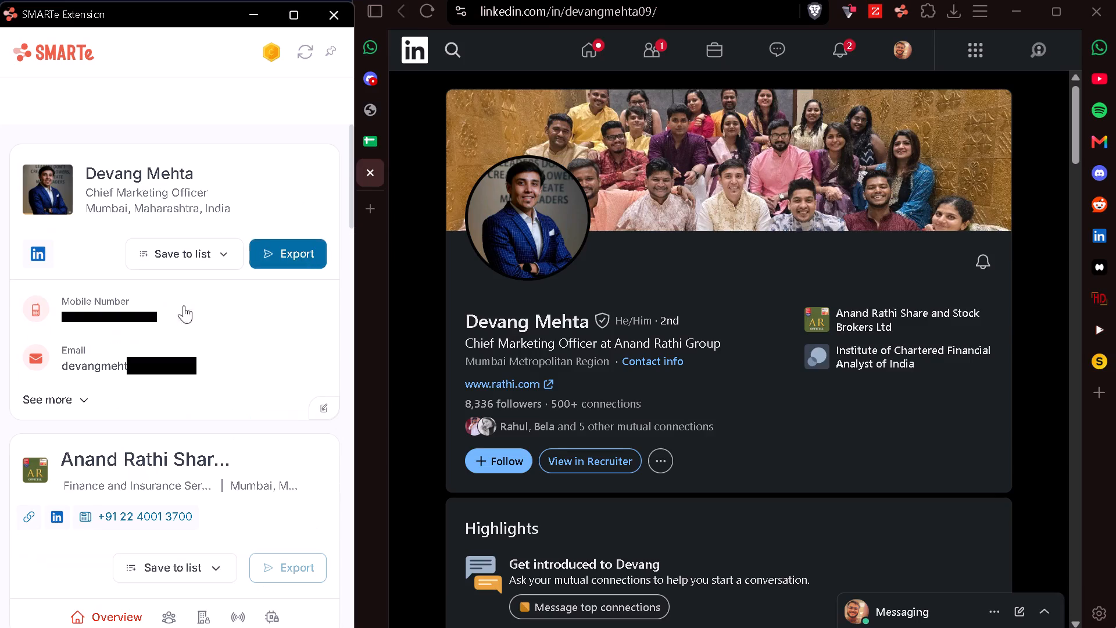
{"action": "left_click", "coordinate": [172, 314]}
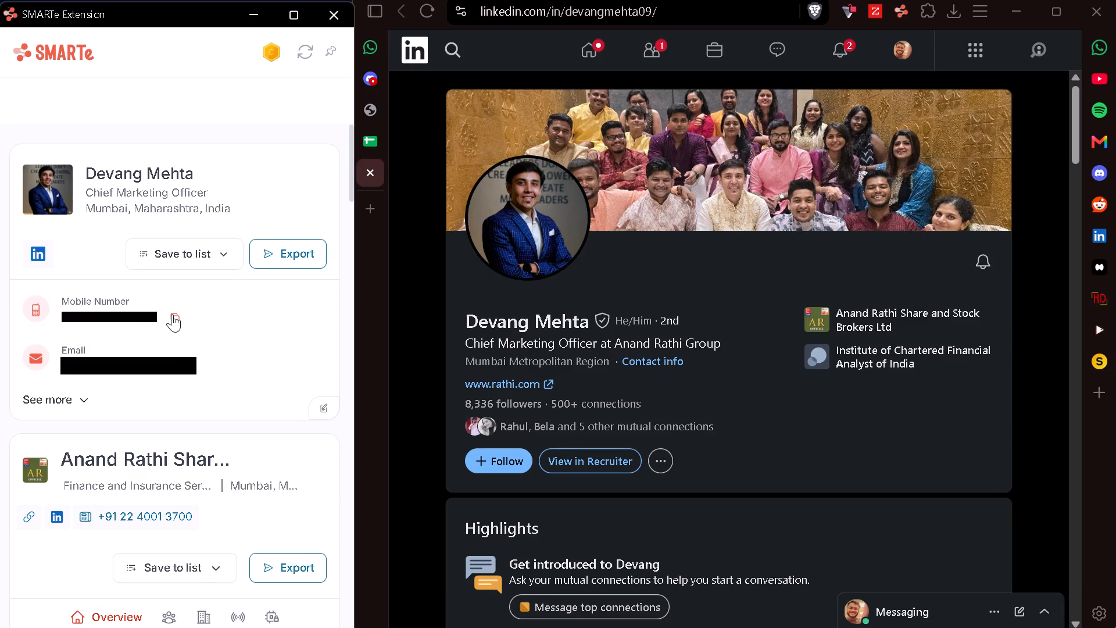
{"action": "left_click", "coordinate": [367, 142]}
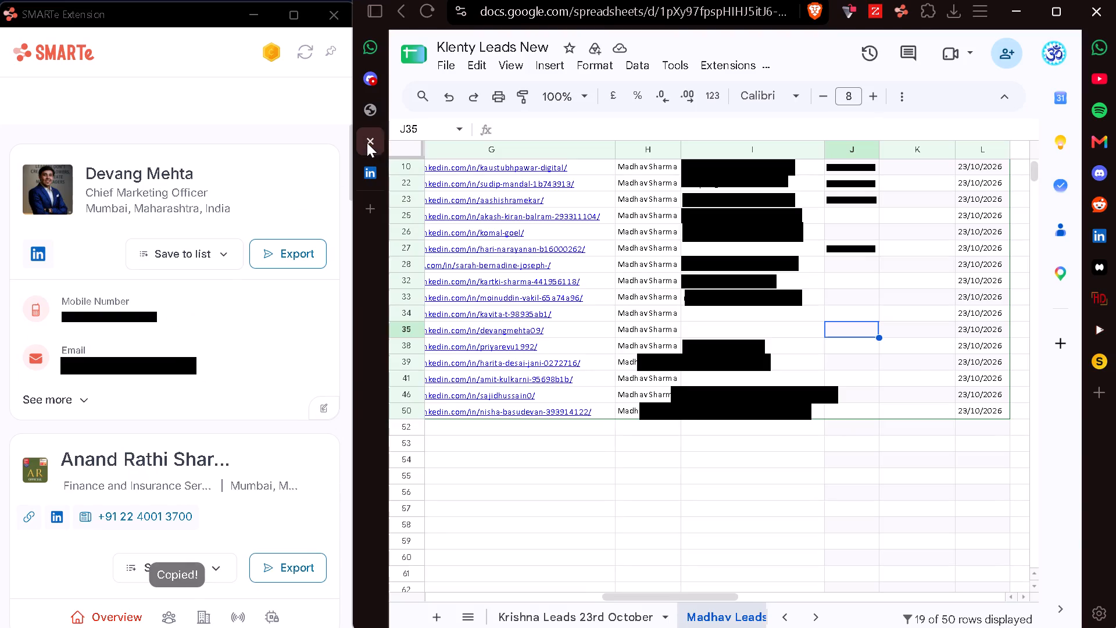
{"action": "key", "text": "ctrl+v"}
Strip the leading prefix from row 35's pasted phone entry so the cell holds a plain number.
{"action": "left_click", "coordinate": [524, 128]}
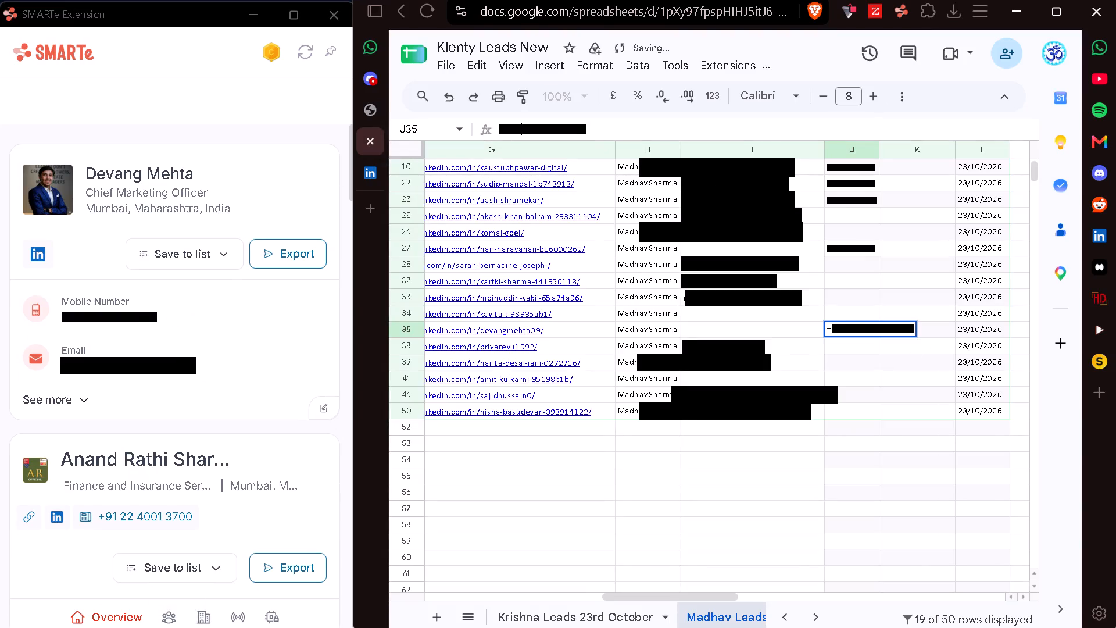
{"action": "key", "text": "BackSpace"}
{"action": "key", "text": "BackSpace"}
{"action": "key", "text": "BackSpace"}
{"action": "key", "text": "BackSpace"}
{"action": "key", "text": "BackSpace"}
{"action": "key", "text": "BackSpace"}
{"action": "key", "text": "BackSpace"}
{"action": "key", "text": "BackSpace"}
{"action": "key", "text": "BackSpace"}
{"action": "key", "text": "BackSpace"}
{"action": "key", "text": "BackSpace"}
{"action": "left_click", "coordinate": [745, 326]}
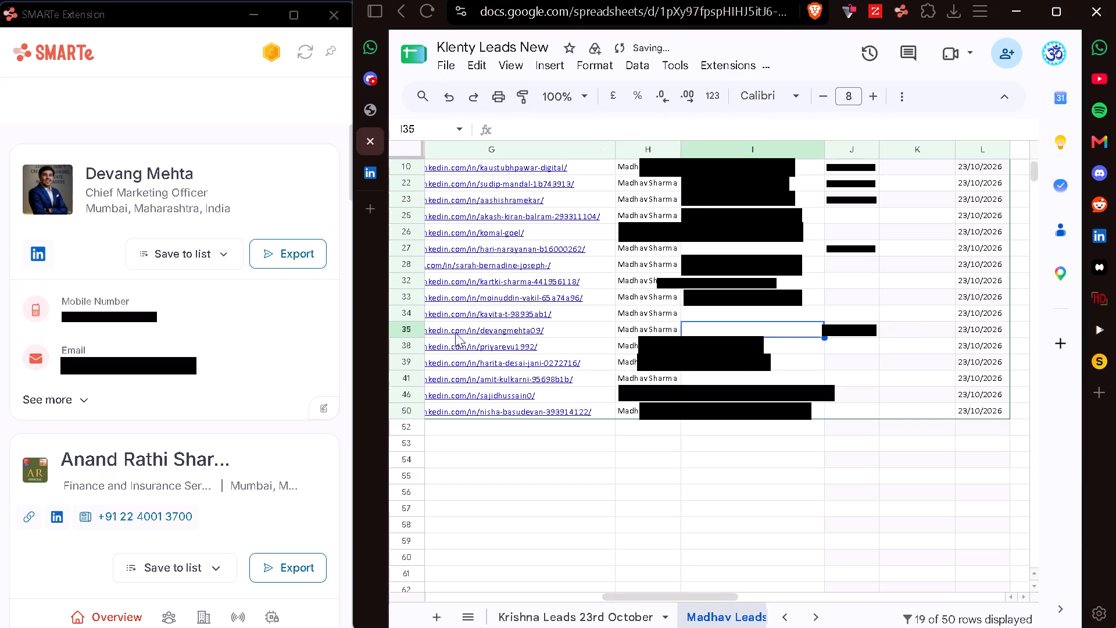
Copy the row 35 lead's email from SMARTe into row 35's Email cell.
{"action": "left_click", "coordinate": [208, 364]}
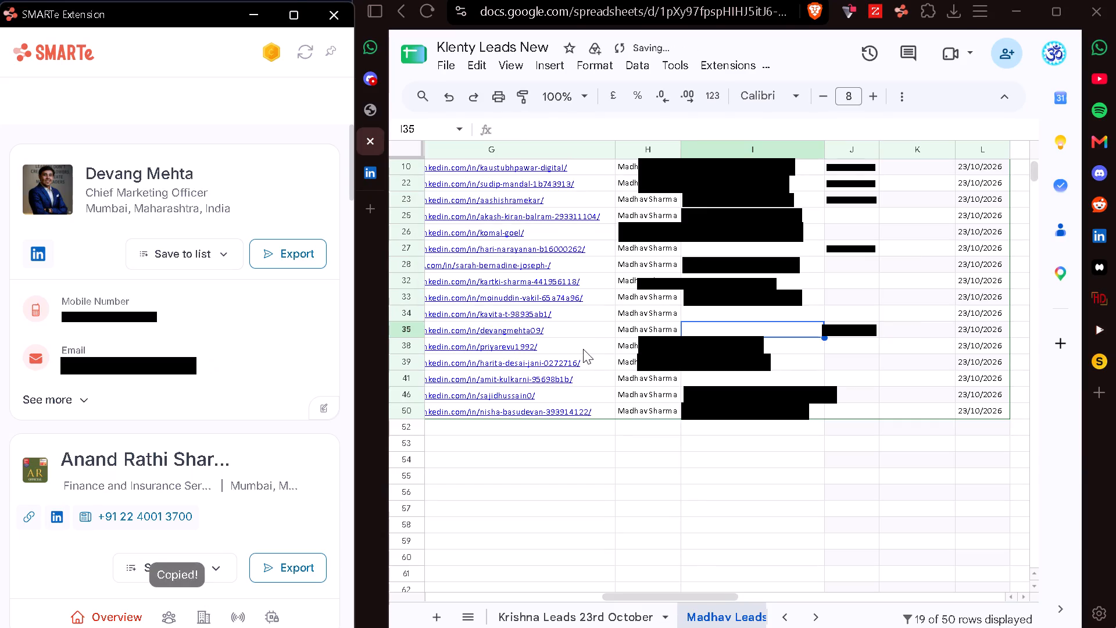
{"action": "key", "text": "ctrl+v"}
{"action": "left_click", "coordinate": [745, 334]}
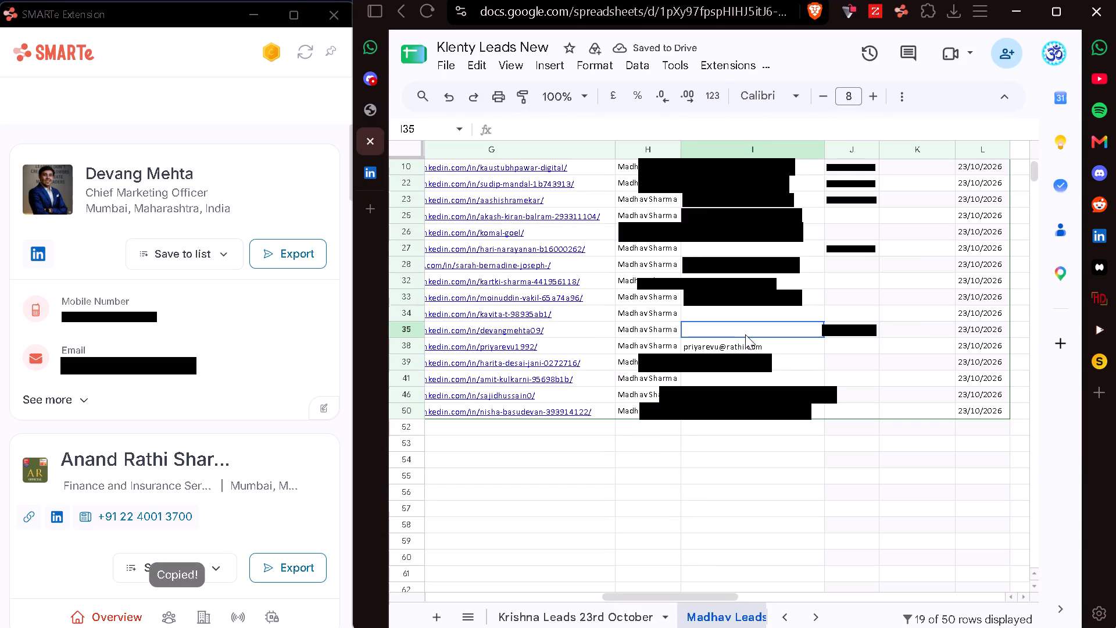
{"action": "key", "text": "ctrl+v"}
Open the row 38 lead's LinkedIn profile, close the previous lead's profile, and reveal the row 38 contact details in SMARTe.
{"action": "key", "text": "Down"}
{"action": "key", "text": "Right"}
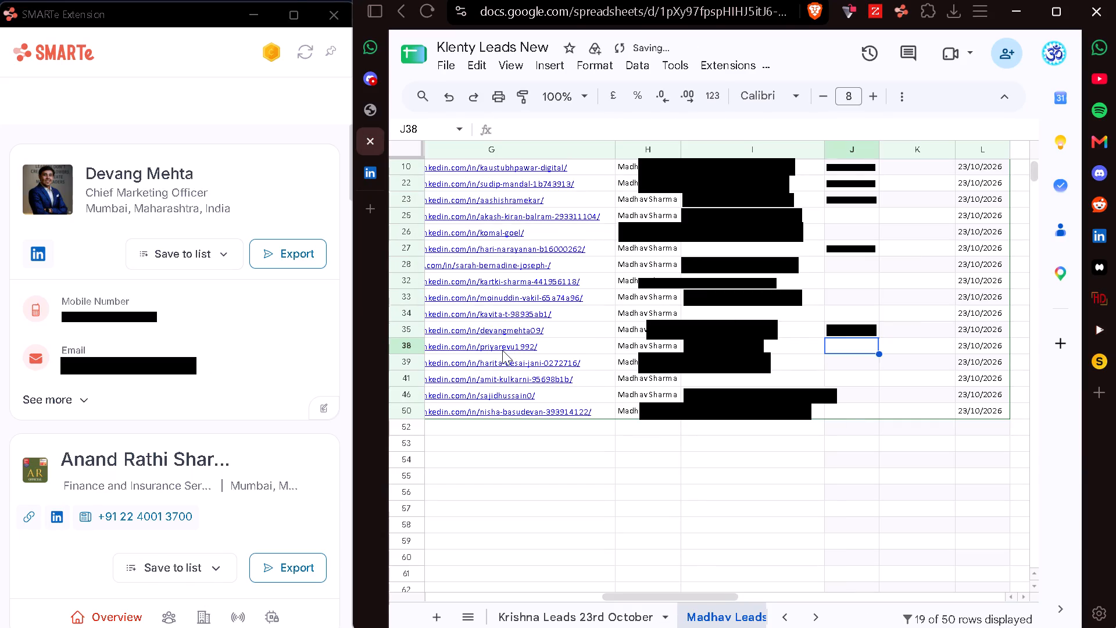
{"action": "left_click", "coordinate": [492, 369]}
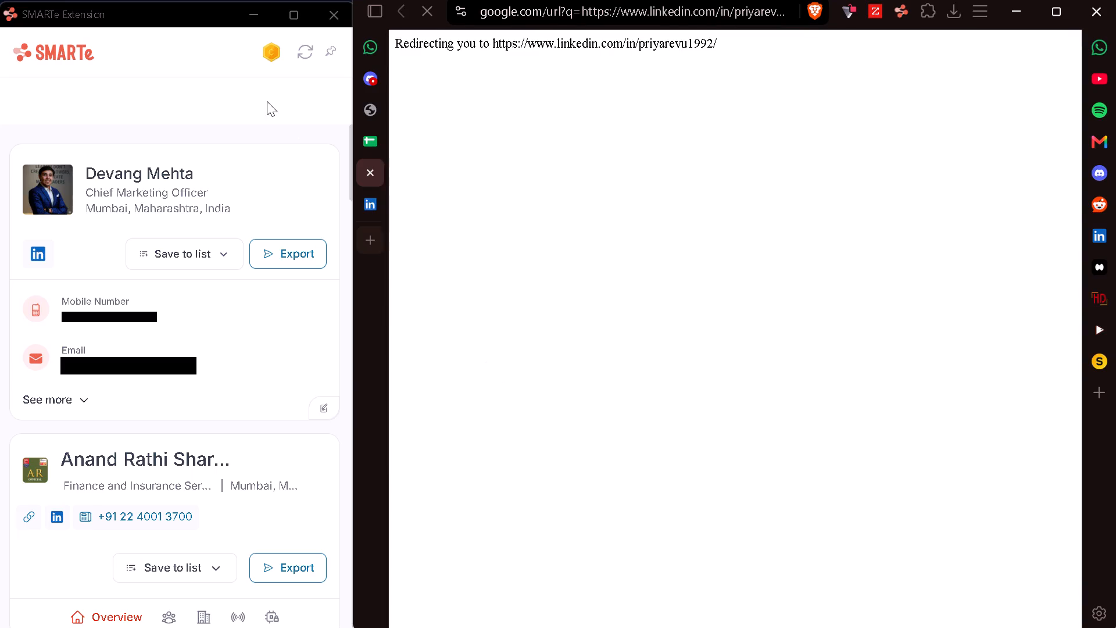
{"action": "double_click", "coordinate": [370, 198]}
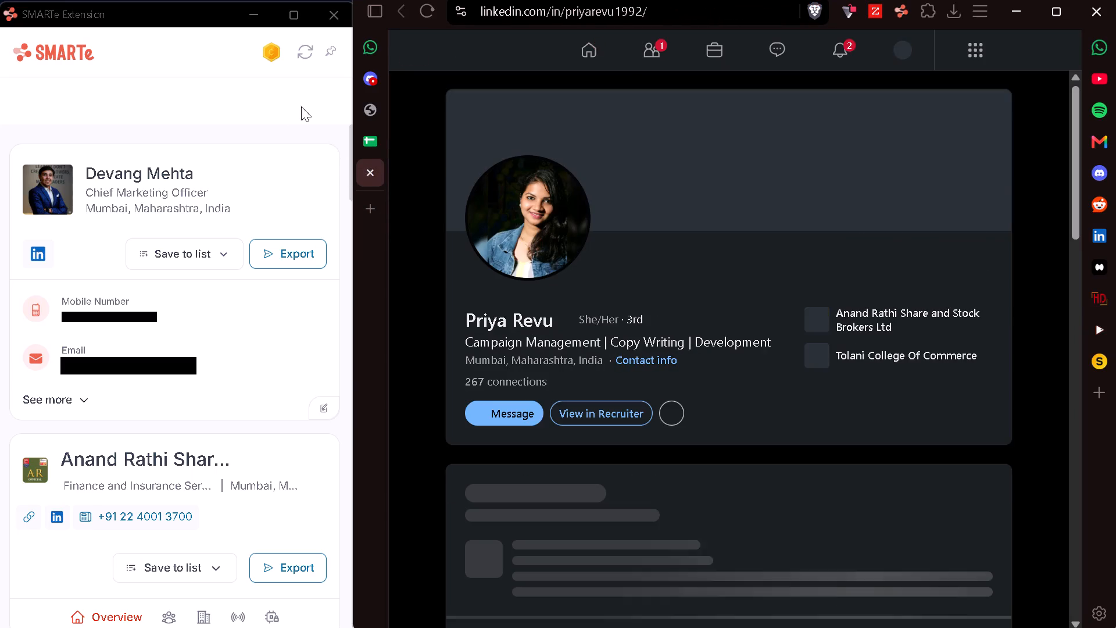
{"action": "left_click", "coordinate": [305, 48]}
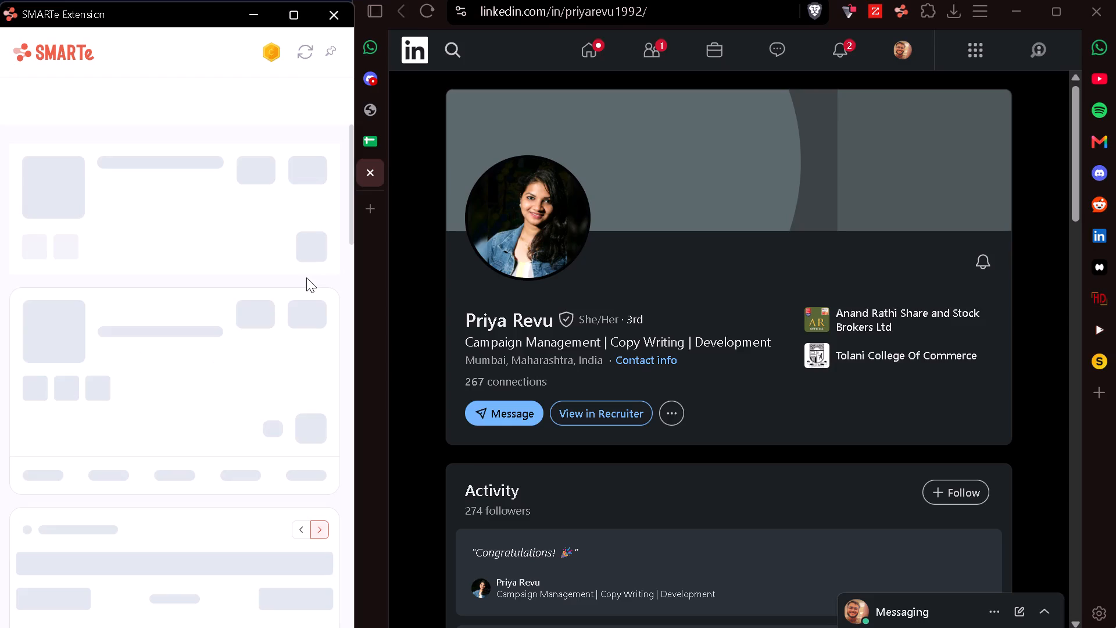
{"action": "left_click", "coordinate": [302, 242]}
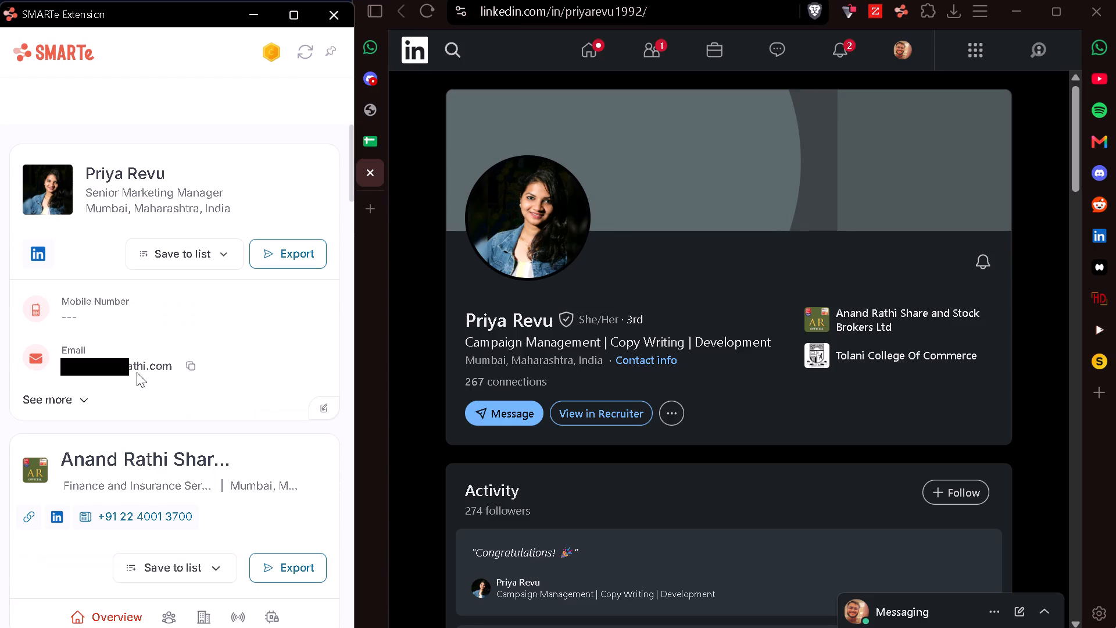
{"action": "left_click", "coordinate": [367, 170]}
Look up the row 39 lead's LinkedIn profile in SMARTe, reveal the contact details, and copy the mobile number into row 39's Phone cell.
{"action": "key", "text": "Down"}
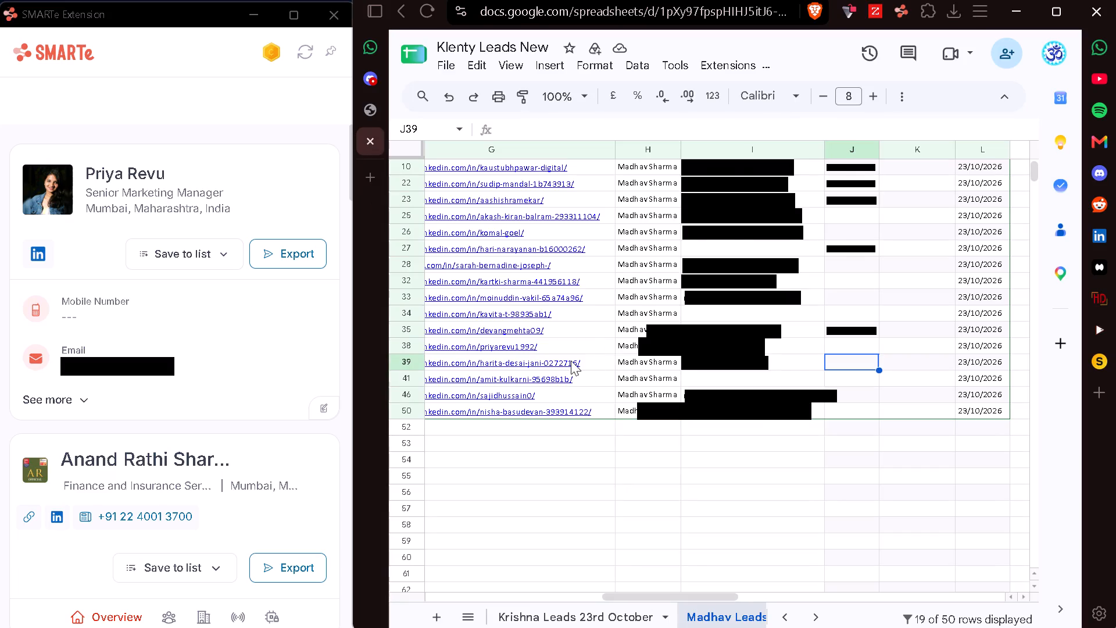
{"action": "left_click", "coordinate": [481, 388]}
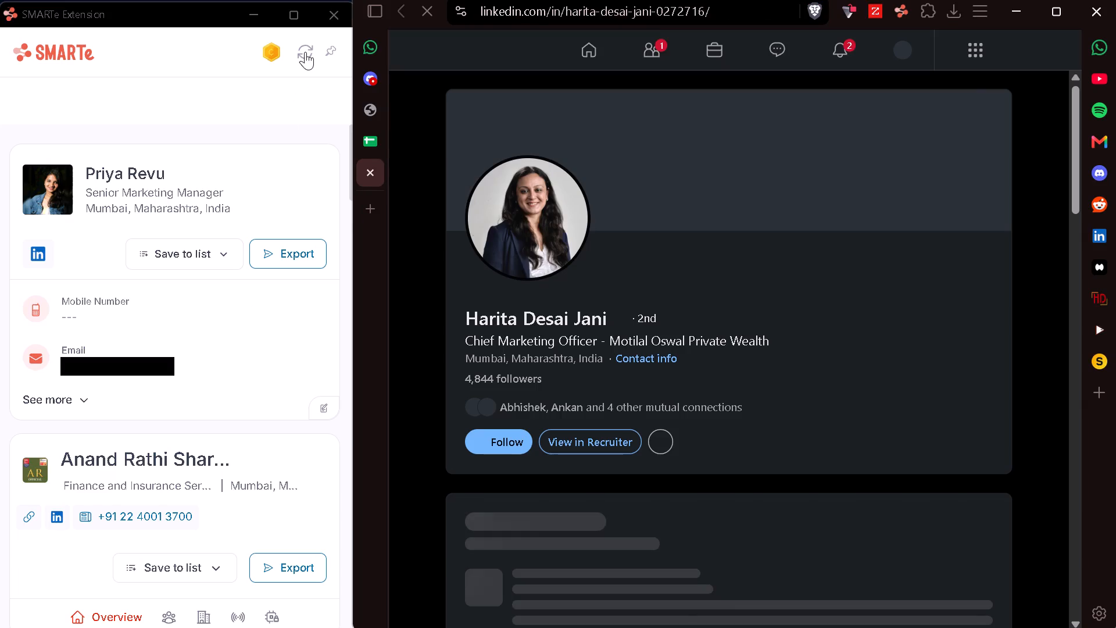
{"action": "left_click", "coordinate": [306, 51]}
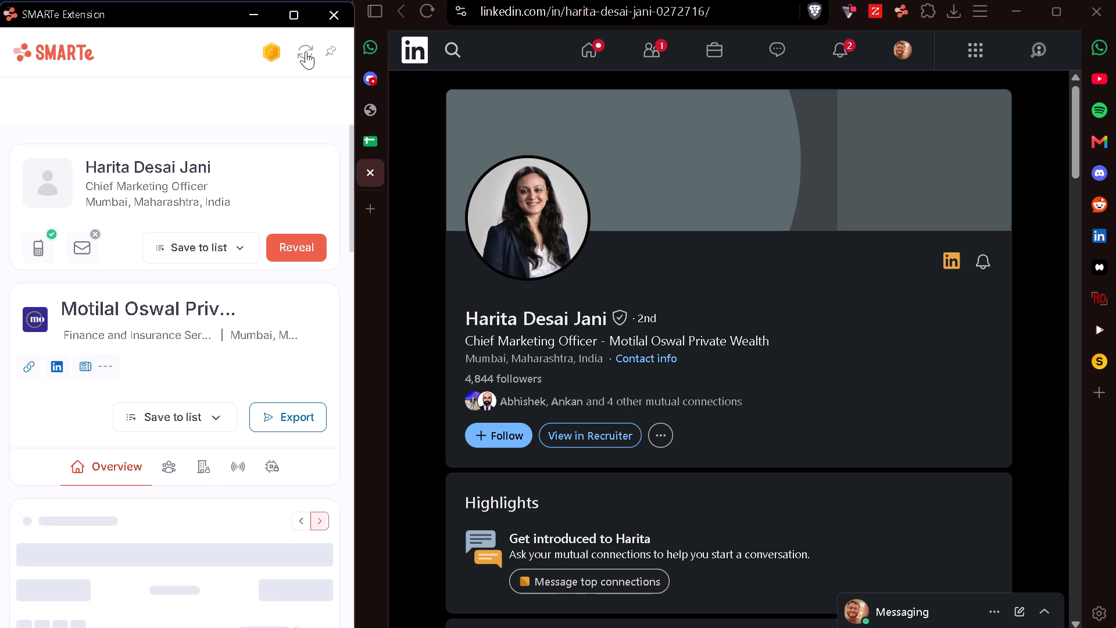
{"action": "left_click", "coordinate": [284, 240]}
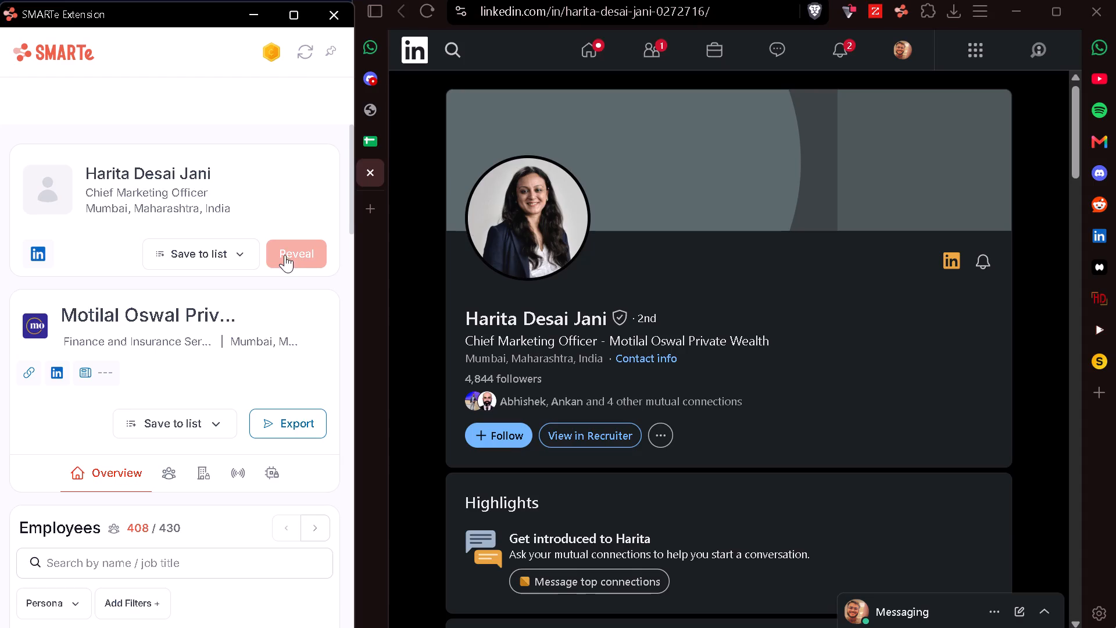
{"action": "left_click", "coordinate": [167, 320]}
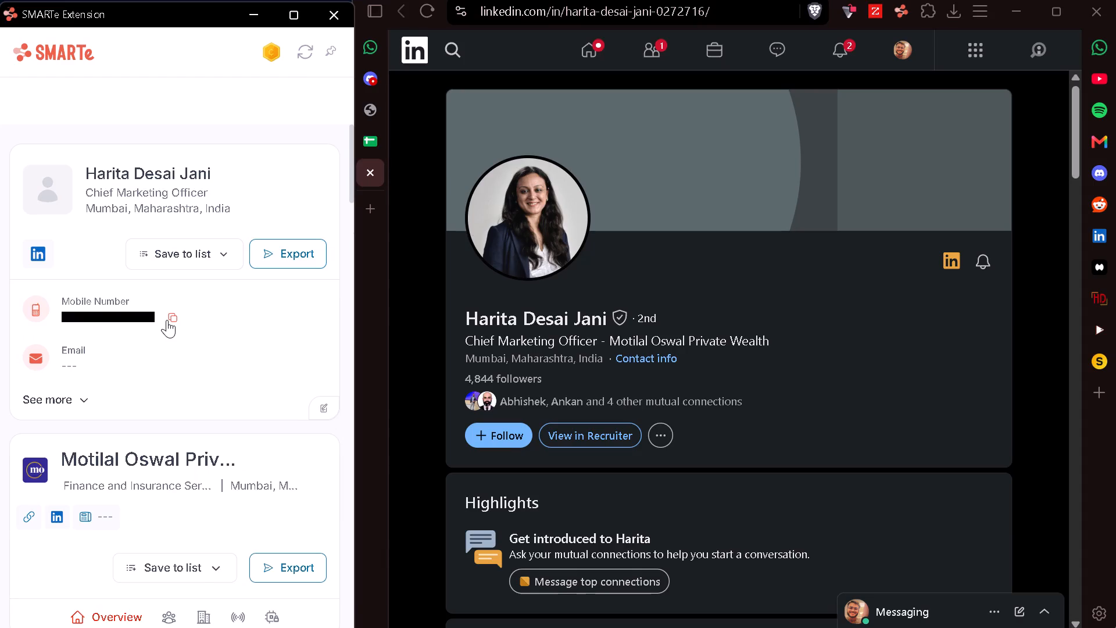
{"action": "left_click", "coordinate": [370, 174]}
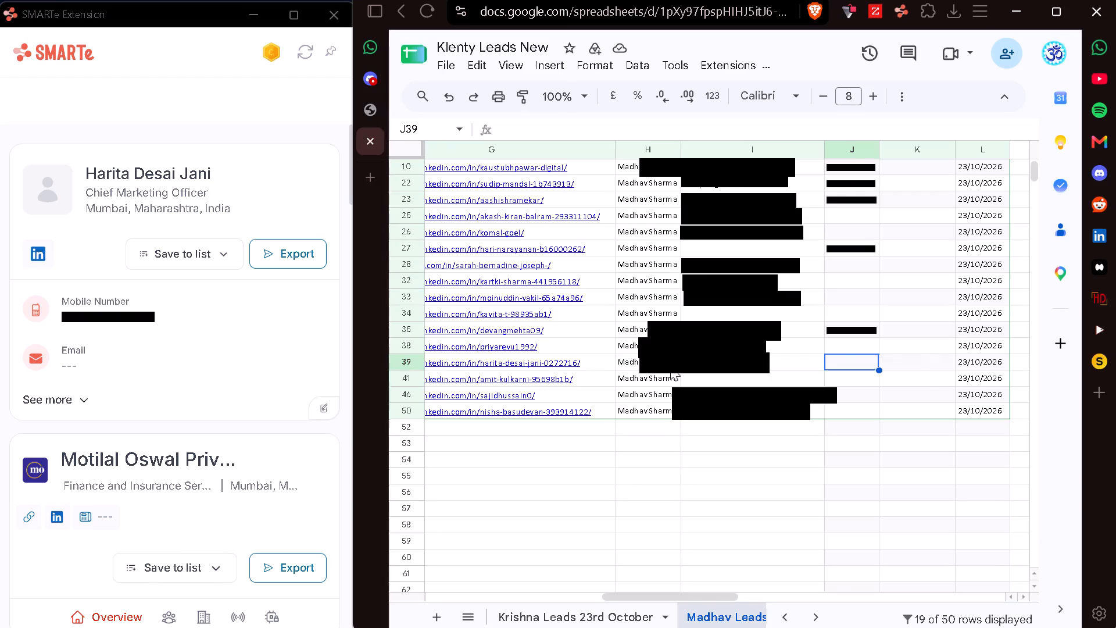
{"action": "key", "text": "ctrl+v"}
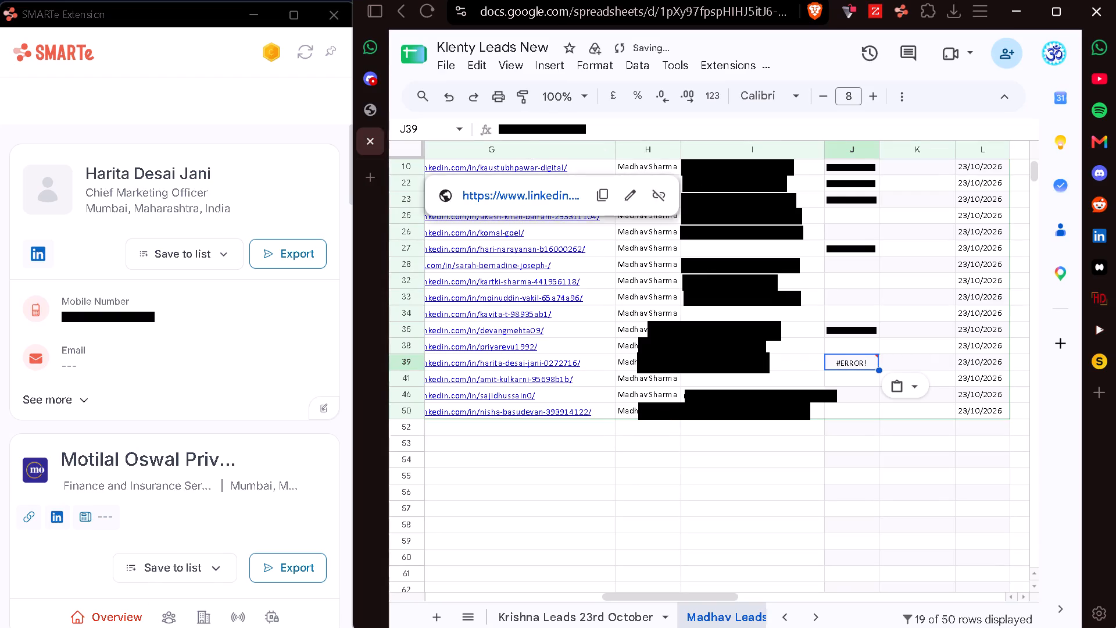
Strip the leading prefix from row 39's pasted phone entry so the cell holds a plain number.
{"action": "left_click", "coordinate": [524, 124]}
{"action": "key", "text": "BackSpace"}
{"action": "key", "text": "BackSpace"}
{"action": "key", "text": "BackSpace"}
{"action": "key", "text": "BackSpace"}
{"action": "key", "text": "BackSpace"}
{"action": "key", "text": "BackSpace"}
{"action": "key", "text": "BackSpace"}
{"action": "key", "text": "BackSpace"}
{"action": "key", "text": "BackSpace"}
{"action": "key", "text": "BackSpace"}
{"action": "key", "text": "BackSpace"}
{"action": "left_click", "coordinate": [843, 381]}
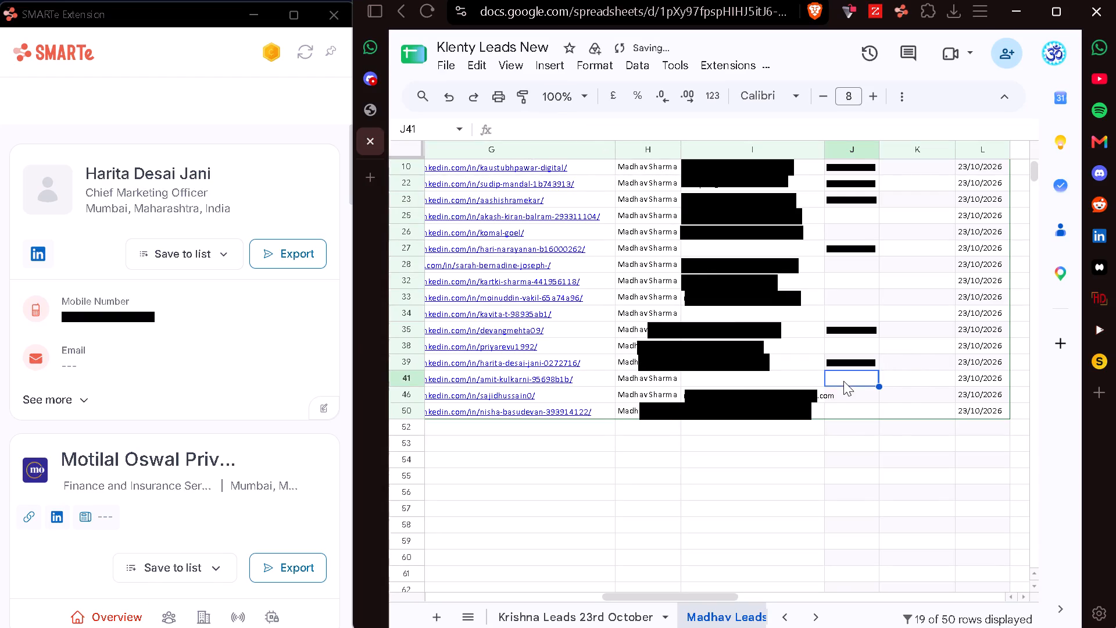
Open the row 41 lead's LinkedIn profile and send a connection invitation without a note.
{"action": "left_click", "coordinate": [514, 406]}
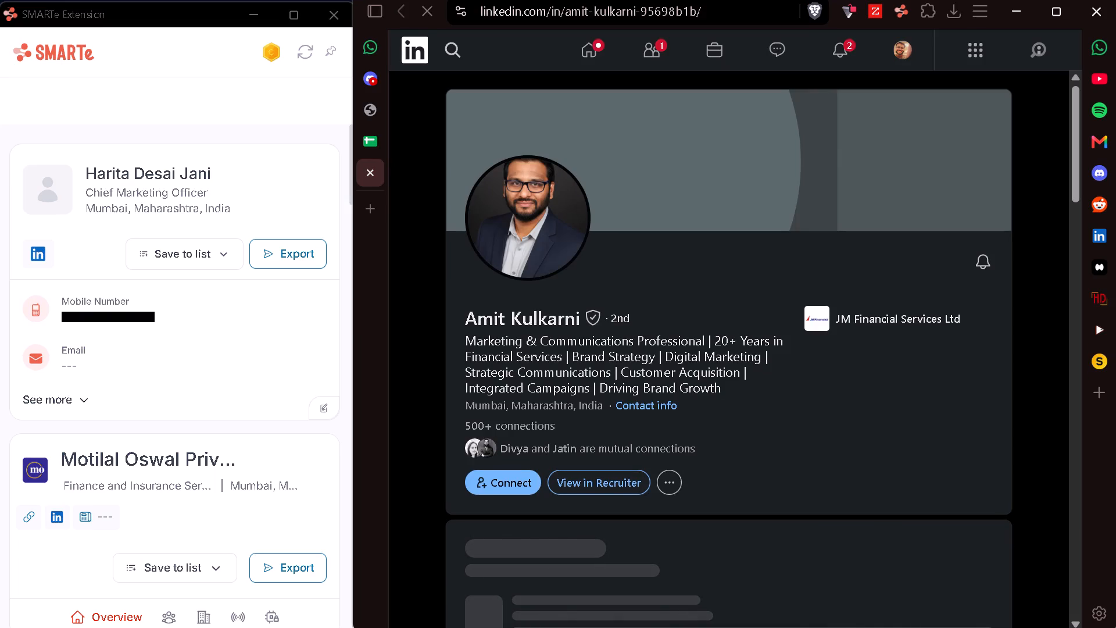
{"action": "left_click", "coordinate": [488, 480]}
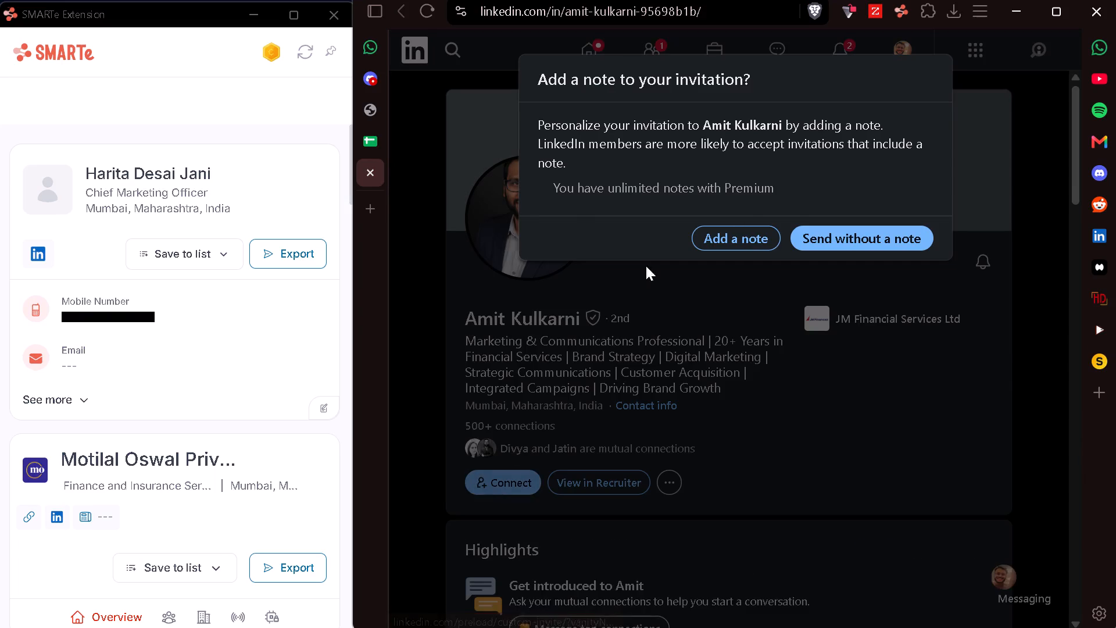
{"action": "left_click", "coordinate": [826, 234]}
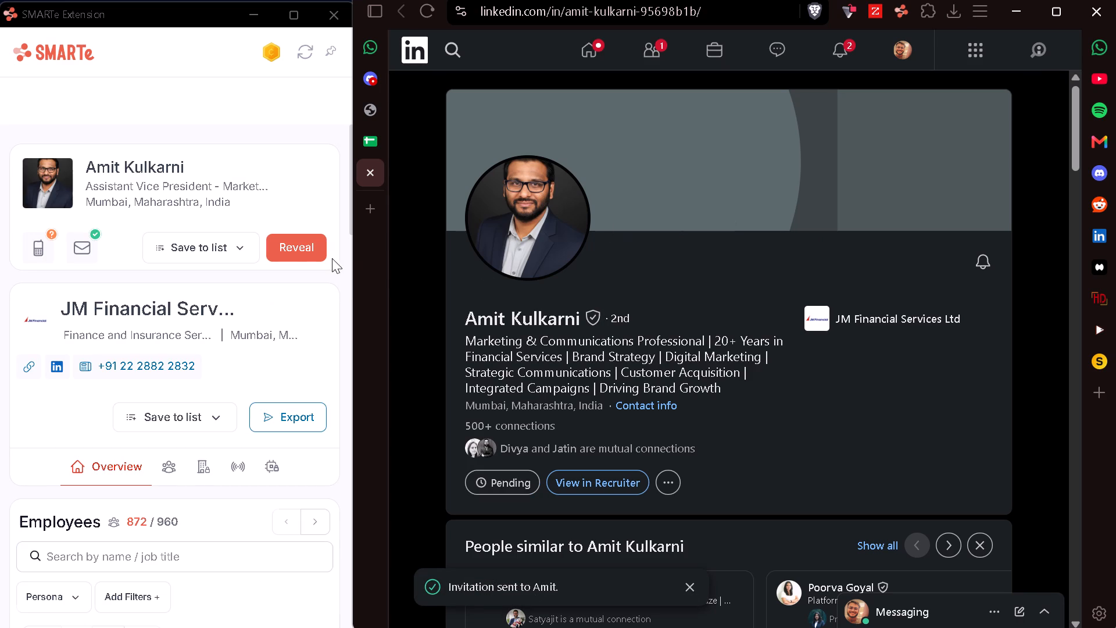
Reveal the row 41 lead's contact details in SMARTe and copy the email into row 41's email cell.
{"action": "left_click", "coordinate": [298, 251]}
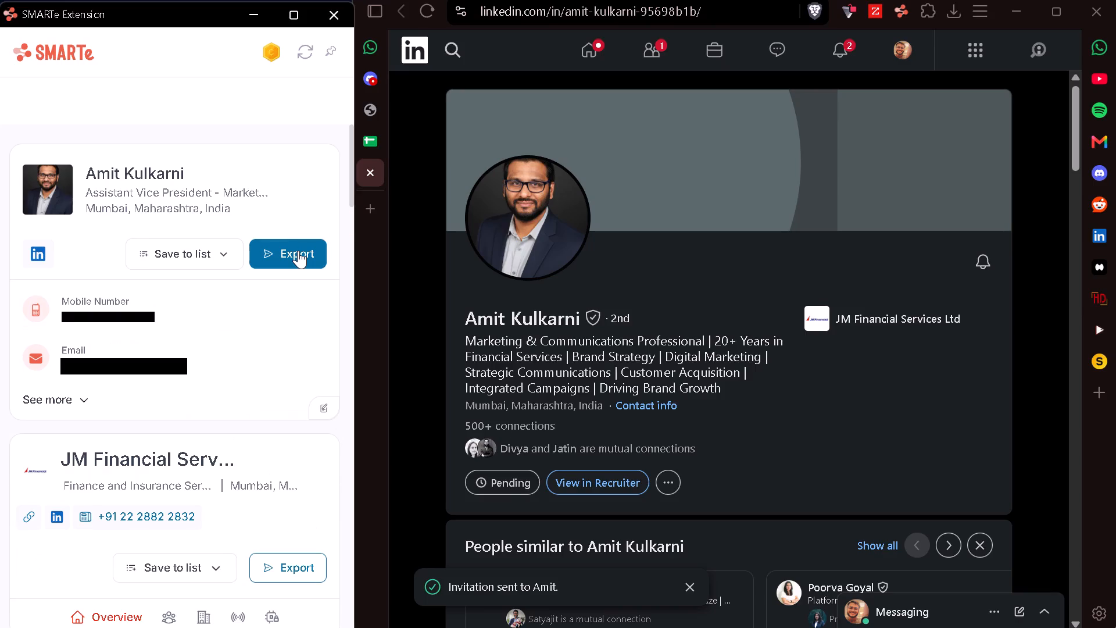
{"action": "left_click", "coordinate": [210, 368]}
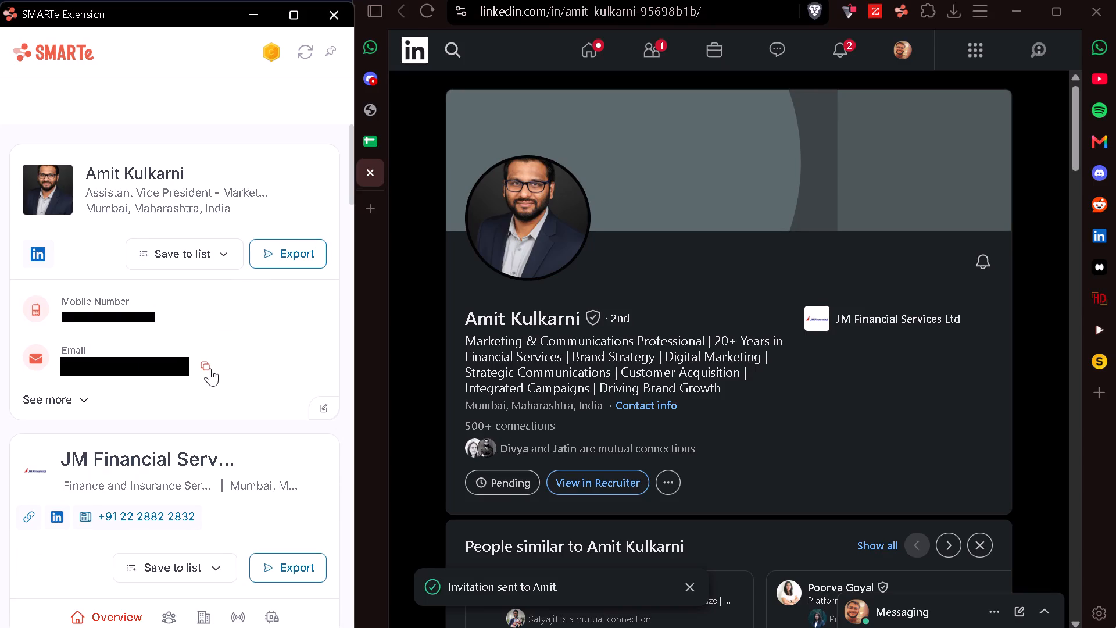
{"action": "left_click", "coordinate": [373, 138]}
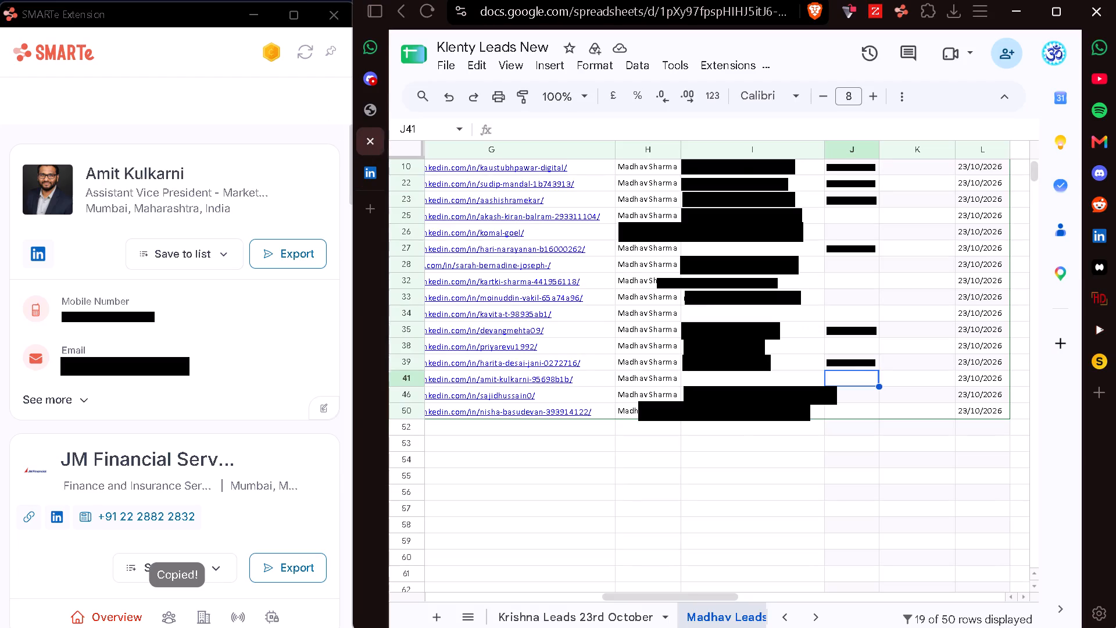
{"action": "key", "text": "Left"}
{"action": "key", "text": "ctrl+v"}
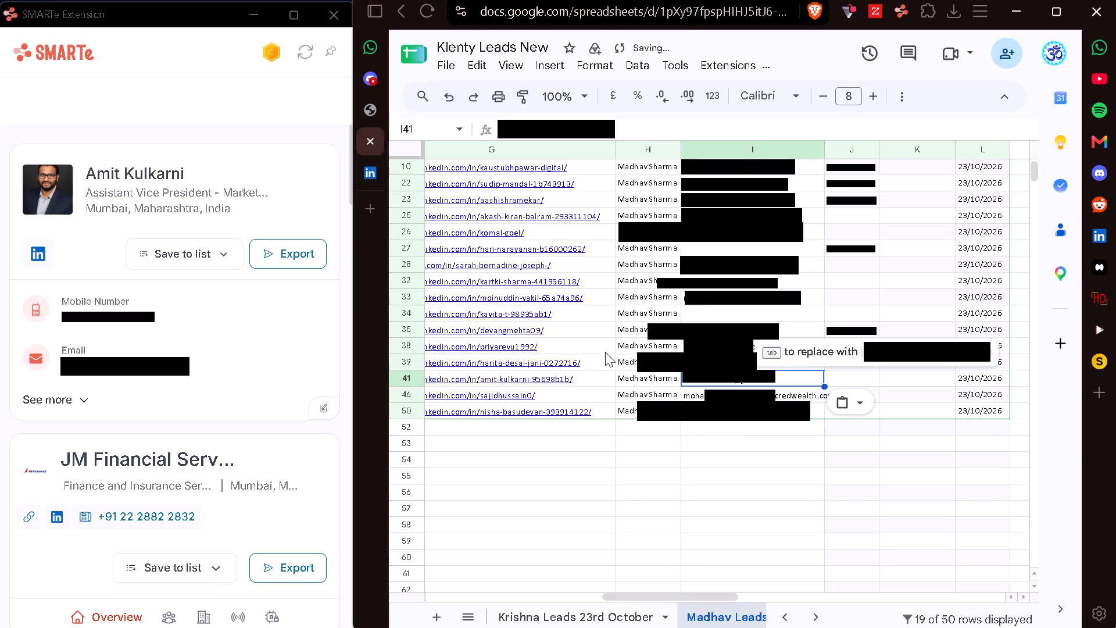
Copy the row 41 lead's mobile number from SMARTe into row 41's Phone cell.
{"action": "left_click", "coordinate": [173, 311]}
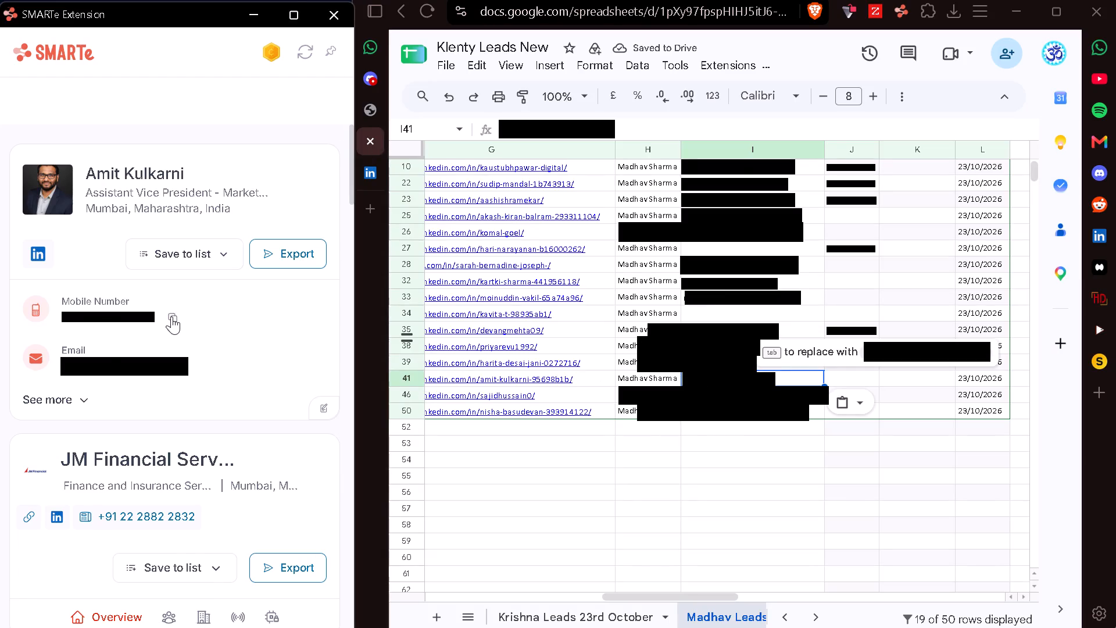
{"action": "left_click", "coordinate": [171, 316]}
{"action": "left_click", "coordinate": [850, 373]}
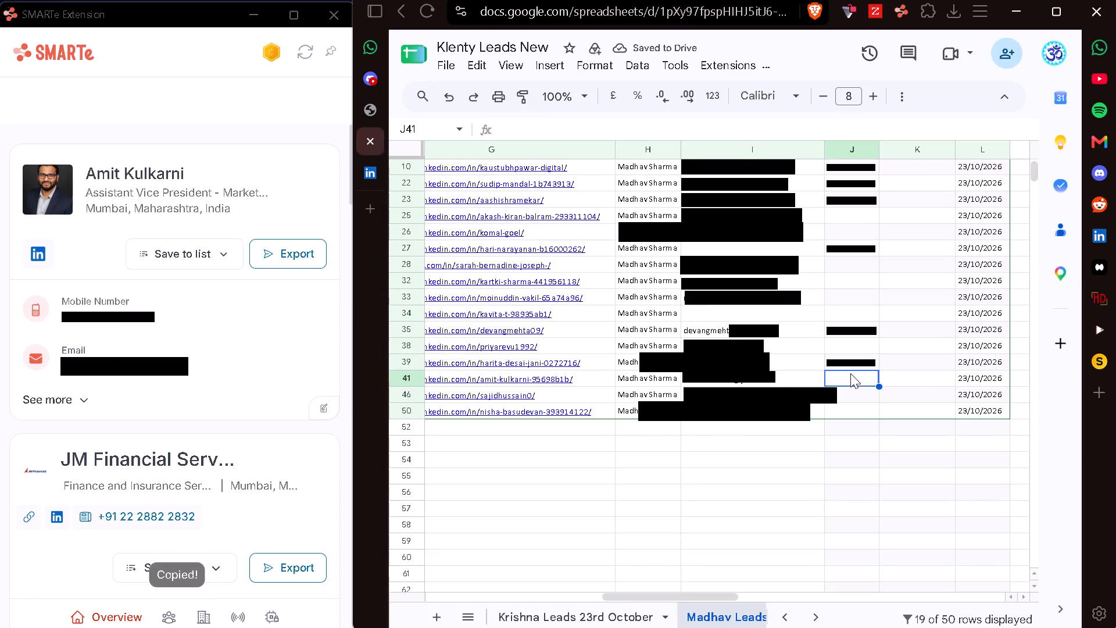
{"action": "key", "text": "ctrl+v"}
Strip the leading prefix from row 41's pasted phone entry so the cell holds a plain number.
{"action": "left_click", "coordinate": [520, 124]}
{"action": "key", "text": "BackSpace"}
{"action": "key", "text": "BackSpace"}
{"action": "key", "text": "BackSpace"}
{"action": "key", "text": "BackSpace"}
{"action": "key", "text": "BackSpace"}
{"action": "key", "text": "BackSpace"}
{"action": "key", "text": "BackSpace"}
{"action": "key", "text": "BackSpace"}
{"action": "key", "text": "BackSpace"}
{"action": "key", "text": "BackSpace"}
{"action": "key", "text": "BackSpace"}
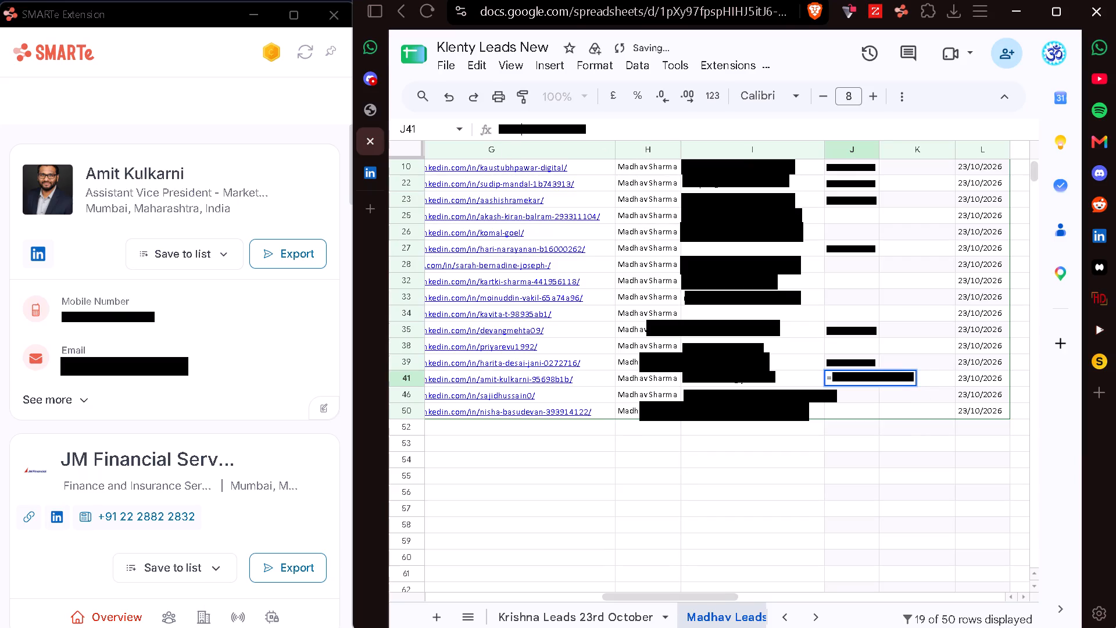
{"action": "left_click", "coordinate": [862, 400]}
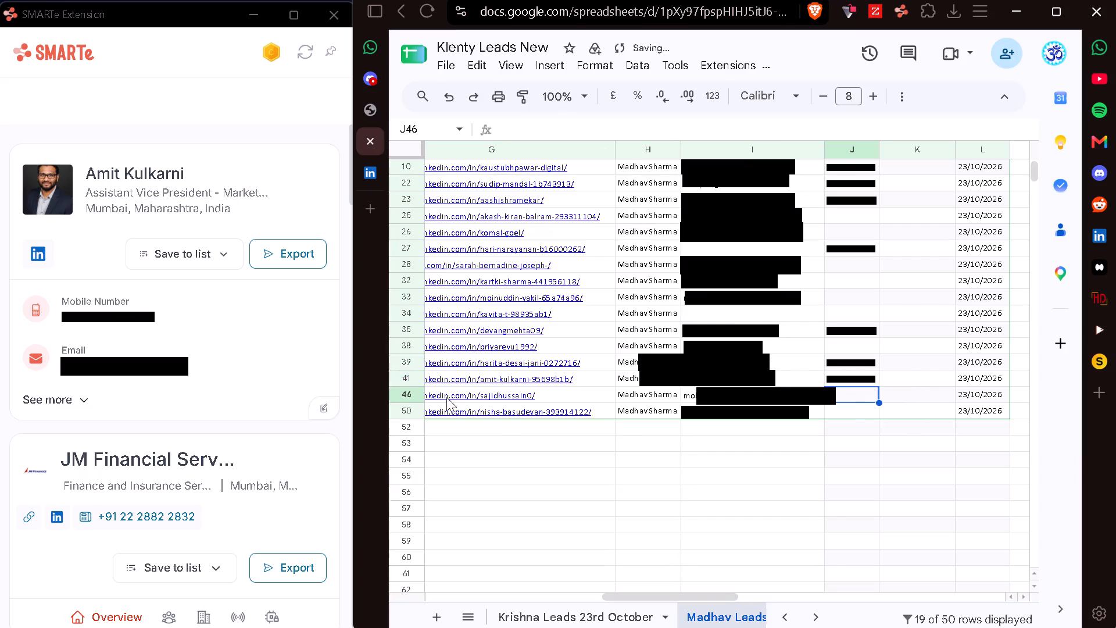
Open the row 46 lead's LinkedIn profile, reveal the contact details in SMARTe, and close the open lead profiles.
{"action": "left_click", "coordinate": [513, 416]}
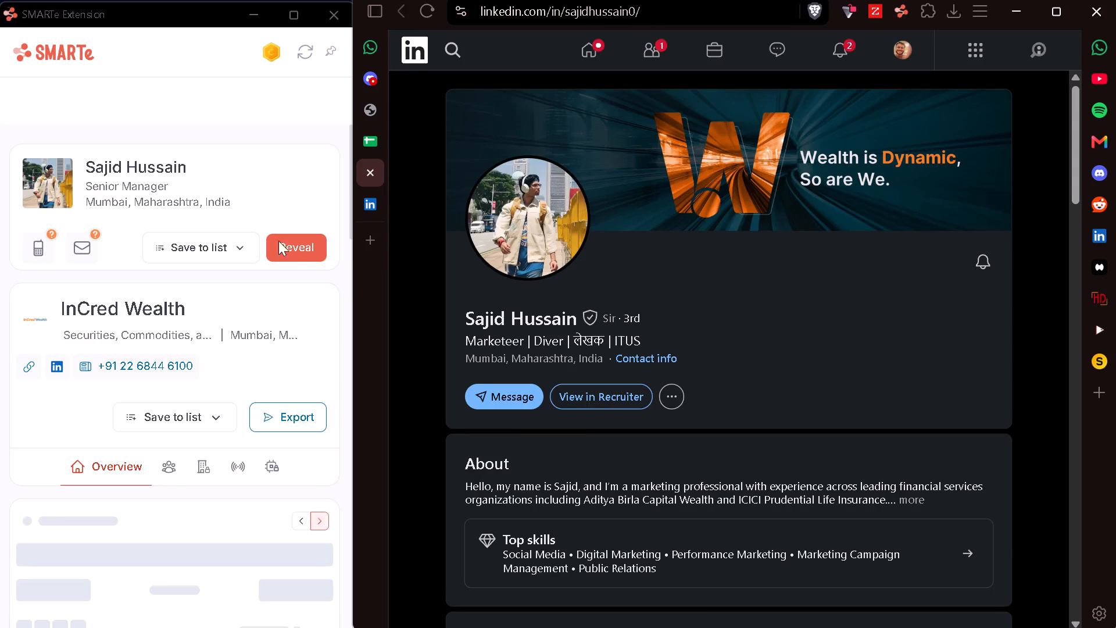
{"action": "left_click", "coordinate": [293, 240]}
{"action": "left_click", "coordinate": [293, 251]}
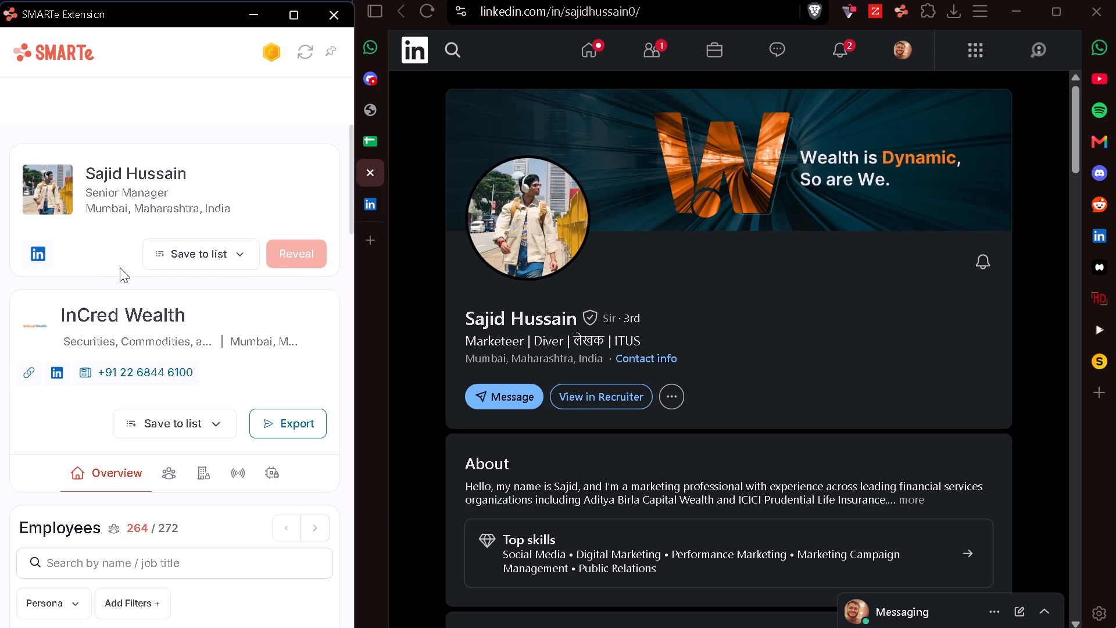
{"action": "double_click", "coordinate": [373, 202]}
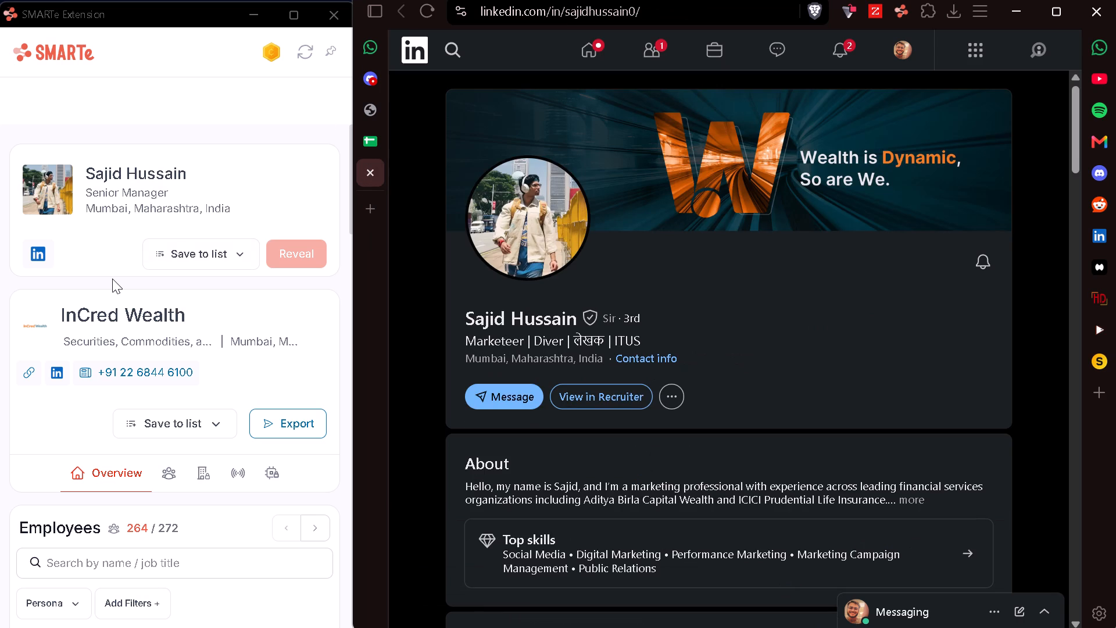
{"action": "scroll", "coordinate": [112, 279], "scroll_direction": "up", "scroll_amount": 1}
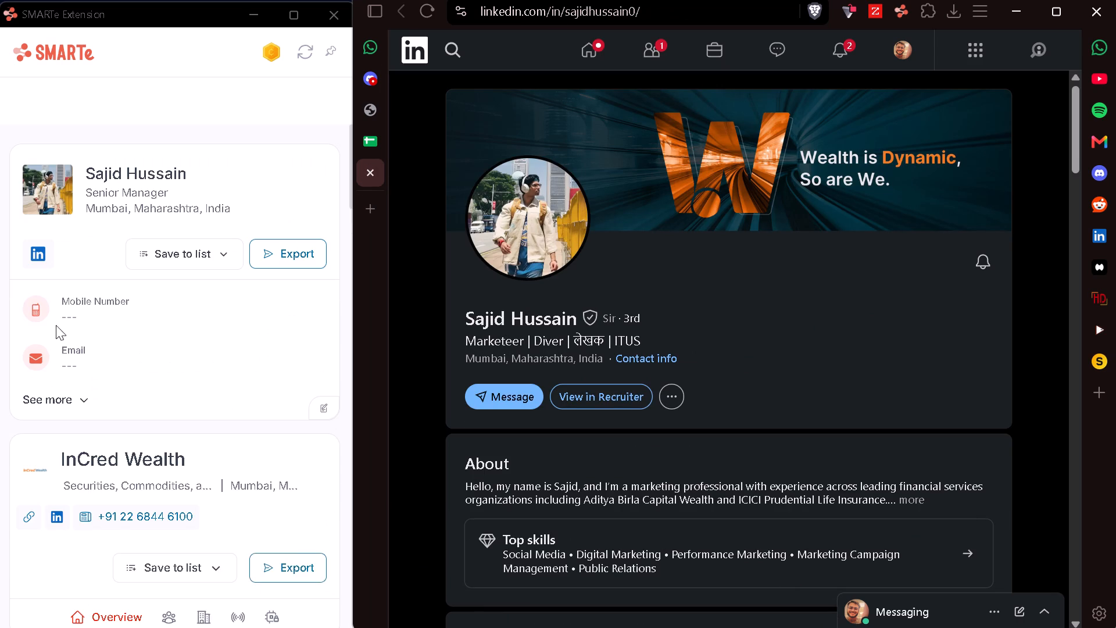
{"action": "left_click", "coordinate": [371, 173]}
Look up the row 50 lead's LinkedIn profile in SMARTe, reveal the contact details, and close the profile and the SMARTe window.
{"action": "key", "text": "Down"}
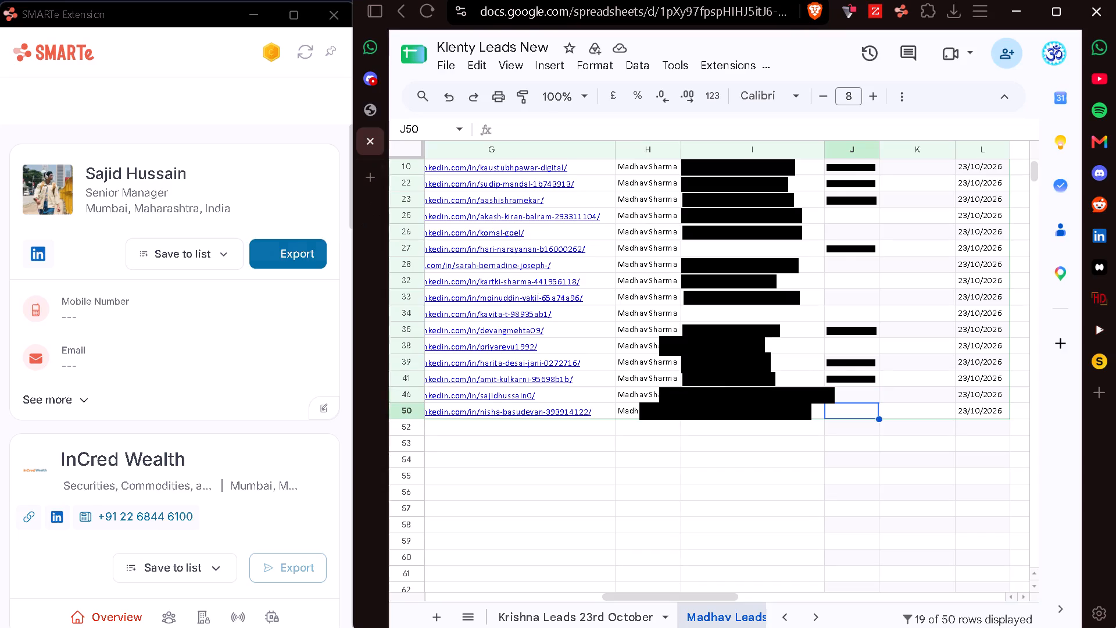
{"action": "left_click", "coordinate": [534, 438]}
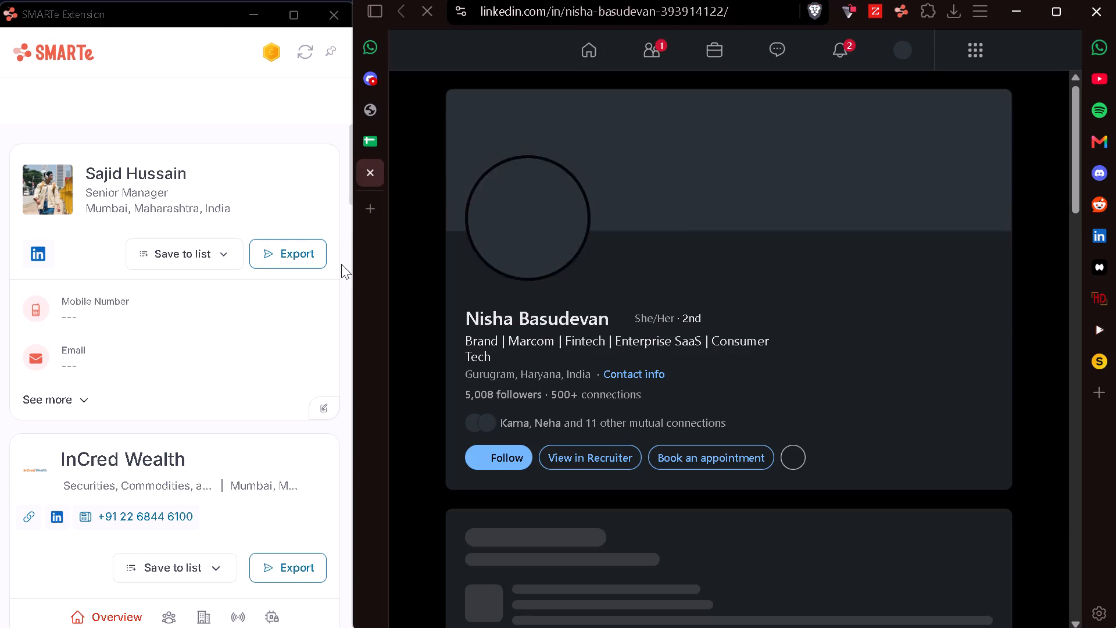
{"action": "left_click", "coordinate": [304, 49]}
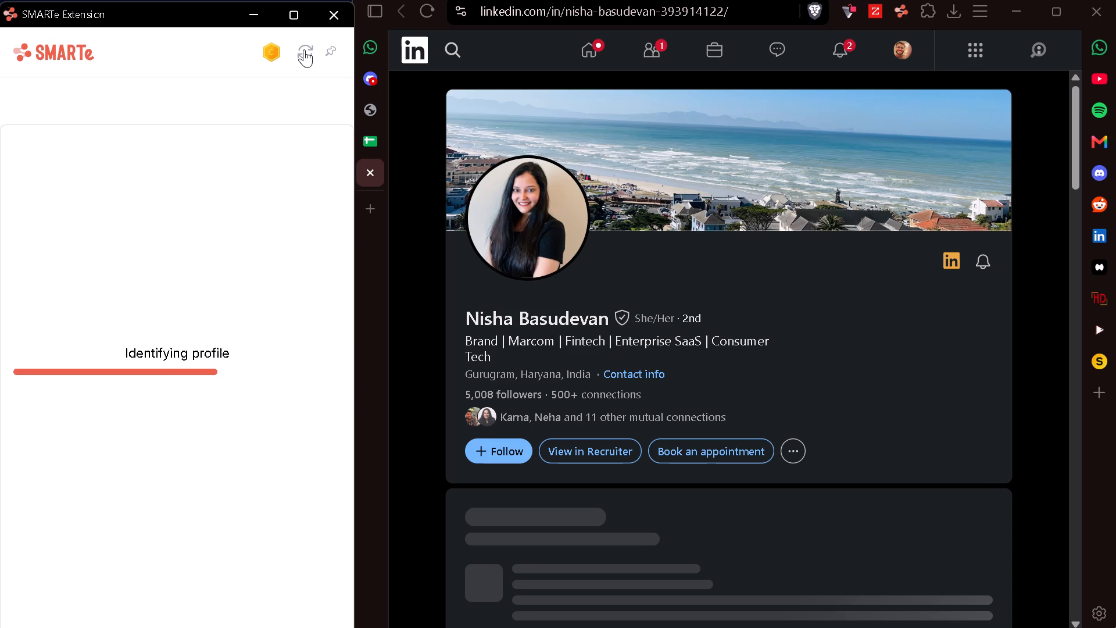
{"action": "left_click", "coordinate": [295, 244]}
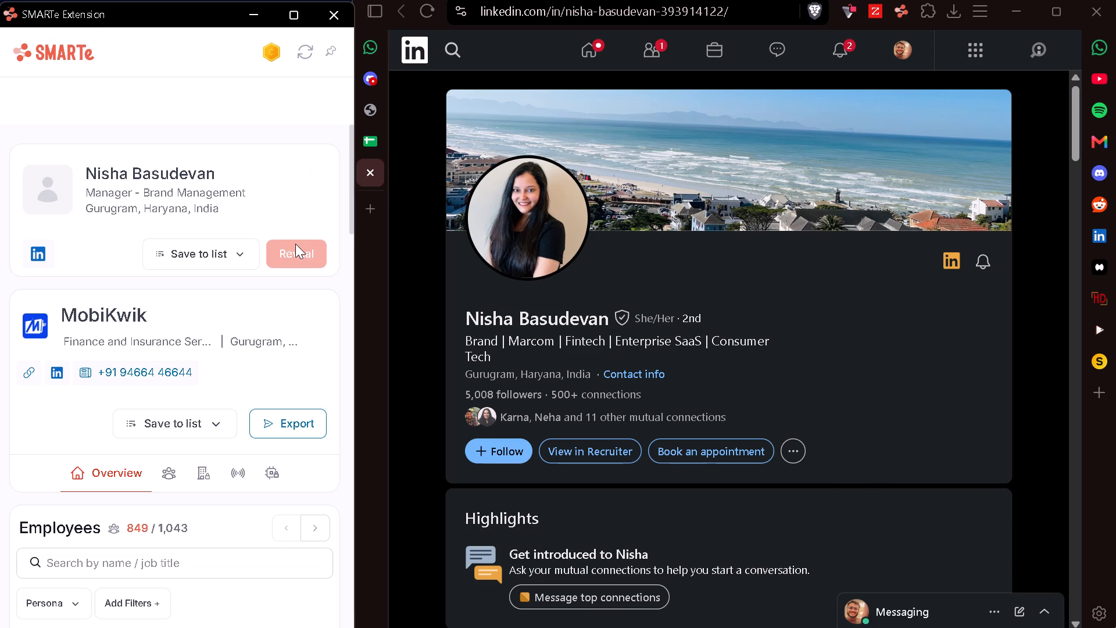
{"action": "left_click", "coordinate": [294, 252]}
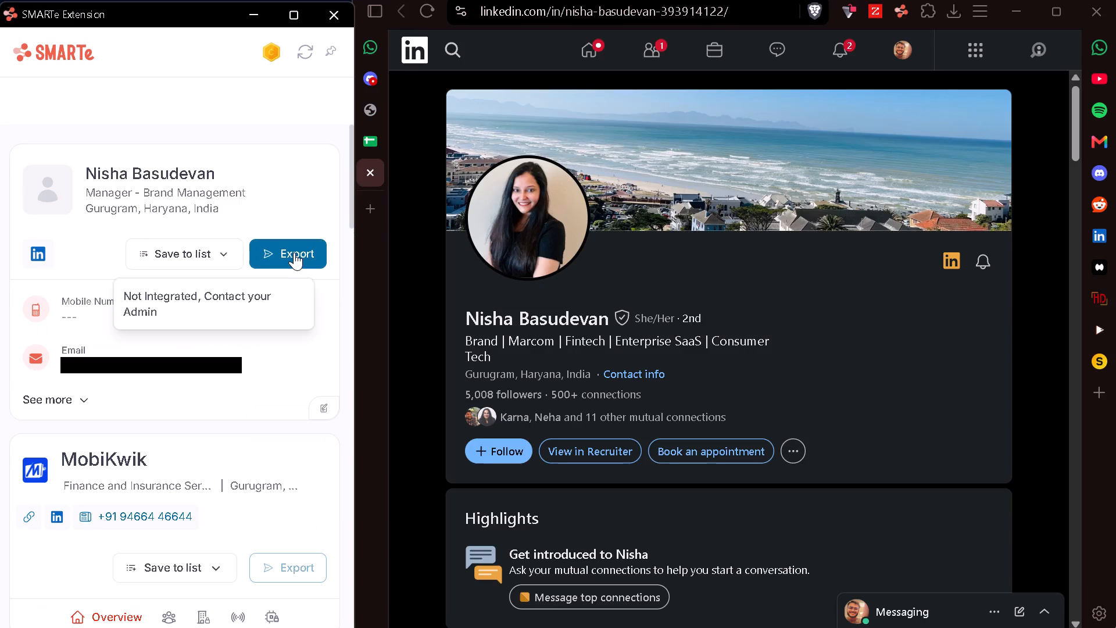
{"action": "left_click", "coordinate": [298, 336]}
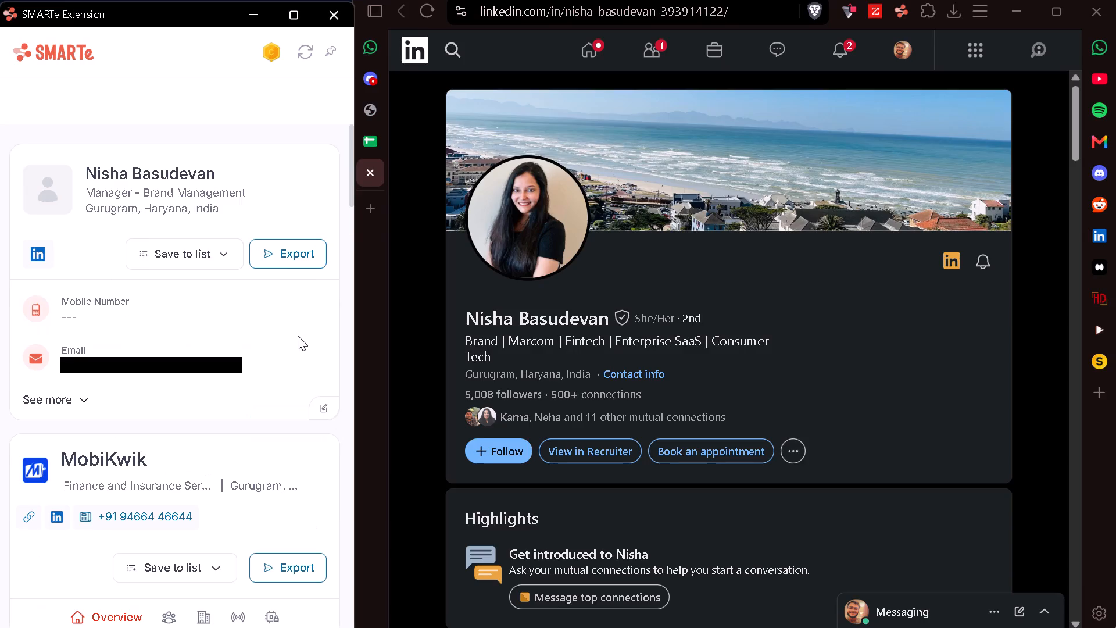
{"action": "left_click", "coordinate": [370, 176]}
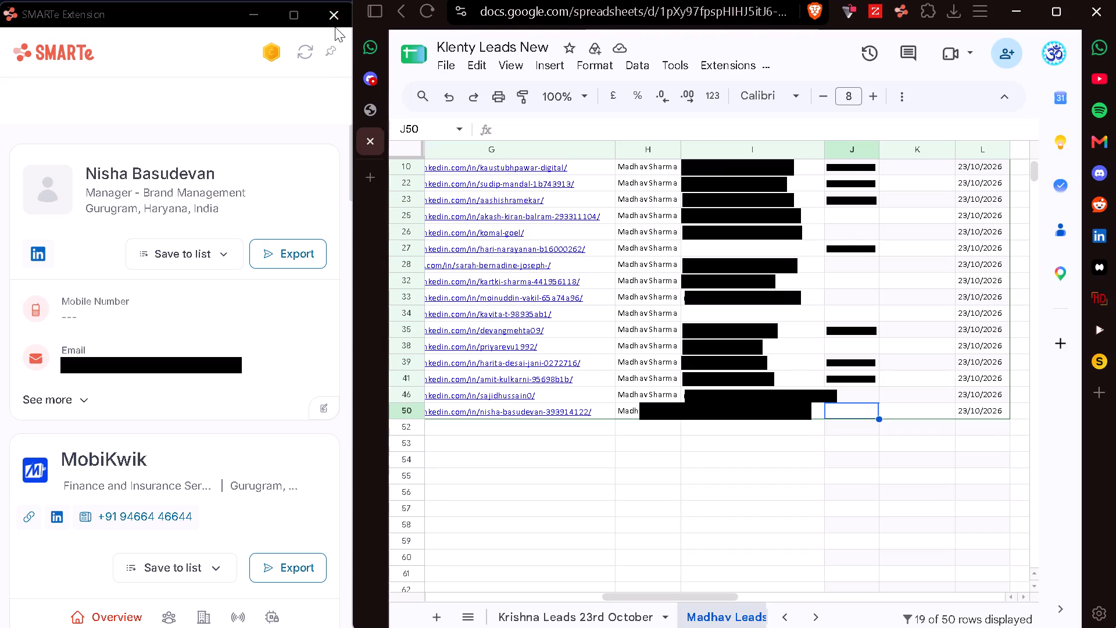
{"action": "left_click", "coordinate": [335, 21]}
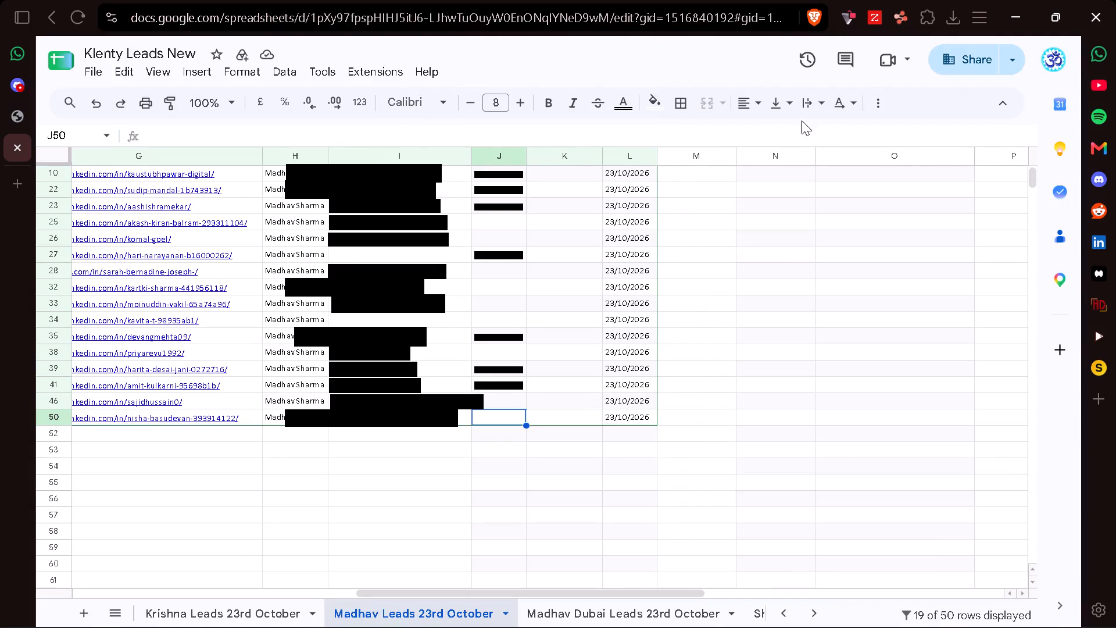
Remove the filter from the Madhav Leads 23rd October sheet and look over the full list of leads.
{"action": "left_click", "coordinate": [866, 99]}
{"action": "left_click", "coordinate": [818, 130]}
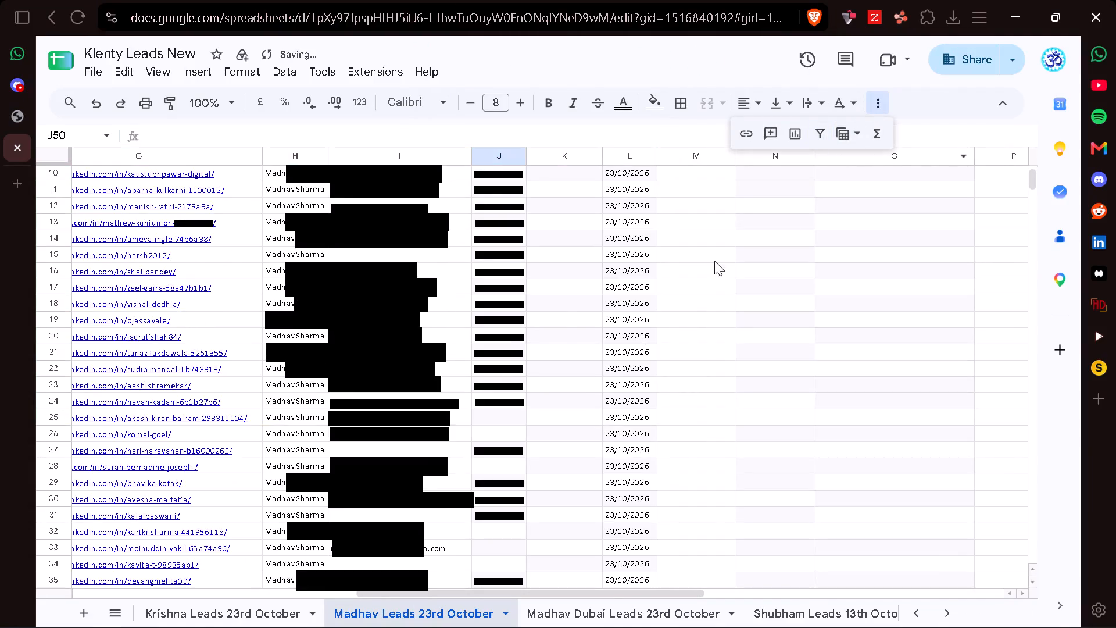
{"action": "scroll", "coordinate": [561, 311], "scroll_direction": "up", "scroll_amount": 4}
{"action": "scroll", "coordinate": [561, 311], "scroll_direction": "down", "scroll_amount": 4}
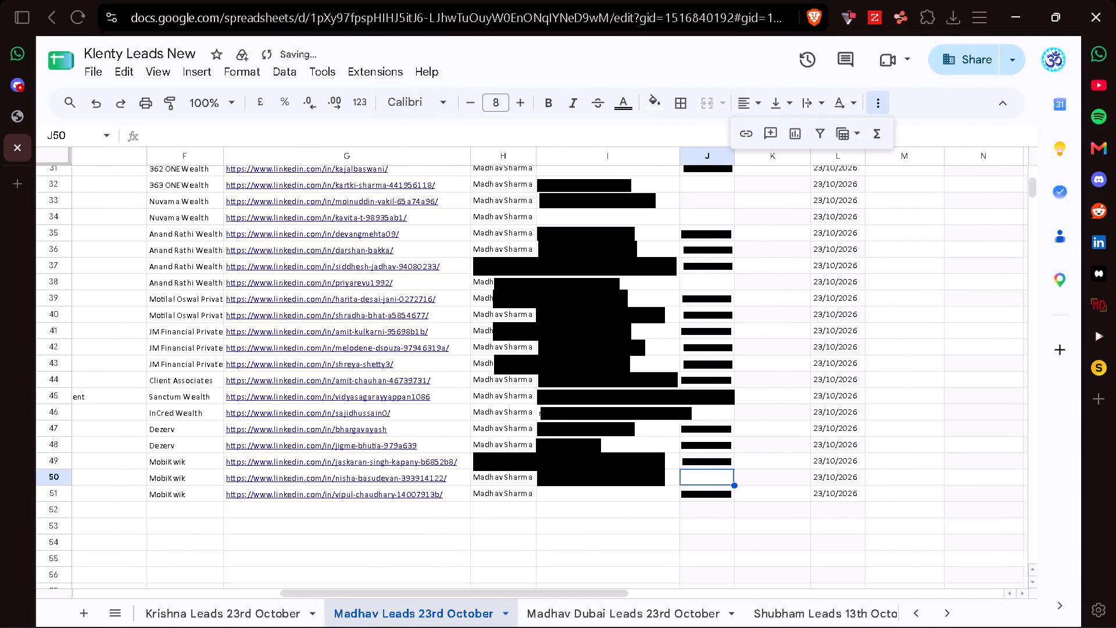
{"action": "scroll", "coordinate": [561, 311], "scroll_direction": "right", "scroll_amount": 9}
{"action": "scroll", "coordinate": [561, 311], "scroll_direction": "up", "scroll_amount": 6}
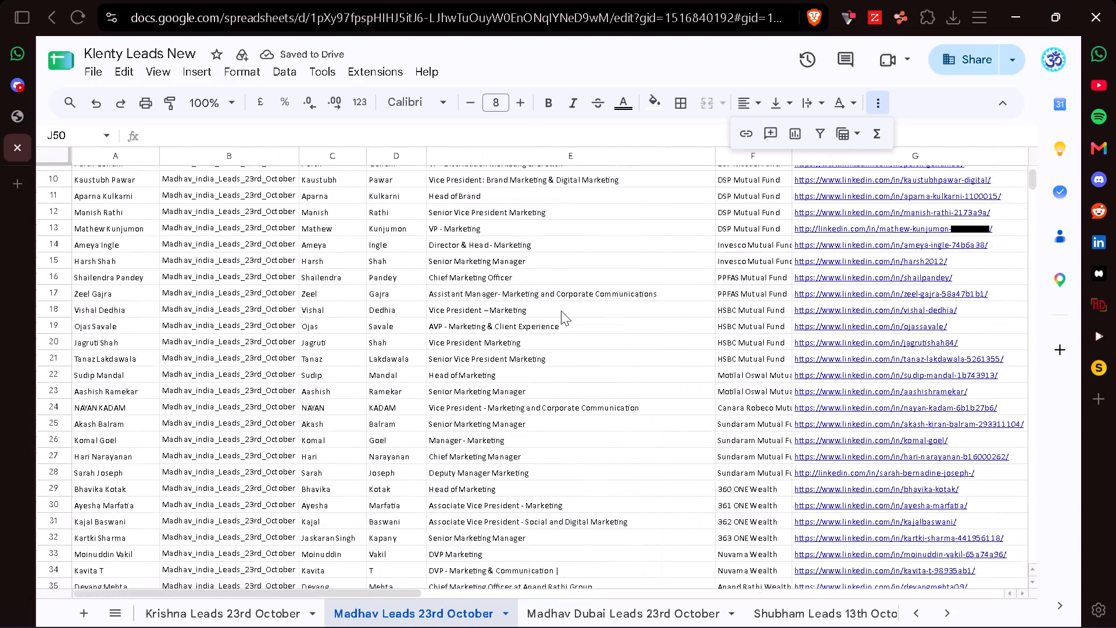
{"action": "scroll", "coordinate": [561, 311], "scroll_direction": "up", "scroll_amount": 5}
{"action": "left_click", "coordinate": [870, 103]}
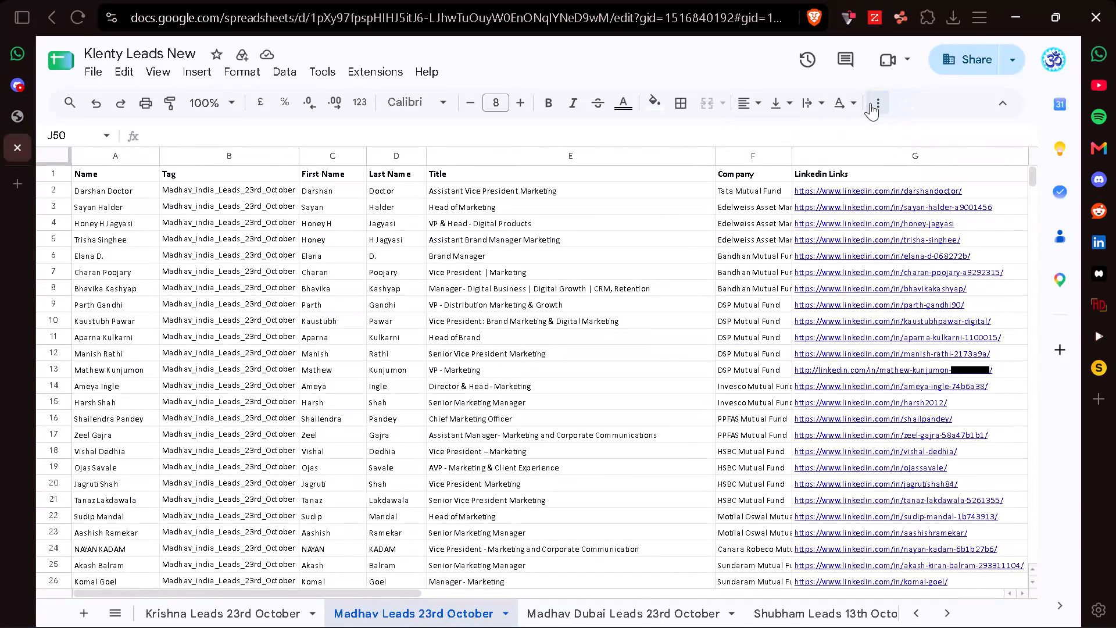
Download the Madhav Leads 23rd October sheet as a comma-separated values (.csv) file.
{"action": "left_click", "coordinate": [92, 76]}
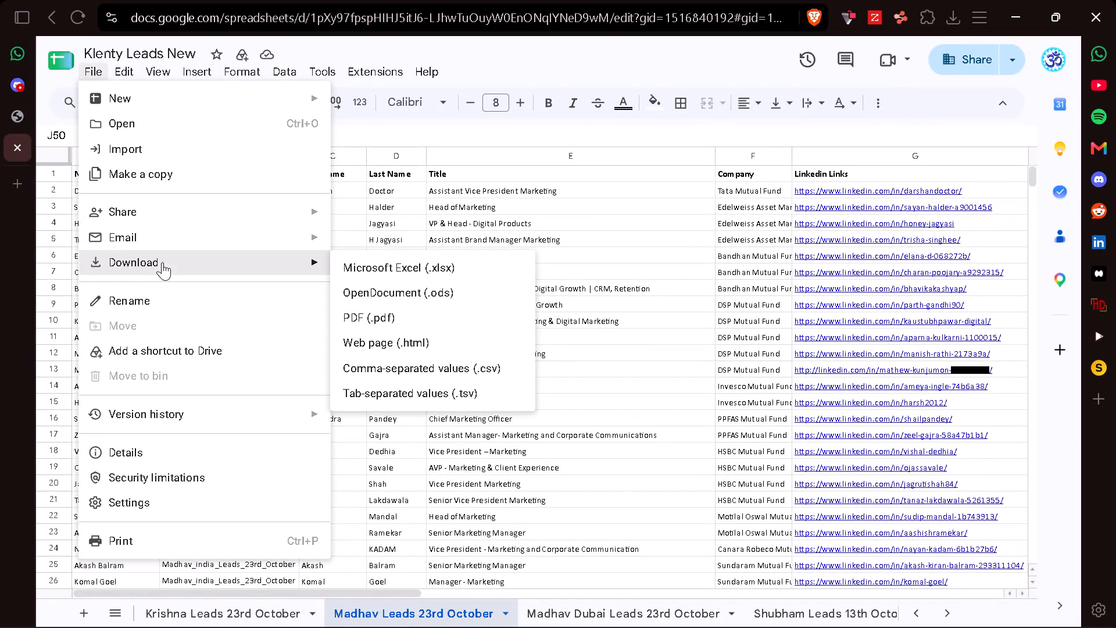
{"action": "key", "text": "BackSpace"}
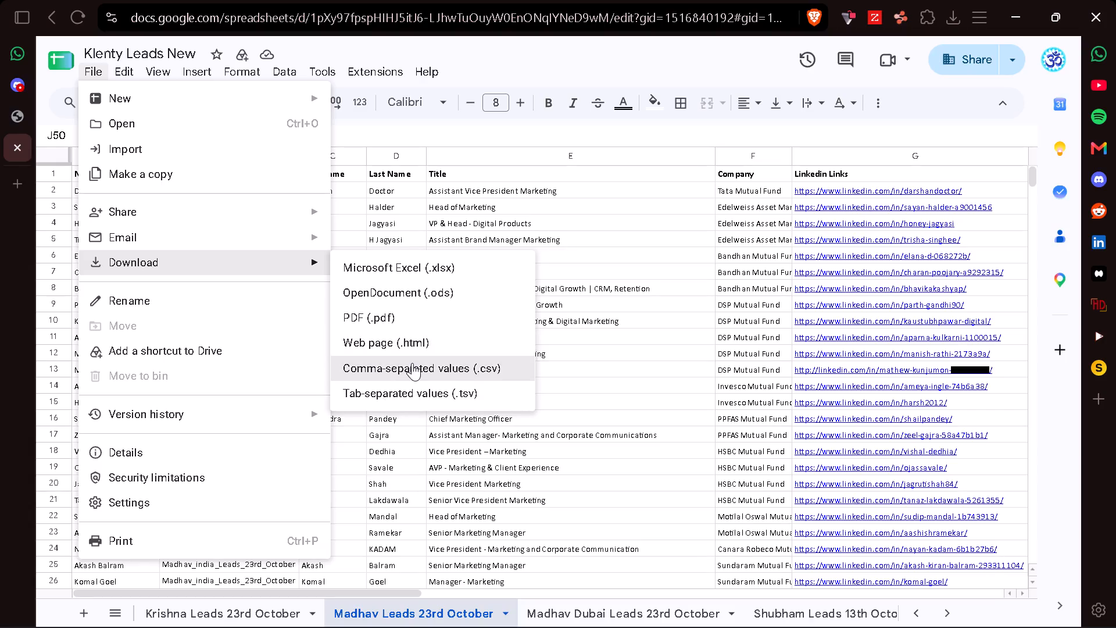
{"action": "left_click", "coordinate": [412, 363]}
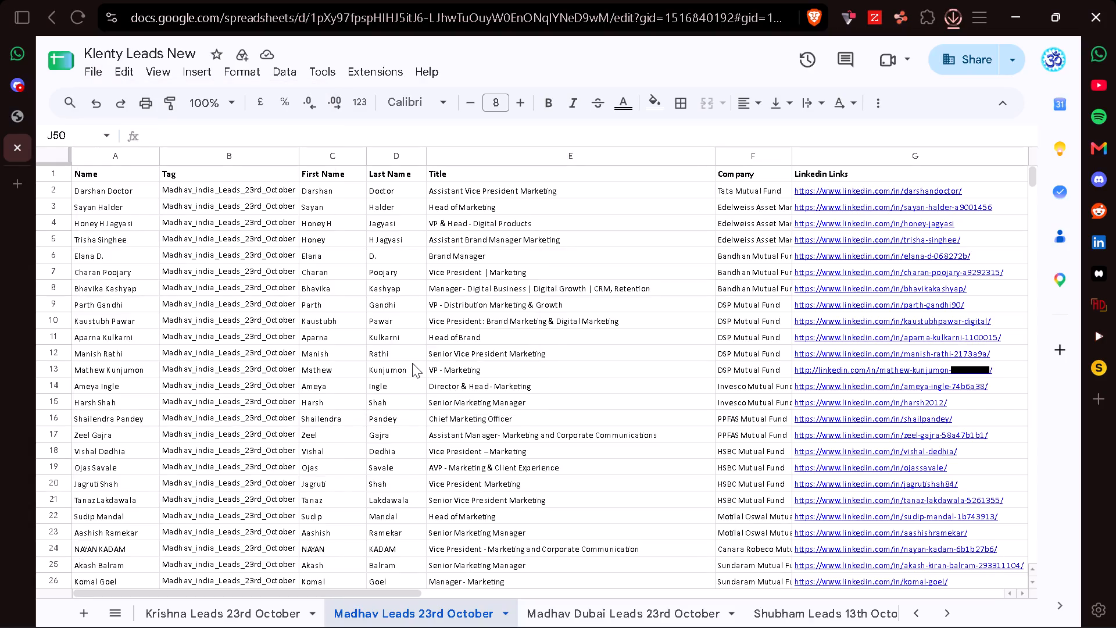
Switch to the Klenty lists page and close the downloaded CSV open in Excel.
{"action": "left_click", "coordinate": [22, 120]}
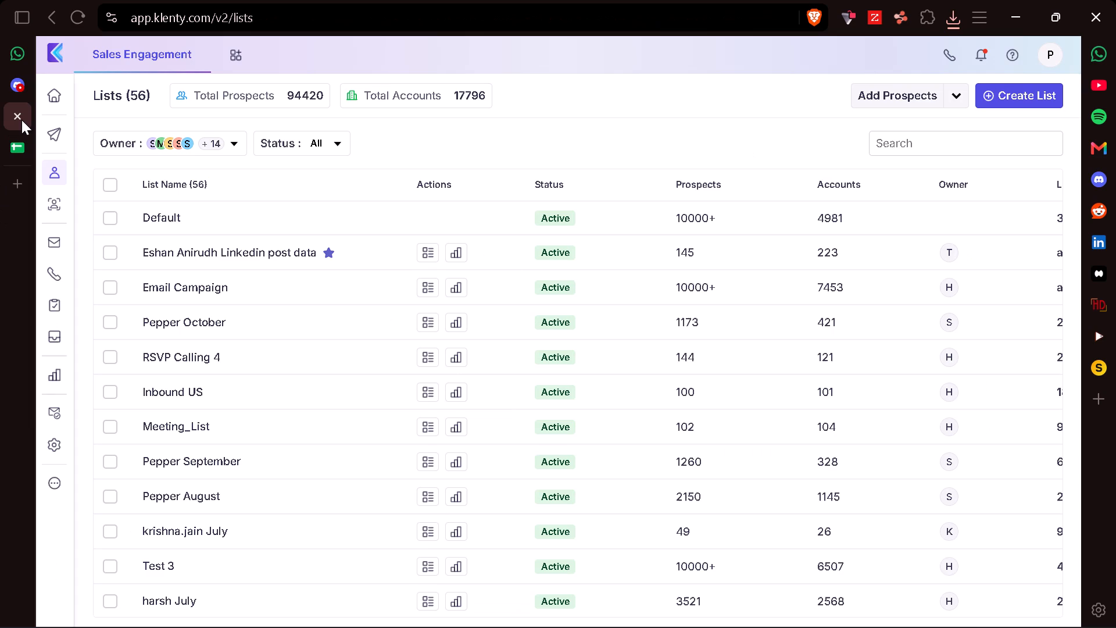
{"action": "left_click", "coordinate": [607, 620]}
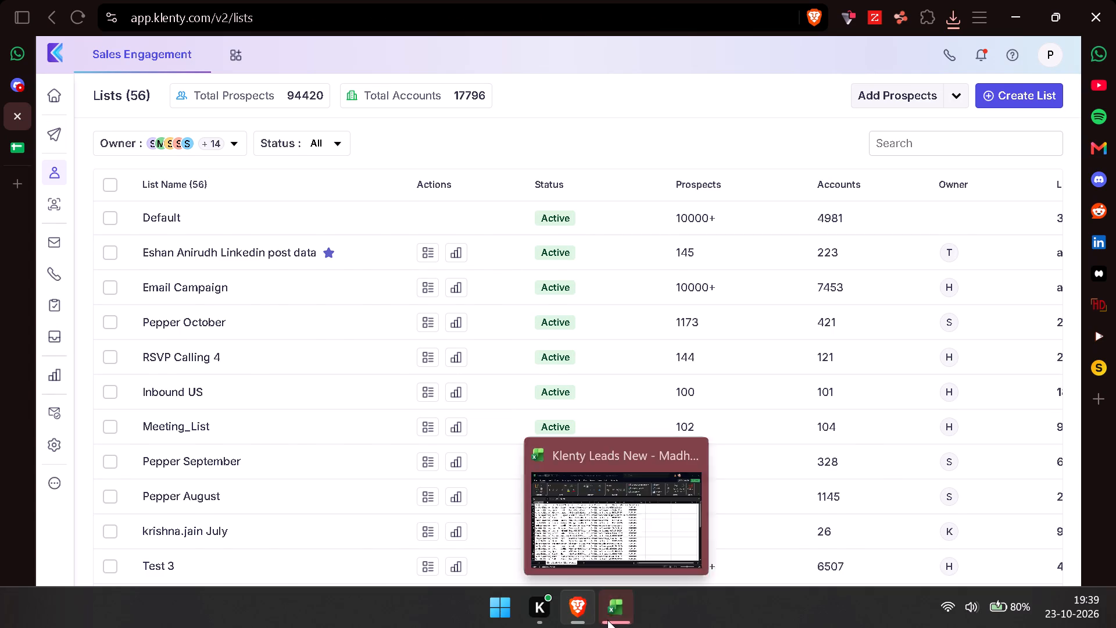
{"action": "left_click", "coordinate": [1115, 97]}
{"action": "left_click", "coordinate": [1115, 0]}
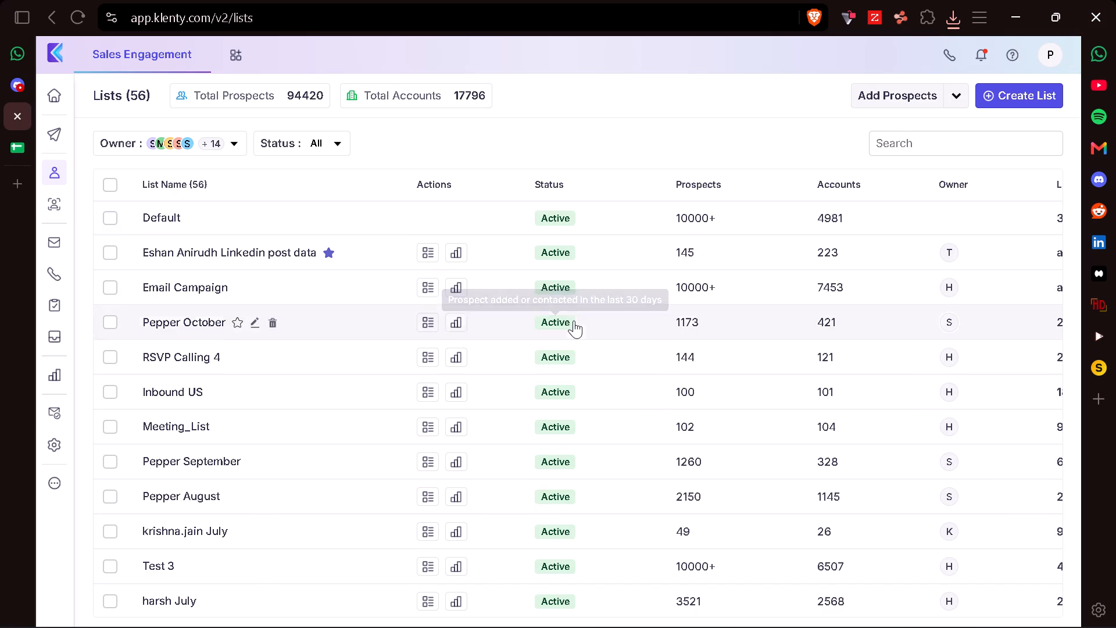
Start a CSV prospect import in Klenty using the file "Klenty Leads New - Madhav Leads 23rd October".
{"action": "left_click", "coordinate": [13, 152]}
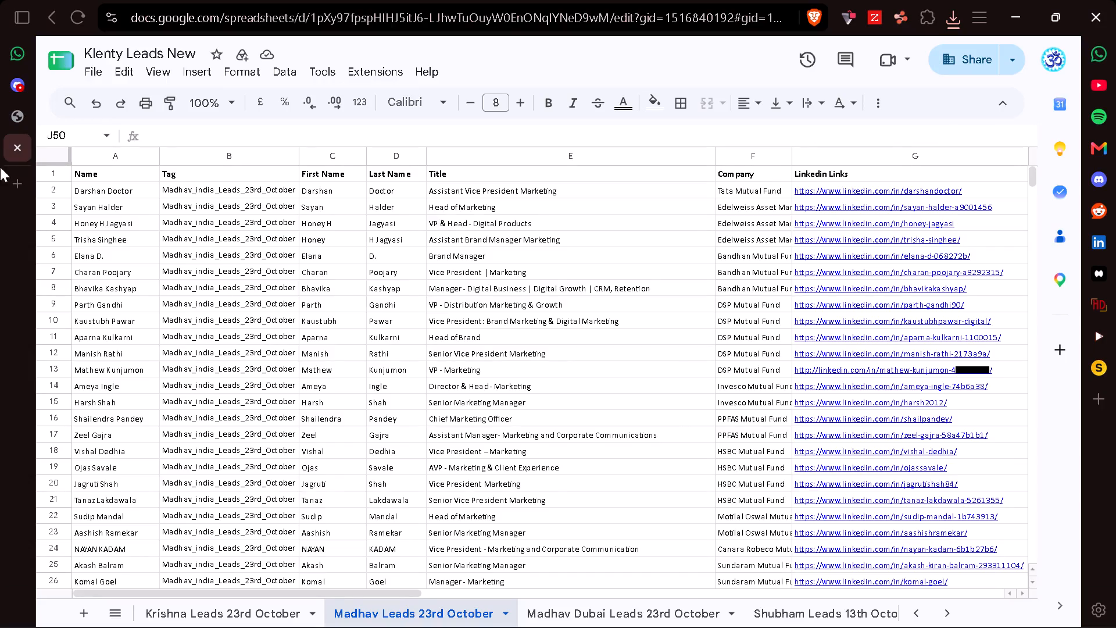
{"action": "left_click", "coordinate": [17, 119]}
{"action": "left_click", "coordinate": [896, 92]}
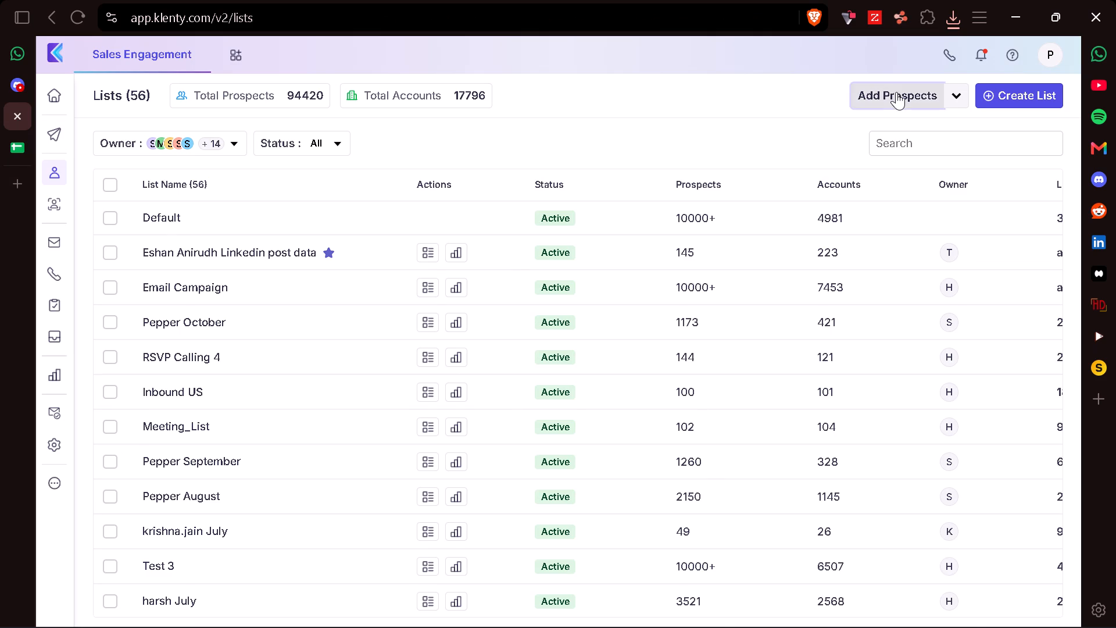
{"action": "left_click", "coordinate": [557, 199]}
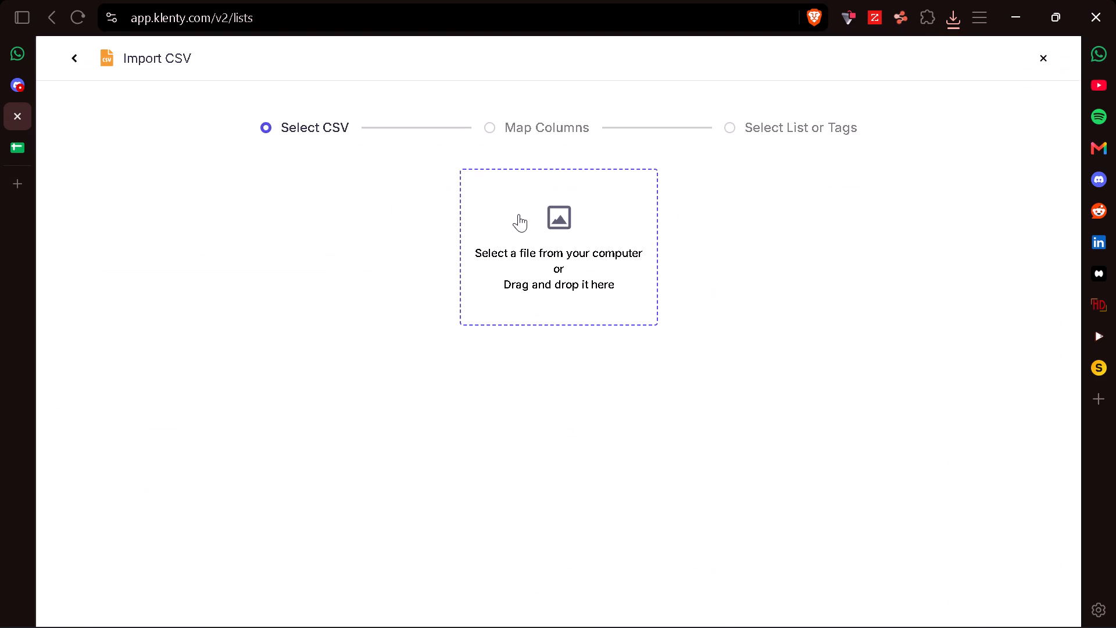
{"action": "left_click", "coordinate": [518, 214]}
{"action": "left_click", "coordinate": [270, 152]}
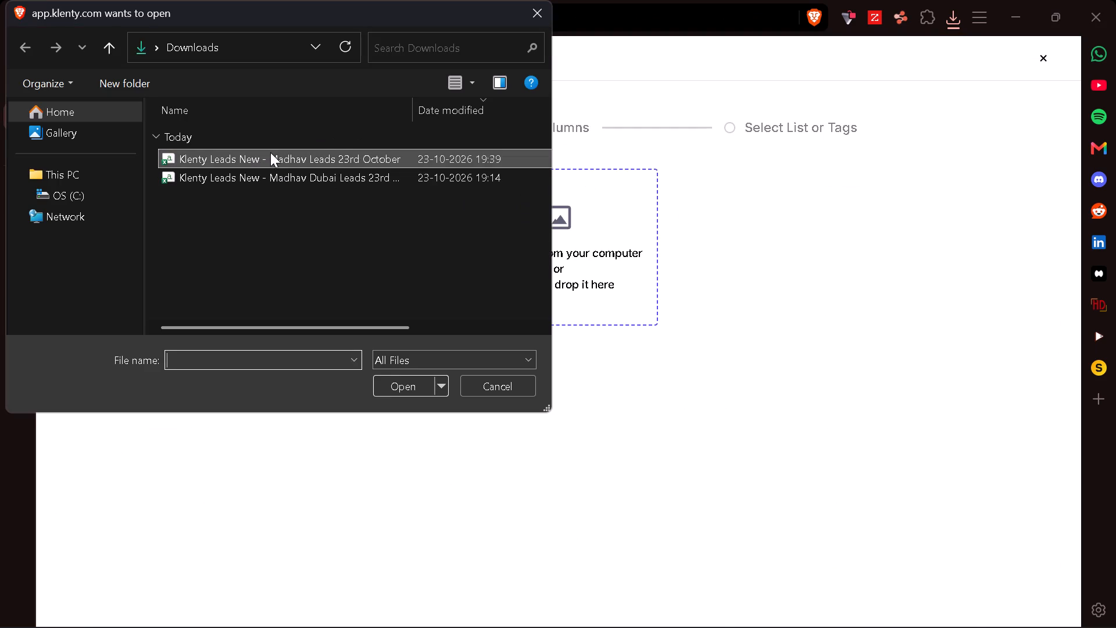
{"action": "left_click", "coordinate": [386, 384]}
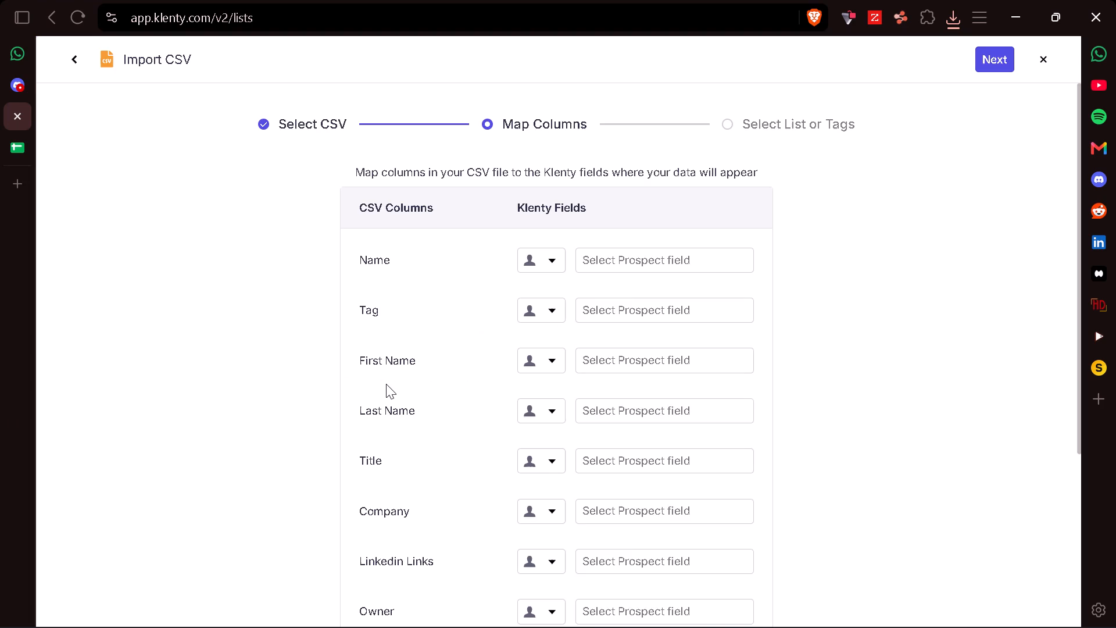
Map the Linkedin Links column to LinkedinURL and the Owner column to Prospect Owner, and proceed to the list and tag settings.
{"action": "scroll", "coordinate": [889, 452], "scroll_direction": "down", "scroll_amount": 2}
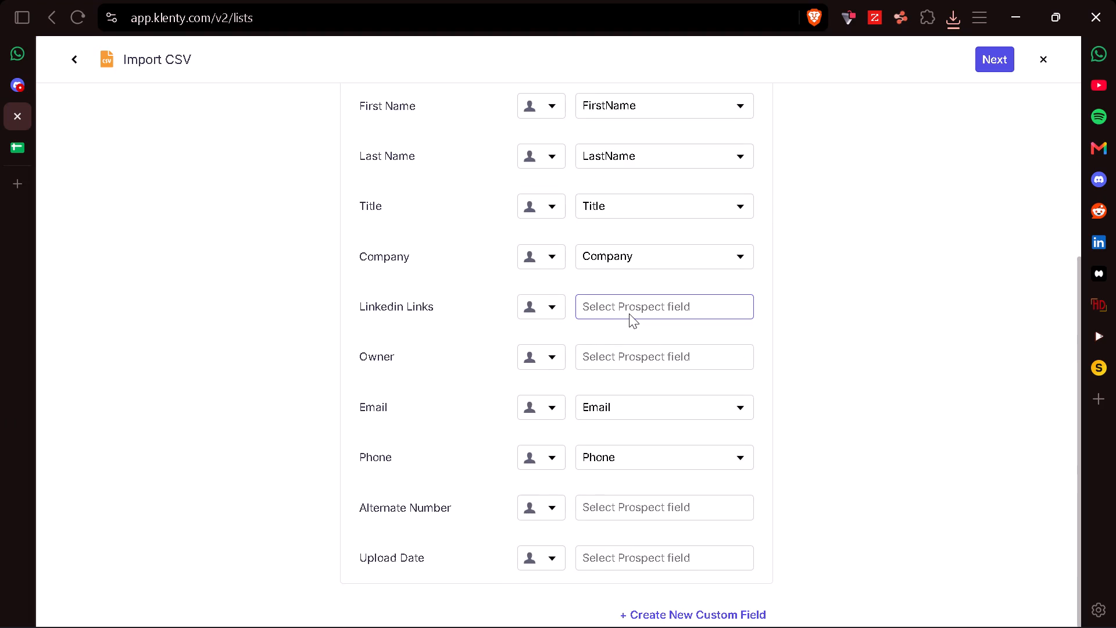
{"action": "left_click", "coordinate": [629, 313]}
{"action": "left_click", "coordinate": [641, 531]}
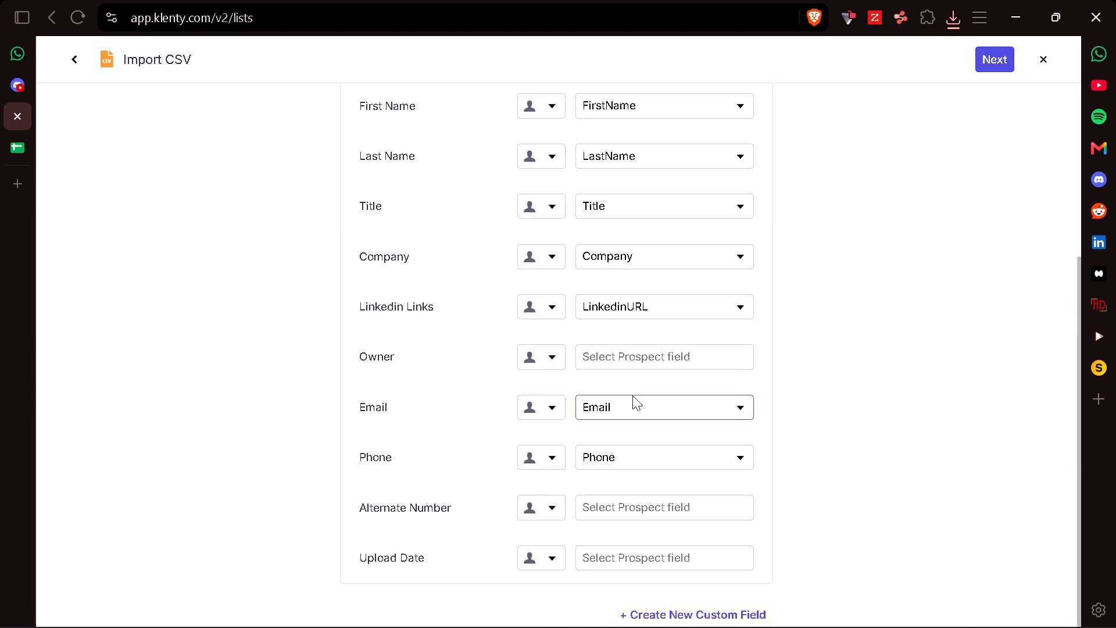
{"action": "left_click", "coordinate": [639, 355]}
{"action": "scroll", "coordinate": [622, 237], "scroll_direction": "down", "scroll_amount": 4}
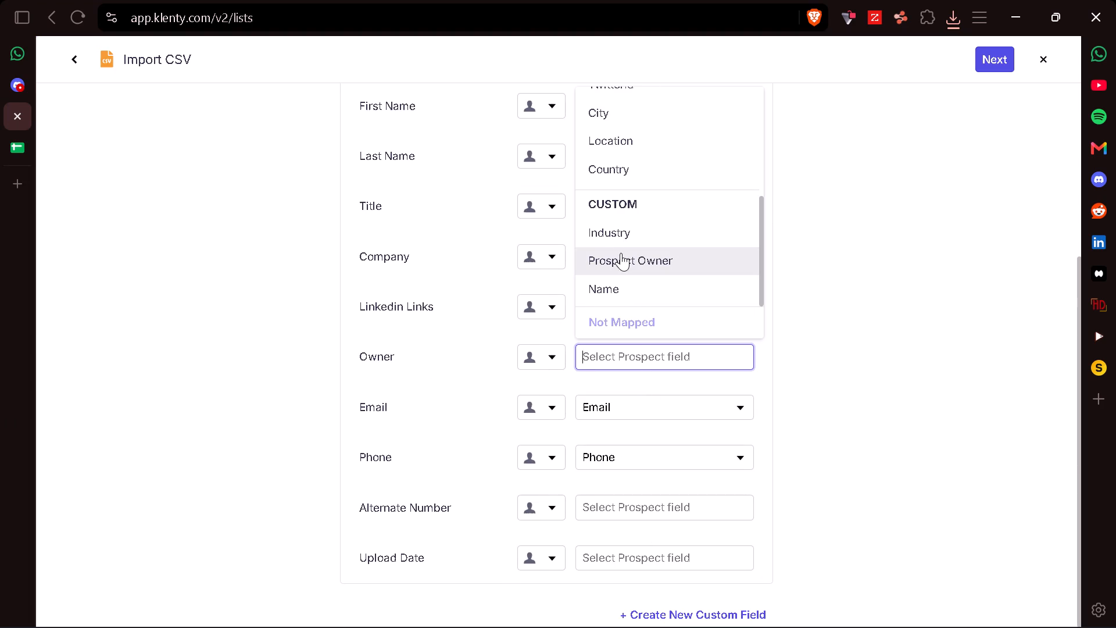
{"action": "left_click", "coordinate": [621, 253]}
{"action": "left_click", "coordinate": [989, 62]}
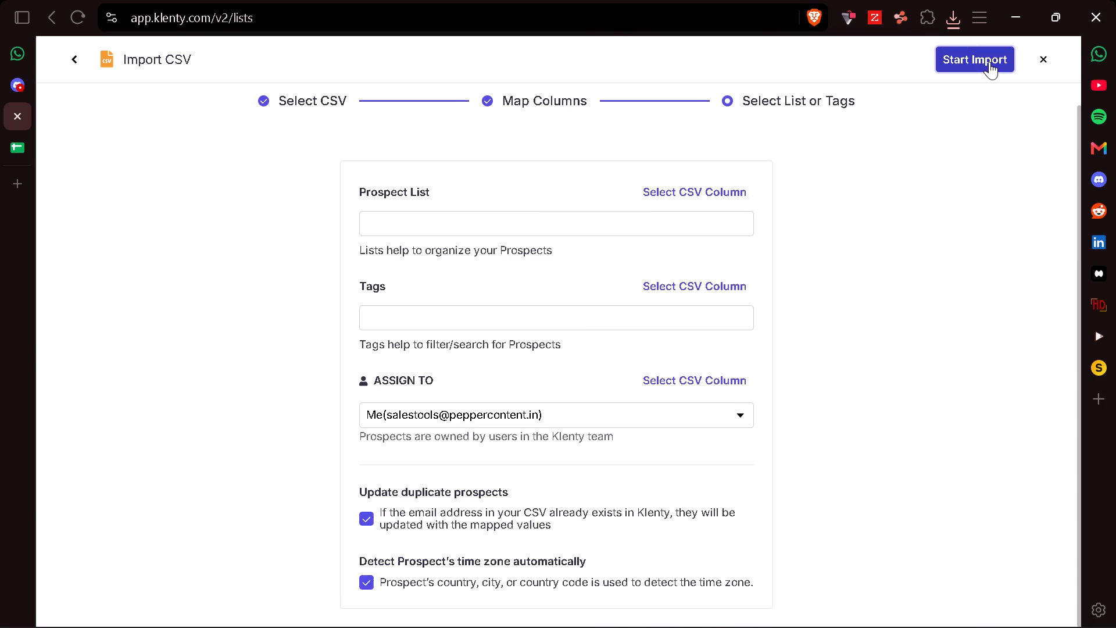
Assign the imported prospects to the responsible team member's account.
{"action": "left_click", "coordinate": [741, 419]}
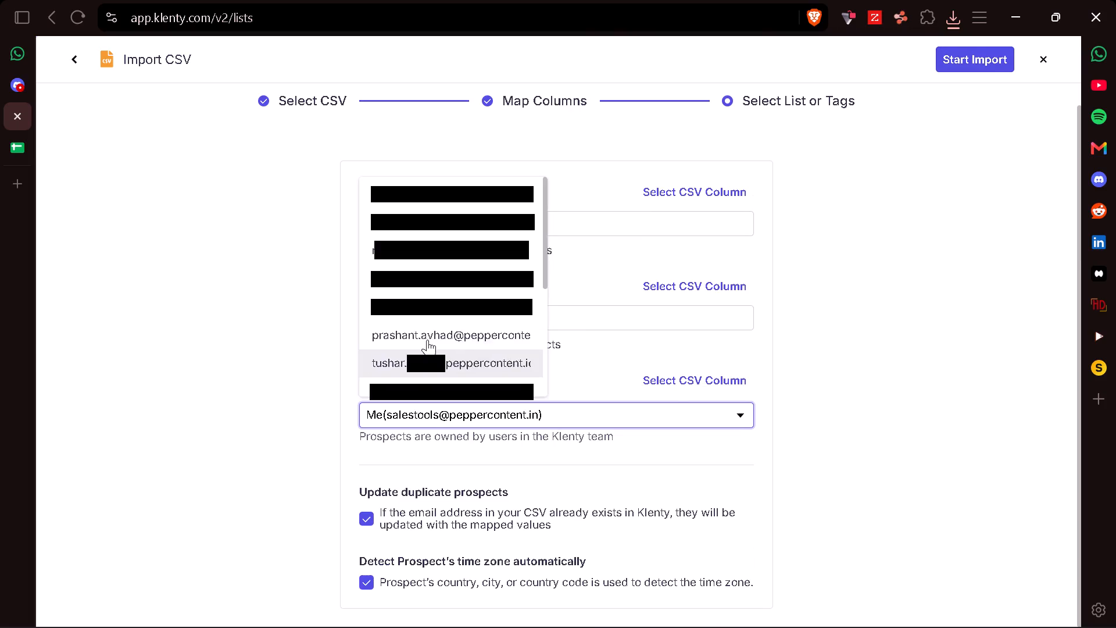
{"action": "scroll", "coordinate": [427, 340], "scroll_direction": "down", "scroll_amount": 6}
{"action": "left_click", "coordinate": [416, 374]}
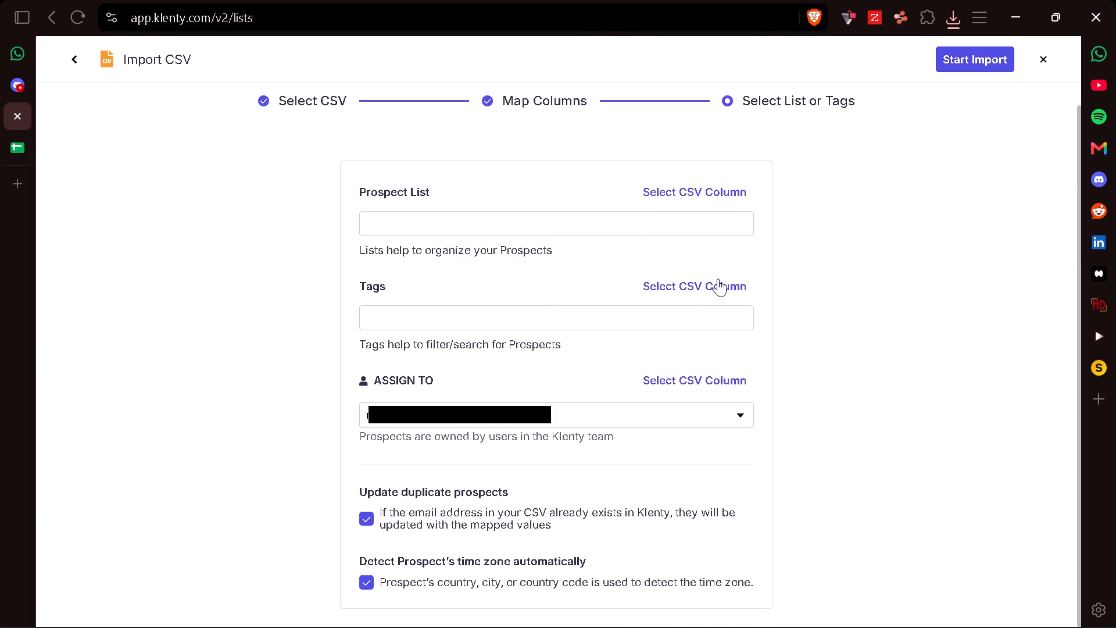
Set the prospects' tags to come from a CSV column and open the choice of columns.
{"action": "left_click", "coordinate": [720, 281]}
{"action": "left_click", "coordinate": [733, 317]}
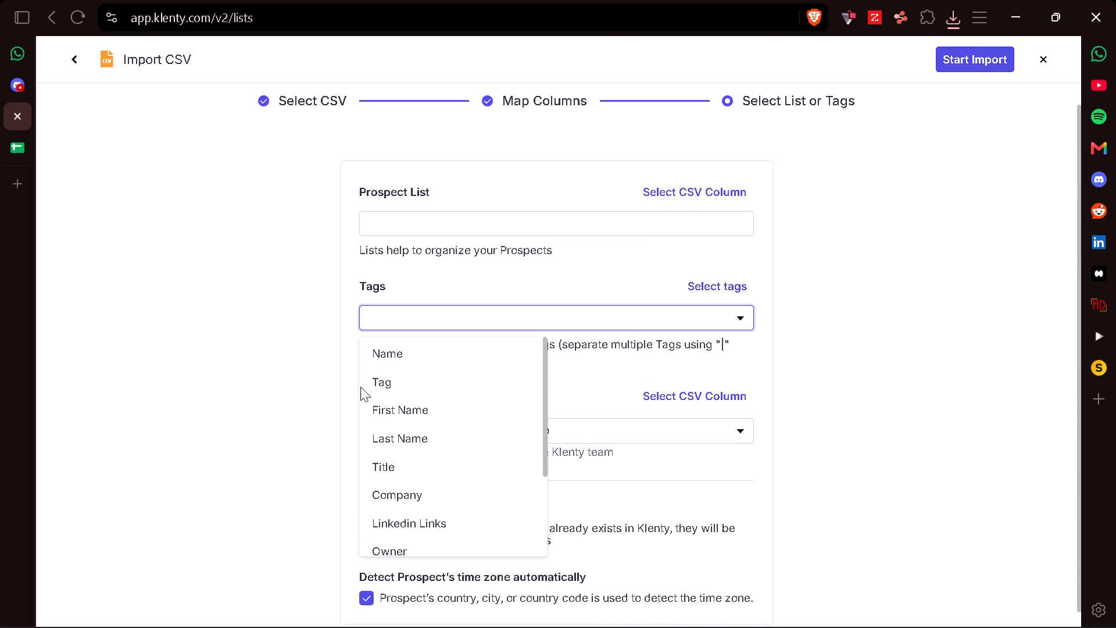
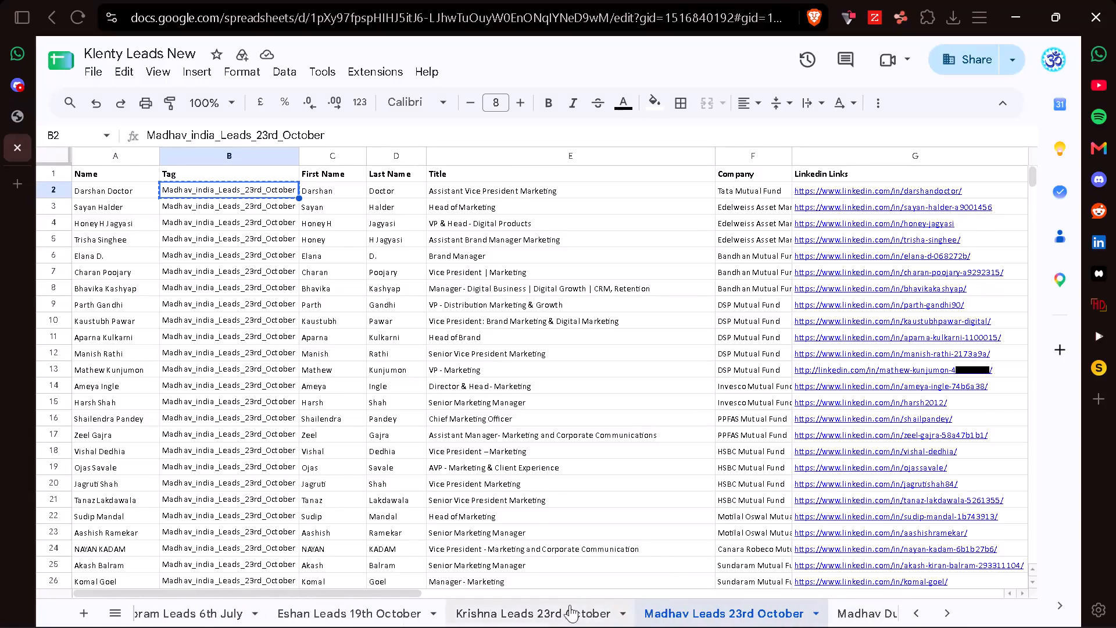
Open the Krishna Leads 23rd October sheet and review its tag, owner, email and phone columns down to the last lead.
{"action": "left_click", "coordinate": [559, 613]}
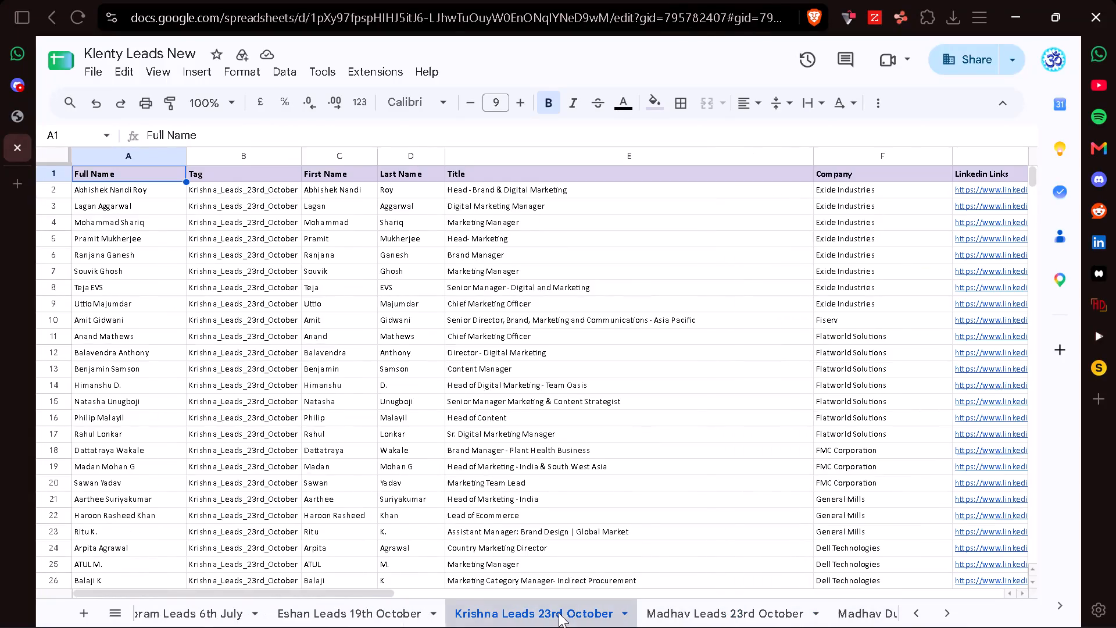
{"action": "scroll", "coordinate": [384, 348], "scroll_direction": "right", "scroll_amount": 3}
{"action": "scroll", "coordinate": [384, 348], "scroll_direction": "left", "scroll_amount": 5}
{"action": "scroll", "coordinate": [384, 348], "scroll_direction": "right", "scroll_amount": 2}
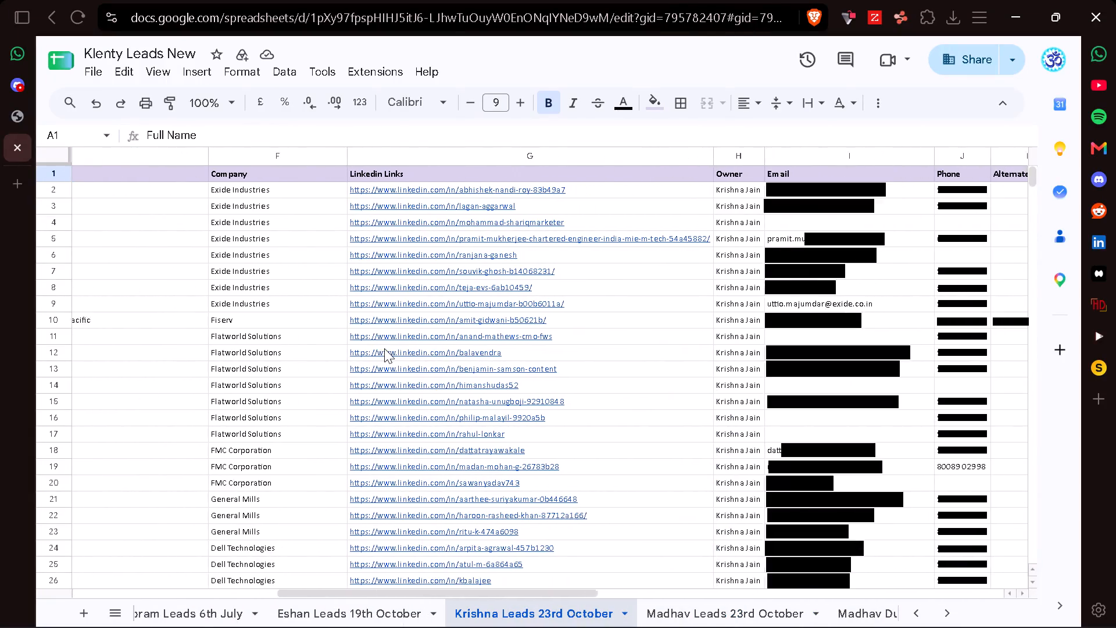
{"action": "scroll", "coordinate": [384, 348], "scroll_direction": "right", "scroll_amount": 3}
{"action": "scroll", "coordinate": [384, 348], "scroll_direction": "down", "scroll_amount": 4}
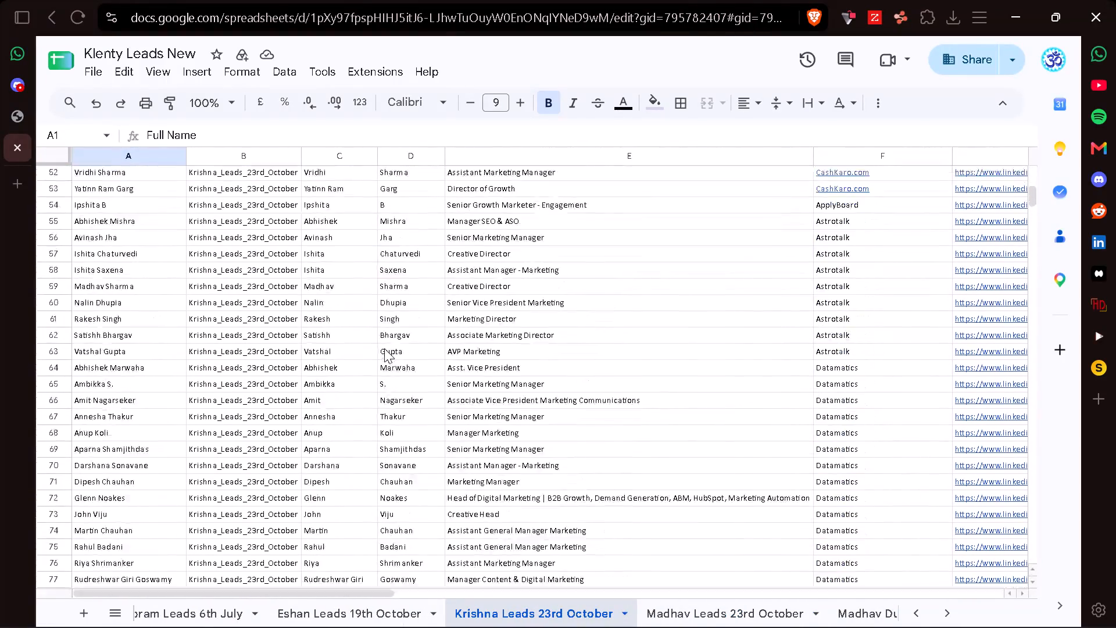
{"action": "scroll", "coordinate": [384, 348], "scroll_direction": "down", "scroll_amount": 8}
{"action": "scroll", "coordinate": [384, 348], "scroll_direction": "right", "scroll_amount": 1}
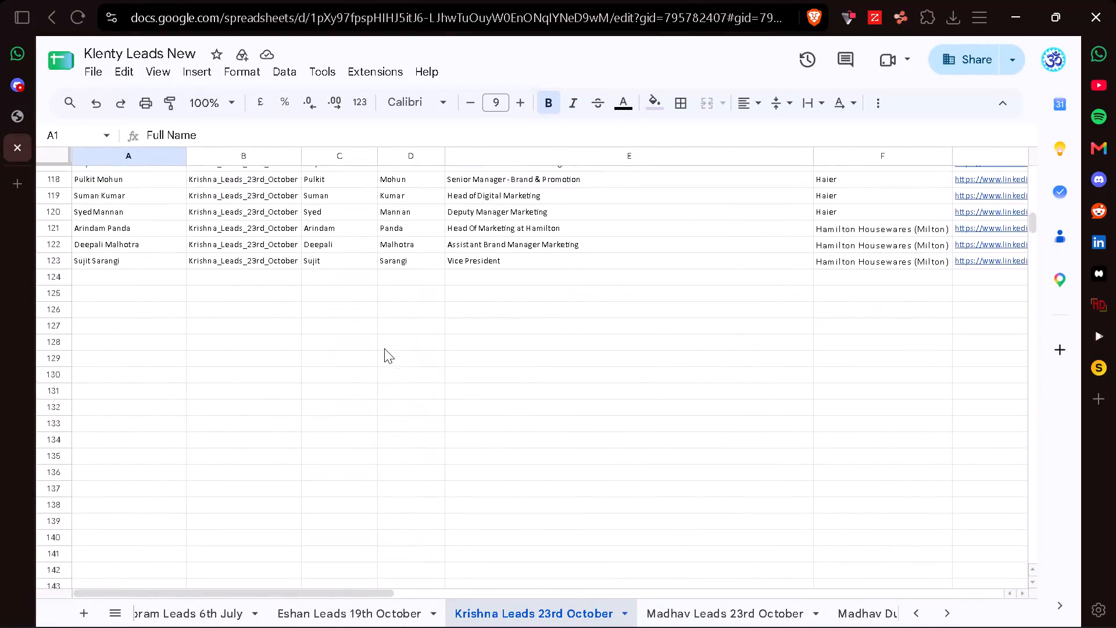
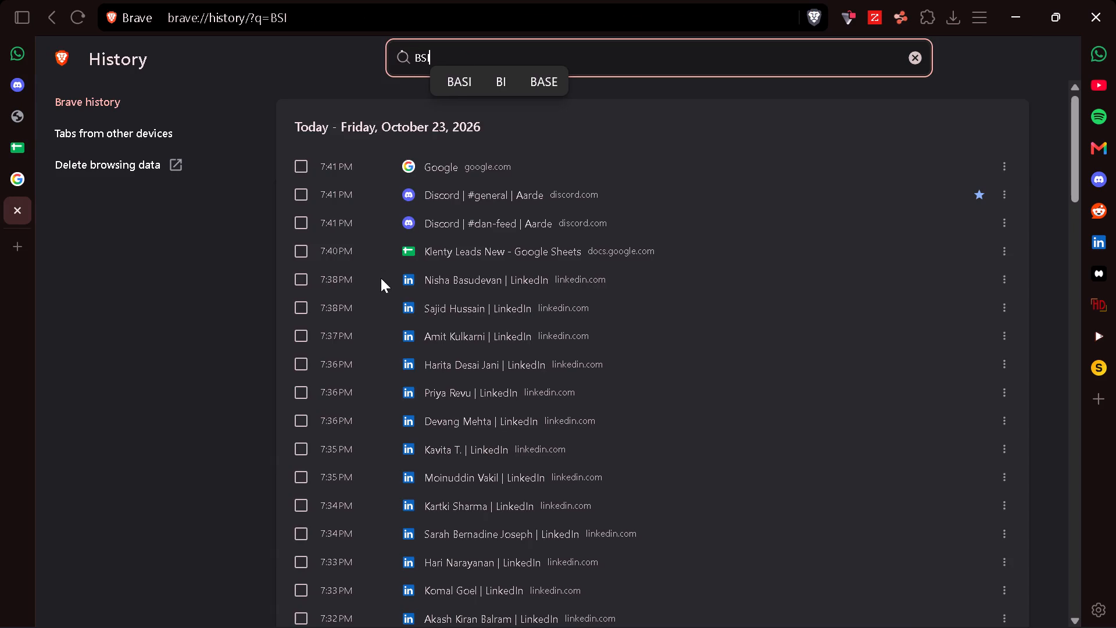
{"action": "key", "text": "BackSpace"}
{"action": "key", "text": "BackSpace"}
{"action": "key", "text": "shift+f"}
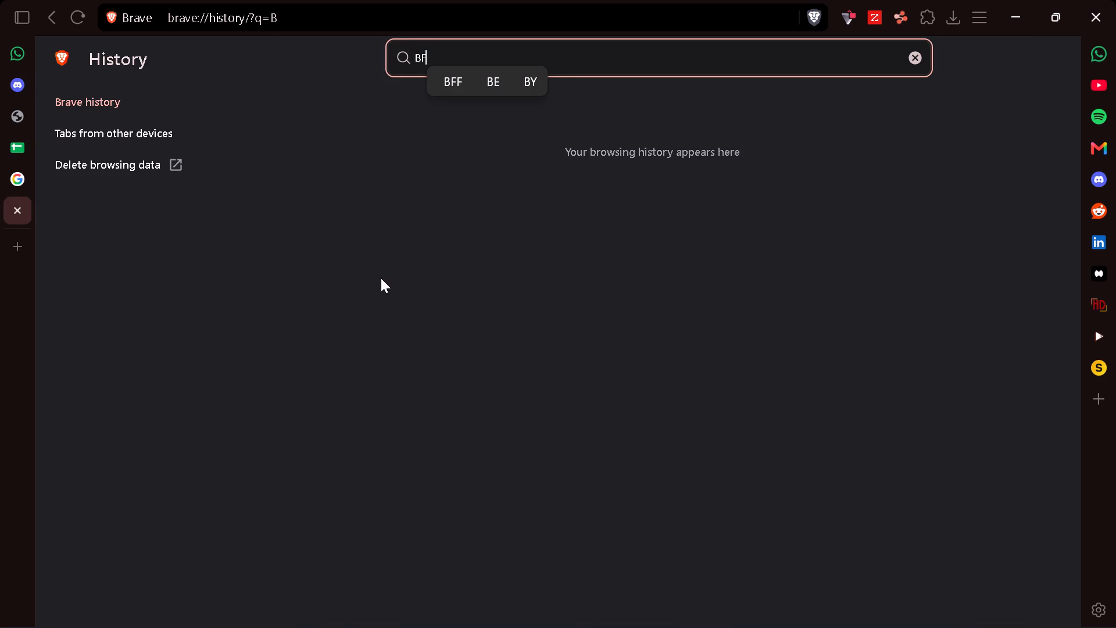
{"action": "key", "text": "BackSpace"}
{"action": "key", "text": "BackSpace"}
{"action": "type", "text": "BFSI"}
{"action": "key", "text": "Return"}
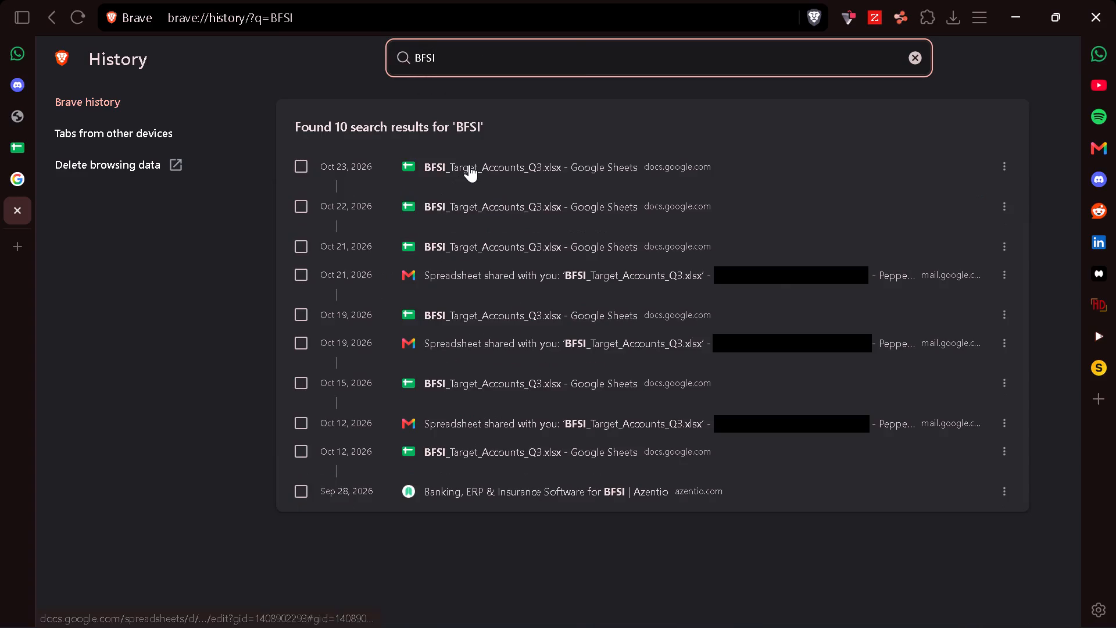
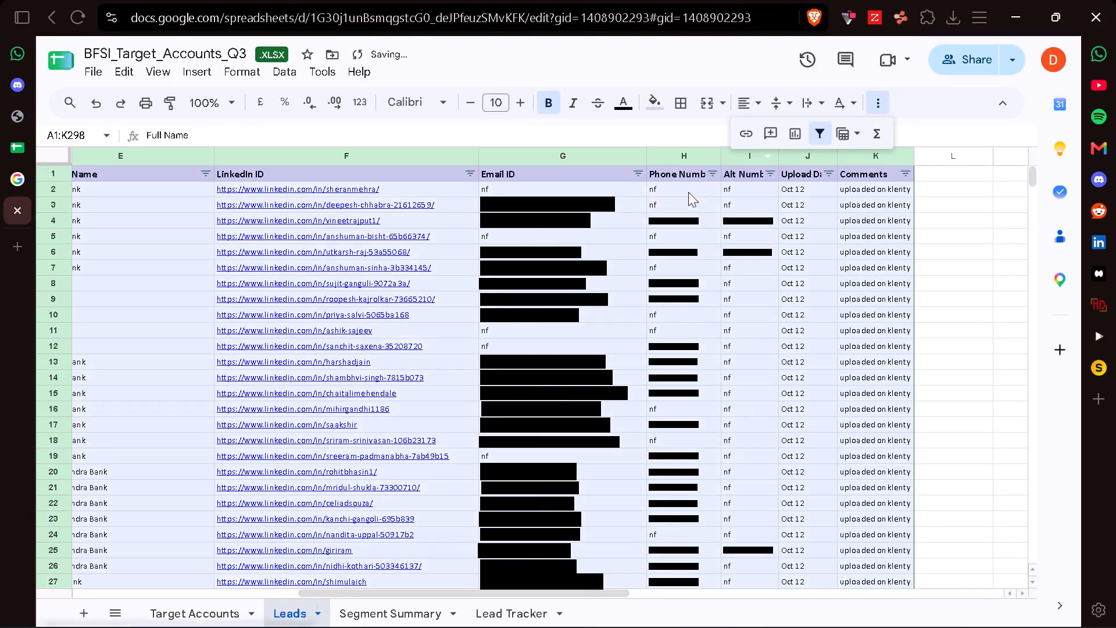
Filter the Phone Number column of the Leads sheet to show only rows with the value nf.
{"action": "left_click", "coordinate": [626, 179]}
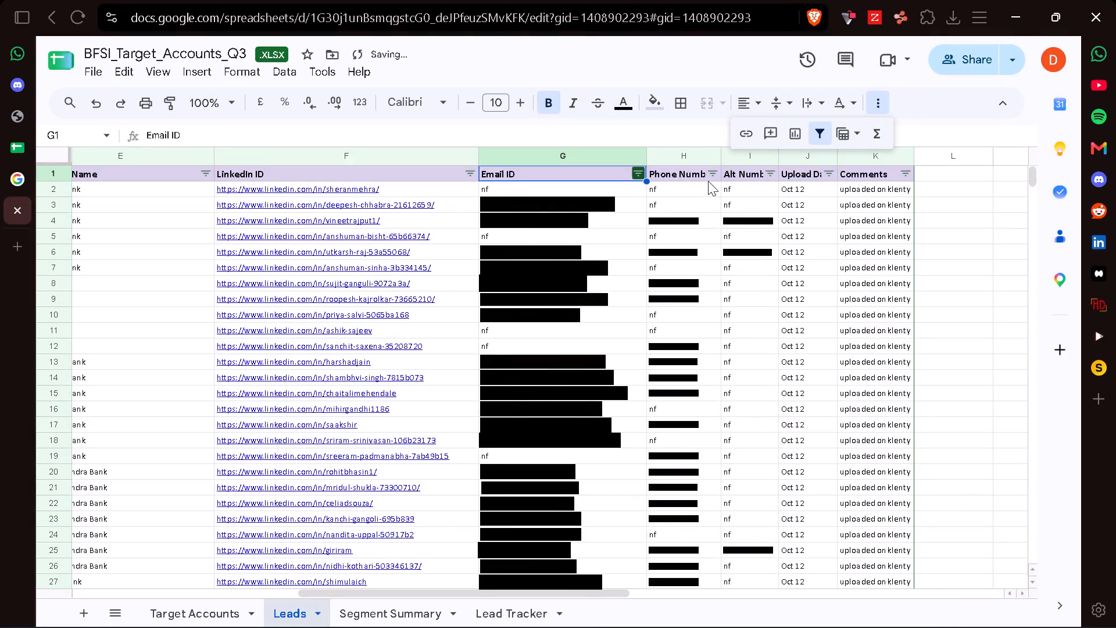
{"action": "left_click", "coordinate": [711, 177]}
{"action": "left_click", "coordinate": [578, 369]}
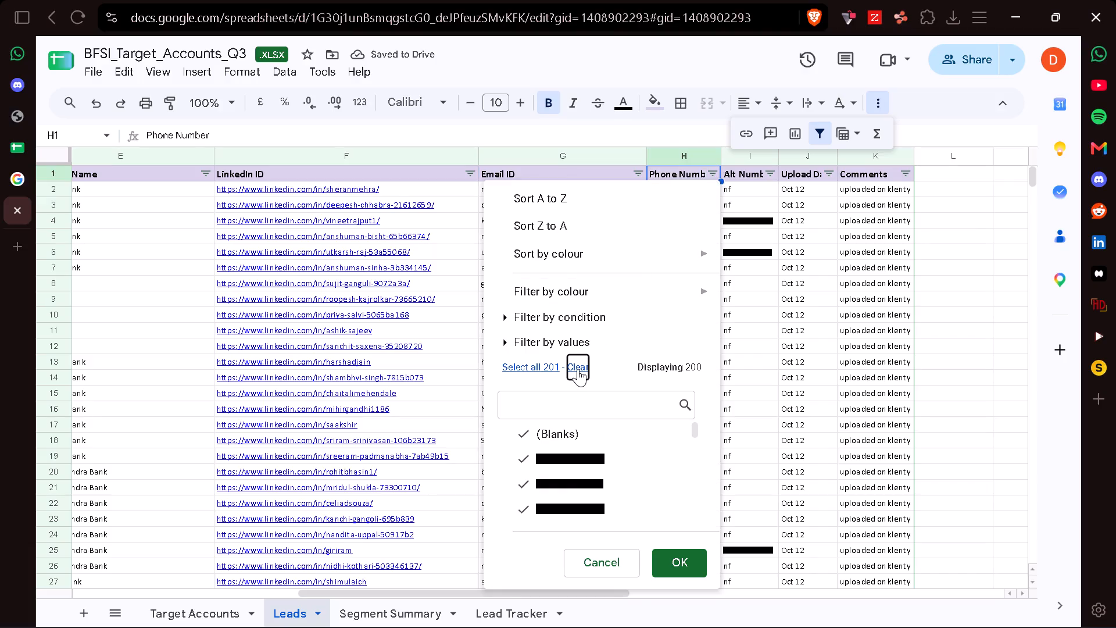
{"action": "left_click", "coordinate": [562, 402]}
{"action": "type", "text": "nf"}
{"action": "left_click", "coordinate": [576, 444]}
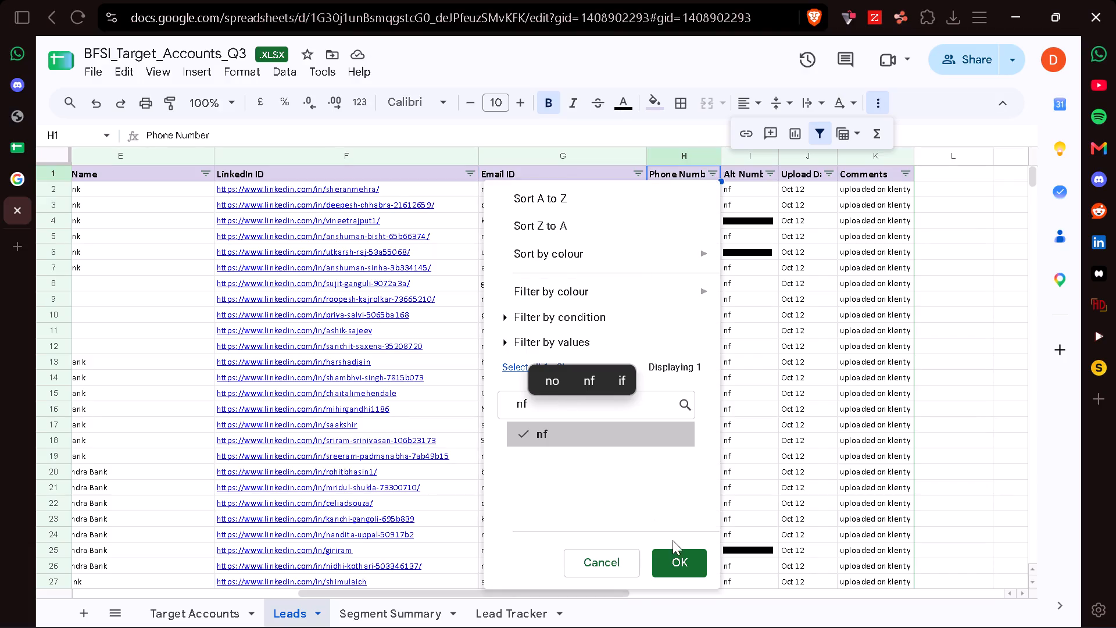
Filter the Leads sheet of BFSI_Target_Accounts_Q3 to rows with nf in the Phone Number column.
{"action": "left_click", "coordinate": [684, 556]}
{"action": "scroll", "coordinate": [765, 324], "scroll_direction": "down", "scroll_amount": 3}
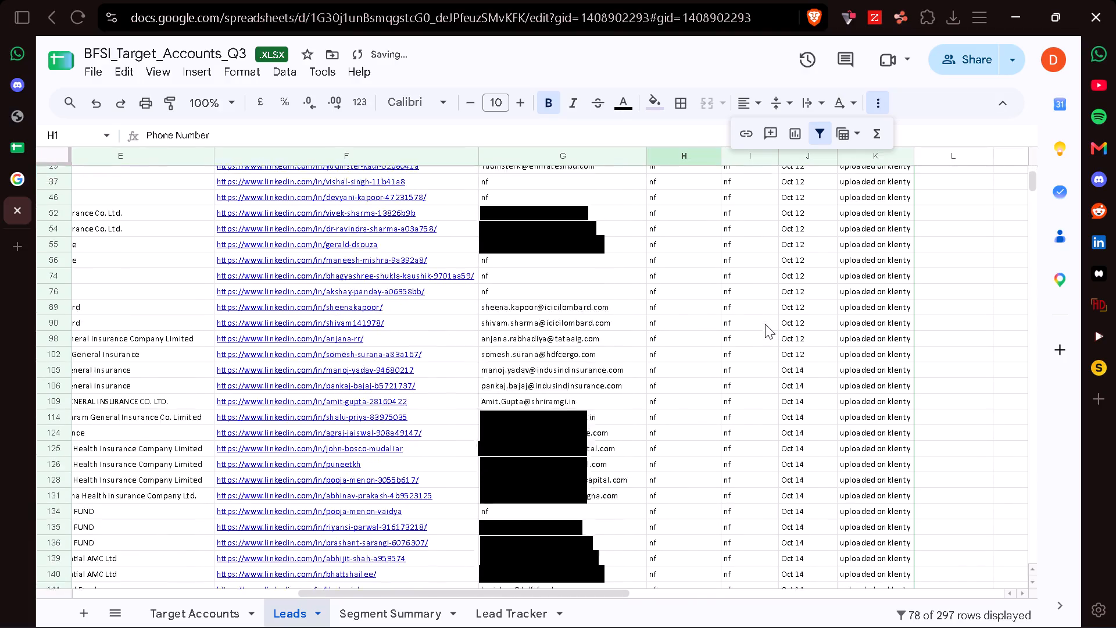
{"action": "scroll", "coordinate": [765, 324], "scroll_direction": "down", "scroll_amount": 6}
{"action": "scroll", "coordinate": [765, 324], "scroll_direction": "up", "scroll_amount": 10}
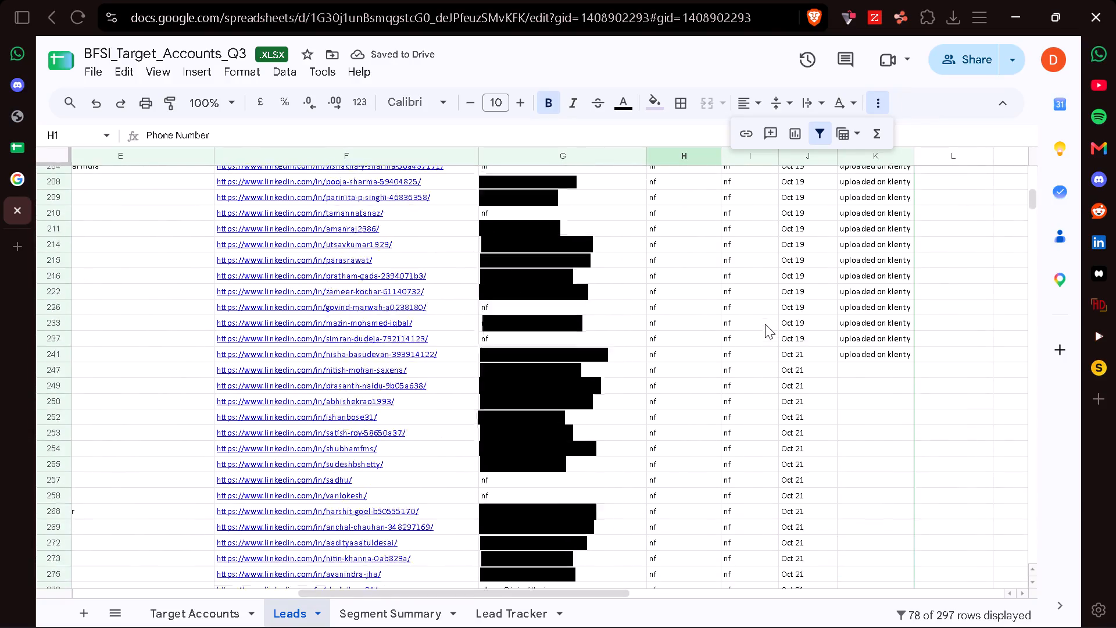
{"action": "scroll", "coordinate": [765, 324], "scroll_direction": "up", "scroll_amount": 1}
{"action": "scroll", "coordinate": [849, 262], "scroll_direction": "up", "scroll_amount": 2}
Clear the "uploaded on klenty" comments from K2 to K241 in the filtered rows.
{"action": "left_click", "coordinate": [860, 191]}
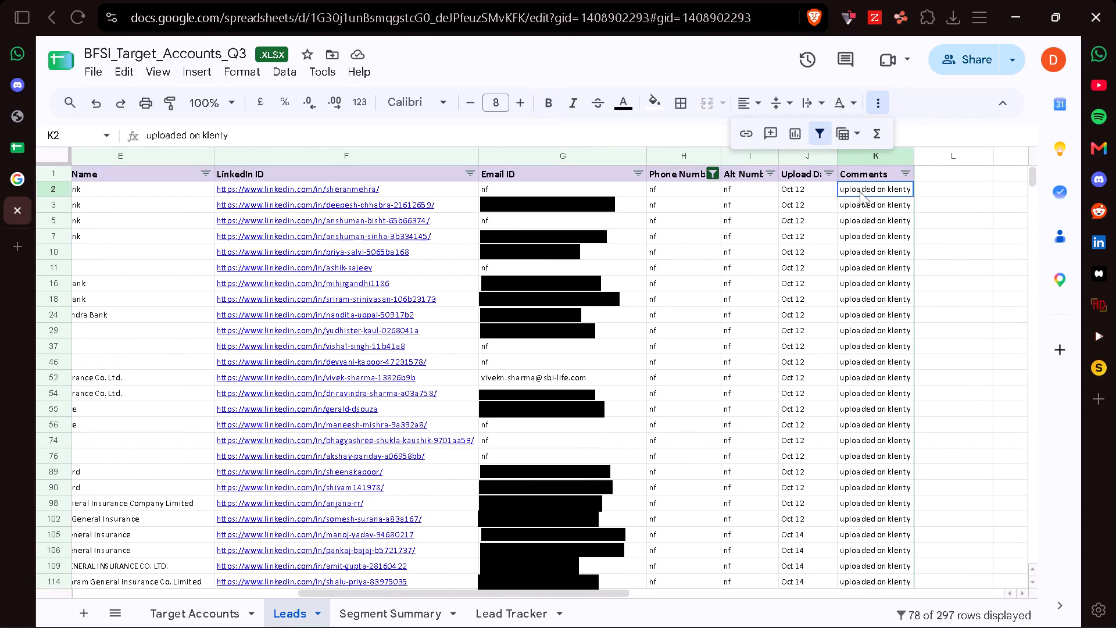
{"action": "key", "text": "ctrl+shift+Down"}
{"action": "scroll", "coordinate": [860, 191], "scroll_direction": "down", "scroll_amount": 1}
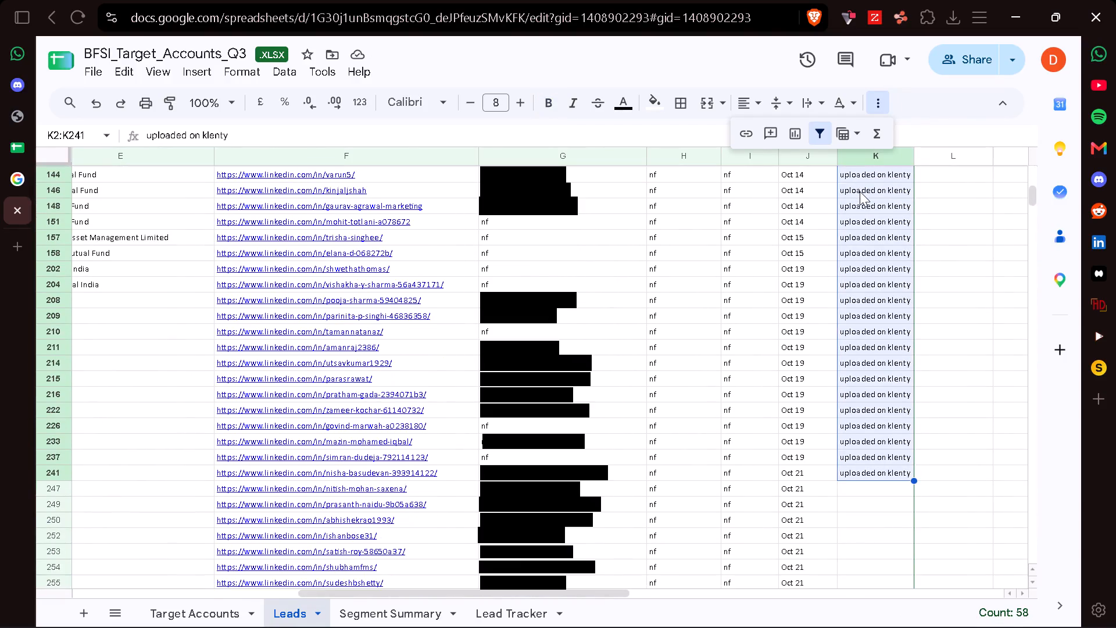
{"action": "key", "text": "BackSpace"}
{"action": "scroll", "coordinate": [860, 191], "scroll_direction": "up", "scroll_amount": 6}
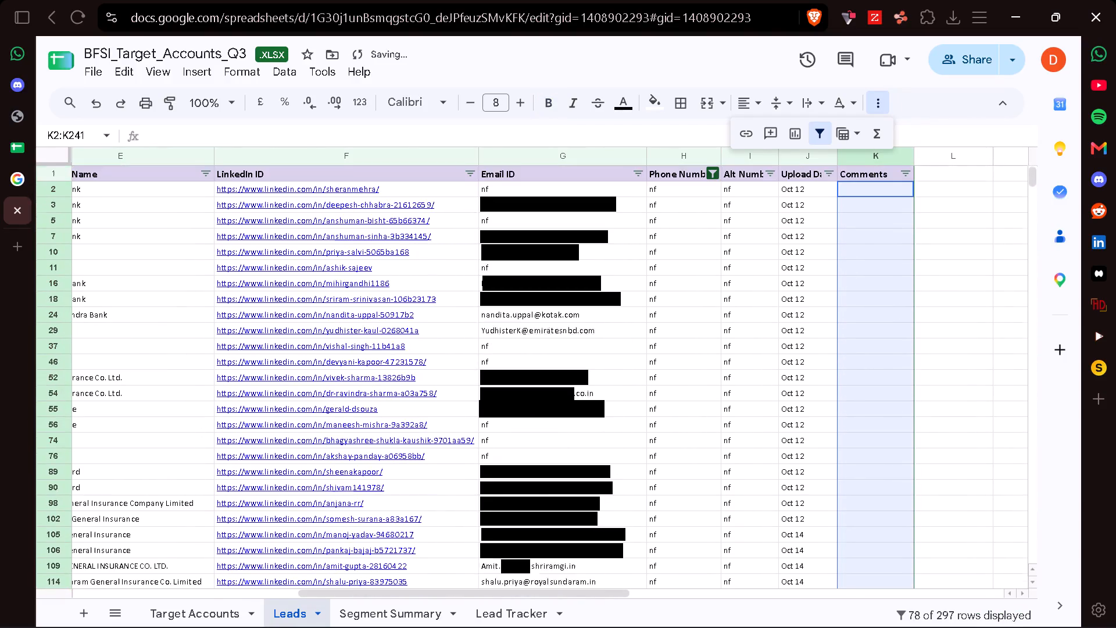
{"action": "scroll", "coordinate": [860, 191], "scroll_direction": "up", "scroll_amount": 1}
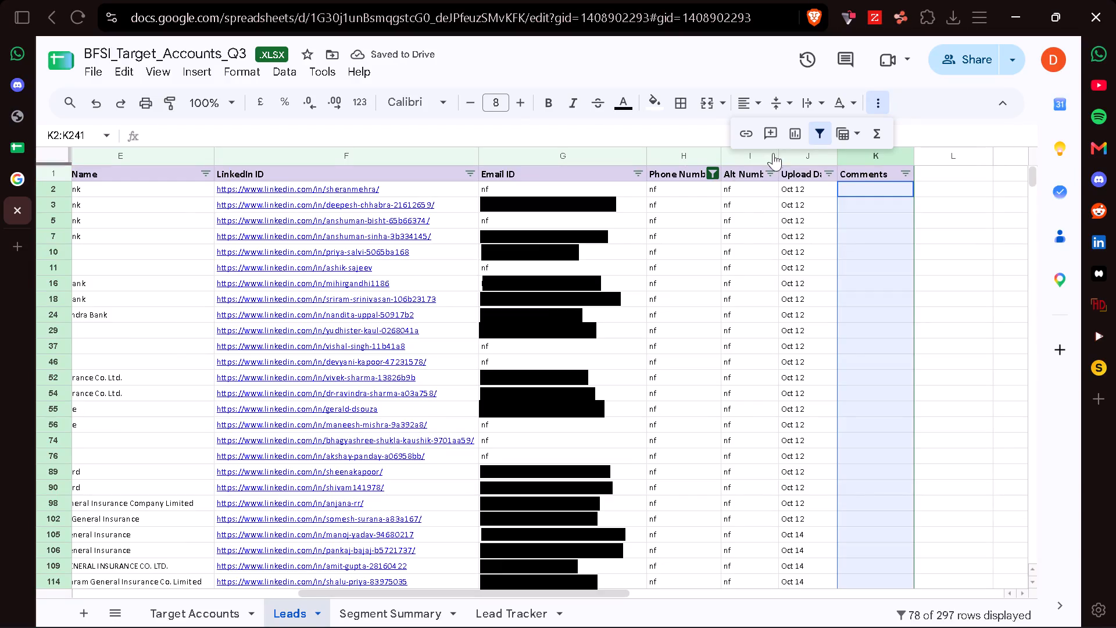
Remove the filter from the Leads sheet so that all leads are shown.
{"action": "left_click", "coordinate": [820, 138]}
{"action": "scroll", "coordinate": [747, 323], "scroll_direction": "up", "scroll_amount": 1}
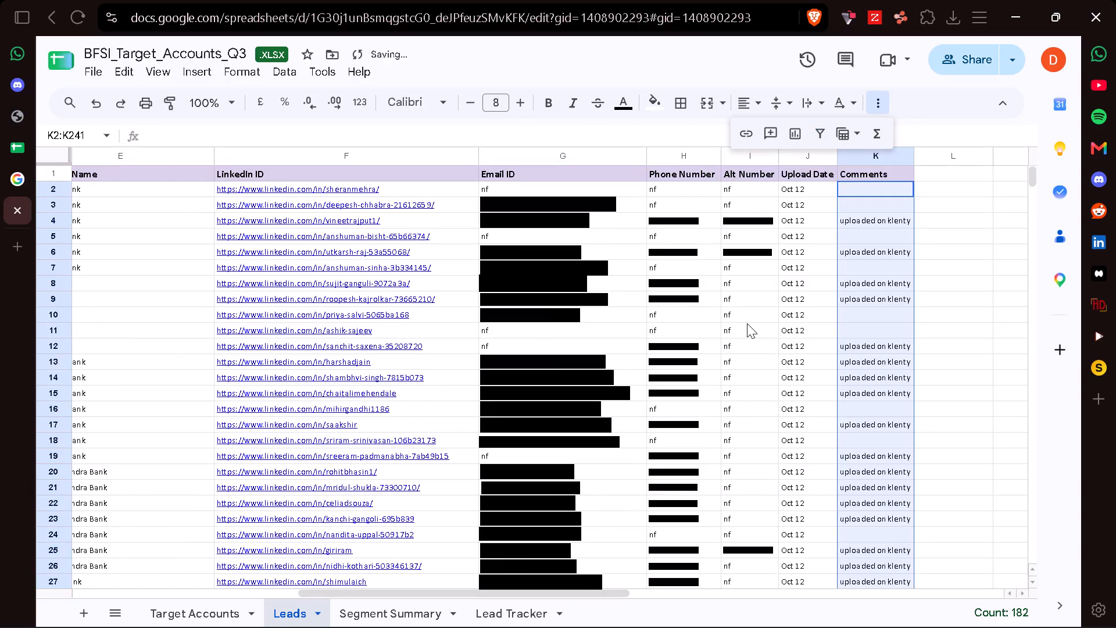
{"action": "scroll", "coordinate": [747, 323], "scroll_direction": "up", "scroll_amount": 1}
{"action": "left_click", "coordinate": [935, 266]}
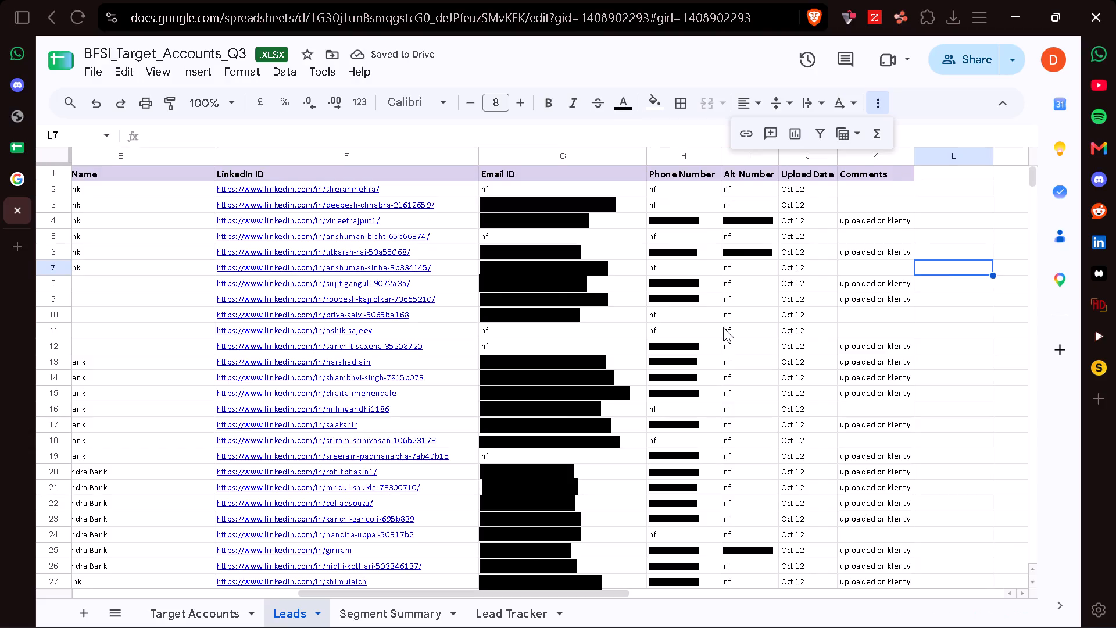
Review the contact details and Comments column down the full Leads list.
{"action": "scroll", "coordinate": [723, 327], "scroll_direction": "down", "scroll_amount": 4}
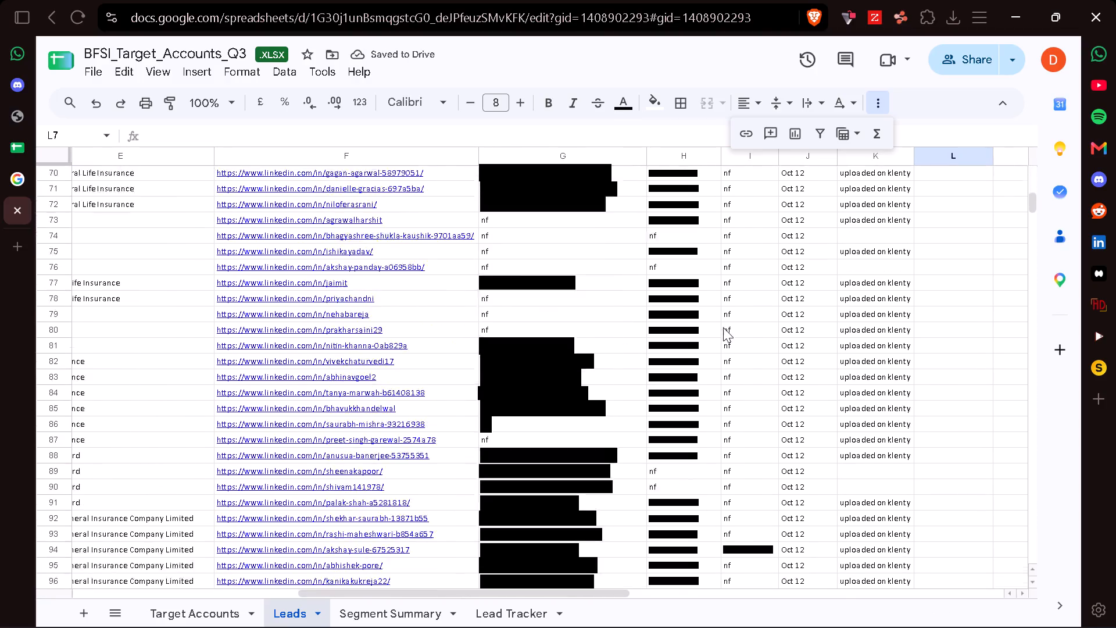
{"action": "scroll", "coordinate": [723, 327], "scroll_direction": "down", "scroll_amount": 8}
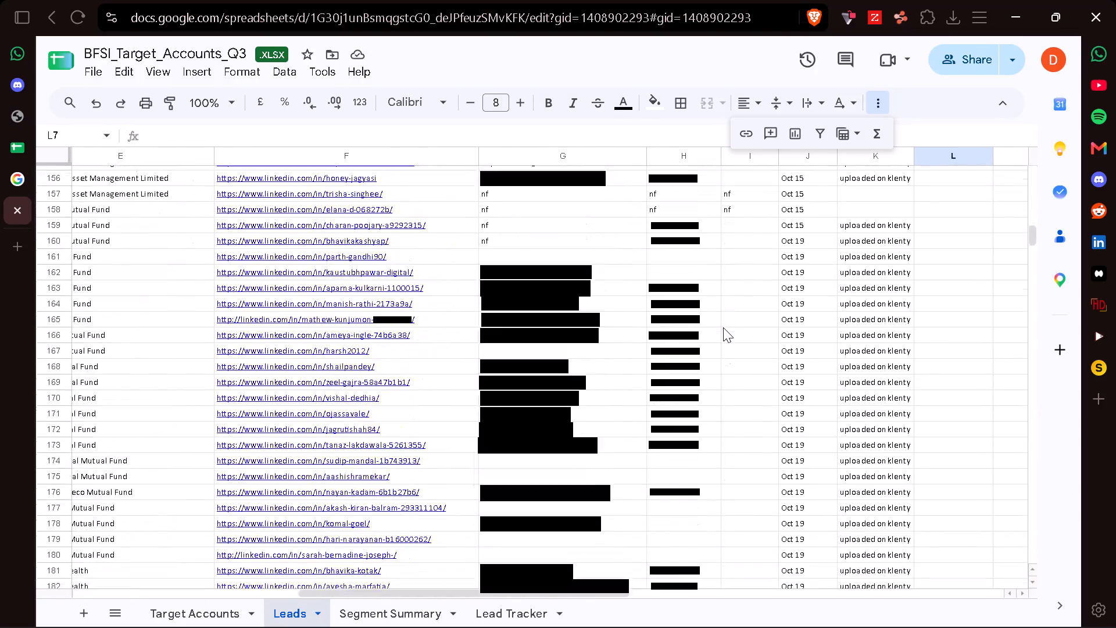
{"action": "scroll", "coordinate": [723, 327], "scroll_direction": "down", "scroll_amount": 7}
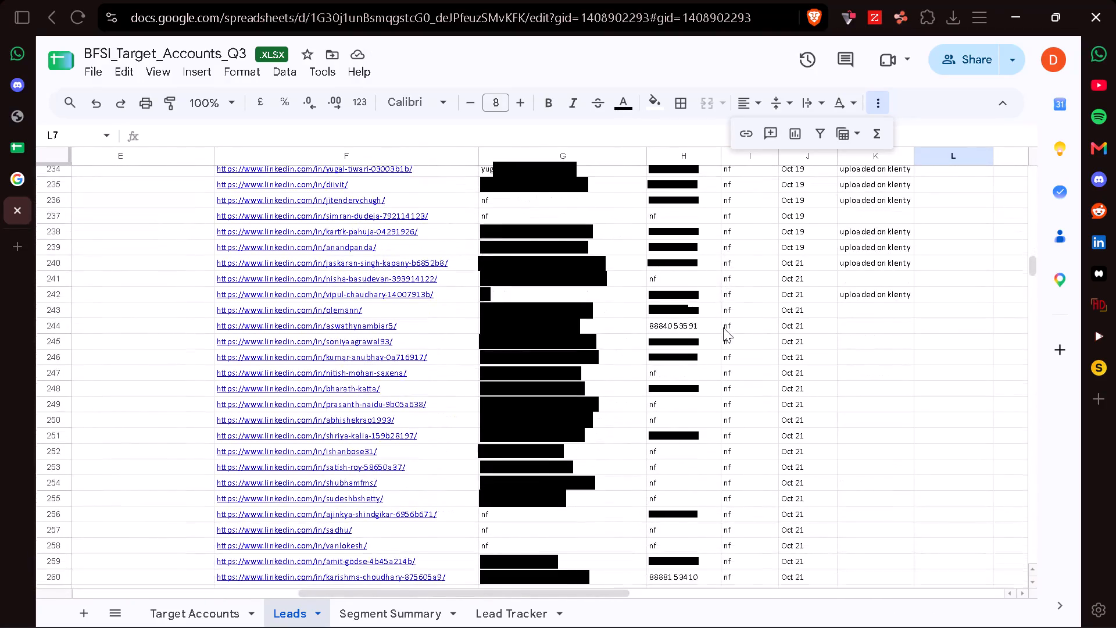
{"action": "scroll", "coordinate": [723, 327], "scroll_direction": "down", "scroll_amount": 1}
{"action": "scroll", "coordinate": [723, 327], "scroll_direction": "up", "scroll_amount": 1}
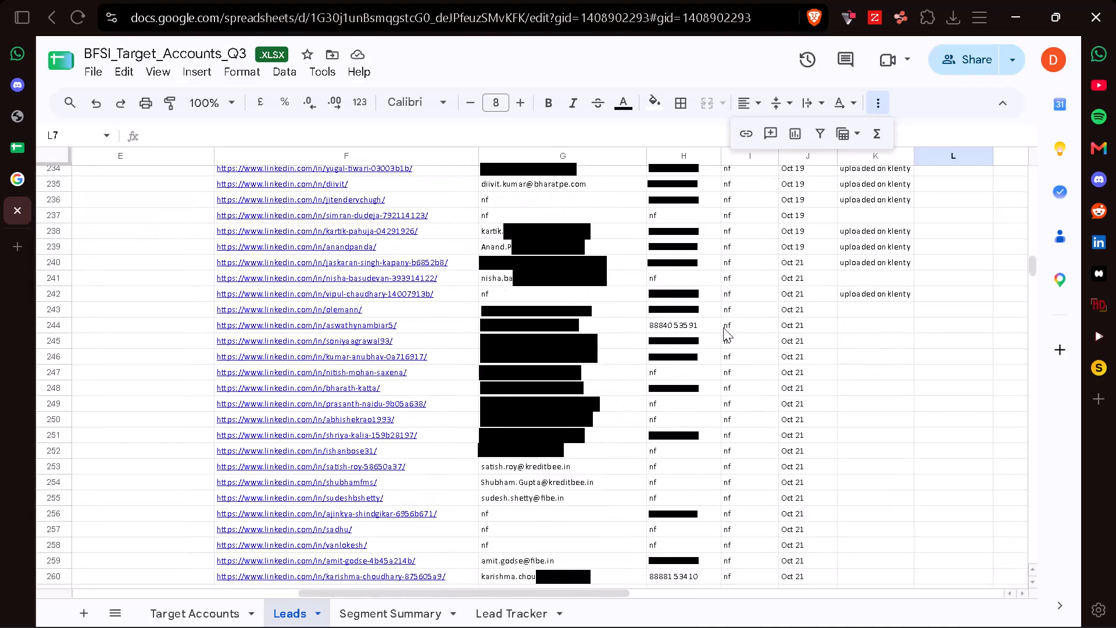
{"action": "scroll", "coordinate": [723, 327], "scroll_direction": "up", "scroll_amount": 1}
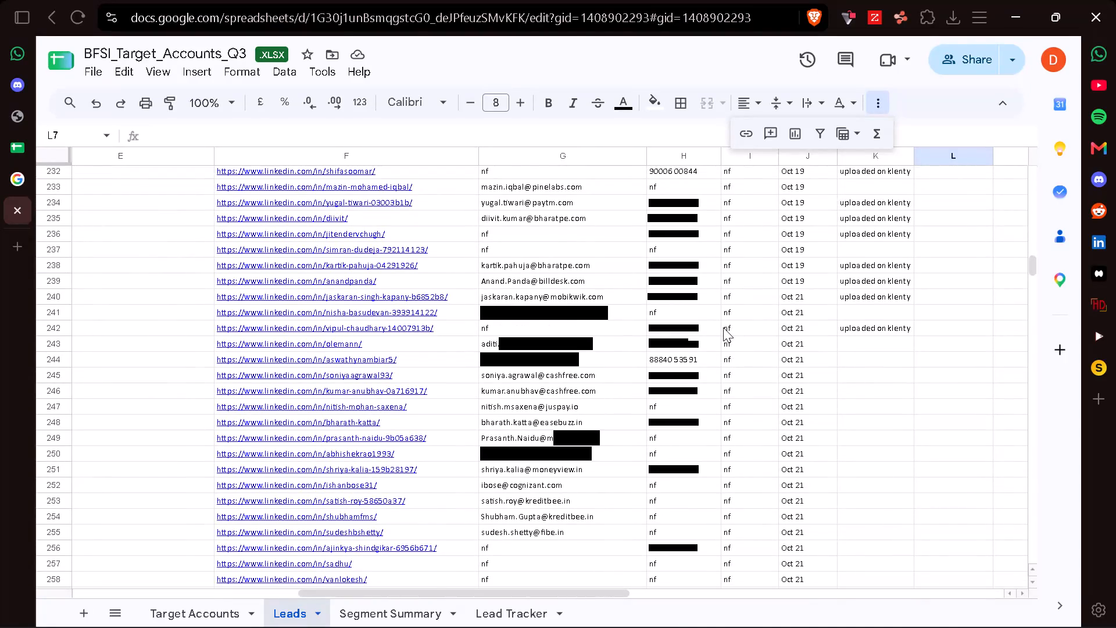
{"action": "scroll", "coordinate": [723, 327], "scroll_direction": "up", "scroll_amount": 15}
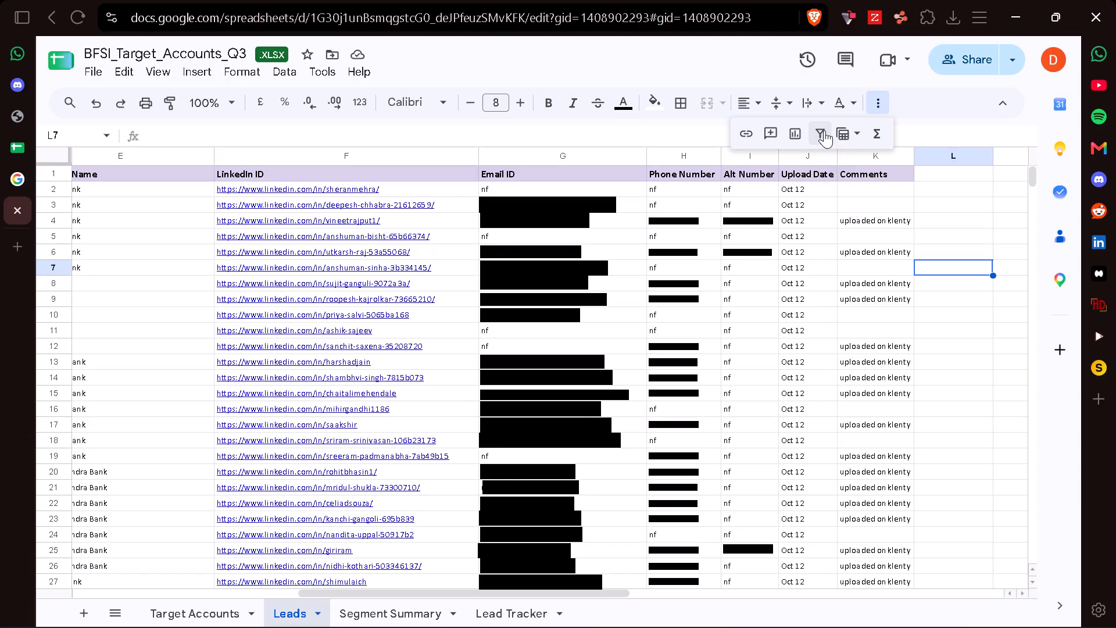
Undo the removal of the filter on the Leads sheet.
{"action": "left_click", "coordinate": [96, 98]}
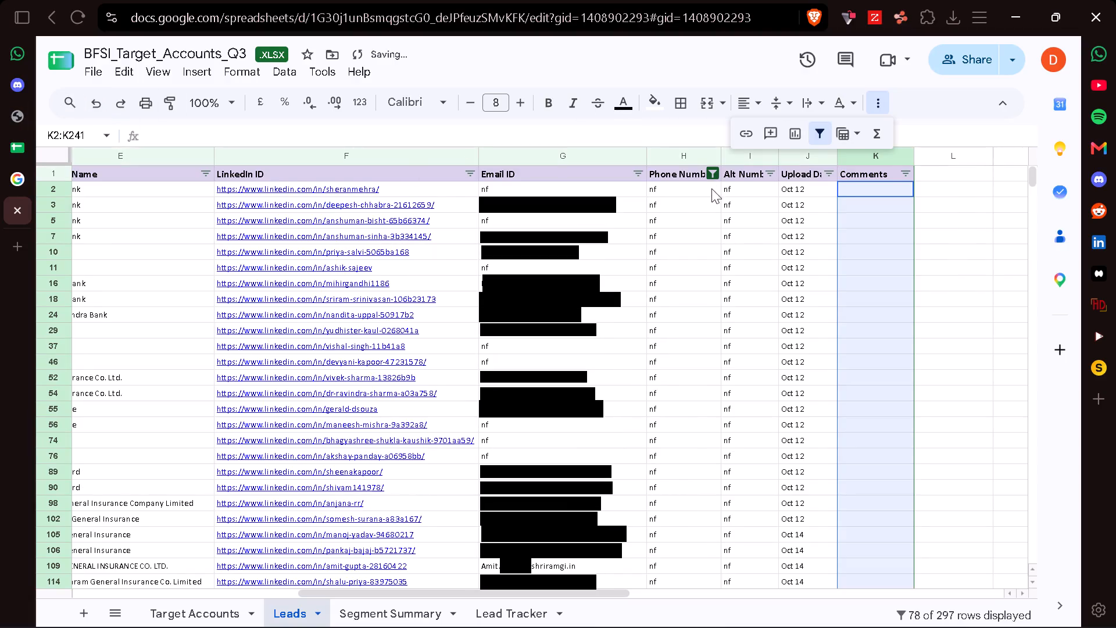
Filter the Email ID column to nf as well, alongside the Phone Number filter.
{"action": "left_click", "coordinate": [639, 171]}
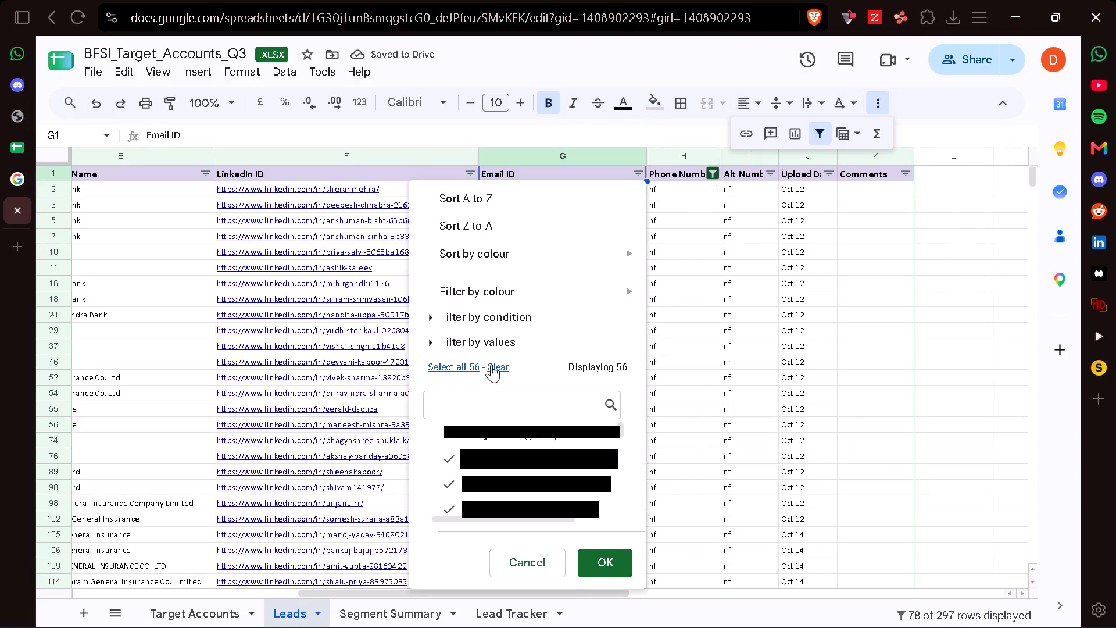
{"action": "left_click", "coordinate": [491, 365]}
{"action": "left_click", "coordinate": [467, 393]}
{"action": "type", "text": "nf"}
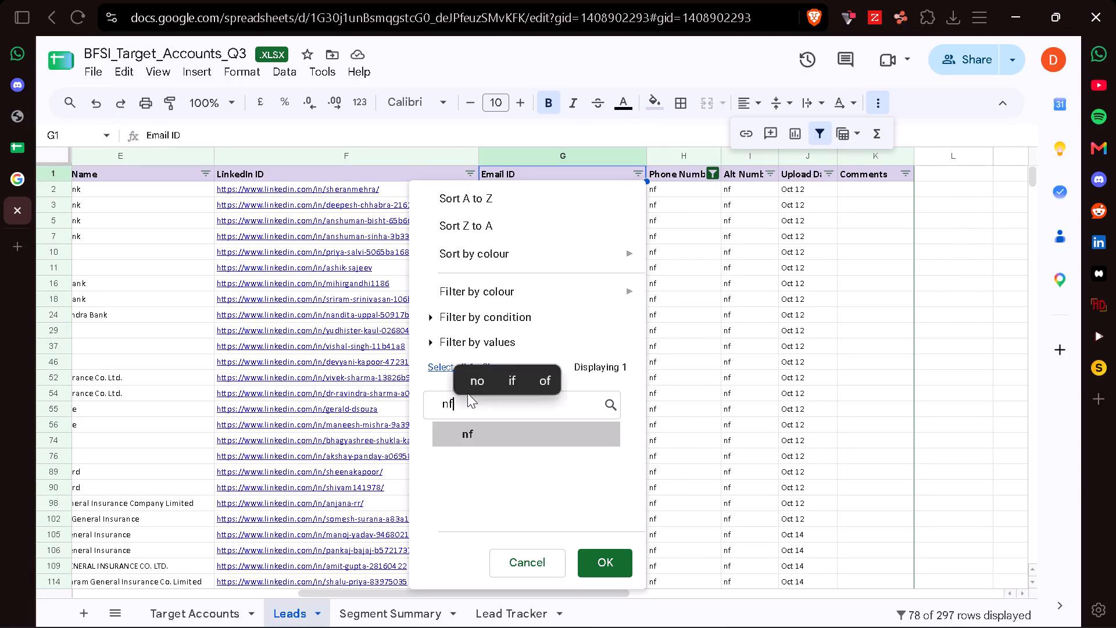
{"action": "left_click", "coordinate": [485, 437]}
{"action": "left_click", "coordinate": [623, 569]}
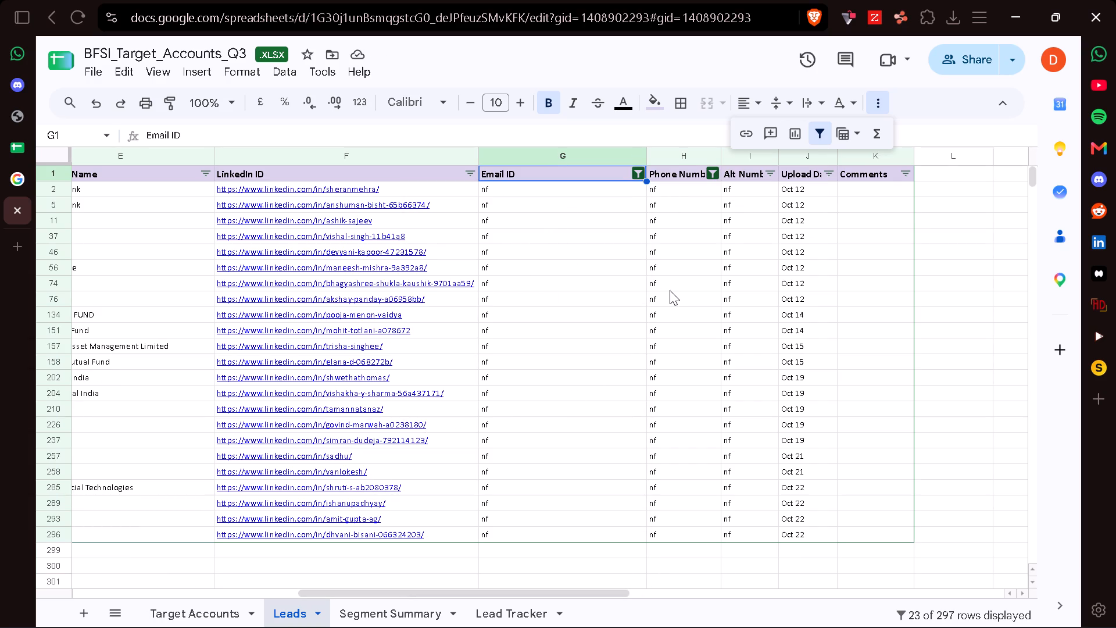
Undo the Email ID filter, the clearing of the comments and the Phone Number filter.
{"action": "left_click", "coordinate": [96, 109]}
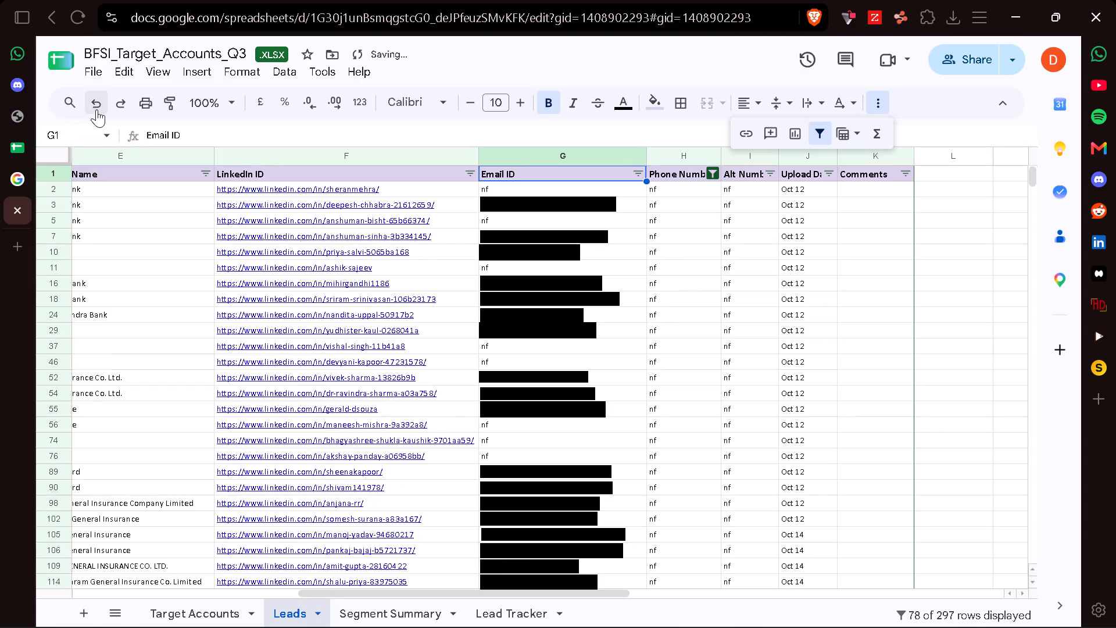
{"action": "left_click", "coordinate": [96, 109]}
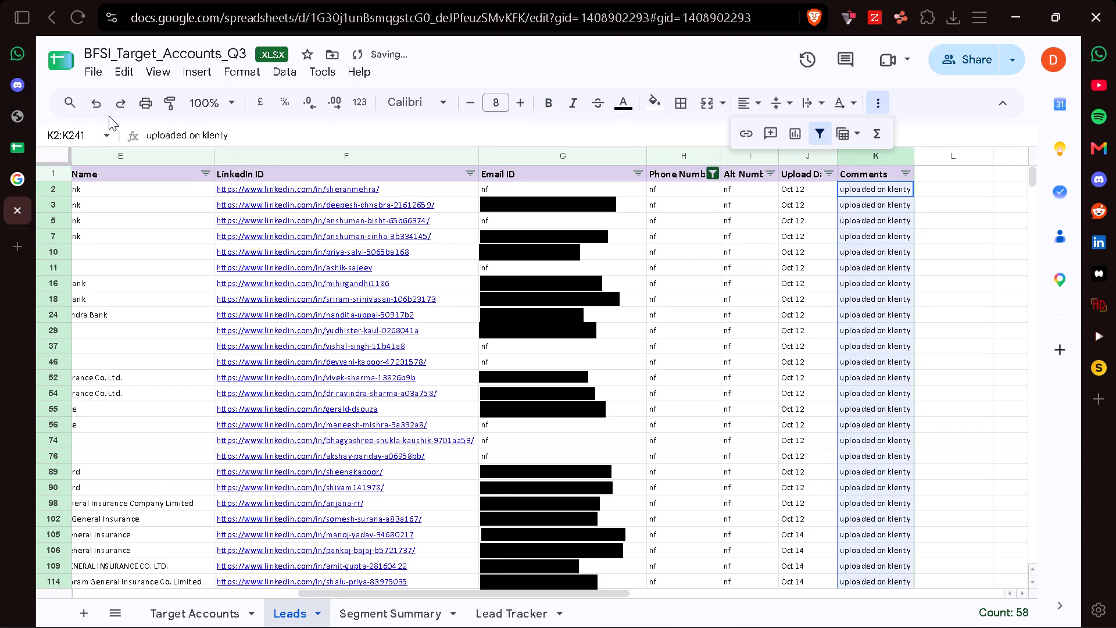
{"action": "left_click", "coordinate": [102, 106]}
Turn off the filter on the Leads sheet.
{"action": "scroll", "coordinate": [806, 270], "scroll_direction": "down", "scroll_amount": 3}
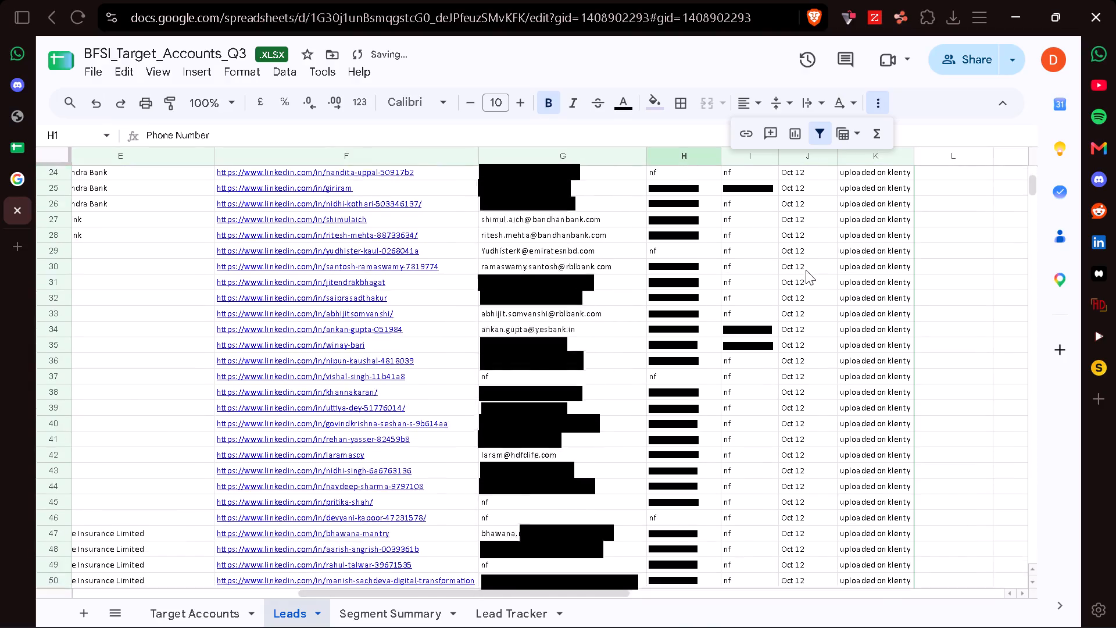
{"action": "scroll", "coordinate": [806, 270], "scroll_direction": "down", "scroll_amount": 8}
{"action": "scroll", "coordinate": [806, 270], "scroll_direction": "up", "scroll_amount": 5}
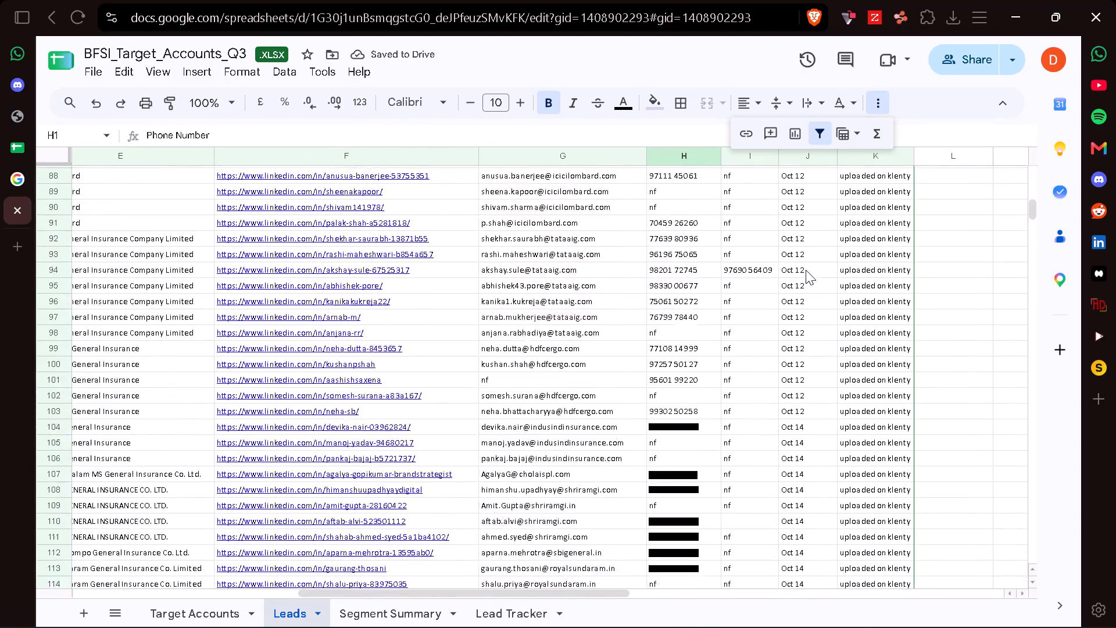
{"action": "scroll", "coordinate": [806, 270], "scroll_direction": "up", "scroll_amount": 4}
{"action": "left_click", "coordinate": [819, 135]}
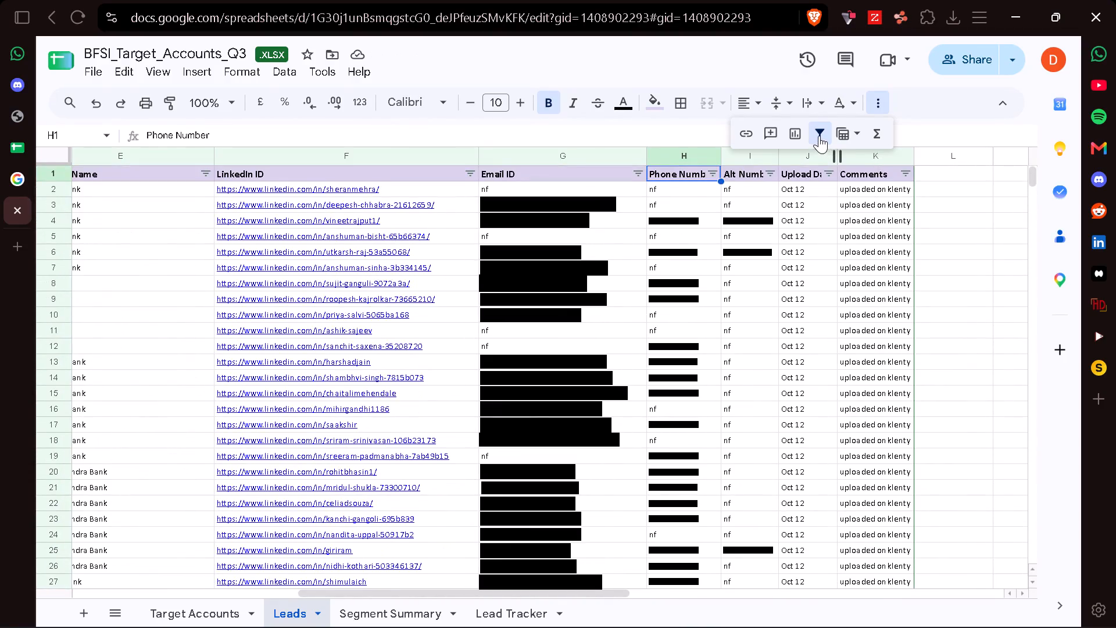
{"action": "scroll", "coordinate": [753, 374], "scroll_direction": "up", "scroll_amount": 1}
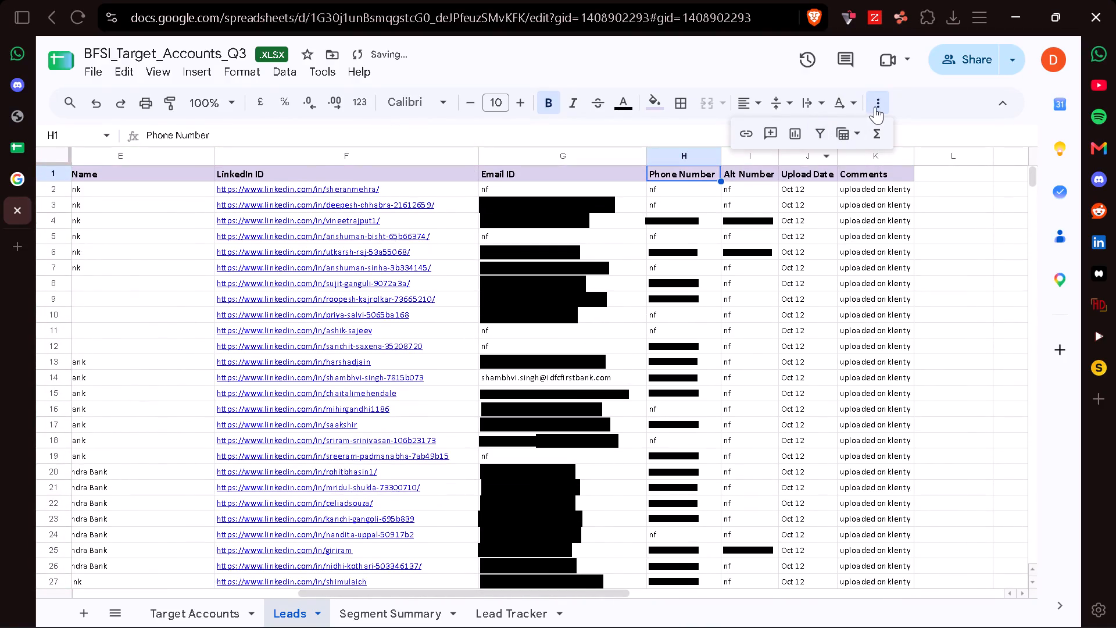
{"action": "left_click", "coordinate": [875, 106]}
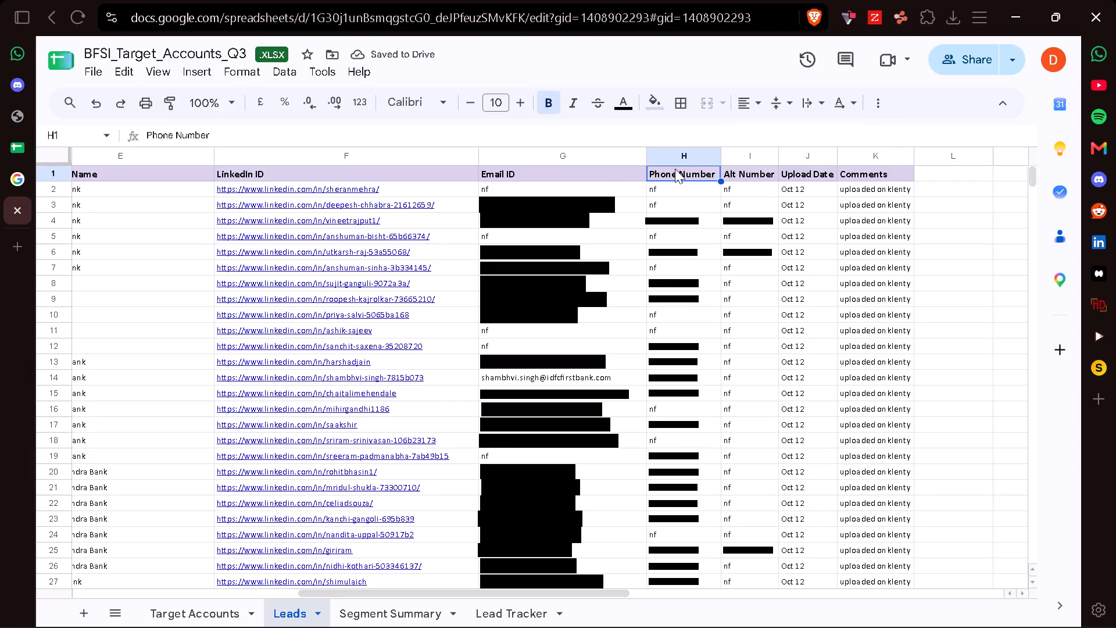
Examine the email, phone and alternate number columns of the Leads sheet for blank cells.
{"action": "scroll", "coordinate": [717, 305], "scroll_direction": "down", "scroll_amount": 1}
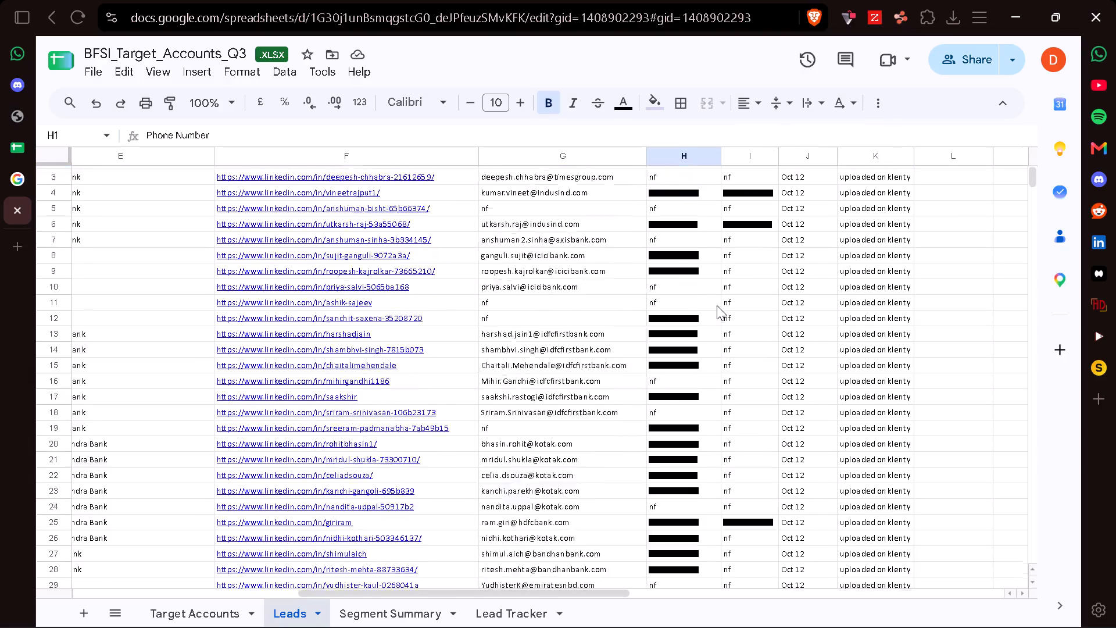
{"action": "scroll", "coordinate": [717, 305], "scroll_direction": "down", "scroll_amount": 10}
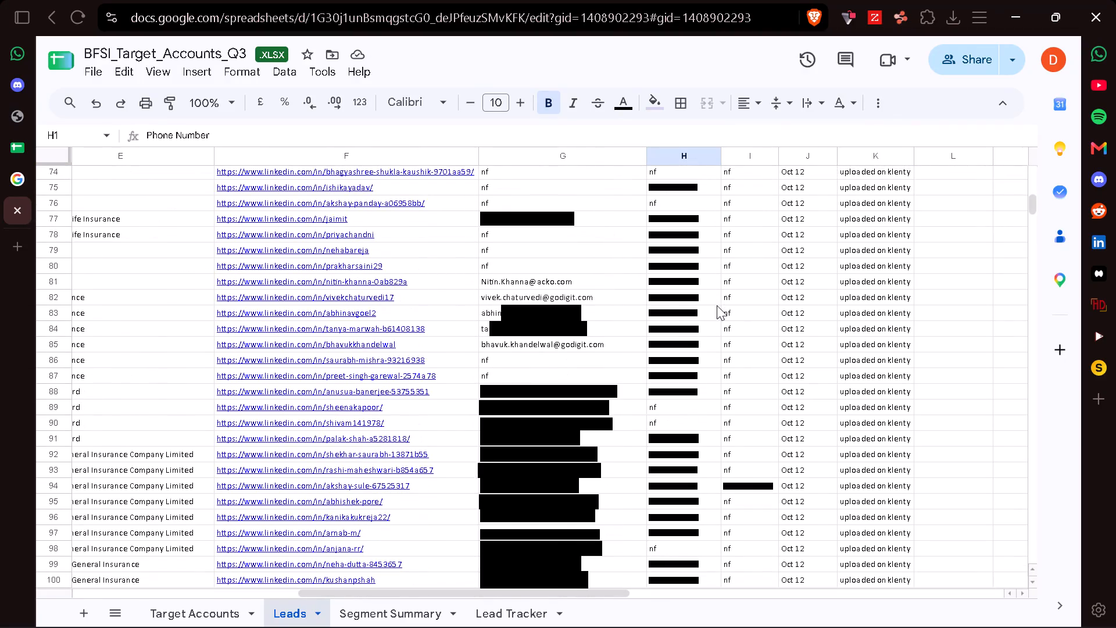
{"action": "scroll", "coordinate": [717, 305], "scroll_direction": "up", "scroll_amount": 7}
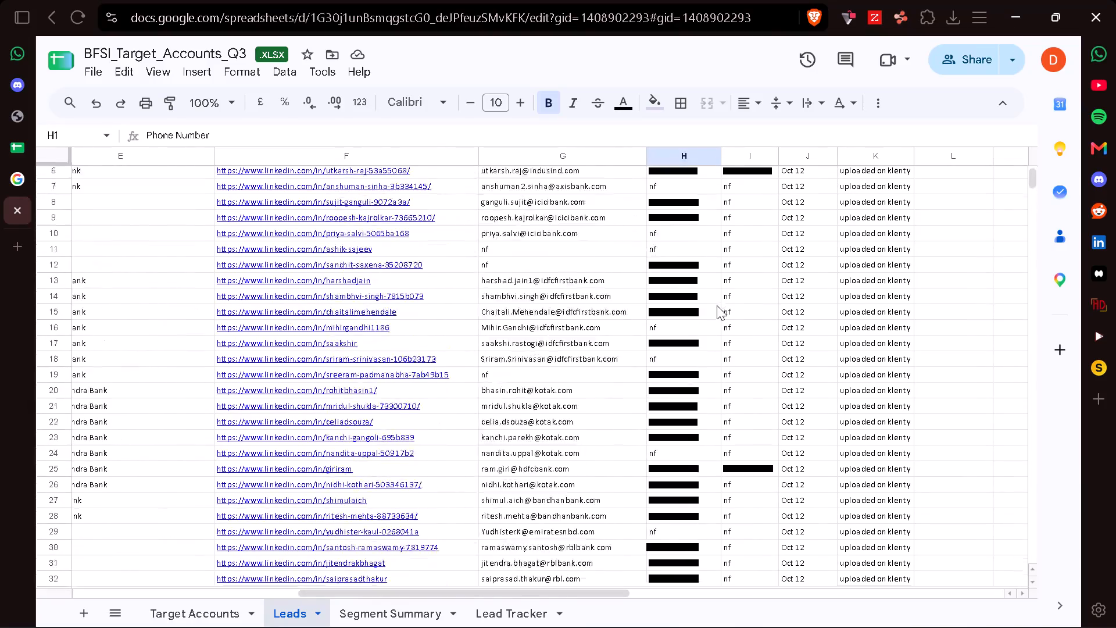
{"action": "scroll", "coordinate": [717, 305], "scroll_direction": "up", "scroll_amount": 1}
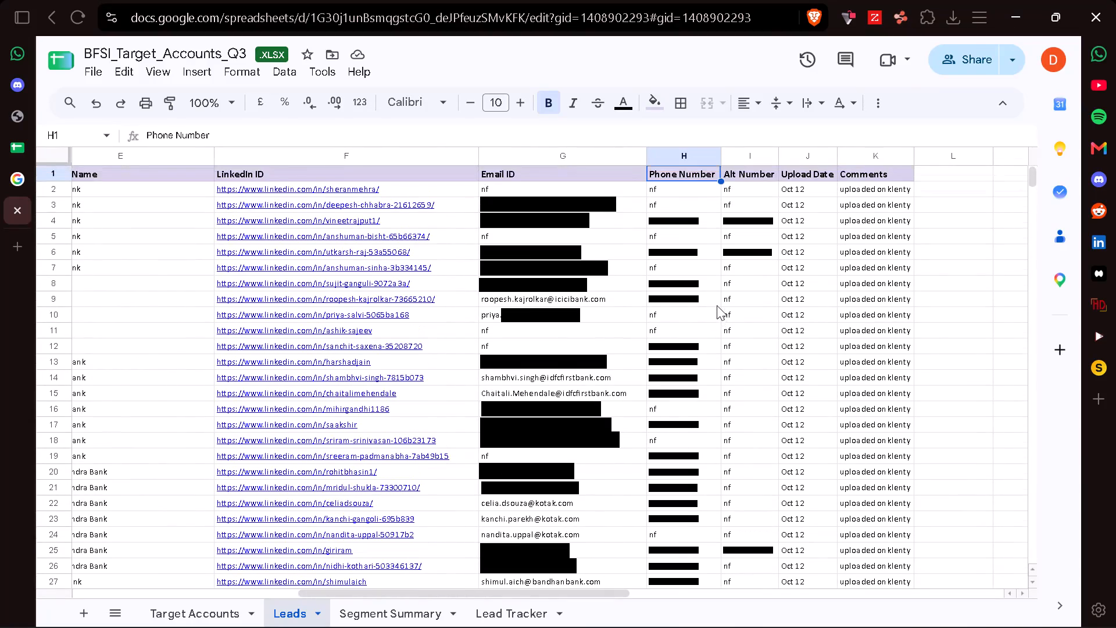
{"action": "scroll", "coordinate": [717, 305], "scroll_direction": "down", "scroll_amount": 2}
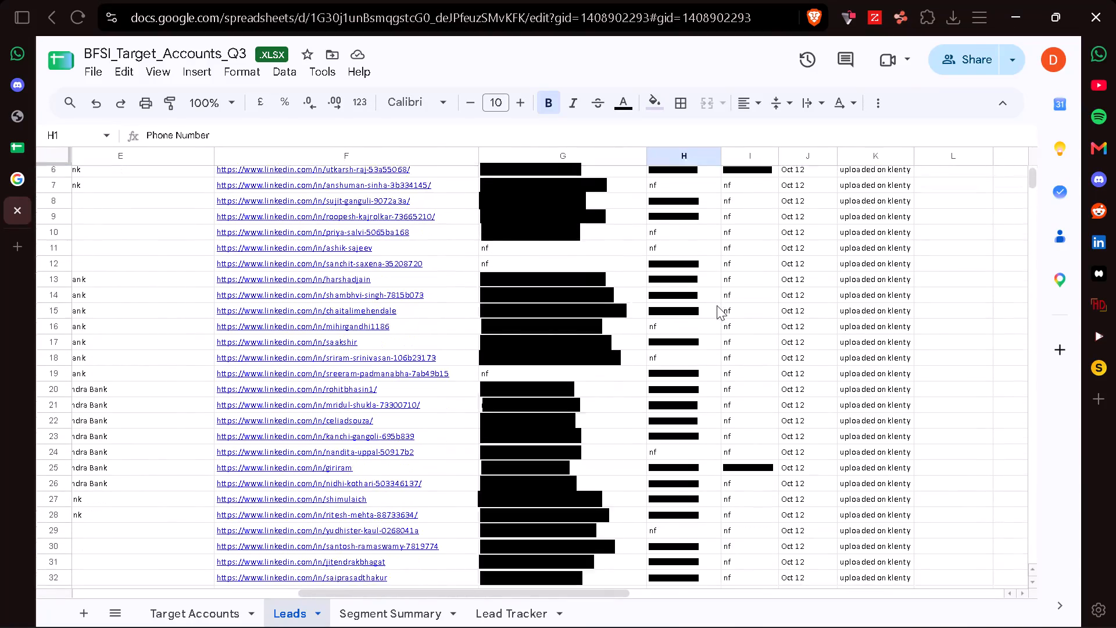
{"action": "scroll", "coordinate": [717, 305], "scroll_direction": "down", "scroll_amount": 8}
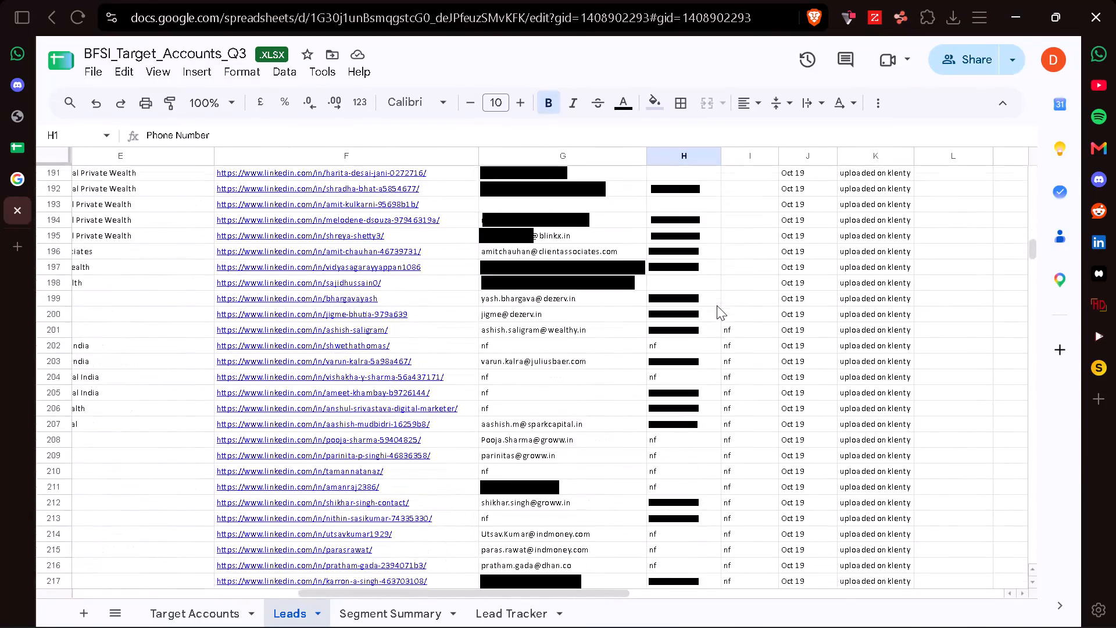
{"action": "scroll", "coordinate": [717, 305], "scroll_direction": "up", "scroll_amount": 6}
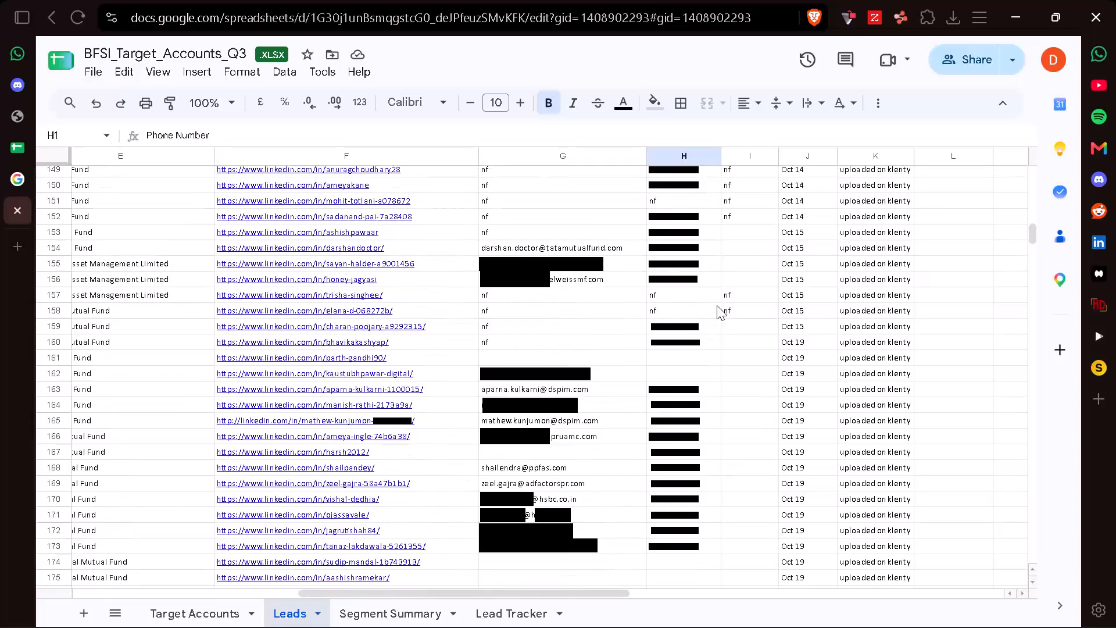
{"action": "scroll", "coordinate": [717, 305], "scroll_direction": "up", "scroll_amount": 2}
Enter nf as the Alt Number in row 153 of the Leads sheet and fill it down through row 200.
{"action": "scroll", "coordinate": [717, 305], "scroll_direction": "down", "scroll_amount": 2}
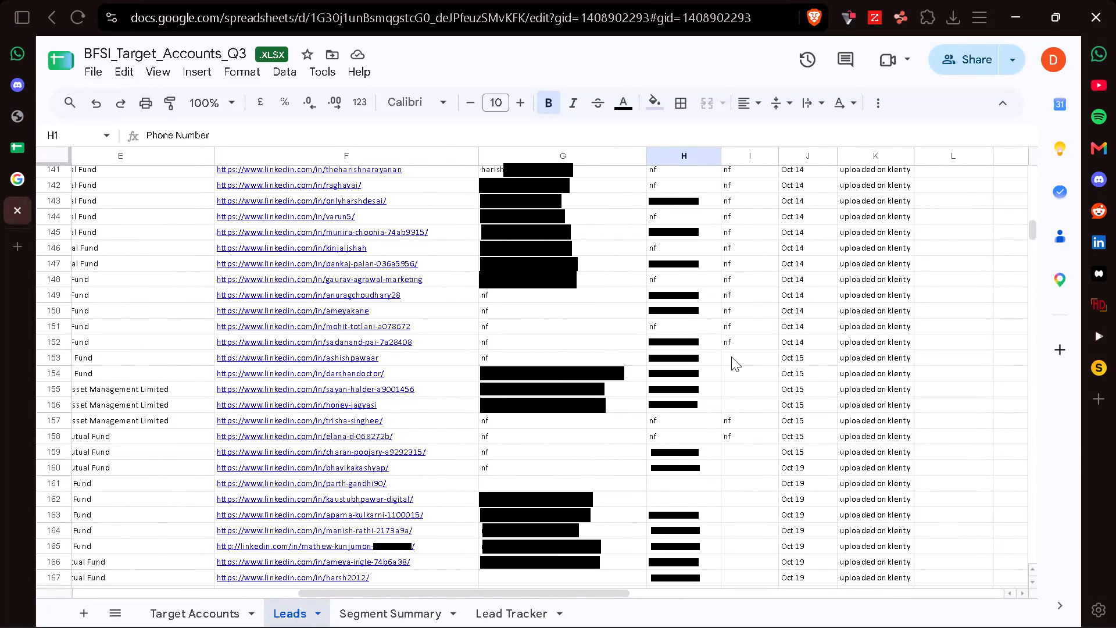
{"action": "left_click", "coordinate": [731, 356]}
{"action": "type", "text": "nf"}
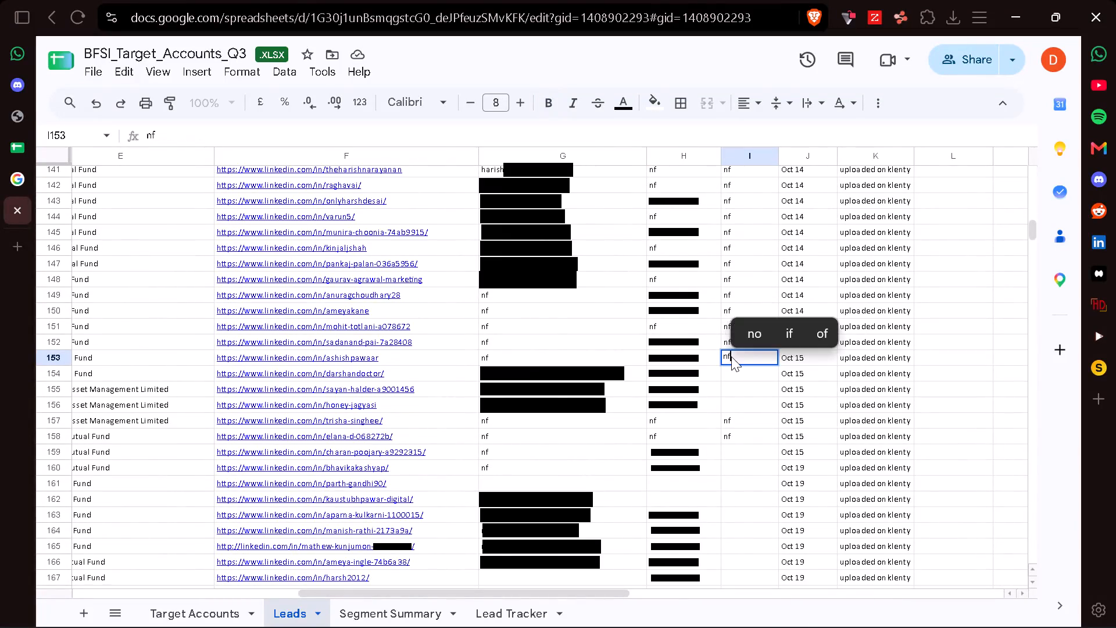
{"action": "key", "text": "Down"}
{"action": "key", "text": "Up"}
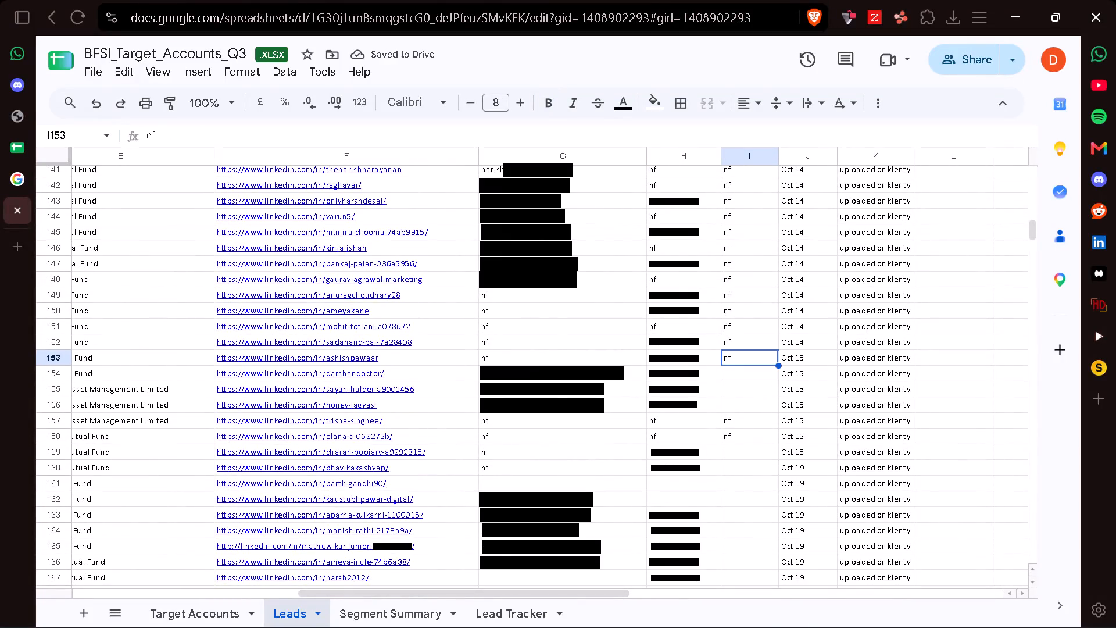
{"action": "left_click_drag", "start_coordinate": [777, 366], "coordinate": [756, 627]}
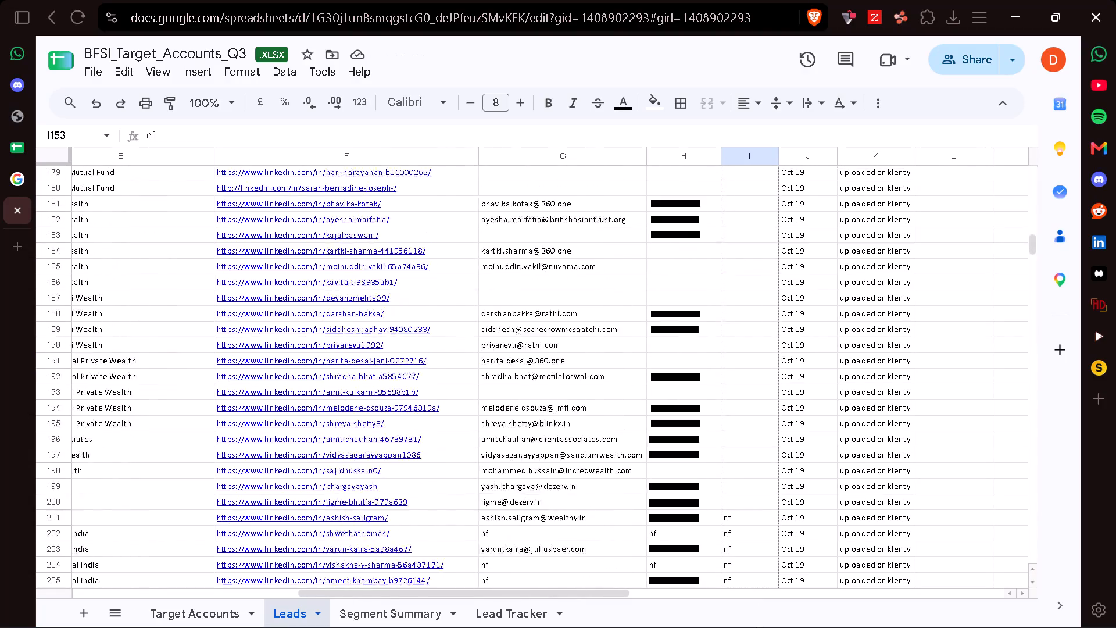
{"action": "left_click_drag", "start_coordinate": [756, 627], "coordinate": [747, 302]}
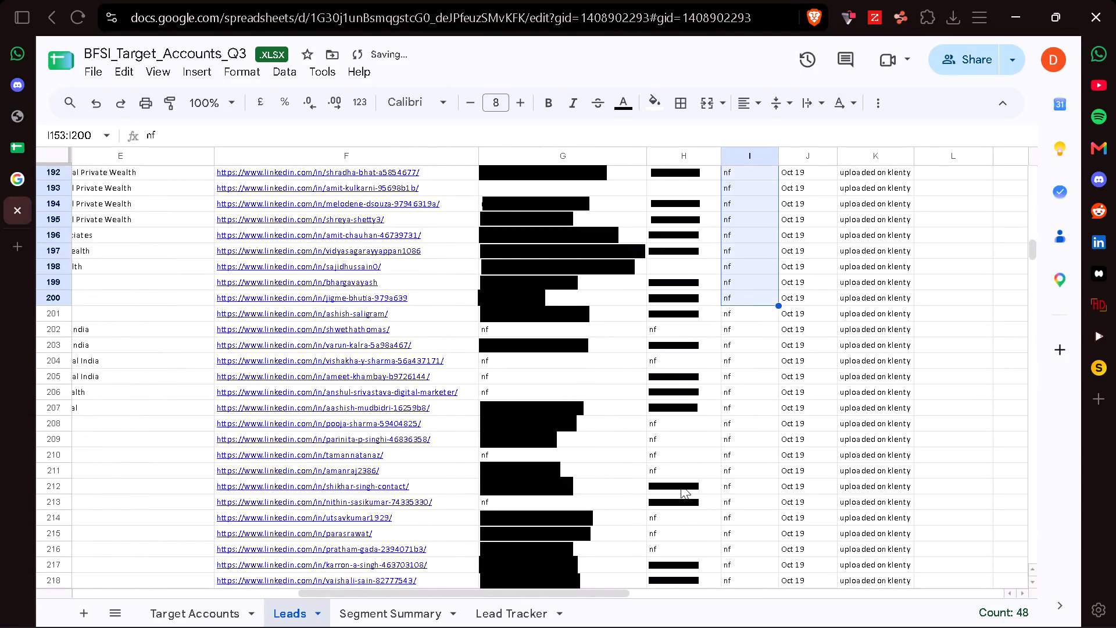
Examine the Email ID, Phone Number and Alt Number columns throughout the Leads sheet for remaining blank cells.
{"action": "scroll", "coordinate": [681, 484], "scroll_direction": "down", "scroll_amount": 7}
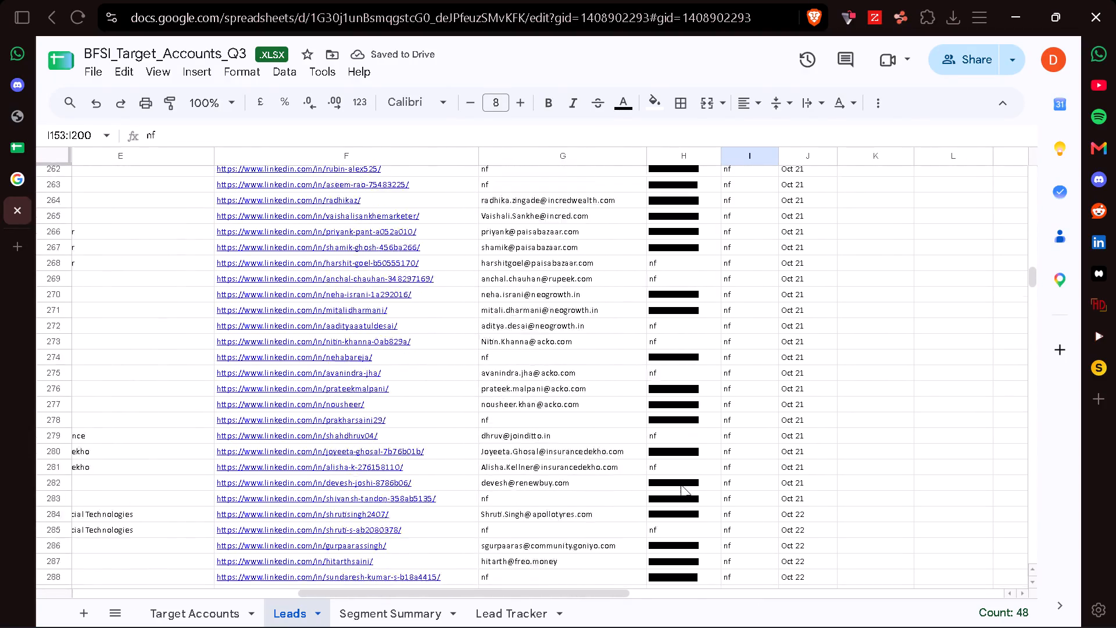
{"action": "scroll", "coordinate": [681, 484], "scroll_direction": "down", "scroll_amount": 2}
{"action": "scroll", "coordinate": [681, 484], "scroll_direction": "up", "scroll_amount": 6}
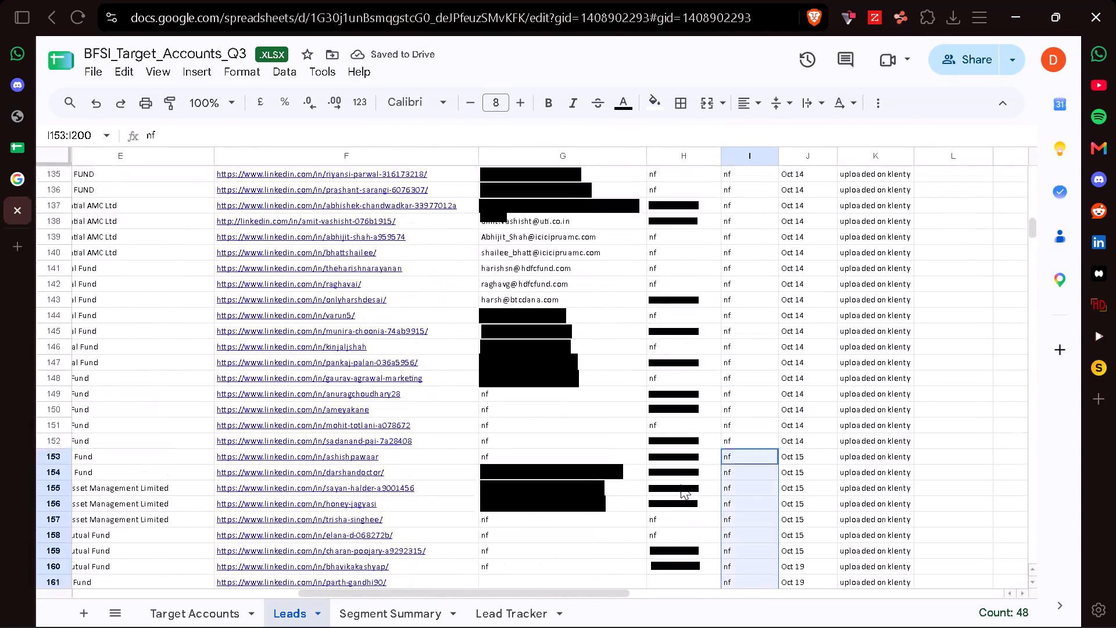
{"action": "scroll", "coordinate": [681, 484], "scroll_direction": "up", "scroll_amount": 4}
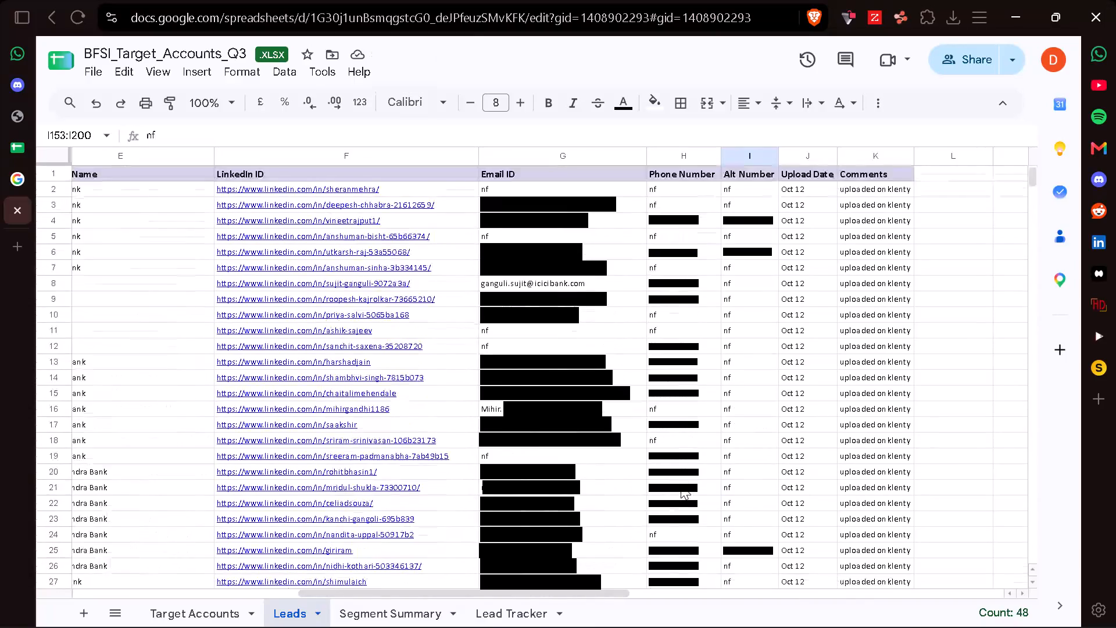
{"action": "scroll", "coordinate": [681, 484], "scroll_direction": "down", "scroll_amount": 2}
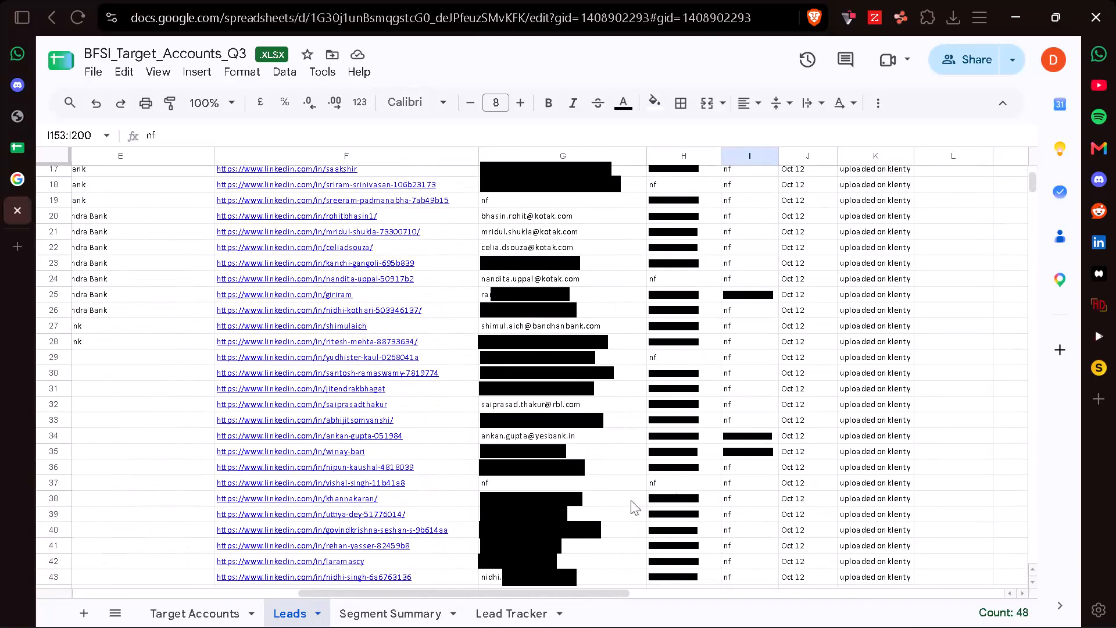
{"action": "scroll", "coordinate": [631, 500], "scroll_direction": "down", "scroll_amount": 5}
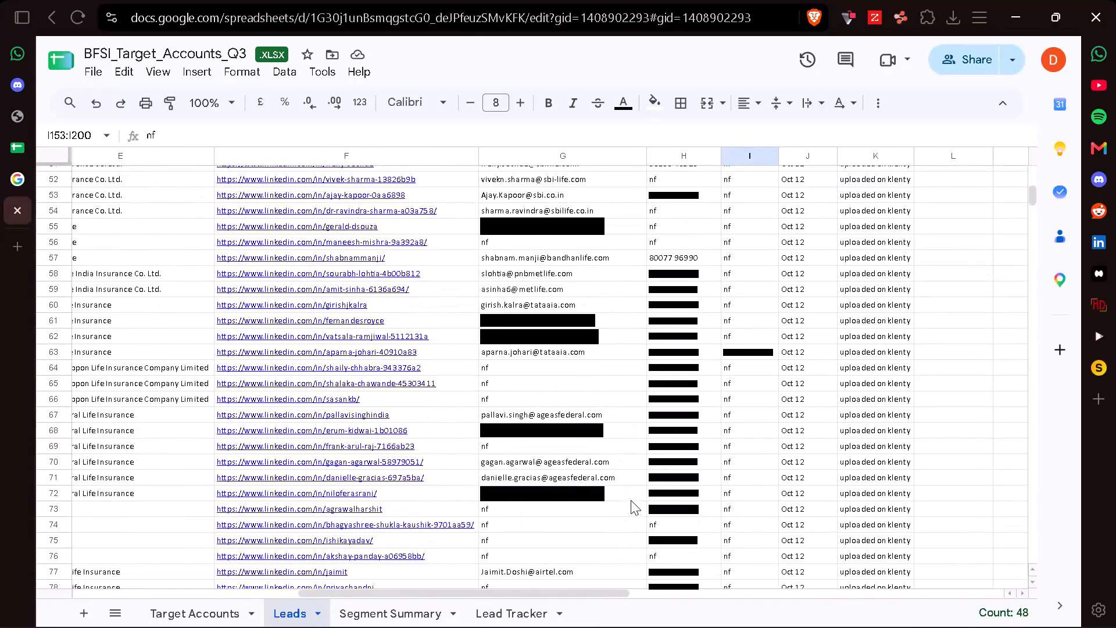
{"action": "scroll", "coordinate": [631, 500], "scroll_direction": "down", "scroll_amount": 4}
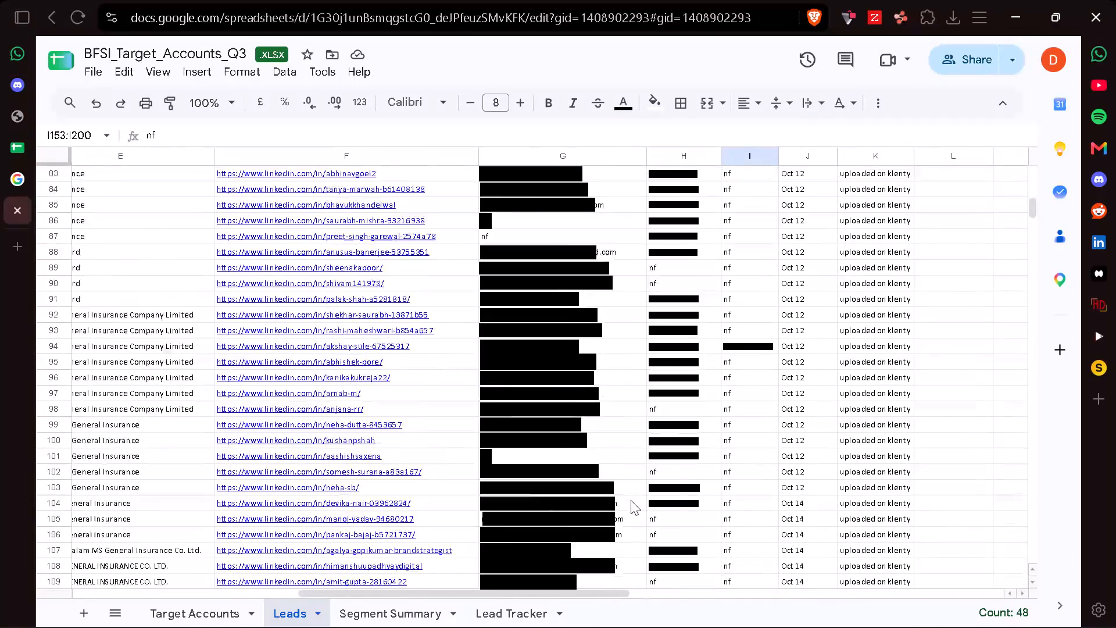
{"action": "scroll", "coordinate": [631, 500], "scroll_direction": "down", "scroll_amount": 5}
{"action": "scroll", "coordinate": [631, 500], "scroll_direction": "up", "scroll_amount": 2}
{"action": "scroll", "coordinate": [631, 500], "scroll_direction": "down", "scroll_amount": 1}
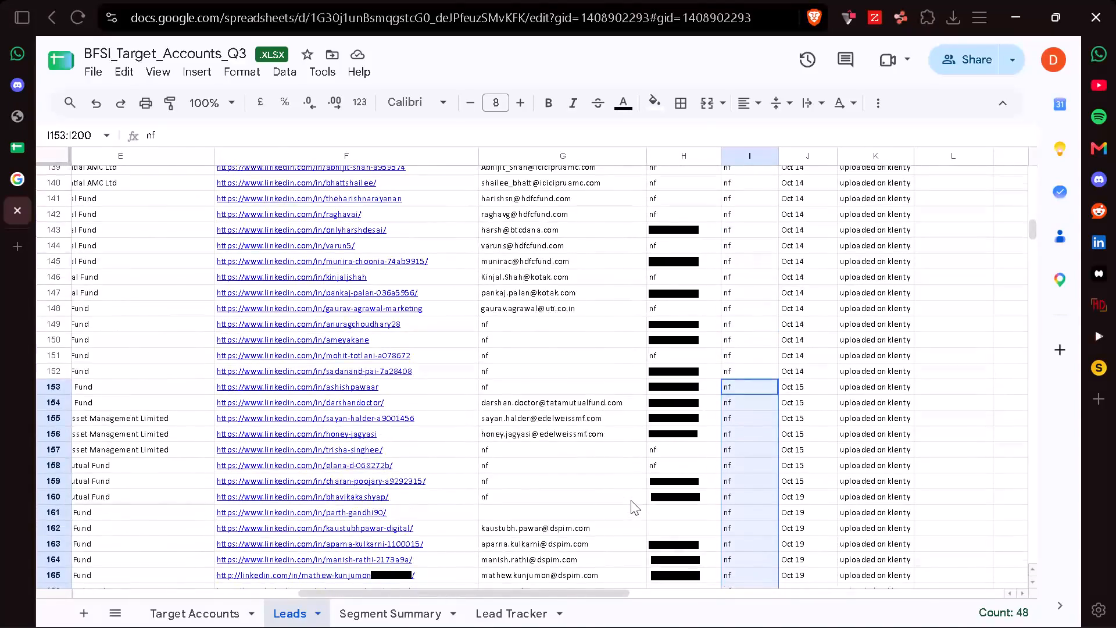
{"action": "scroll", "coordinate": [631, 500], "scroll_direction": "down", "scroll_amount": 9}
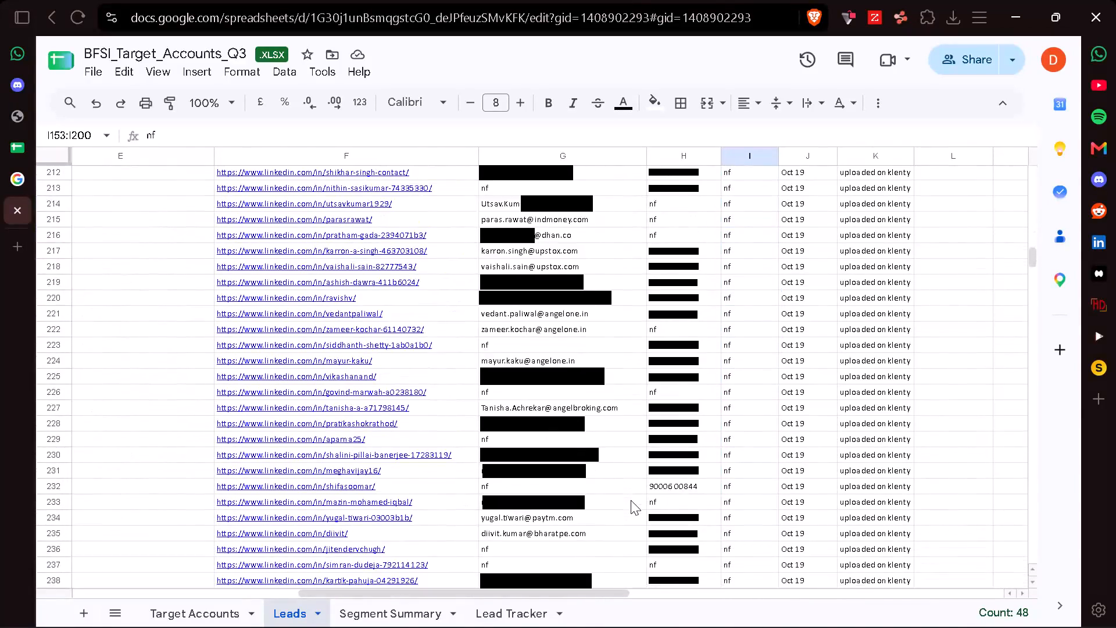
{"action": "scroll", "coordinate": [631, 500], "scroll_direction": "down", "scroll_amount": 2}
Examine the Comments column alongside the upload dates and lead details to check which leads are marked as uploaded on klenty.
{"action": "left_click", "coordinate": [882, 409]}
{"action": "scroll", "coordinate": [882, 409], "scroll_direction": "up", "scroll_amount": 5}
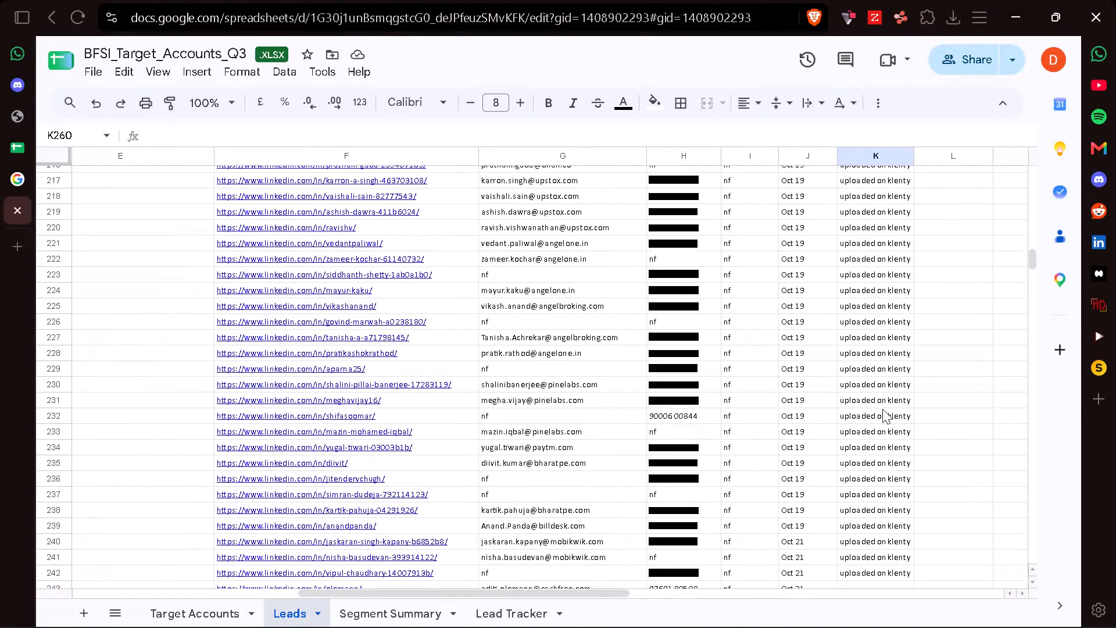
{"action": "scroll", "coordinate": [707, 418], "scroll_direction": "up", "scroll_amount": 1}
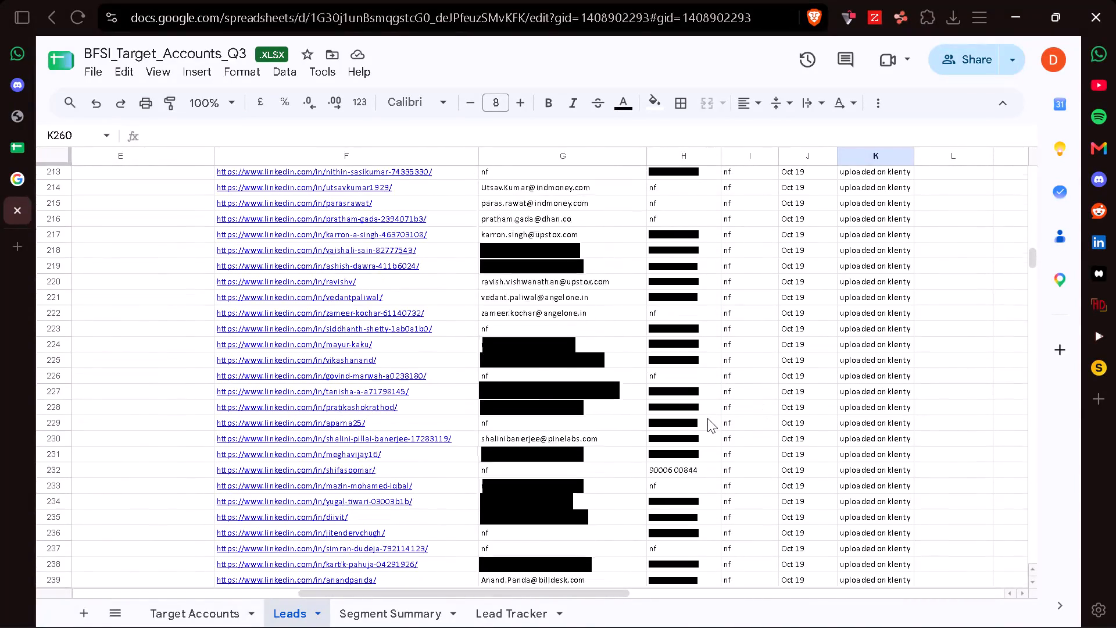
{"action": "scroll", "coordinate": [707, 418], "scroll_direction": "down", "scroll_amount": 3}
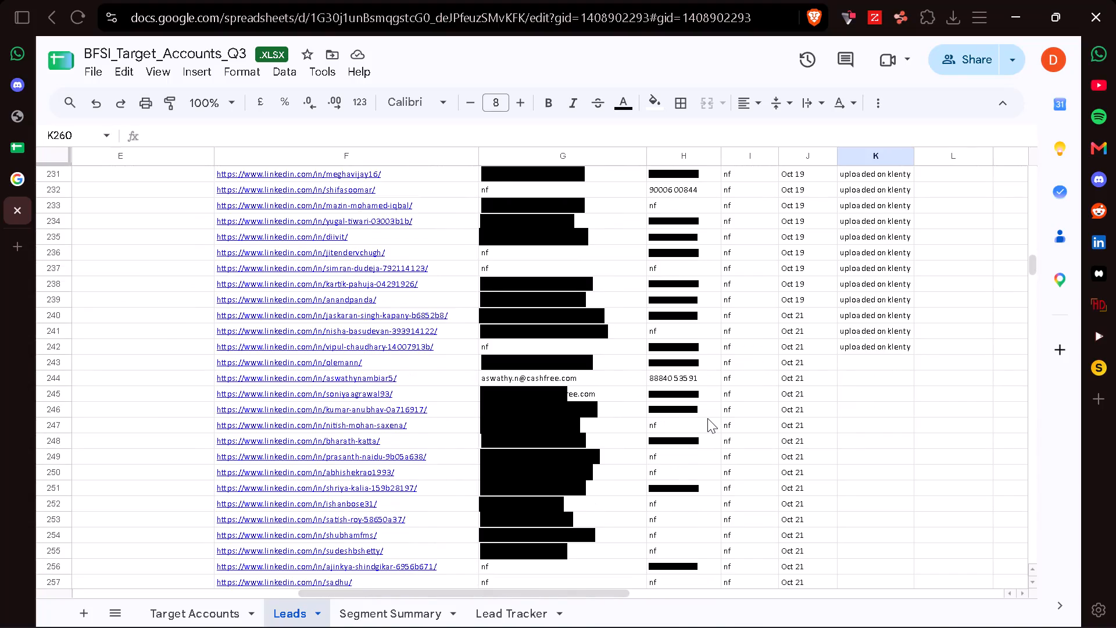
{"action": "scroll", "coordinate": [707, 418], "scroll_direction": "up", "scroll_amount": 10}
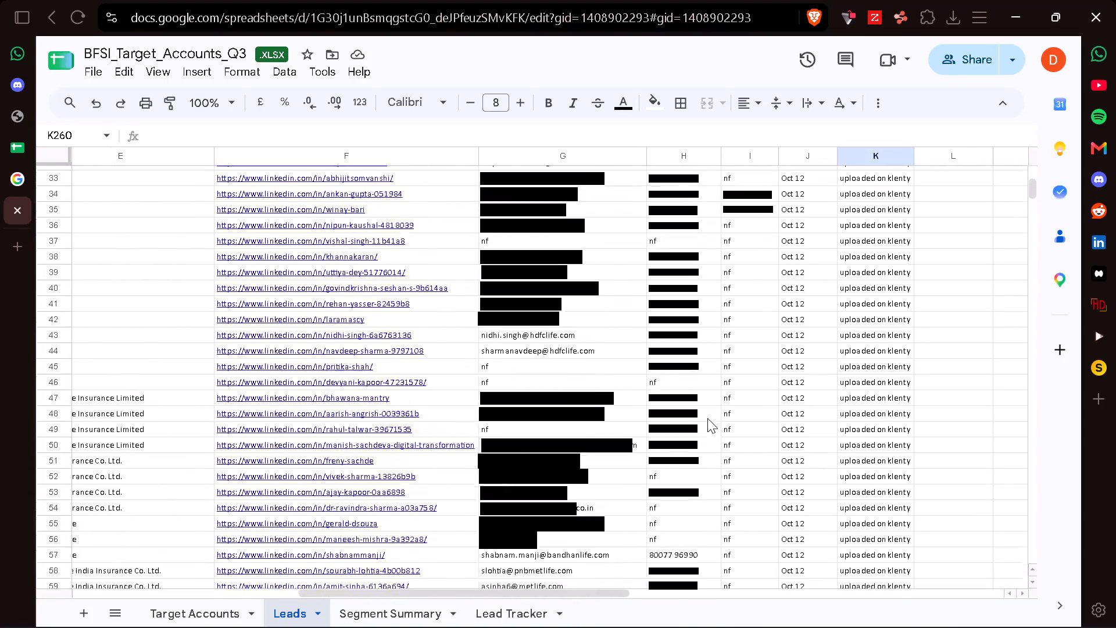
{"action": "scroll", "coordinate": [707, 418], "scroll_direction": "up", "scroll_amount": 2}
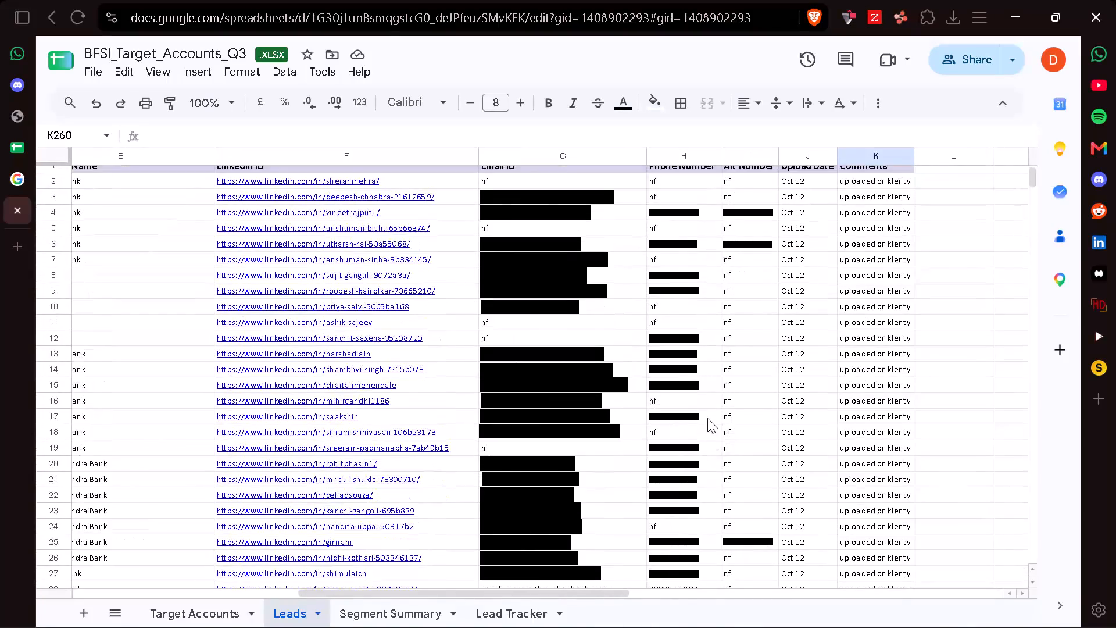
{"action": "scroll", "coordinate": [707, 418], "scroll_direction": "down", "scroll_amount": 5}
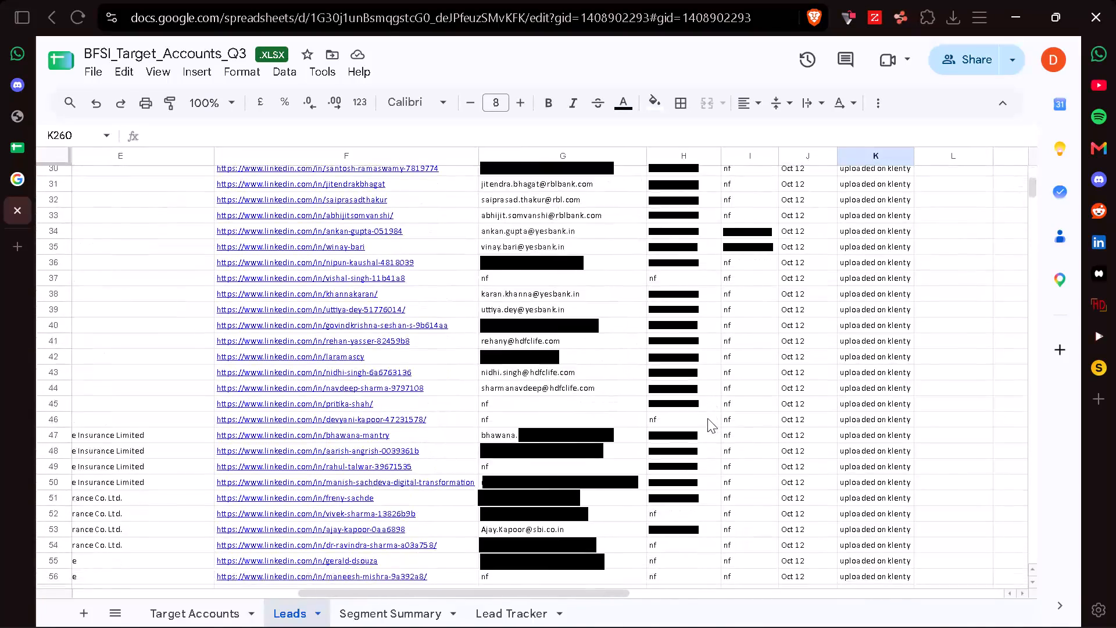
{"action": "scroll", "coordinate": [707, 418], "scroll_direction": "down", "scroll_amount": 9}
{"action": "scroll", "coordinate": [707, 418], "scroll_direction": "up", "scroll_amount": 2}
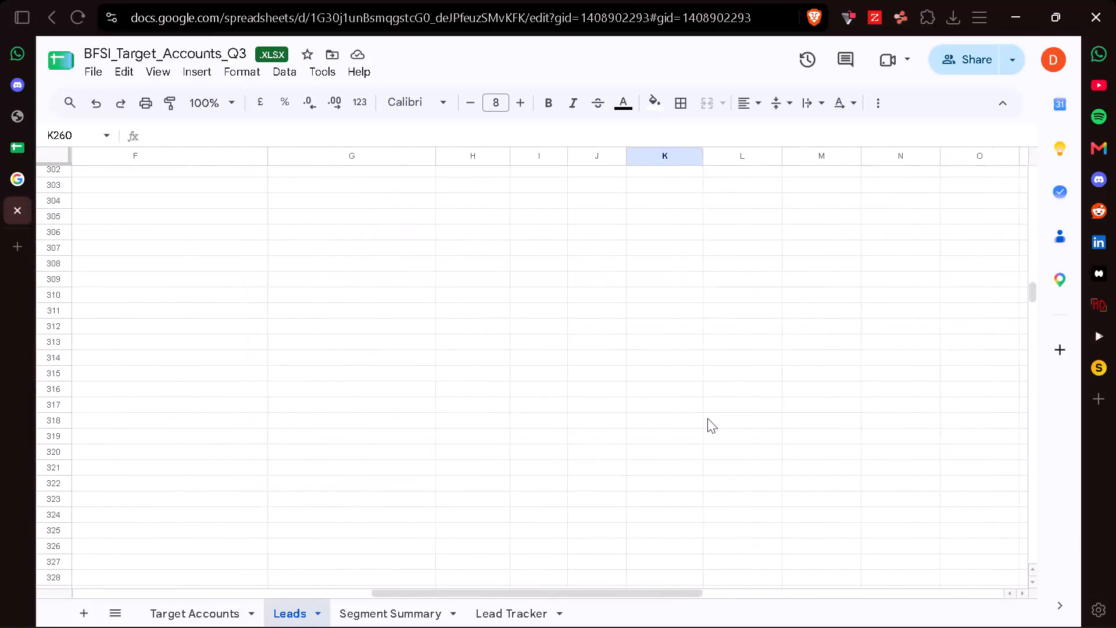
{"action": "scroll", "coordinate": [707, 418], "scroll_direction": "up", "scroll_amount": 3}
{"action": "scroll", "coordinate": [707, 418], "scroll_direction": "right", "scroll_amount": 4}
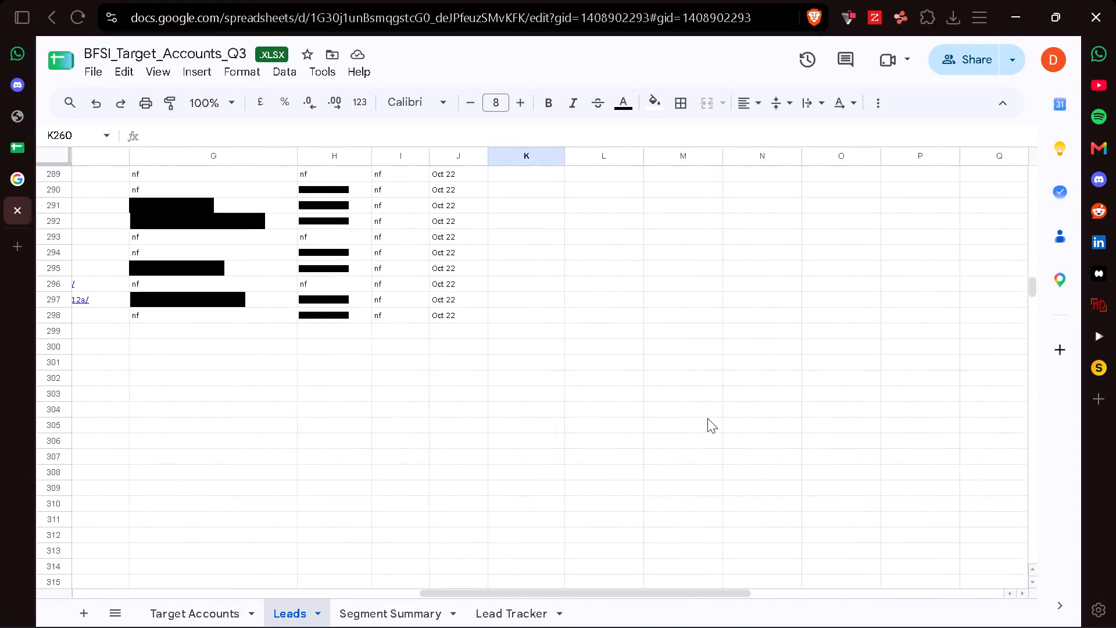
{"action": "scroll", "coordinate": [707, 418], "scroll_direction": "up", "scroll_amount": 6}
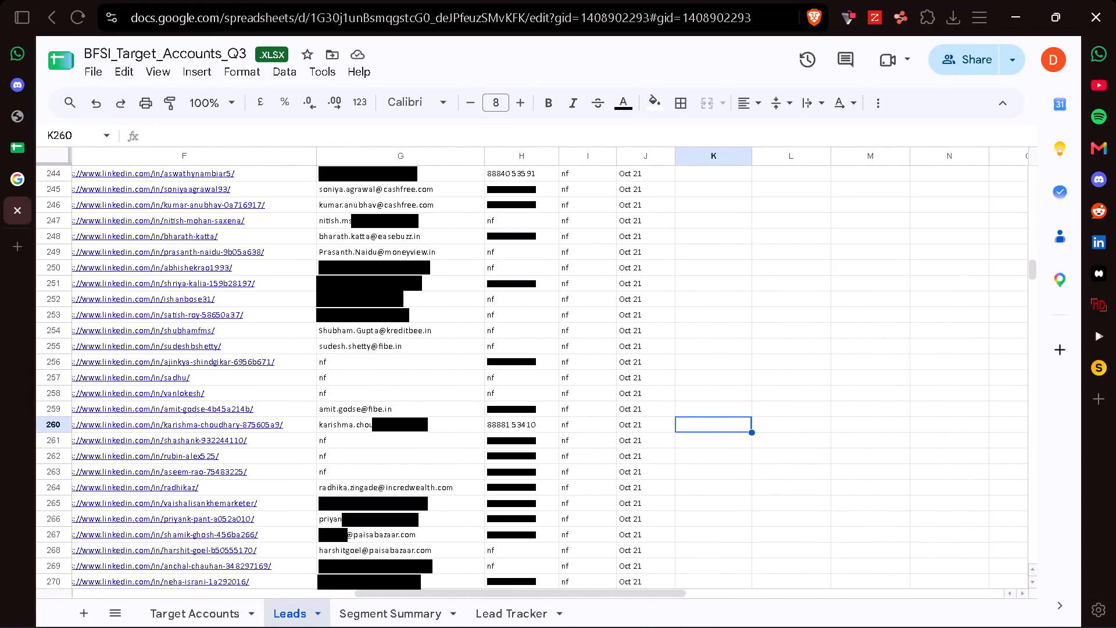
{"action": "scroll", "coordinate": [707, 418], "scroll_direction": "up", "scroll_amount": 2}
{"action": "scroll", "coordinate": [707, 418], "scroll_direction": "down", "scroll_amount": 3}
{"action": "scroll", "coordinate": [707, 418], "scroll_direction": "right", "scroll_amount": 1}
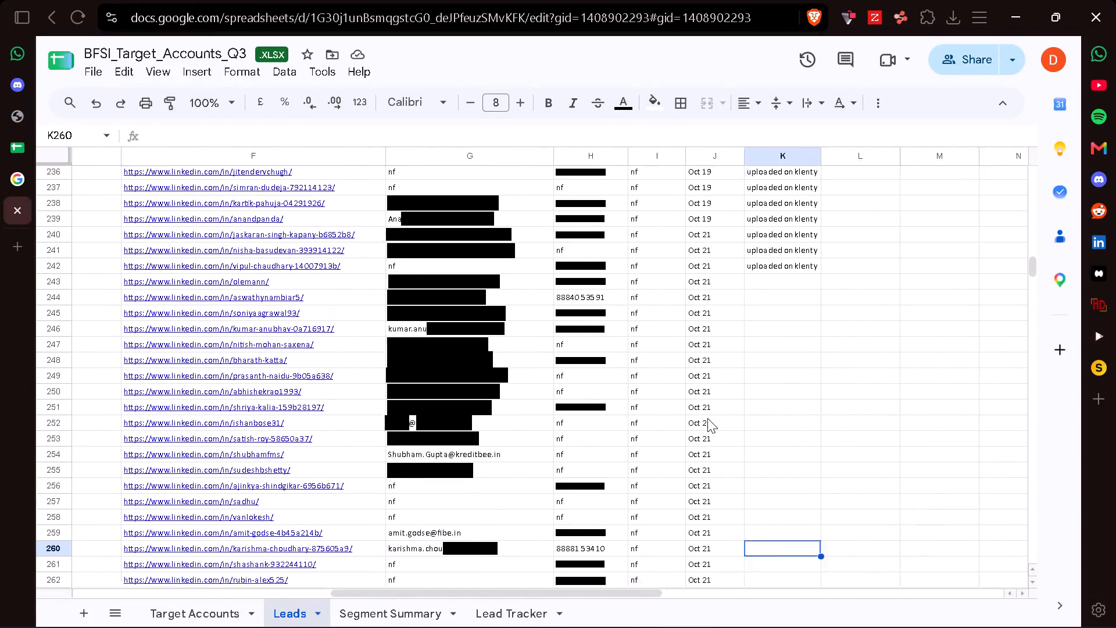
{"action": "scroll", "coordinate": [707, 418], "scroll_direction": "right", "scroll_amount": 6}
{"action": "scroll", "coordinate": [707, 418], "scroll_direction": "left", "scroll_amount": 1}
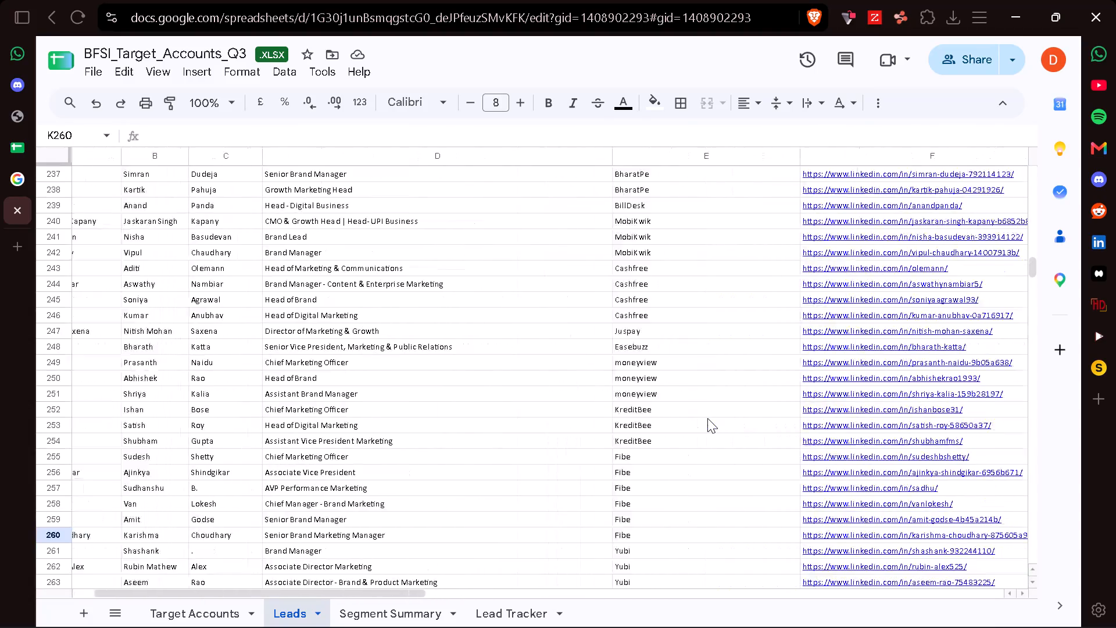
Select the lead names in rows 243 to 298 of the Leads sheet and examine their contact details, dates and upload comments.
{"action": "scroll", "coordinate": [707, 418], "scroll_direction": "left", "scroll_amount": 1}
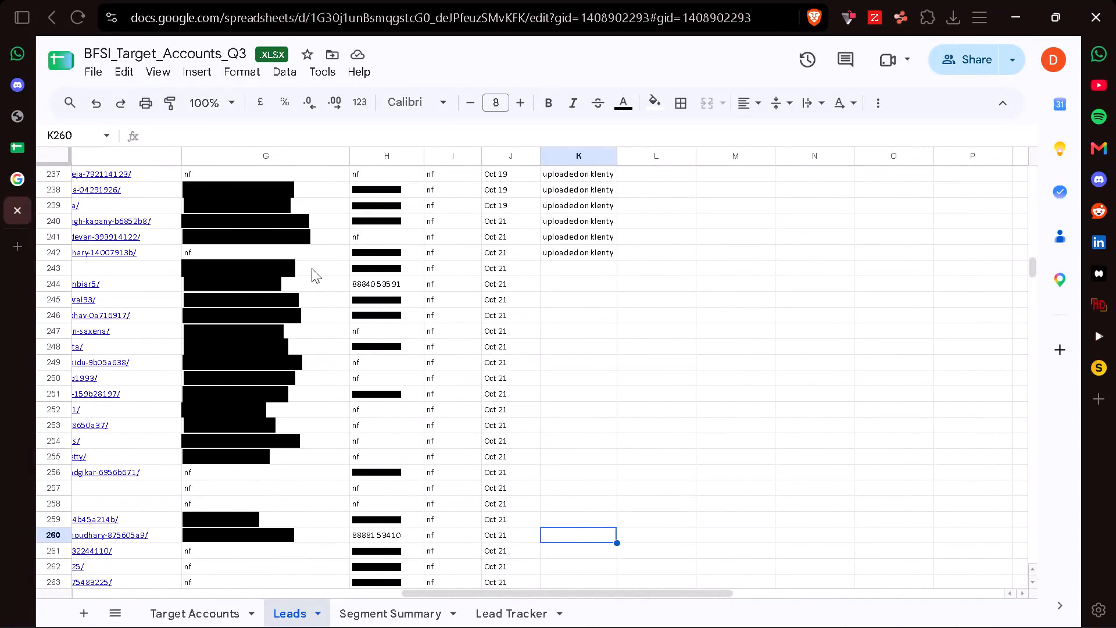
{"action": "scroll", "coordinate": [312, 268], "scroll_direction": "right", "scroll_amount": 11}
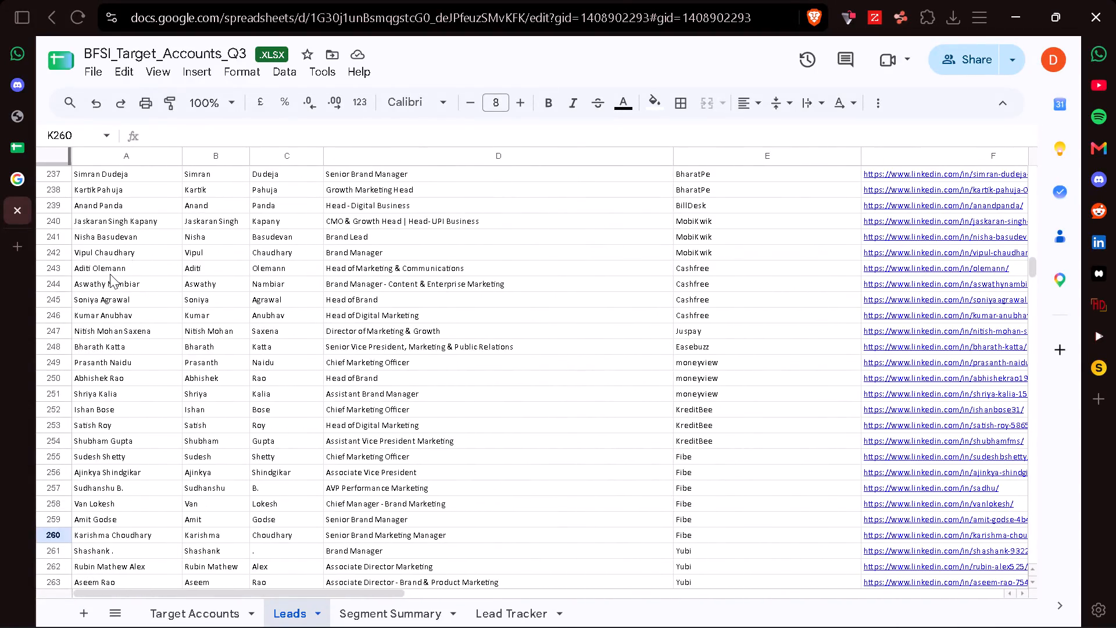
{"action": "left_click", "coordinate": [110, 274]}
{"action": "key", "text": "ctrl+shift+Down"}
{"action": "scroll", "coordinate": [367, 334], "scroll_direction": "down", "scroll_amount": 1}
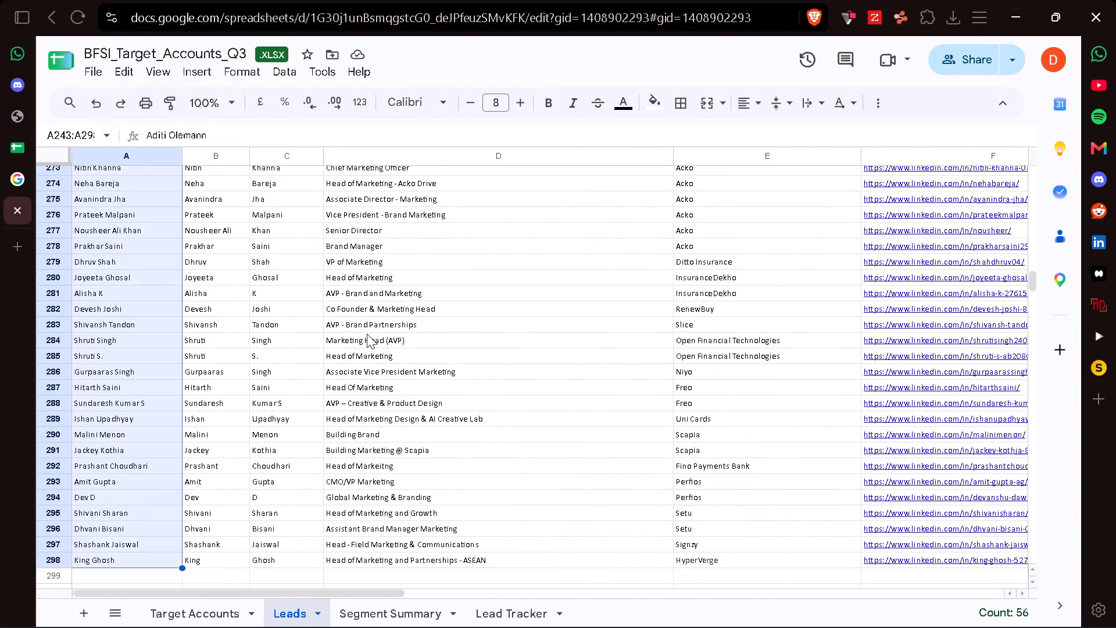
{"action": "scroll", "coordinate": [367, 334], "scroll_direction": "down", "scroll_amount": 1}
{"action": "scroll", "coordinate": [367, 334], "scroll_direction": "up", "scroll_amount": 4}
{"action": "scroll", "coordinate": [367, 334], "scroll_direction": "left", "scroll_amount": 5}
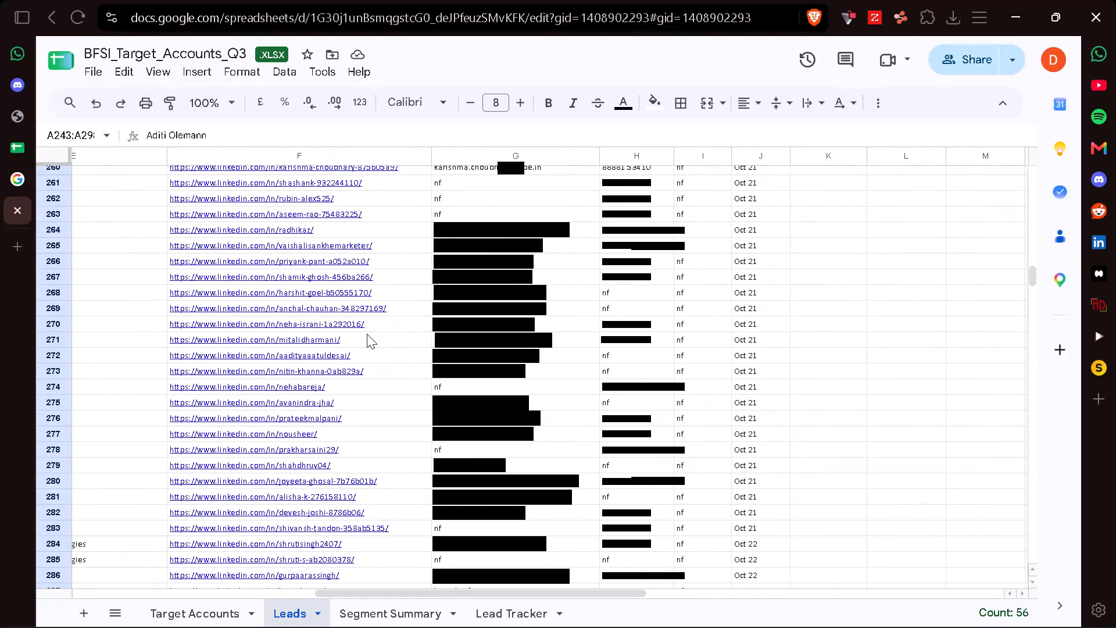
{"action": "scroll", "coordinate": [367, 334], "scroll_direction": "up", "scroll_amount": 5}
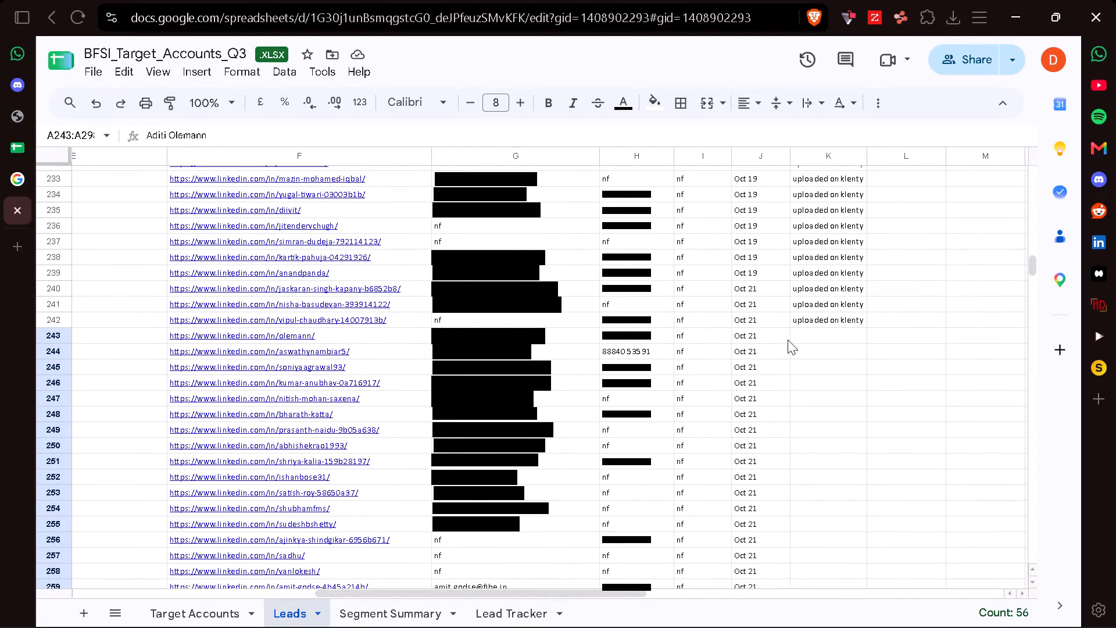
Close the BFSI_Target_Accounts_Q3 spreadsheet and the Google tab beside it to return to the Klenty Leads New spreadsheet.
{"action": "left_click", "coordinate": [13, 209]}
{"action": "left_click", "coordinate": [13, 179]}
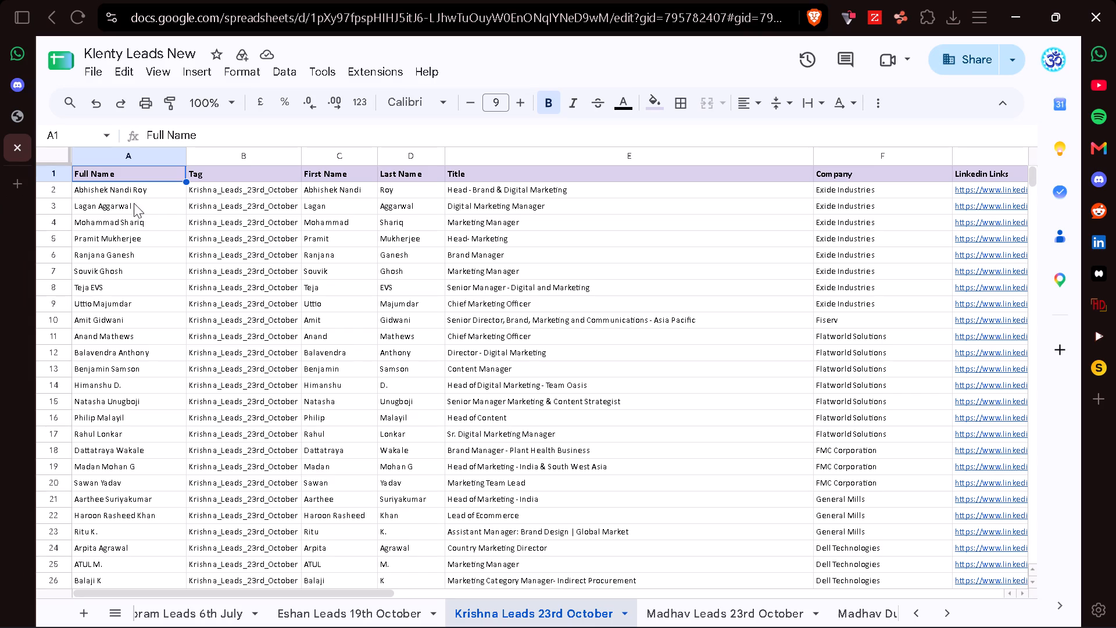